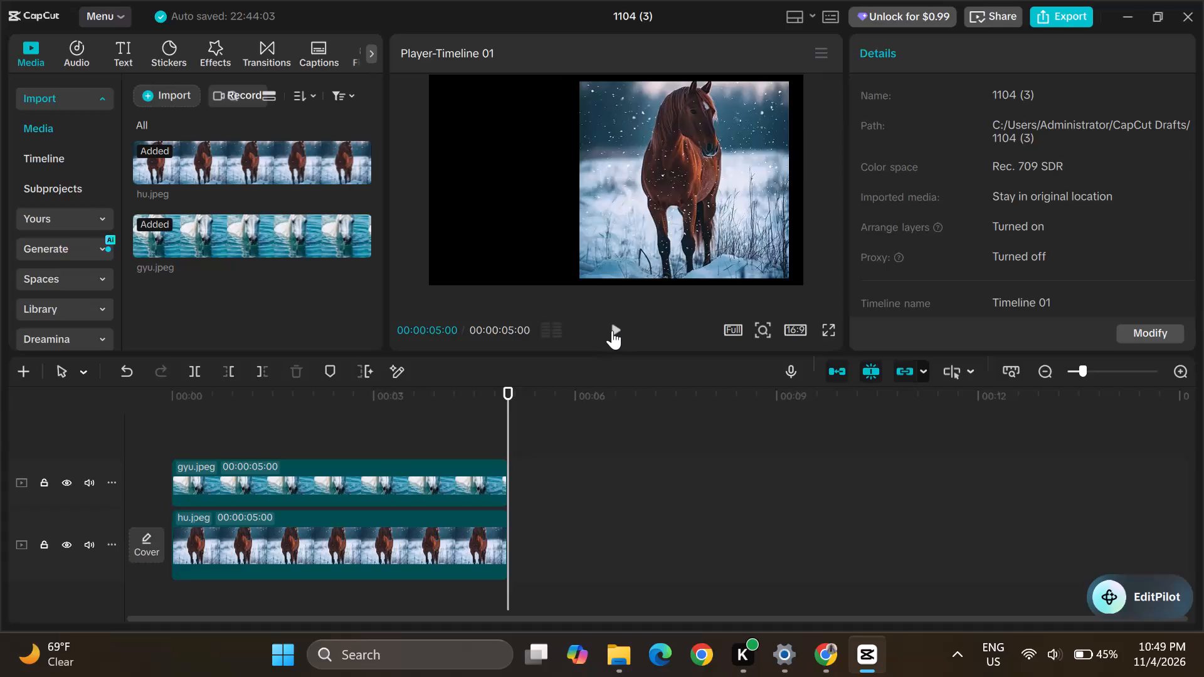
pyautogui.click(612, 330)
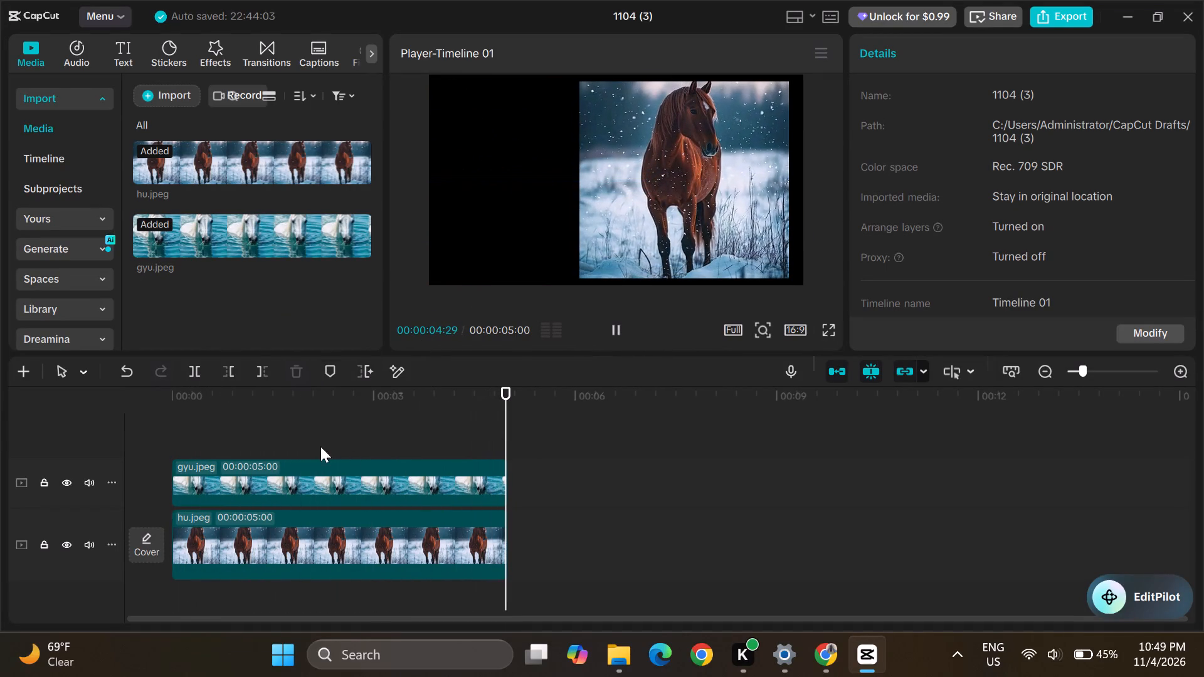
# Import the tiger image dyu from the device's Gallery into the project media.
pyautogui.click(149, 90)
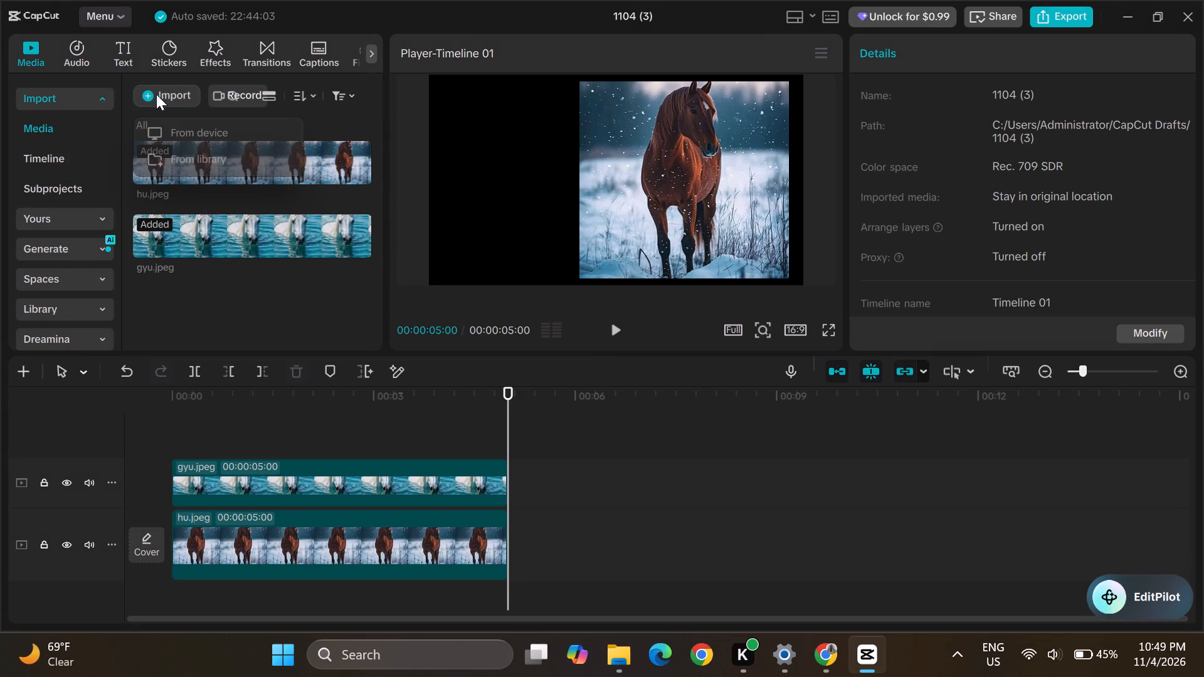
pyautogui.click(191, 129)
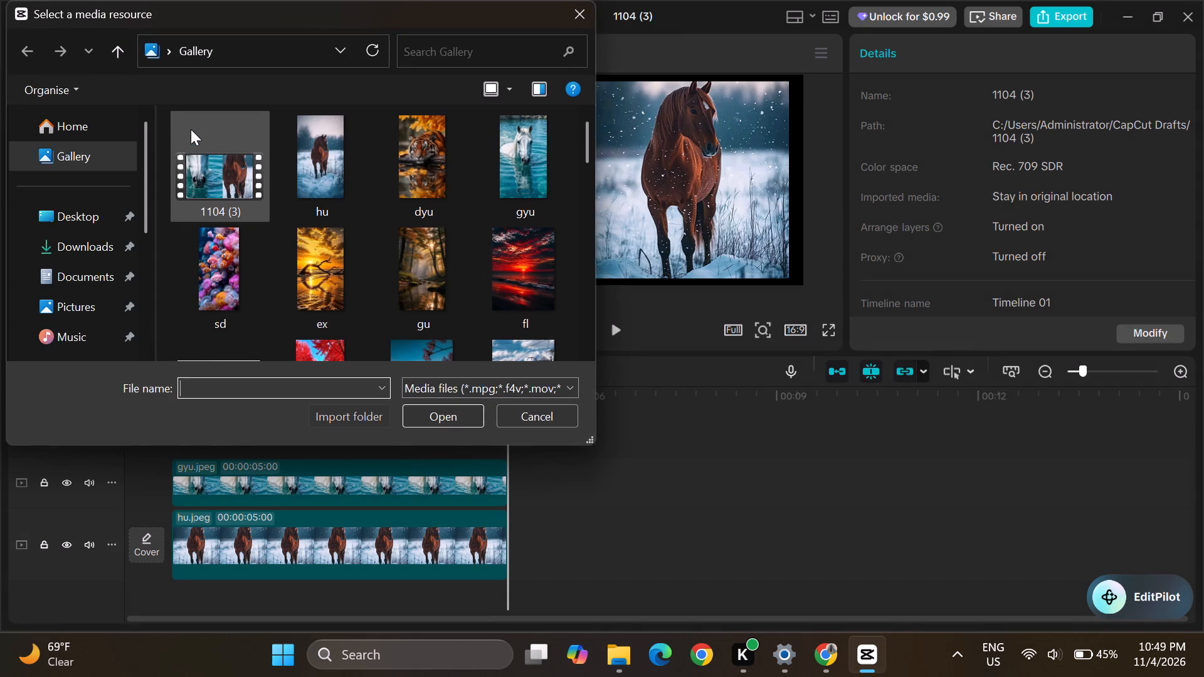
pyautogui.click(435, 182)
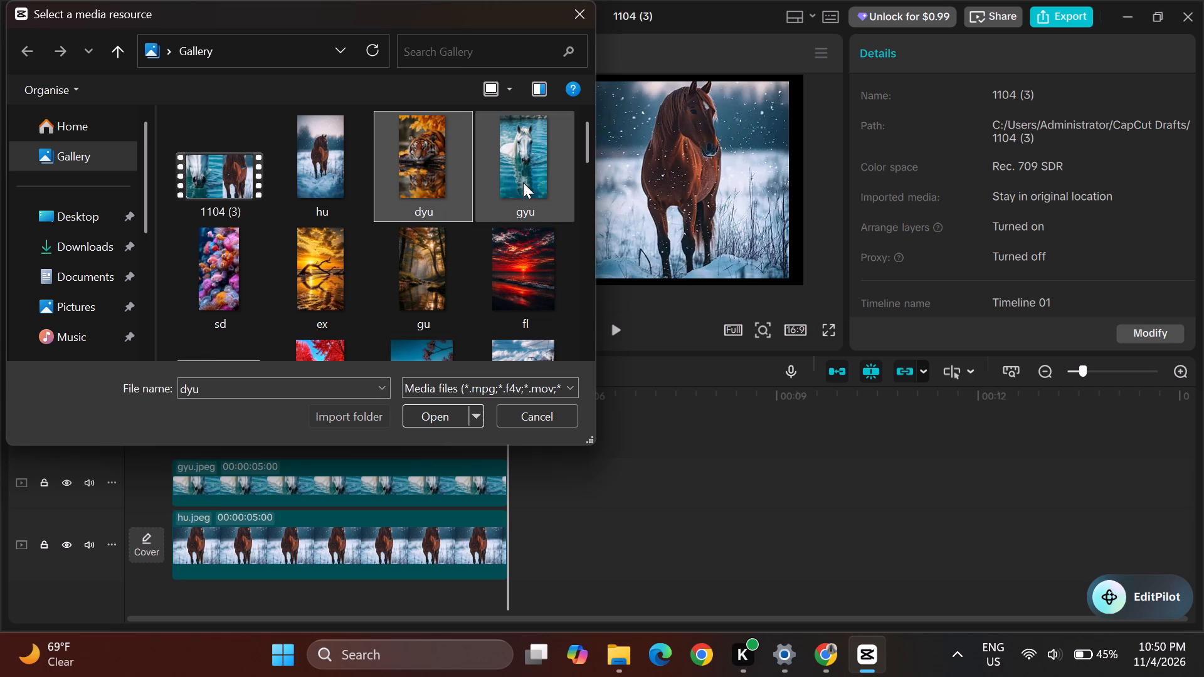
pyautogui.doubleClick(413, 179)
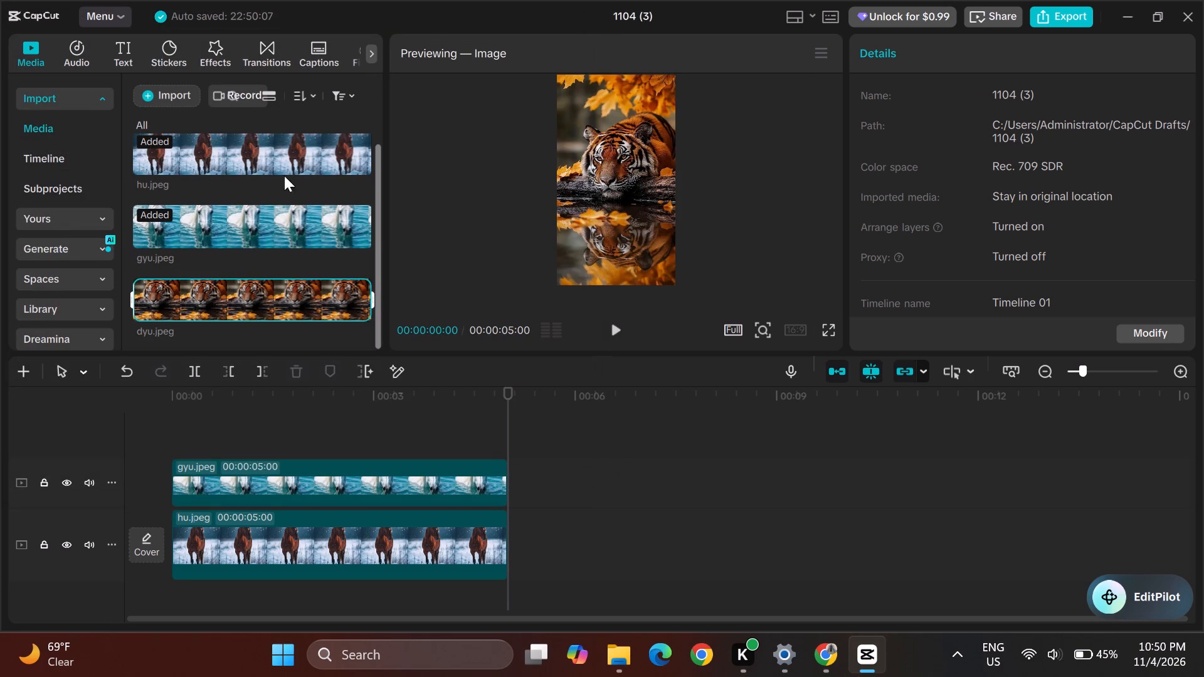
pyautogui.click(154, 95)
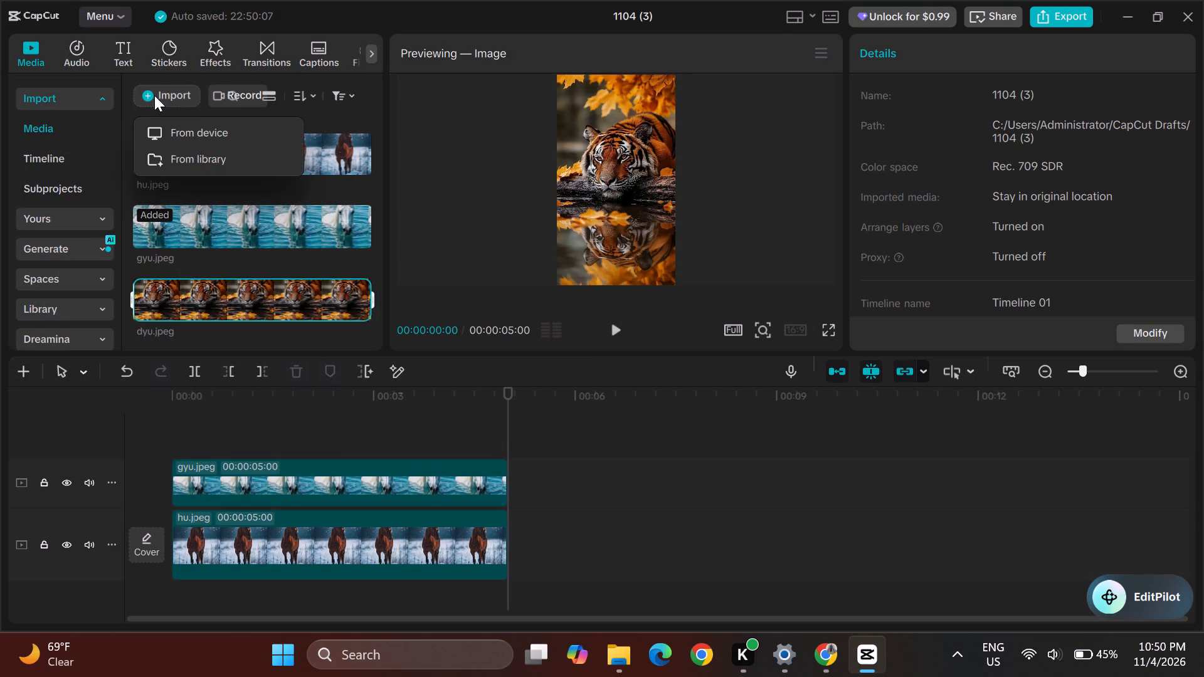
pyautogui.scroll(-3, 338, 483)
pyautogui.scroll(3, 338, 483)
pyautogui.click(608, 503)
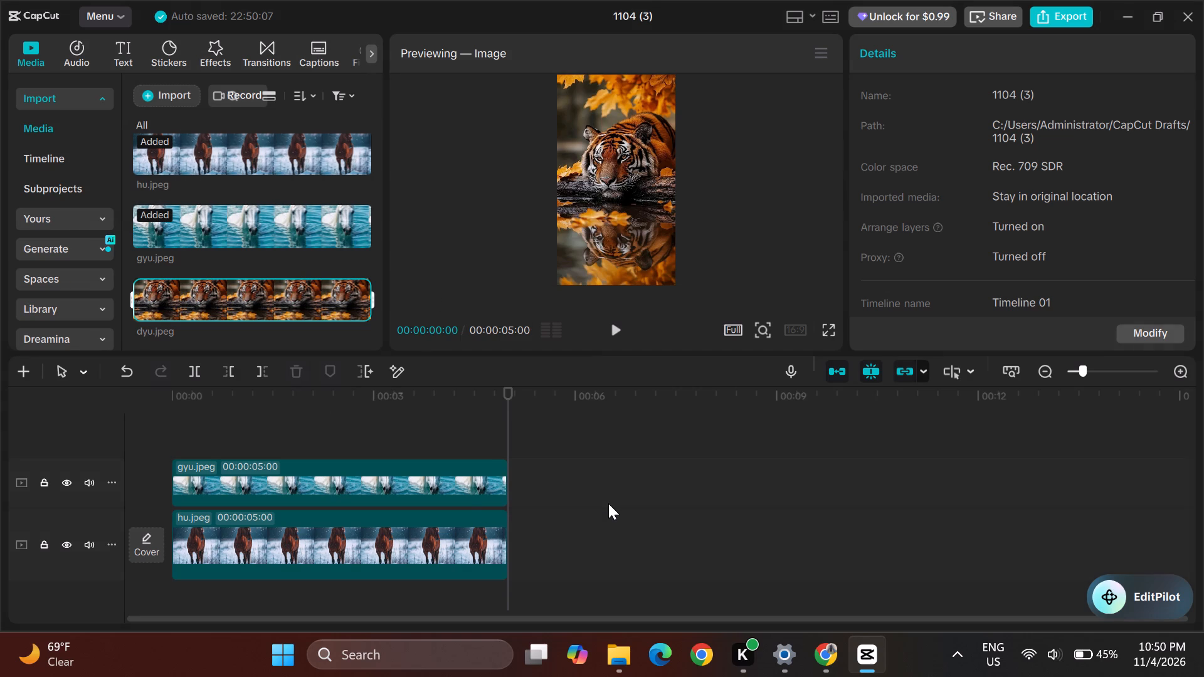
# Import the hooded wolf image l from the device's Gallery into the project media.
pyautogui.click(152, 92)
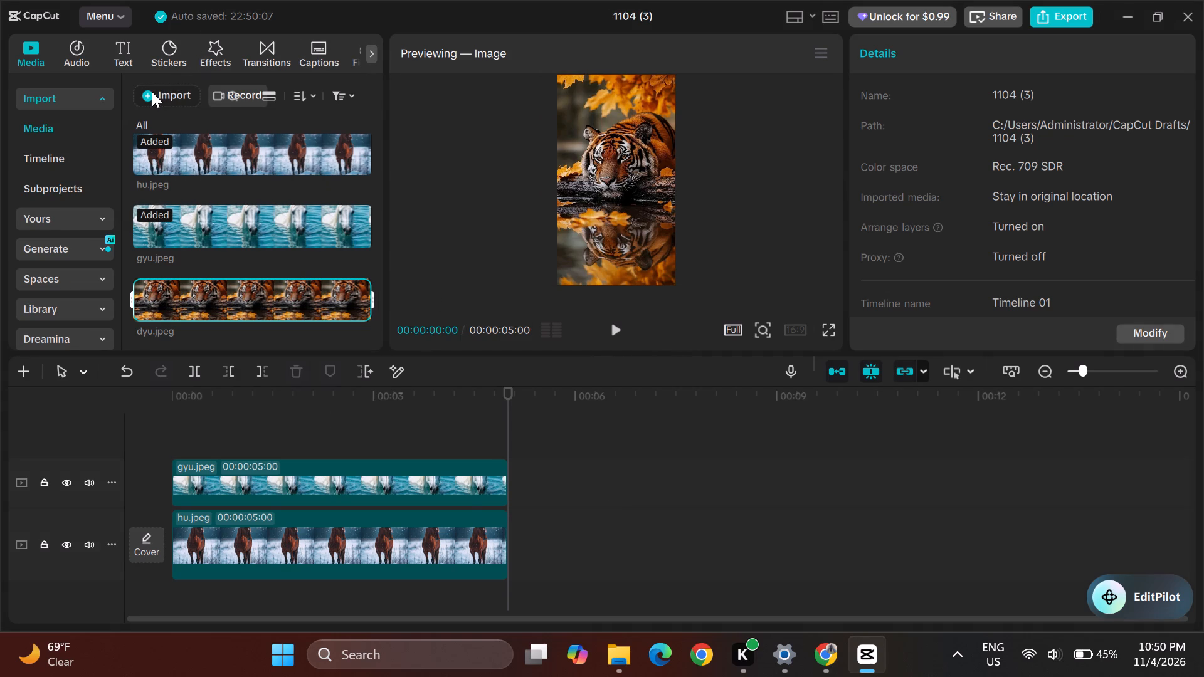
pyautogui.doubleClick(171, 128)
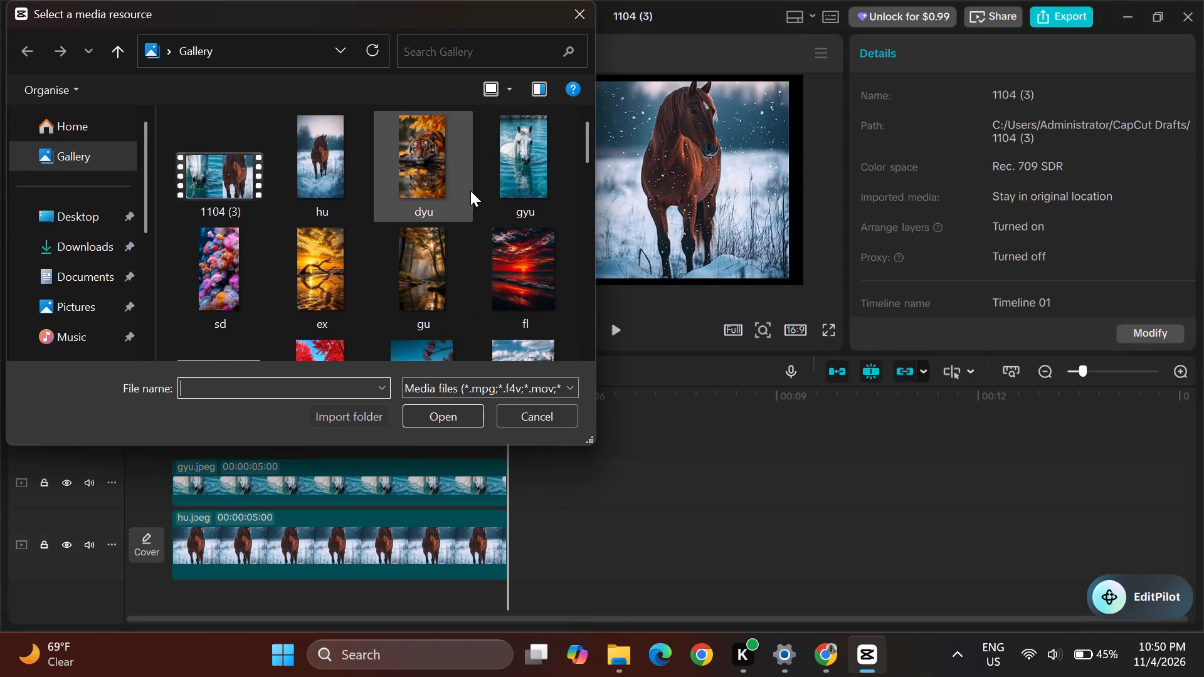
pyautogui.scroll(-1, 473, 266)
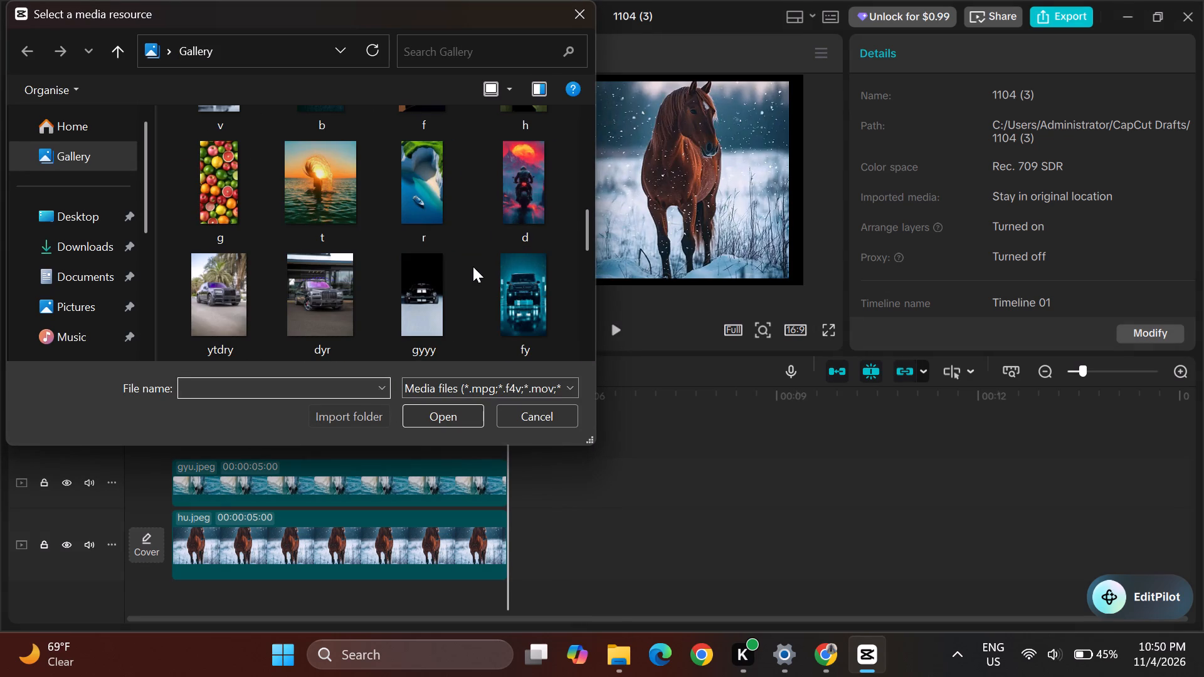
pyautogui.scroll(1, 473, 266)
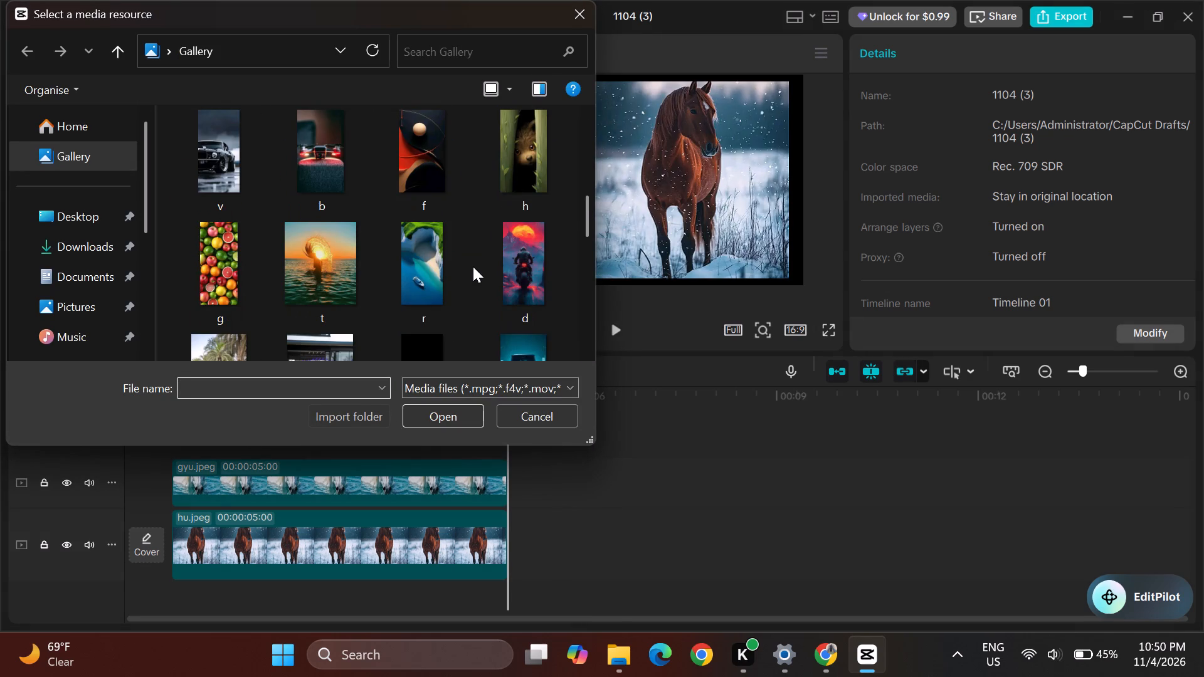
pyautogui.scroll(1, 473, 266)
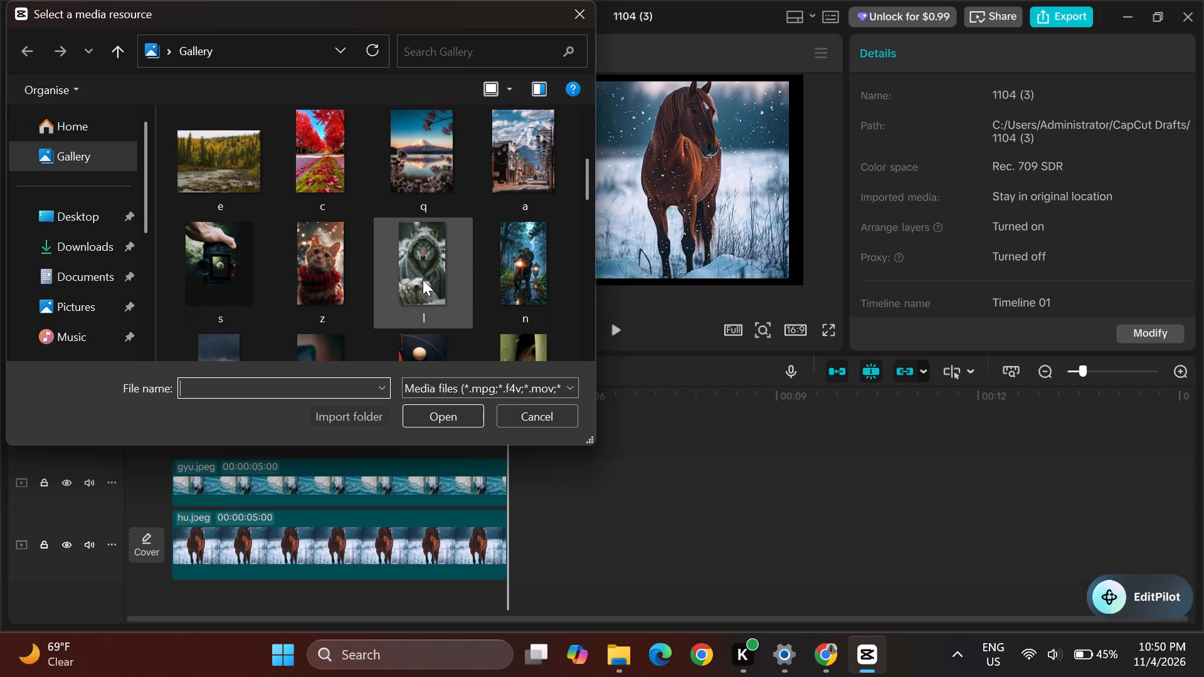
pyautogui.doubleClick(420, 280)
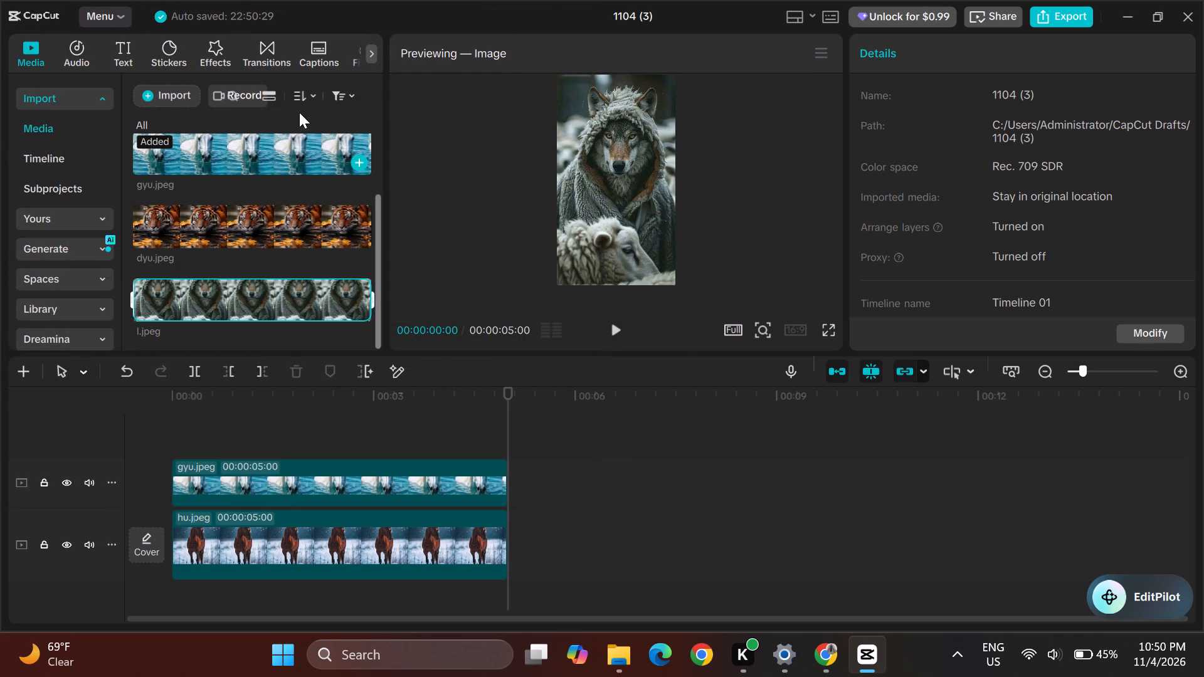
# Import the forest stream image gu from the device's Gallery into the project media.
pyautogui.click(160, 89)
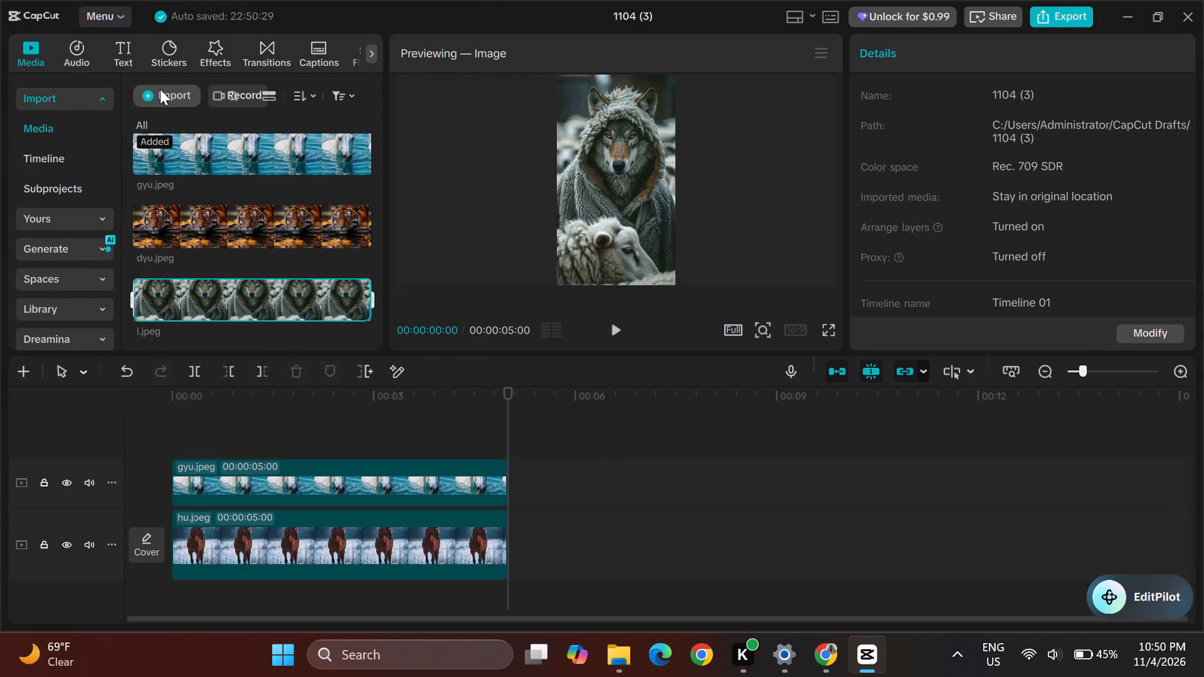
pyautogui.click(180, 137)
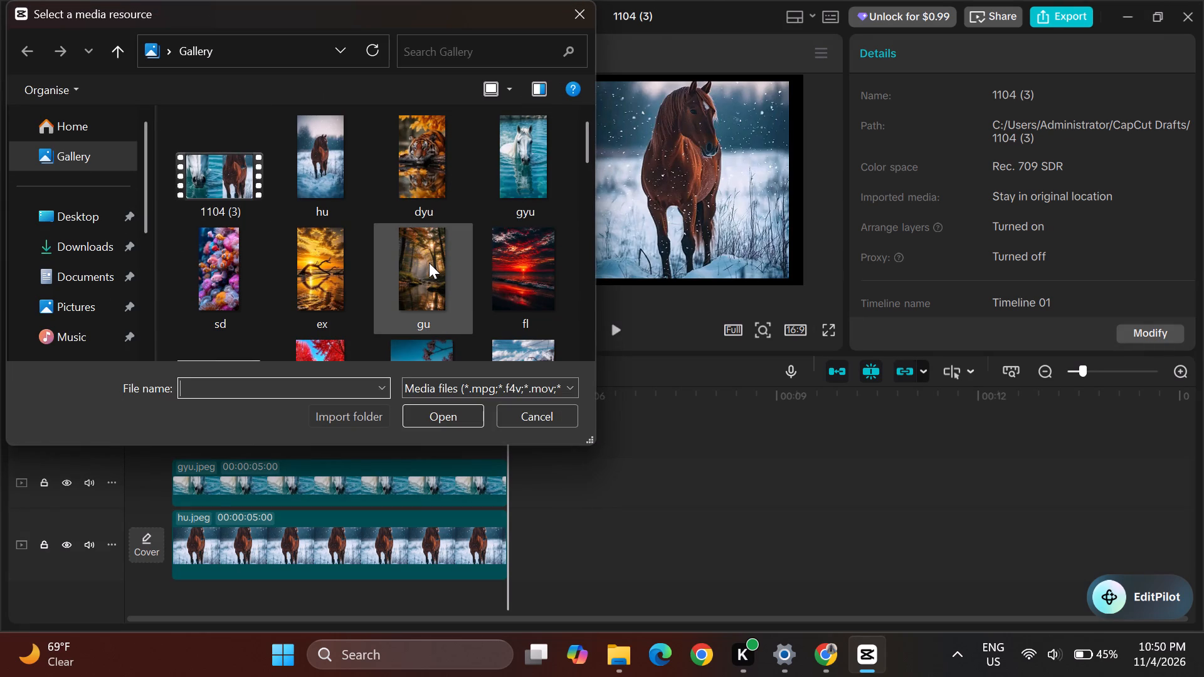
pyautogui.click(429, 263)
pyautogui.doubleClick(429, 263)
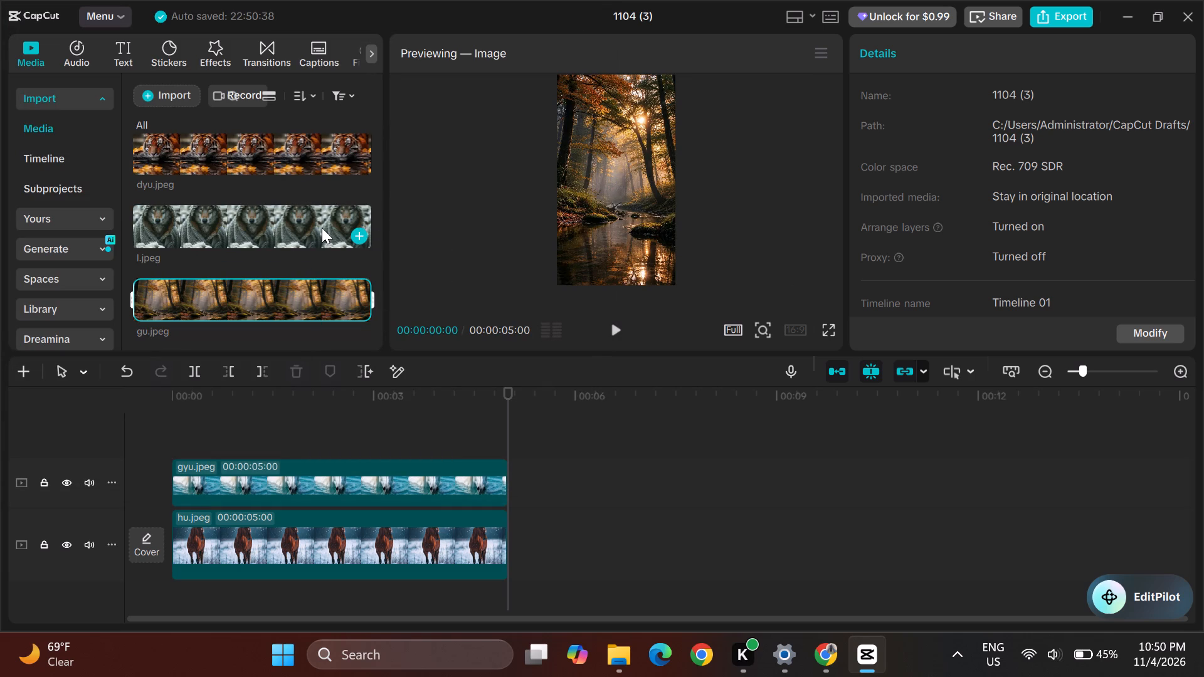
# Place dyu.jpeg on a new track above gyu.jpeg, starting at about 4.6 seconds, just before the existing clips end.
pyautogui.moveTo(322, 147); pyautogui.dragTo(402, 288)
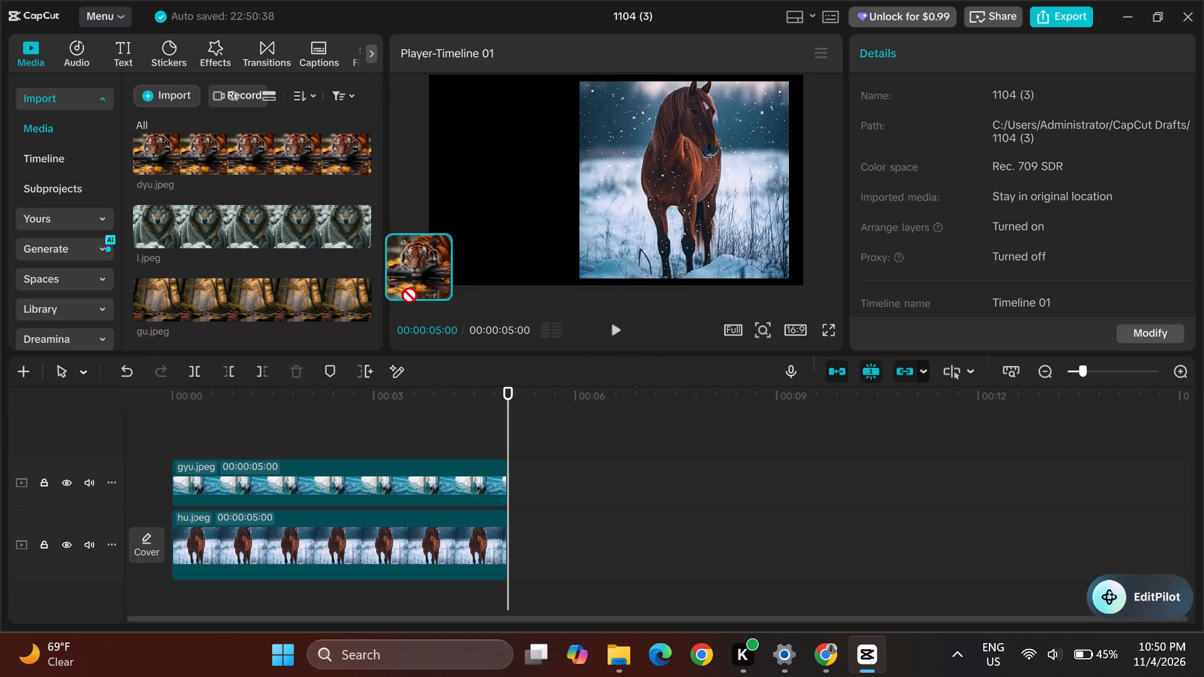
pyautogui.moveTo(402, 288); pyautogui.dragTo(477, 437)
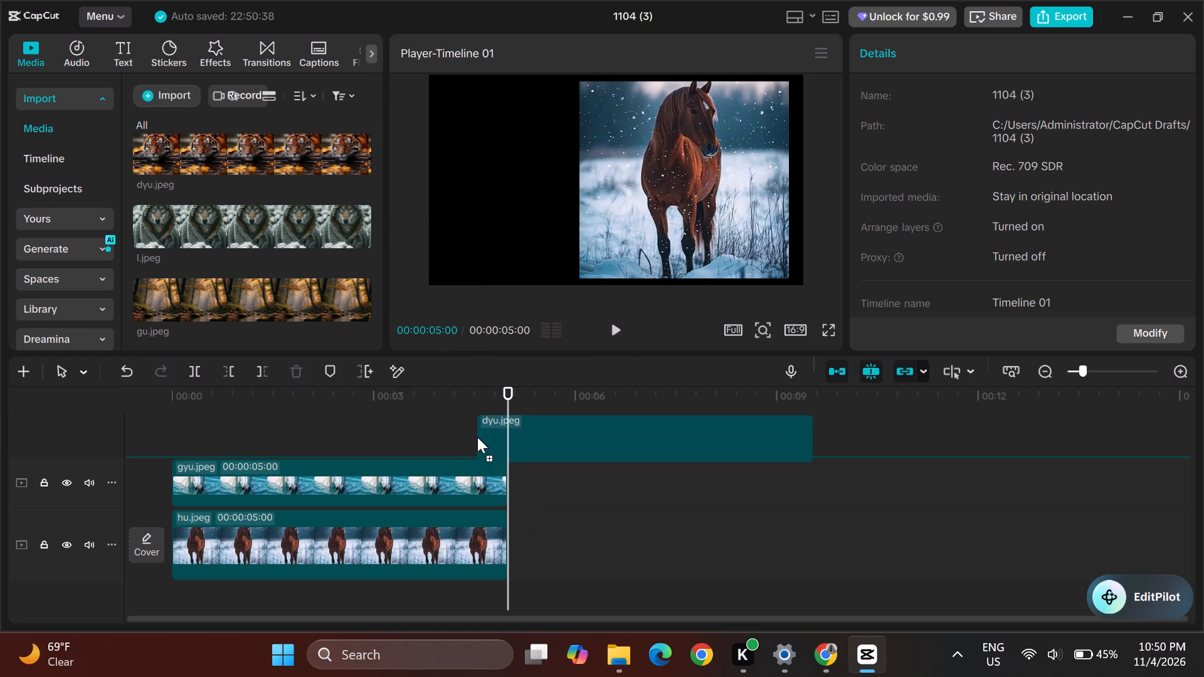
pyautogui.moveTo(477, 437); pyautogui.dragTo(480, 429)
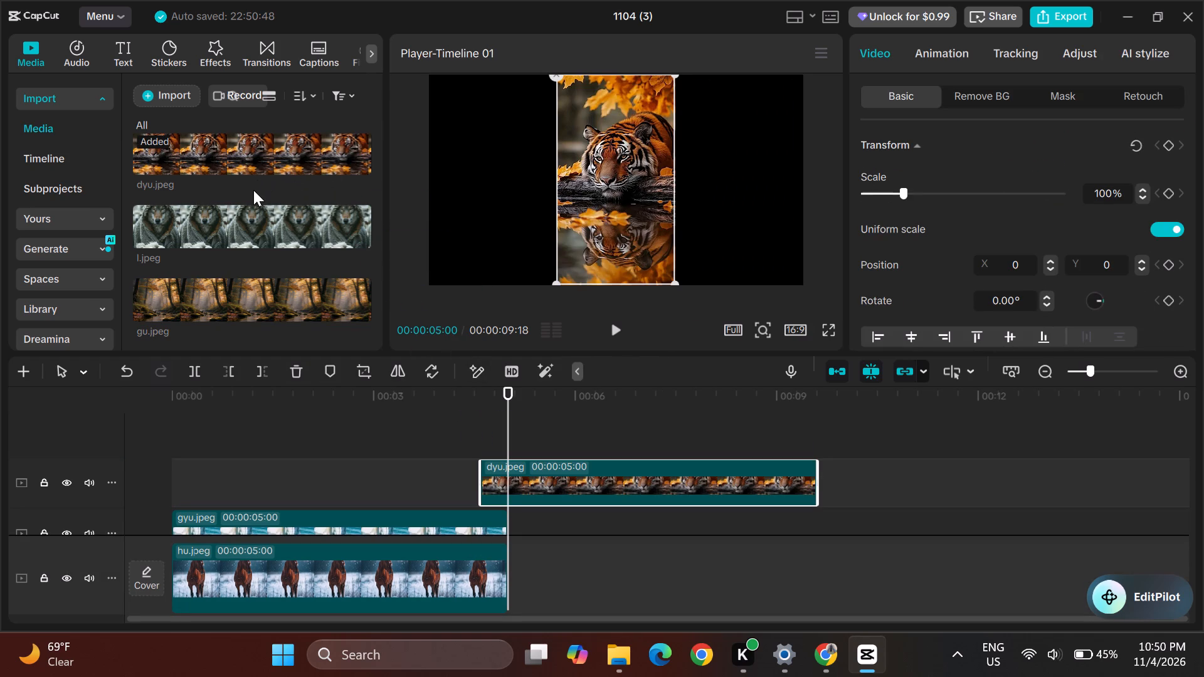
# Place l.jpeg on a new track above dyu.jpeg, aligned with the start of the dyu.jpeg clip.
pyautogui.moveTo(257, 211); pyautogui.dragTo(487, 492)
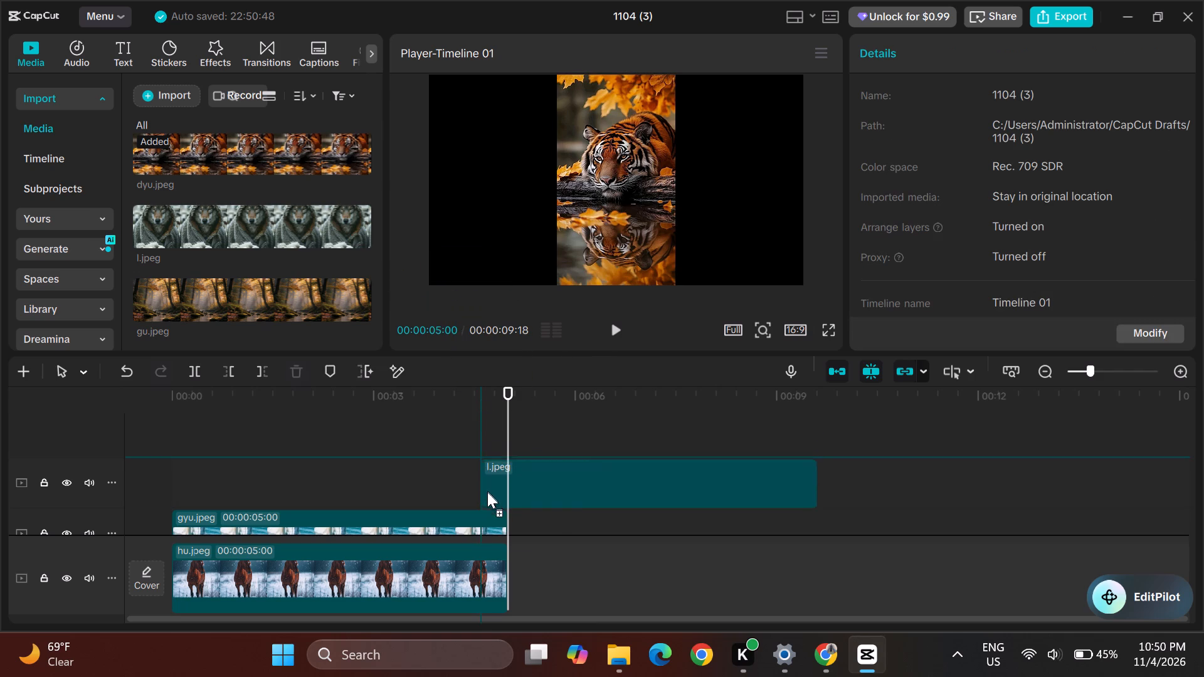
pyautogui.moveTo(487, 492); pyautogui.dragTo(483, 426)
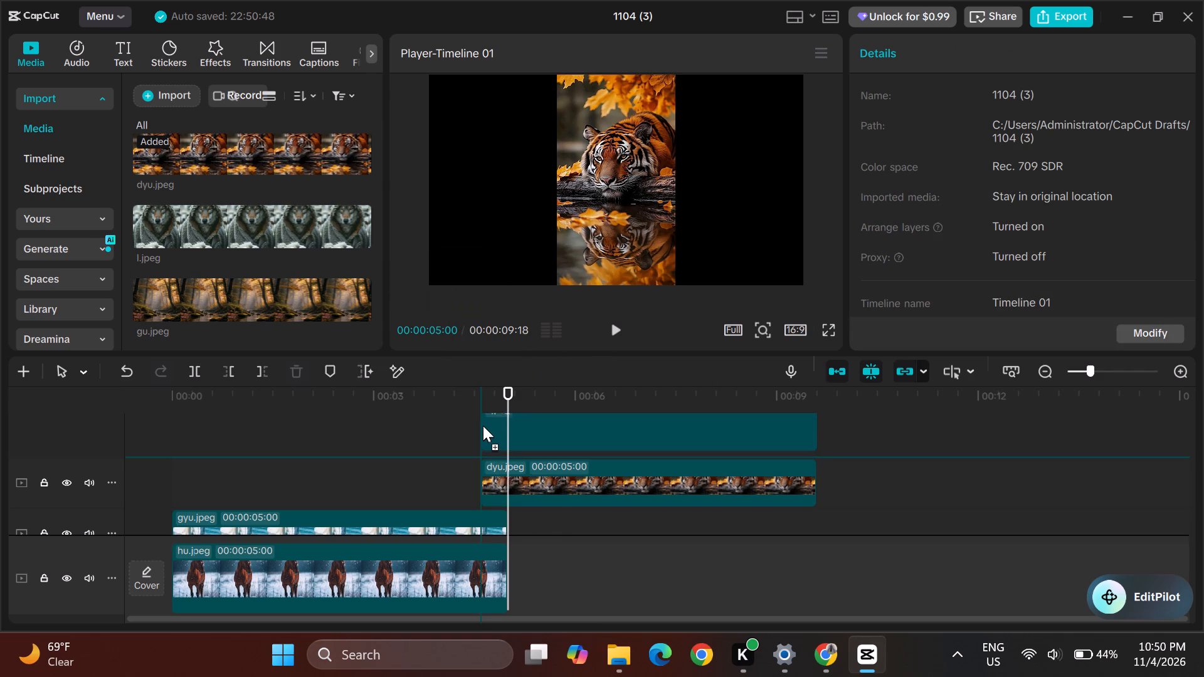
pyautogui.moveTo(483, 426); pyautogui.dragTo(483, 425)
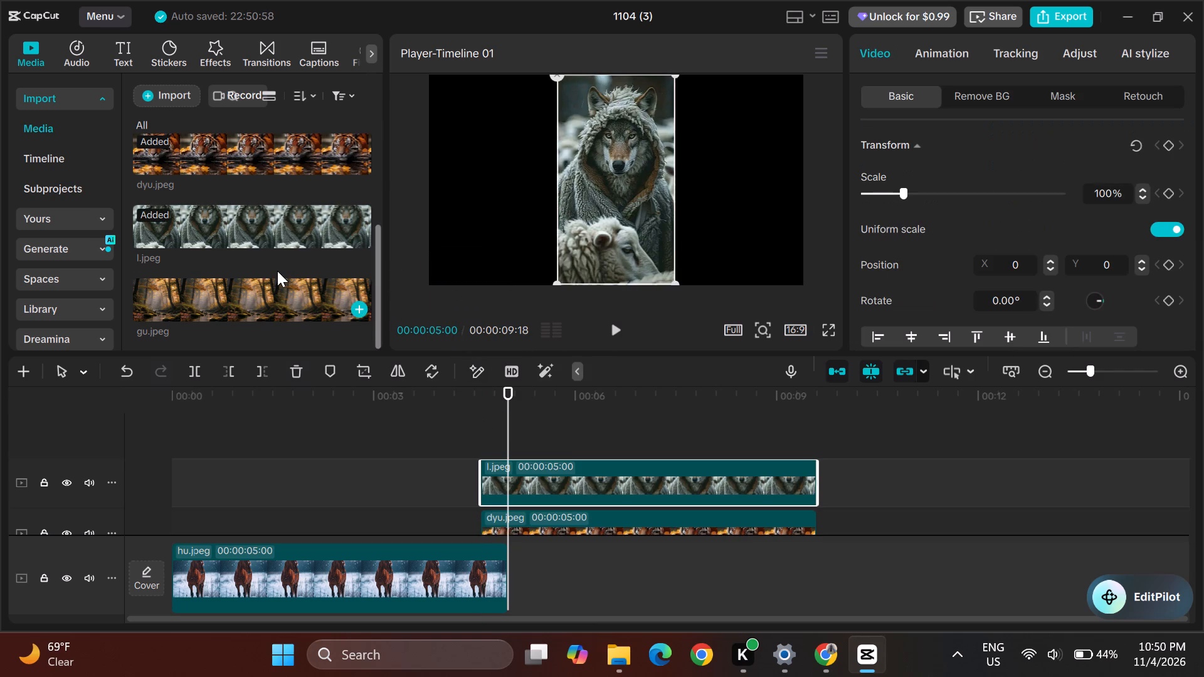
# Place gu.jpeg on a new track above l.jpeg, aligned with the start of the l.jpeg clip.
pyautogui.scroll(-2, 275, 271)
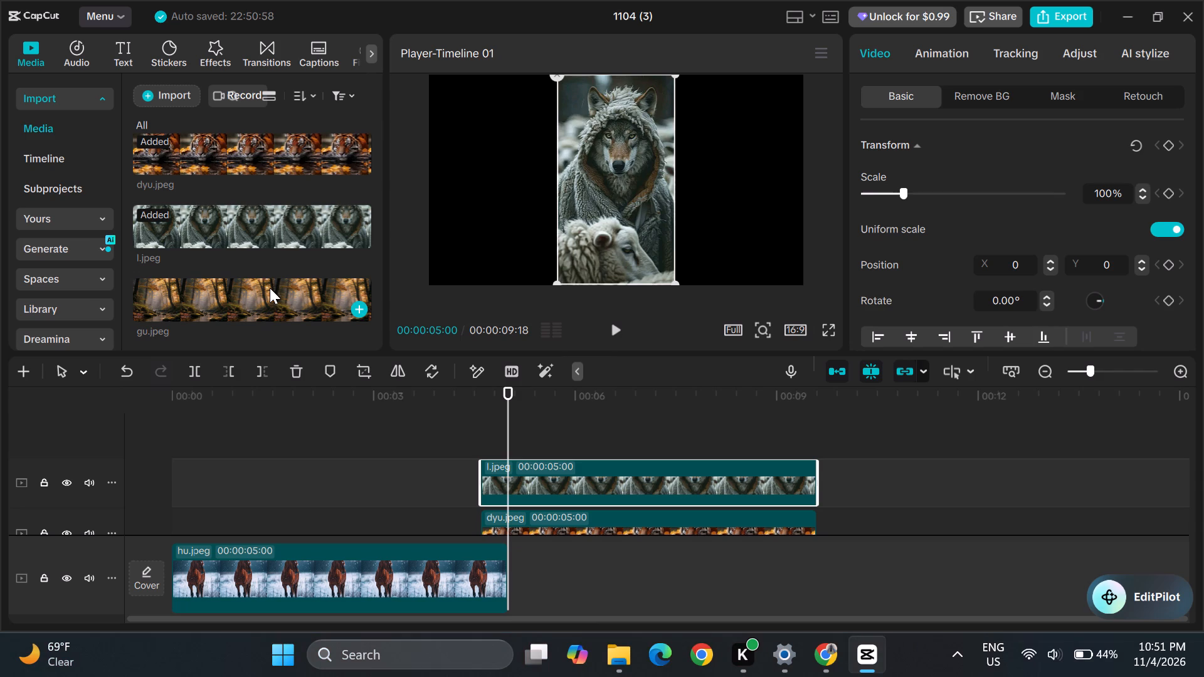
pyautogui.moveTo(270, 288); pyautogui.dragTo(278, 289)
pyautogui.moveTo(278, 289); pyautogui.dragTo(497, 418)
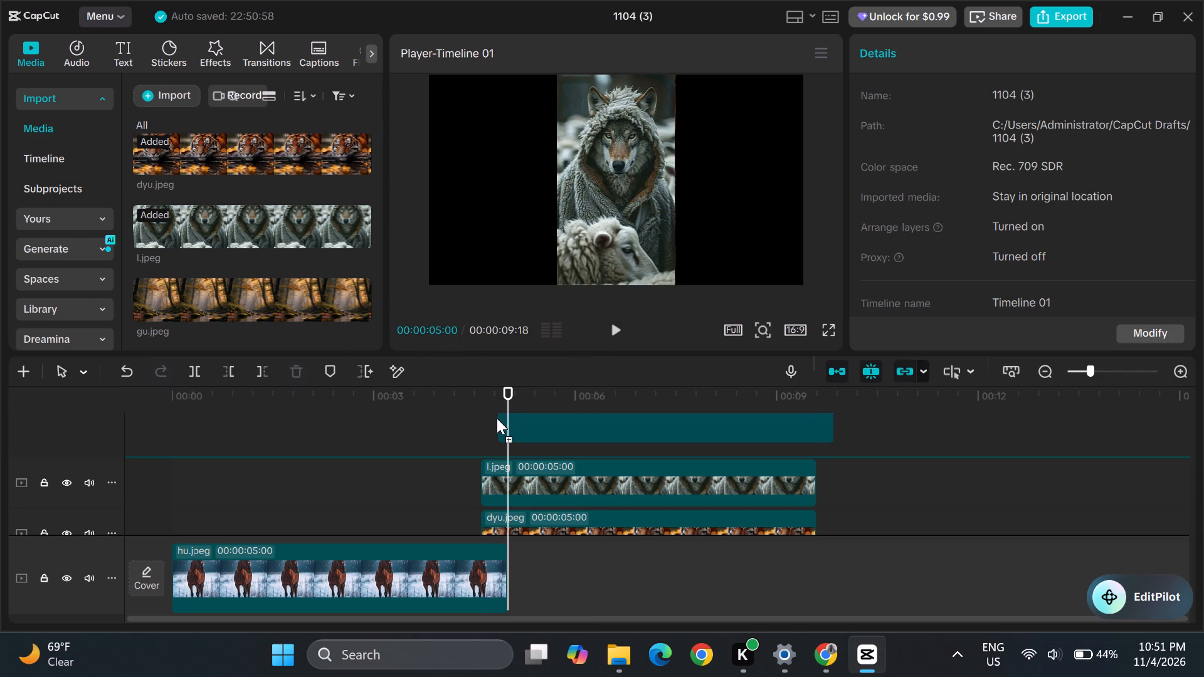
pyautogui.moveTo(497, 418); pyautogui.dragTo(492, 433)
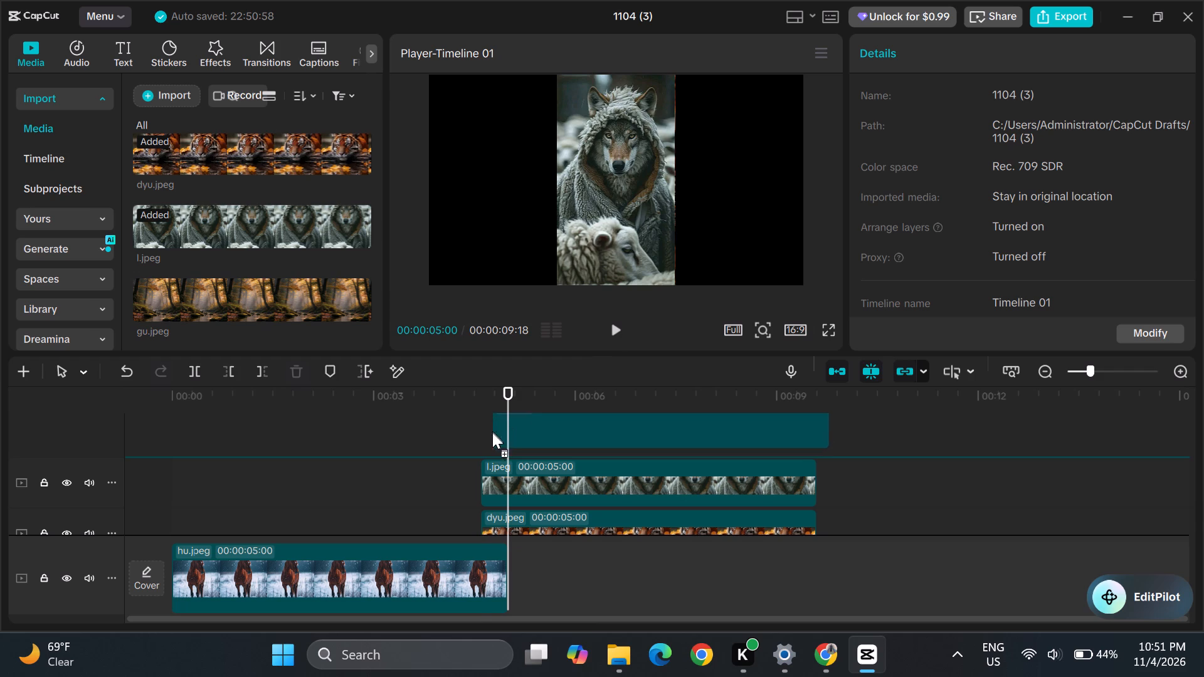
pyautogui.moveTo(492, 433); pyautogui.dragTo(485, 448)
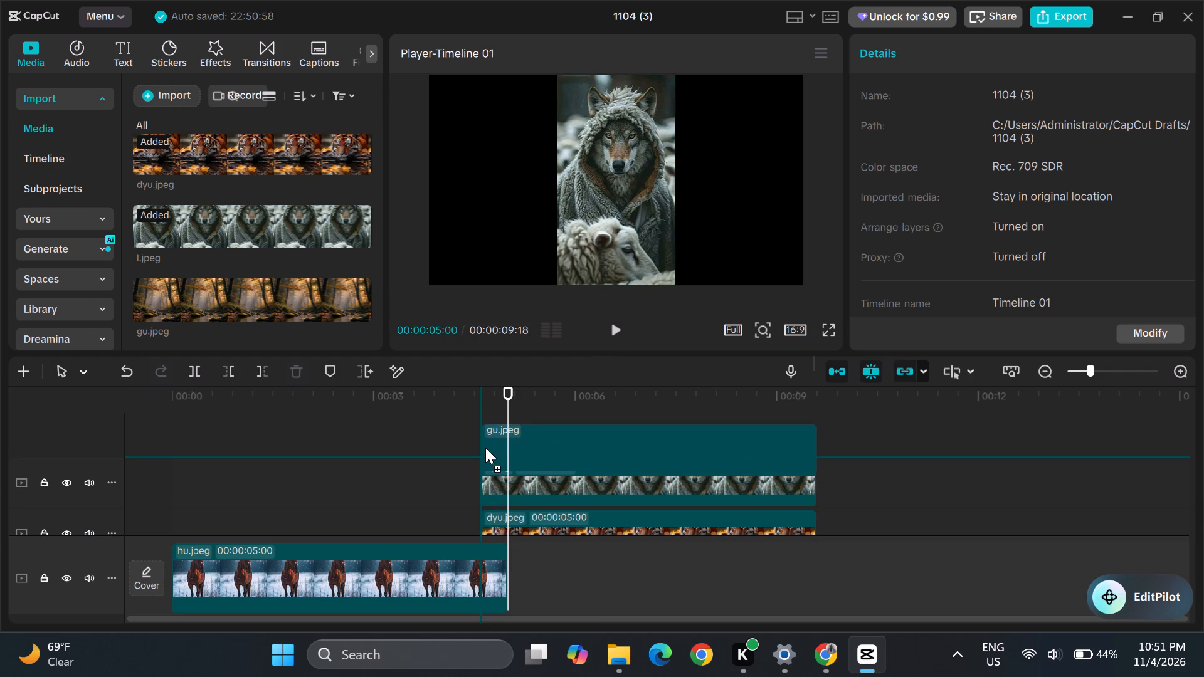
pyautogui.moveTo(485, 448); pyautogui.dragTo(485, 438)
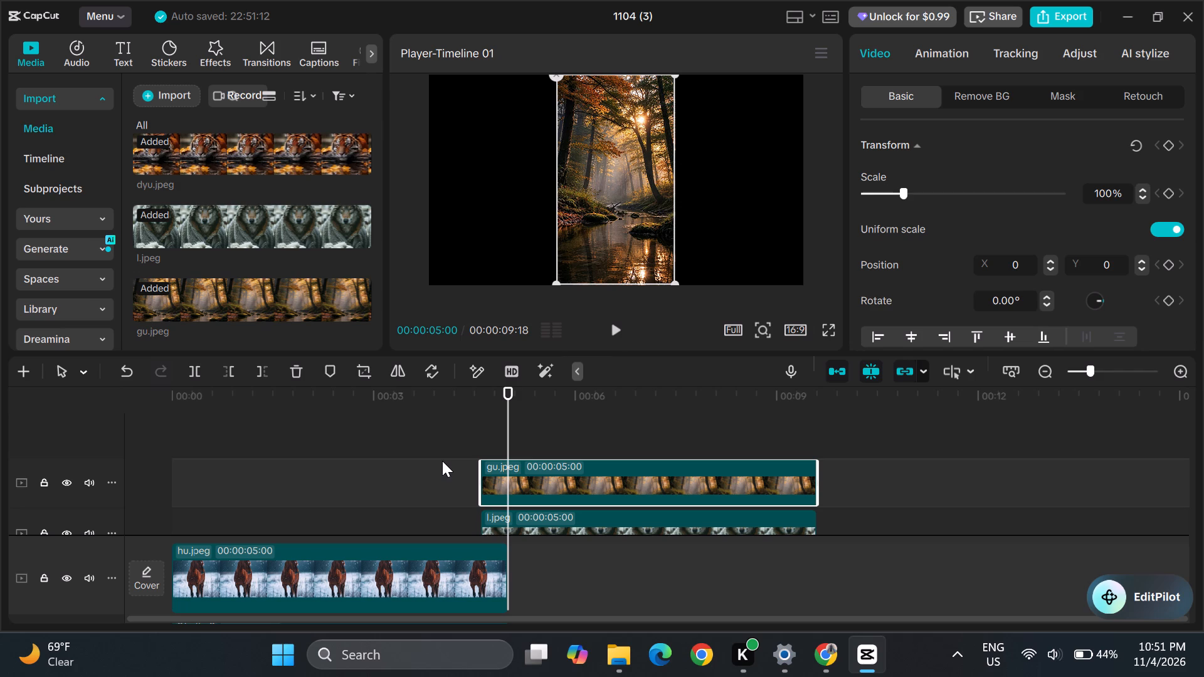
# Reposition the gu.jpeg forest image lower in the video frame, to about X -72, Y -342.
pyautogui.scroll(-1, 526, 424)
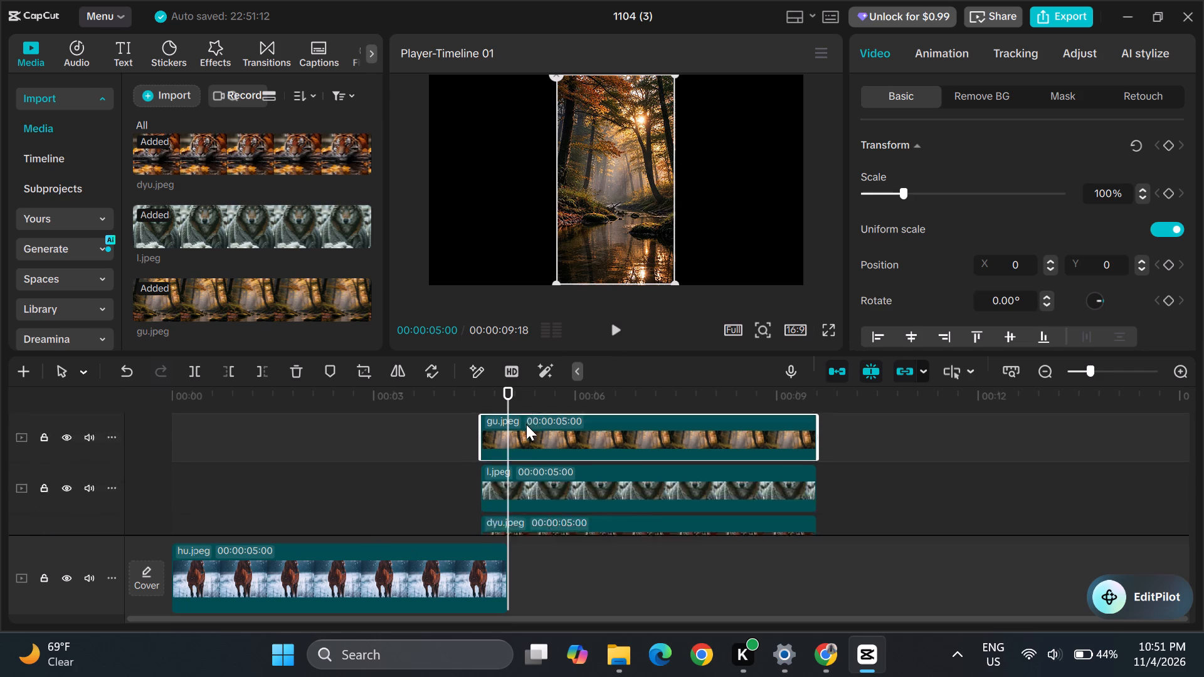
pyautogui.scroll(-1, 526, 424)
pyautogui.scroll(1, 526, 424)
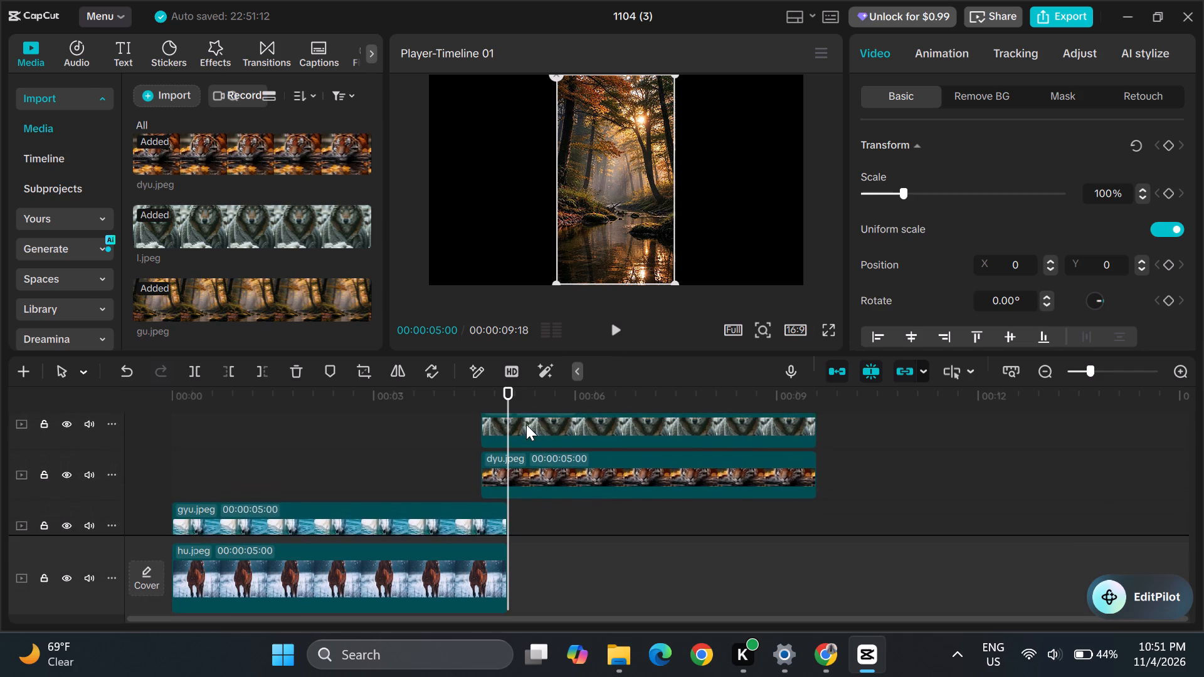
pyautogui.scroll(2, 526, 424)
pyautogui.scroll(-1, 526, 424)
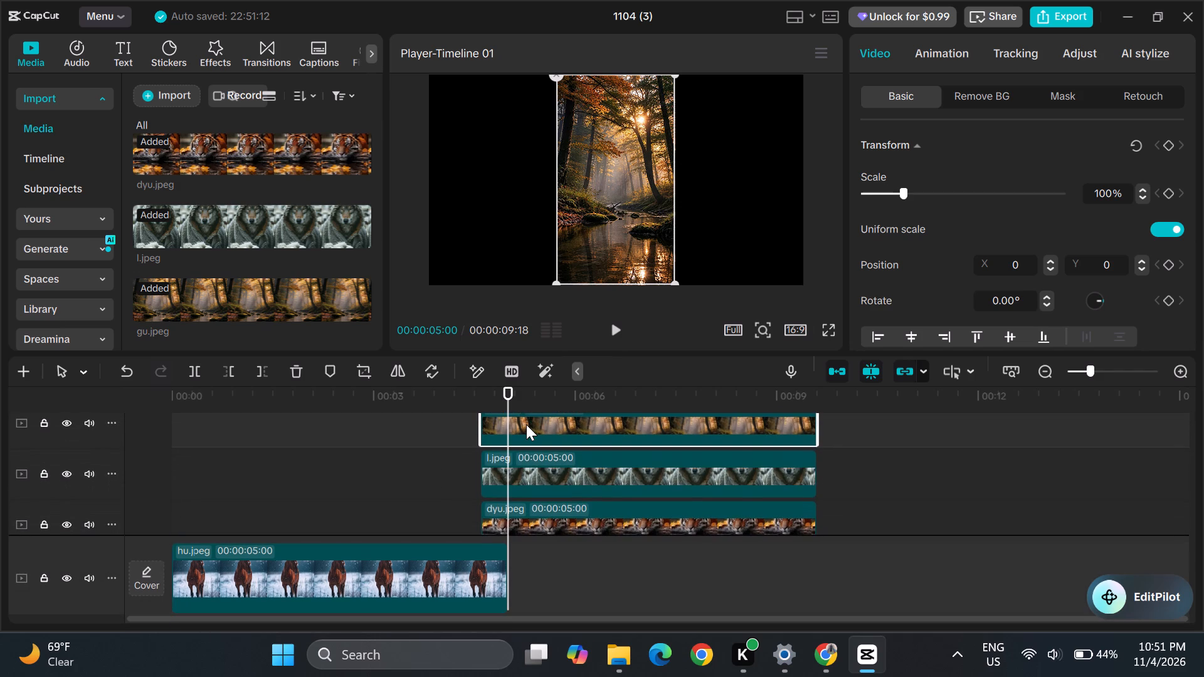
pyautogui.scroll(1, 526, 424)
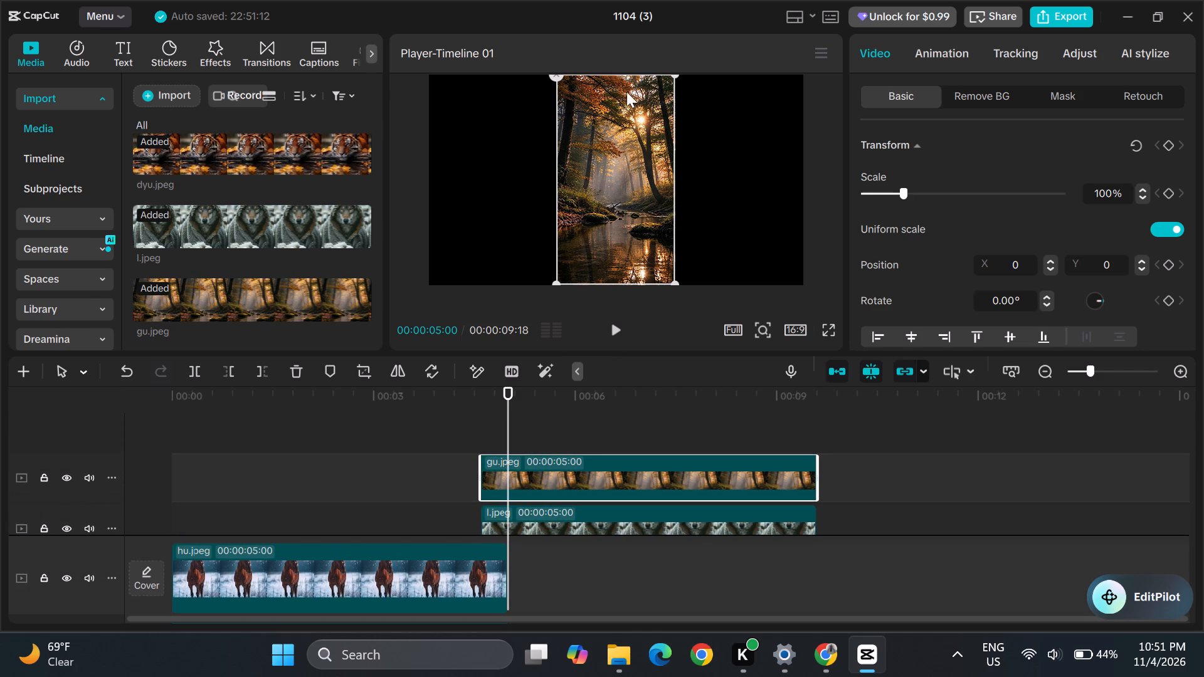
pyautogui.moveTo(559, 75); pyautogui.dragTo(575, 146)
pyautogui.moveTo(574, 154); pyautogui.dragTo(568, 187)
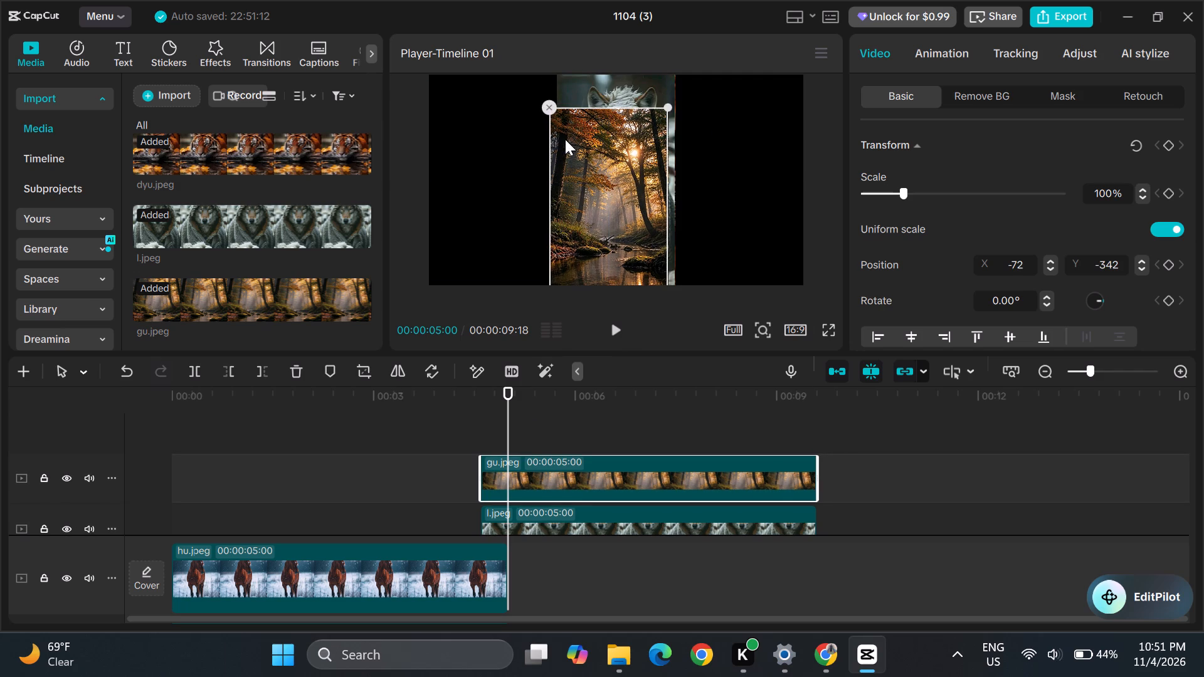
# Scale l.jpeg down to 93% and reposition it low in the video frame, at about X 0, Y -506.
pyautogui.moveTo(660, 103); pyautogui.dragTo(645, 112)
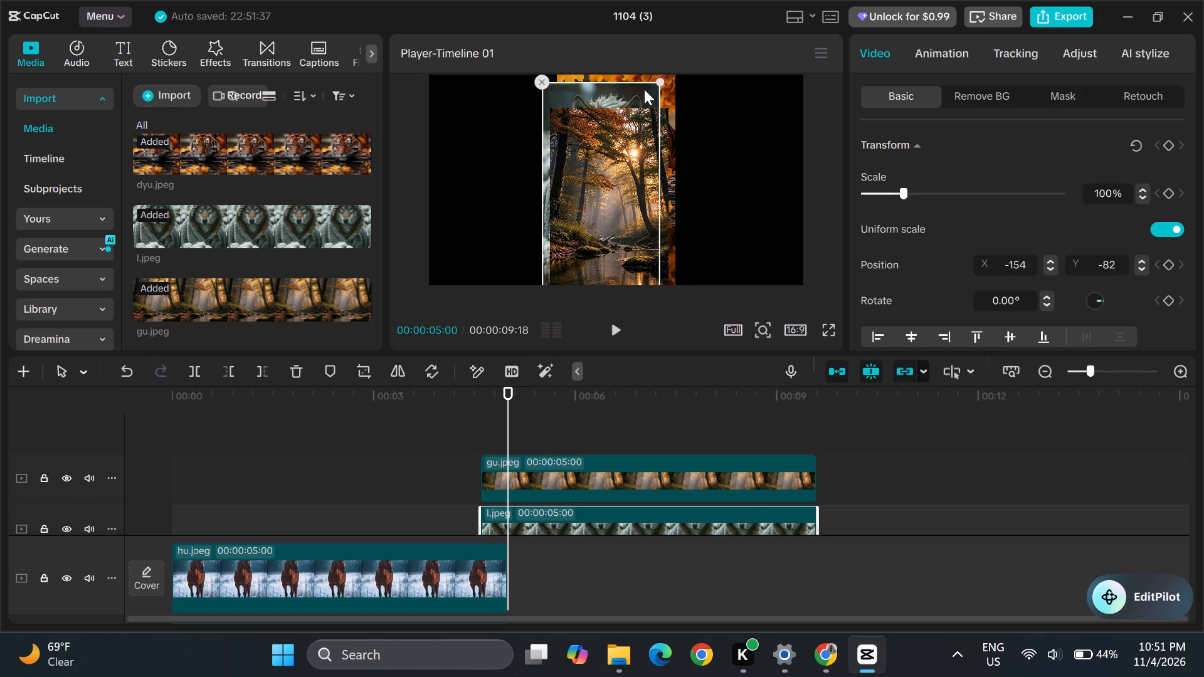
pyautogui.moveTo(657, 79); pyautogui.dragTo(643, 80)
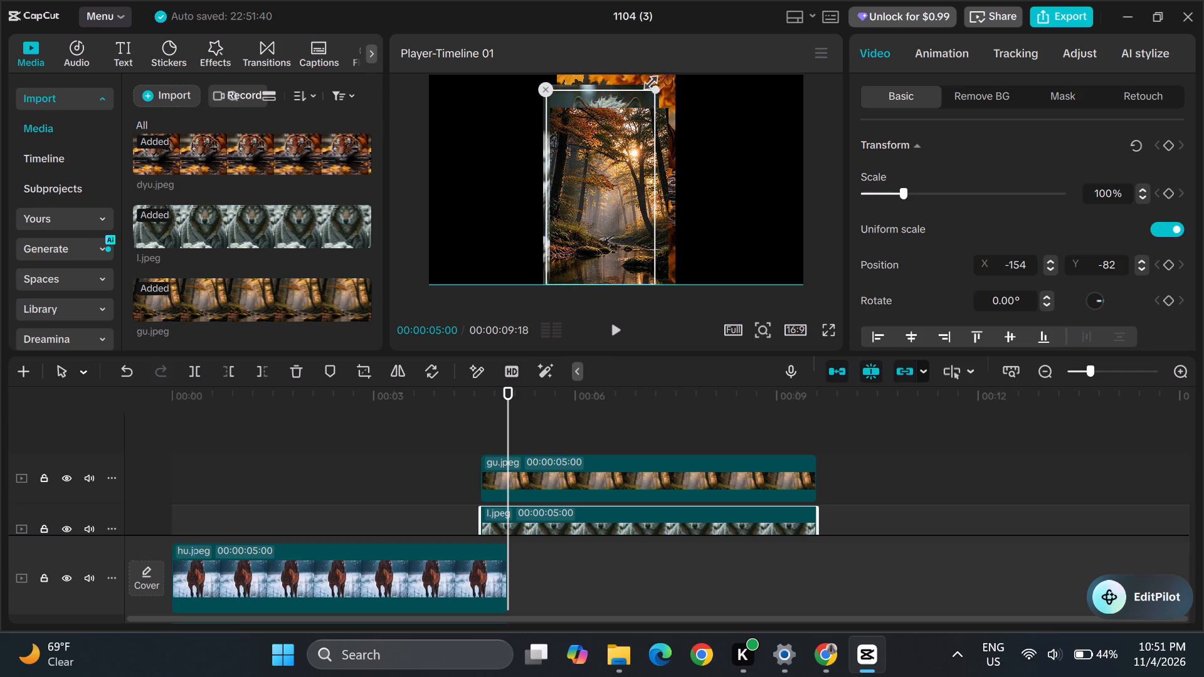
pyautogui.moveTo(643, 80); pyautogui.dragTo(650, 85)
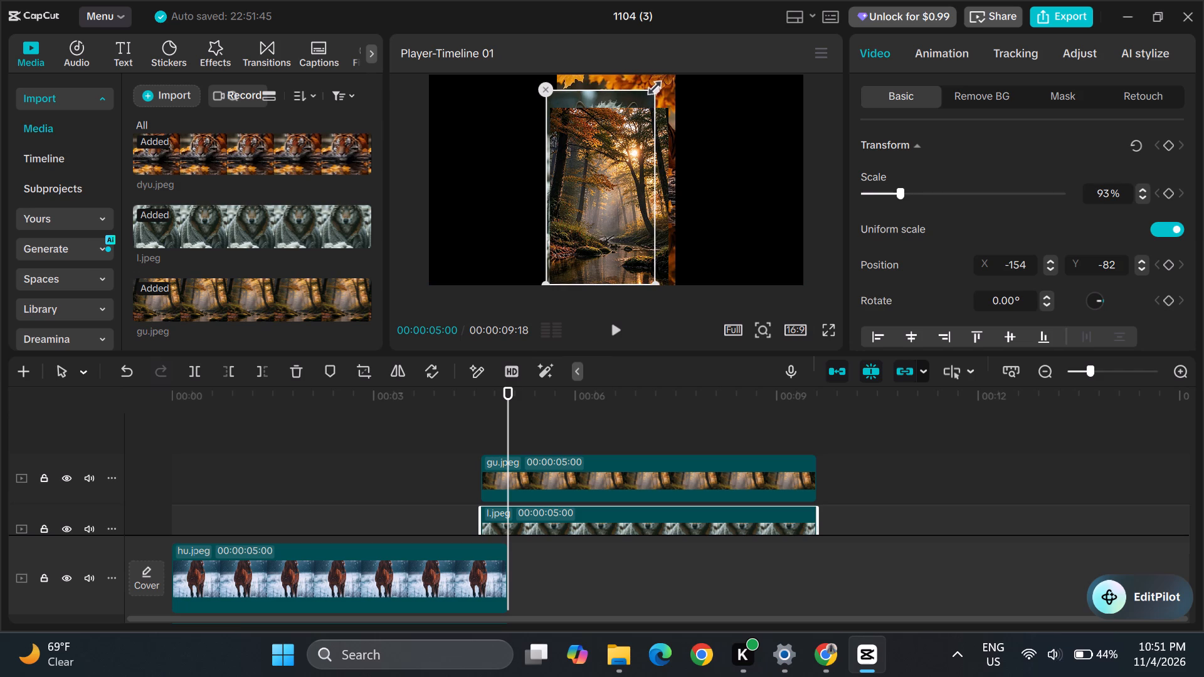
pyautogui.moveTo(608, 167); pyautogui.dragTo(550, 149)
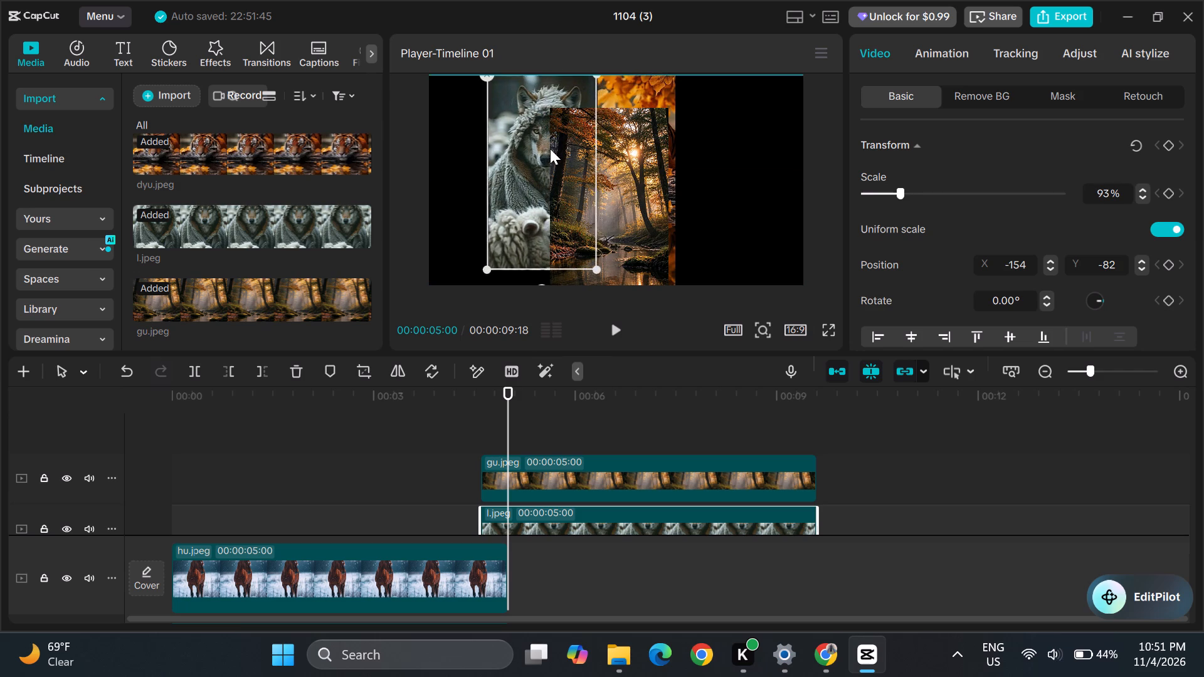
pyautogui.moveTo(550, 149); pyautogui.dragTo(612, 155)
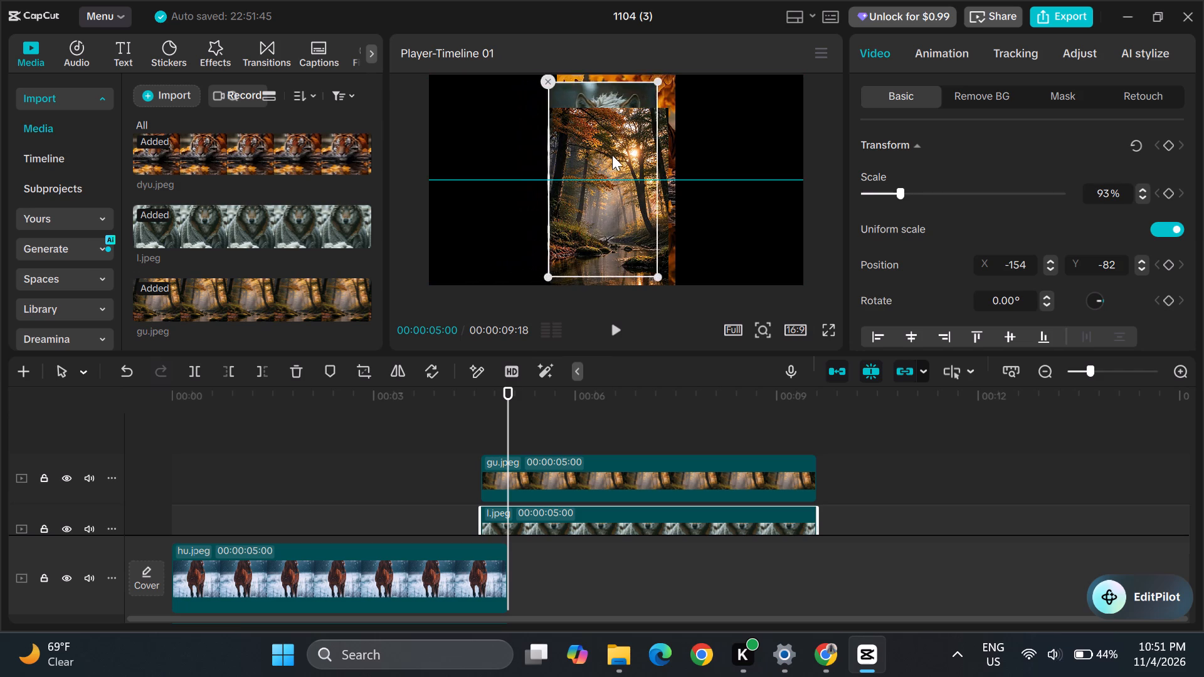
pyautogui.moveTo(612, 155); pyautogui.dragTo(623, 211)
pyautogui.click(623, 193)
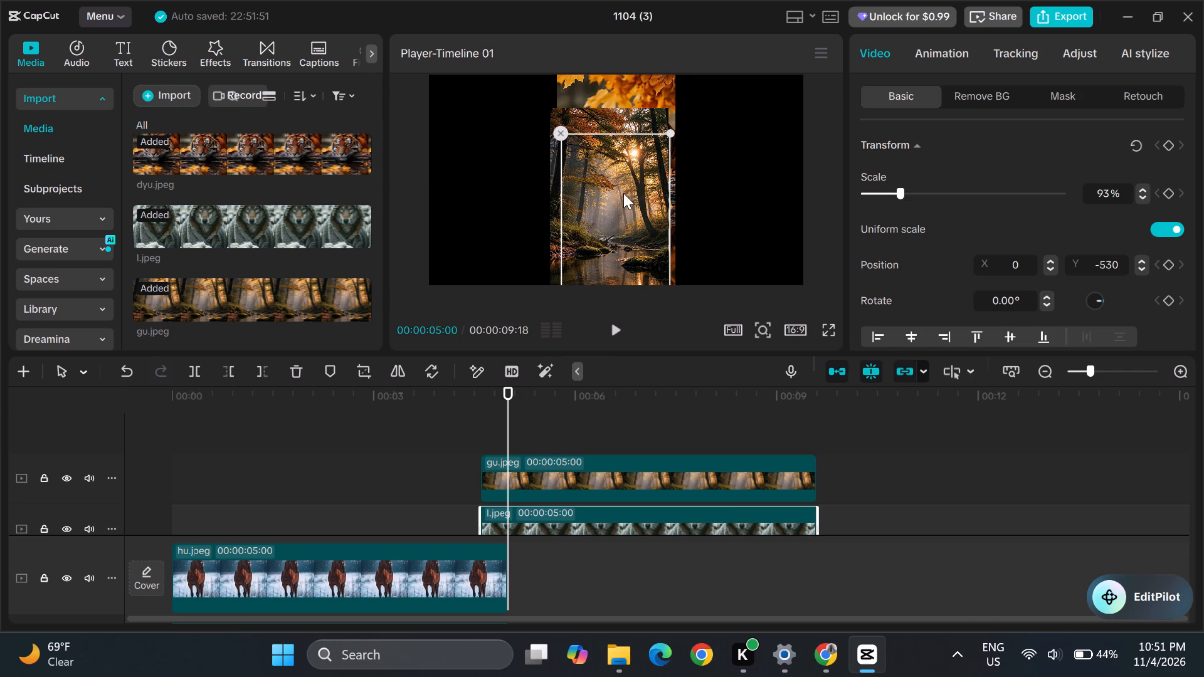
pyautogui.click(724, 166)
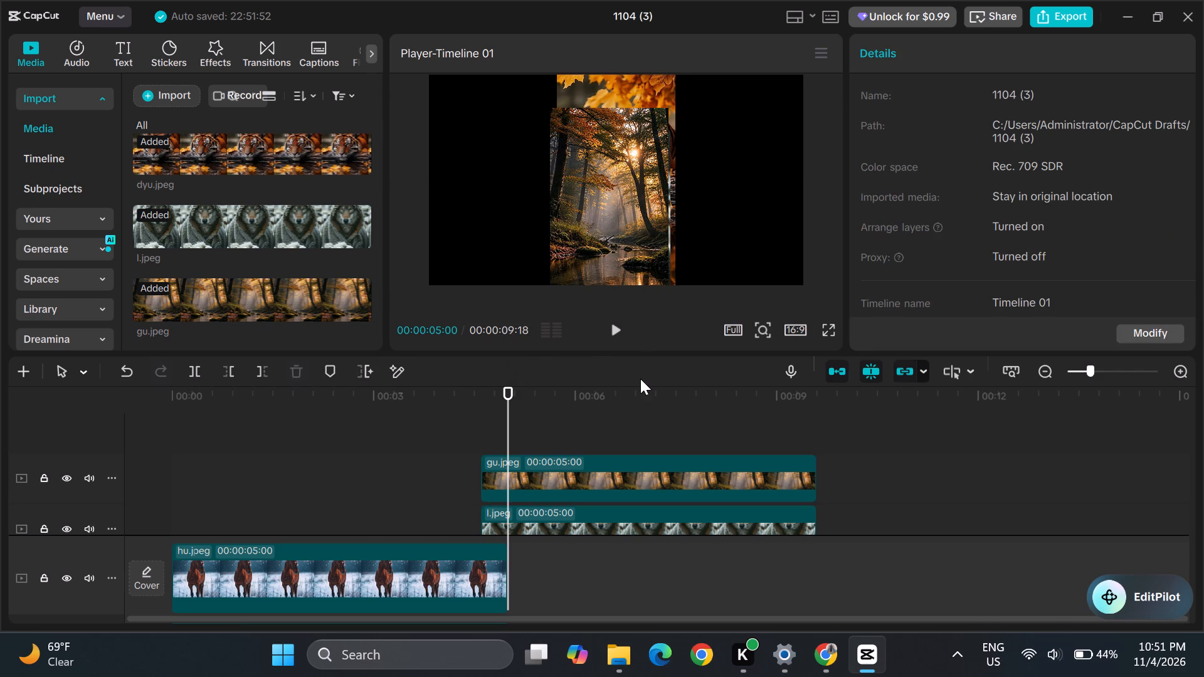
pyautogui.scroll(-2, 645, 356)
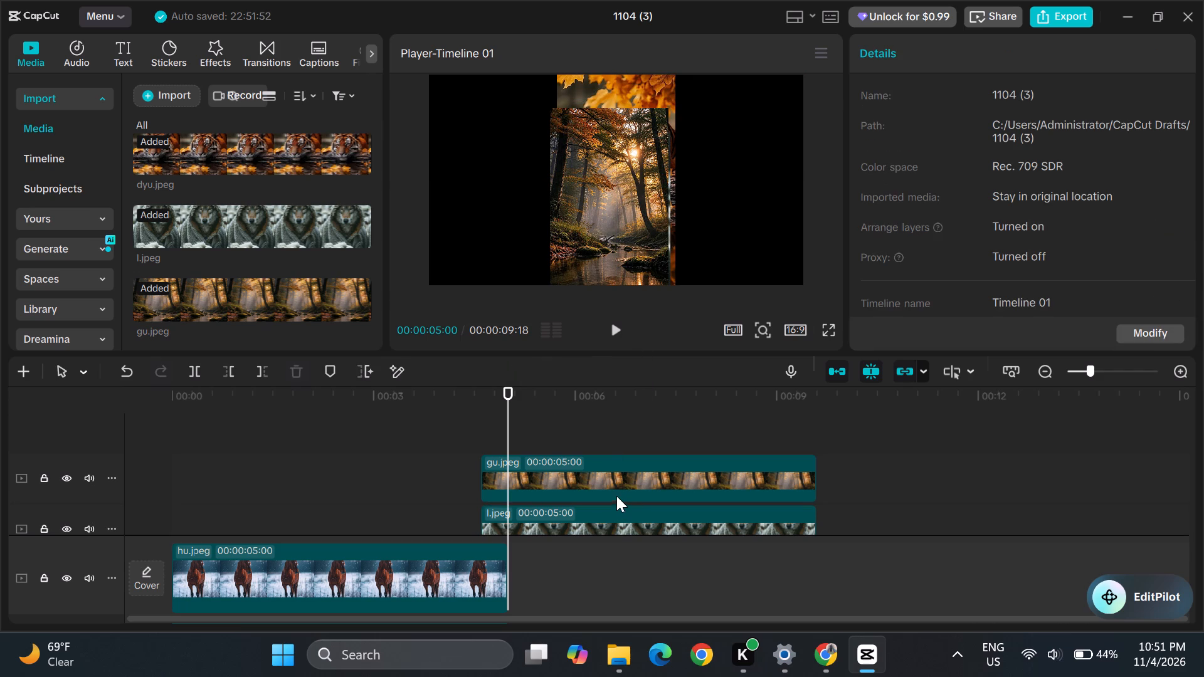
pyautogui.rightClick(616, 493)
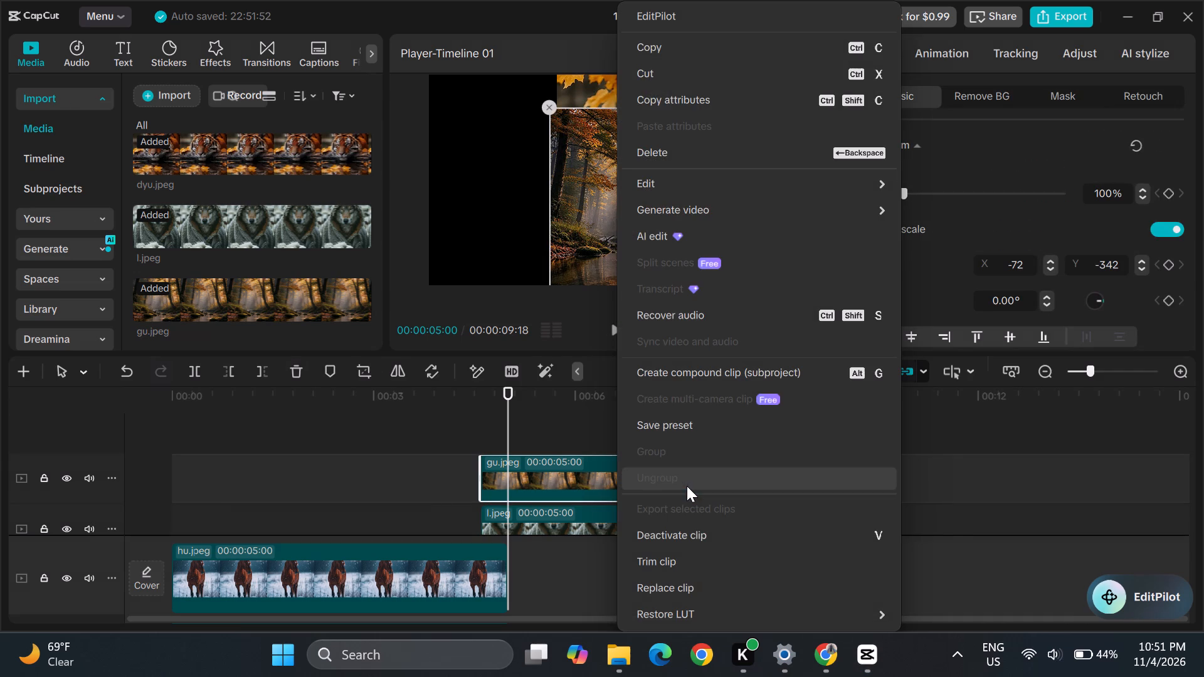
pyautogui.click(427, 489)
# Move the dyu.jpeg clip along its track to start at 5 seconds, where the two horse clips end.
pyautogui.scroll(-1, 616, 471)
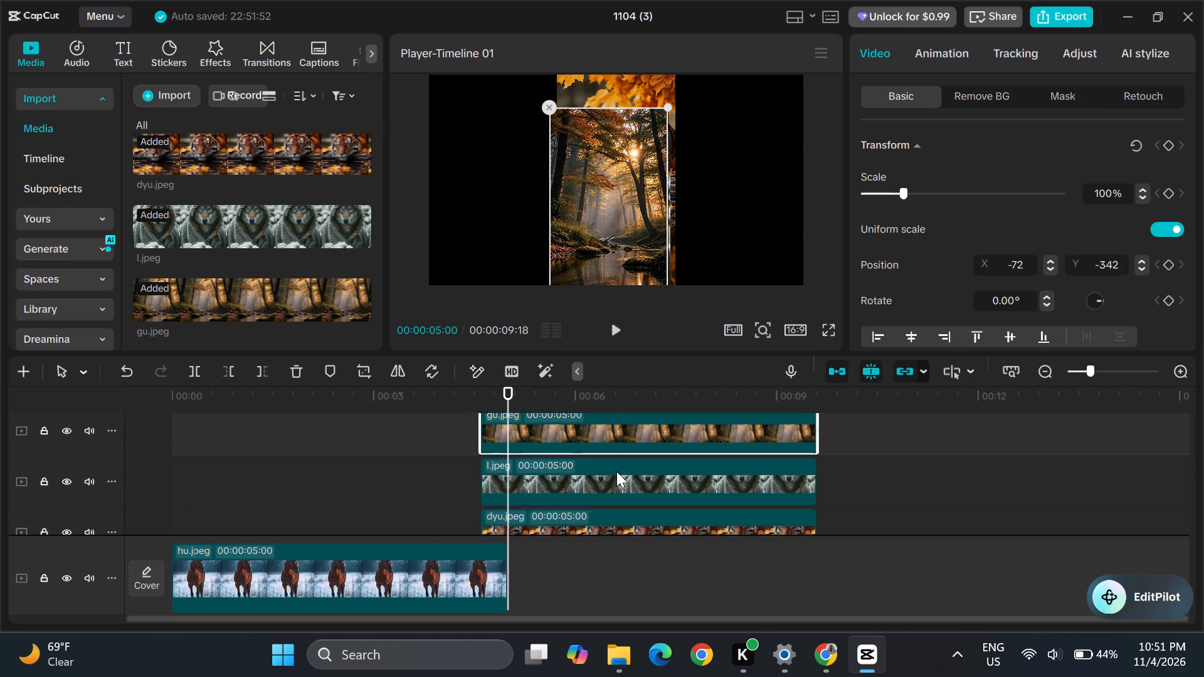
pyautogui.scroll(-1, 616, 471)
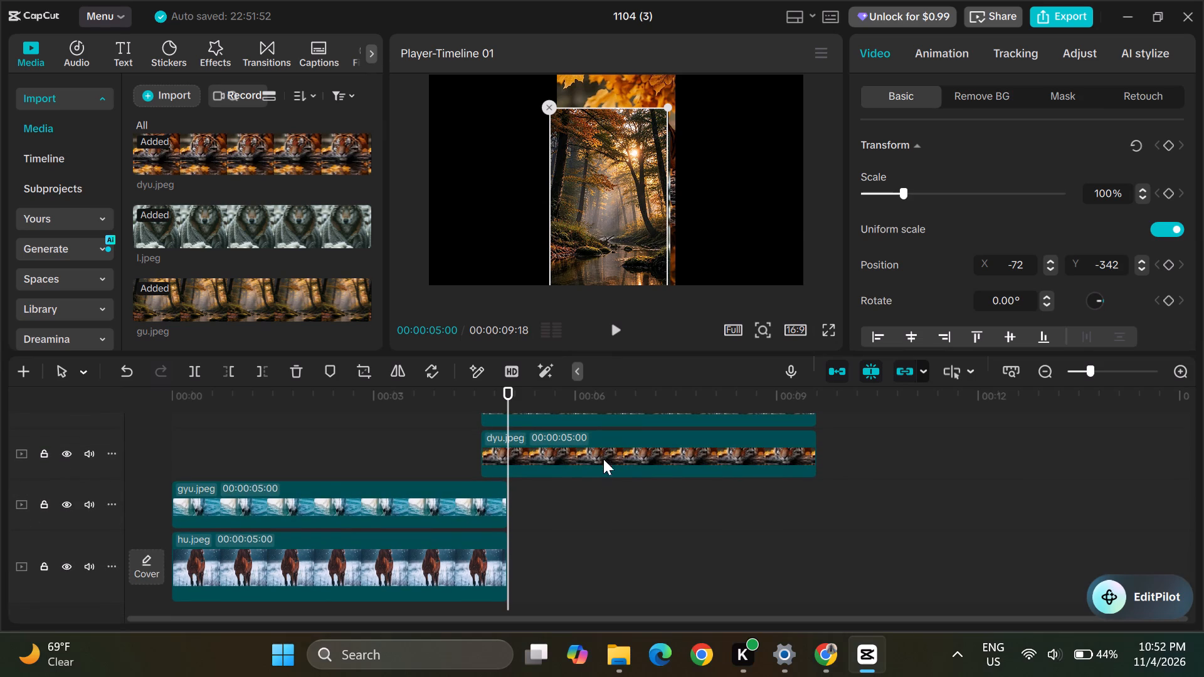
pyautogui.click(602, 449)
pyautogui.moveTo(602, 449); pyautogui.dragTo(608, 449)
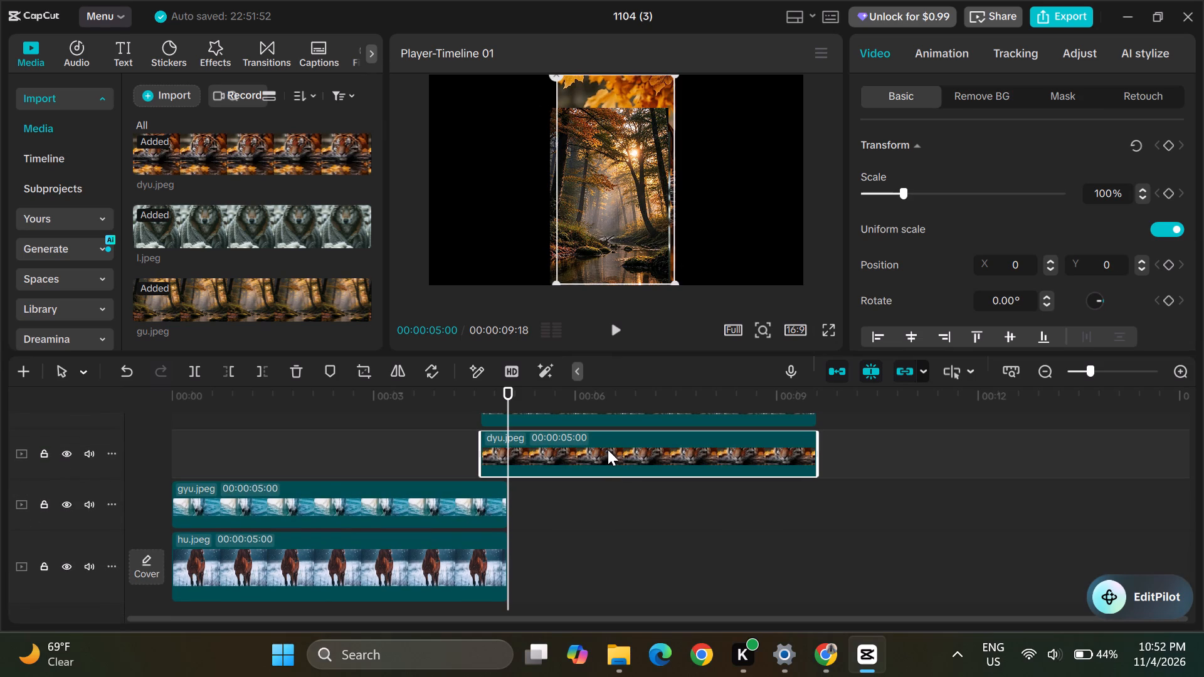
pyautogui.moveTo(608, 449); pyautogui.dragTo(627, 450)
pyautogui.click(772, 454)
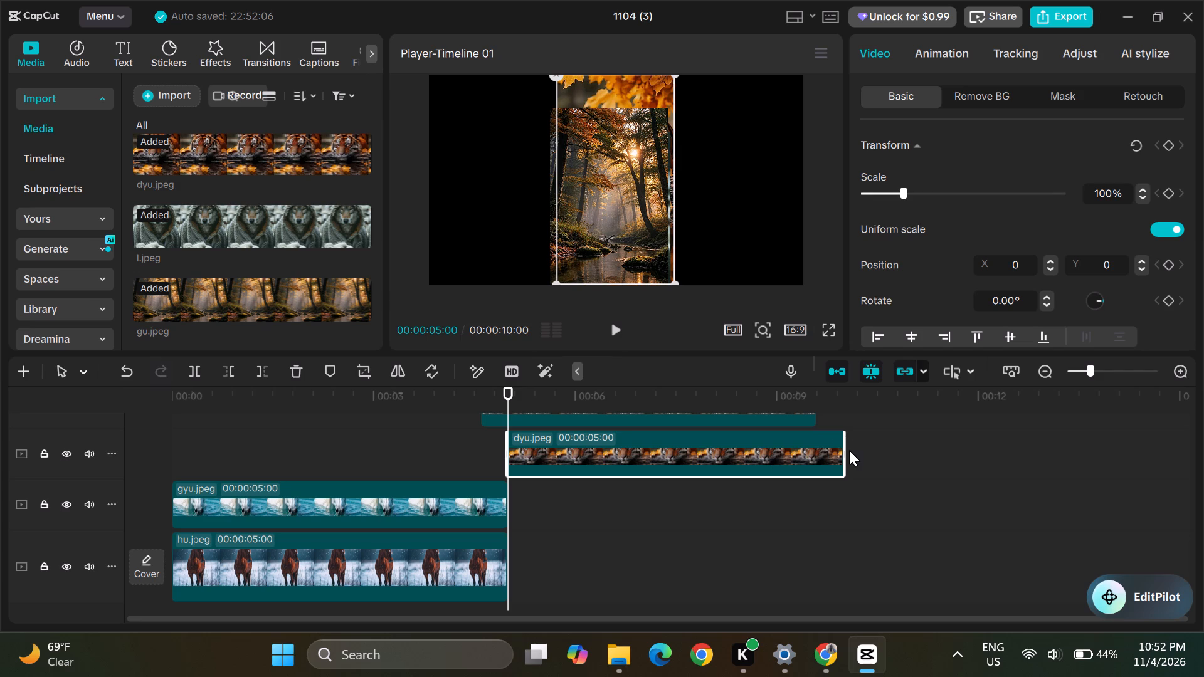
# Trim the end of the dyu.jpeg clip to shorten it to about 1.5 seconds.
pyautogui.moveTo(845, 451); pyautogui.dragTo(801, 458)
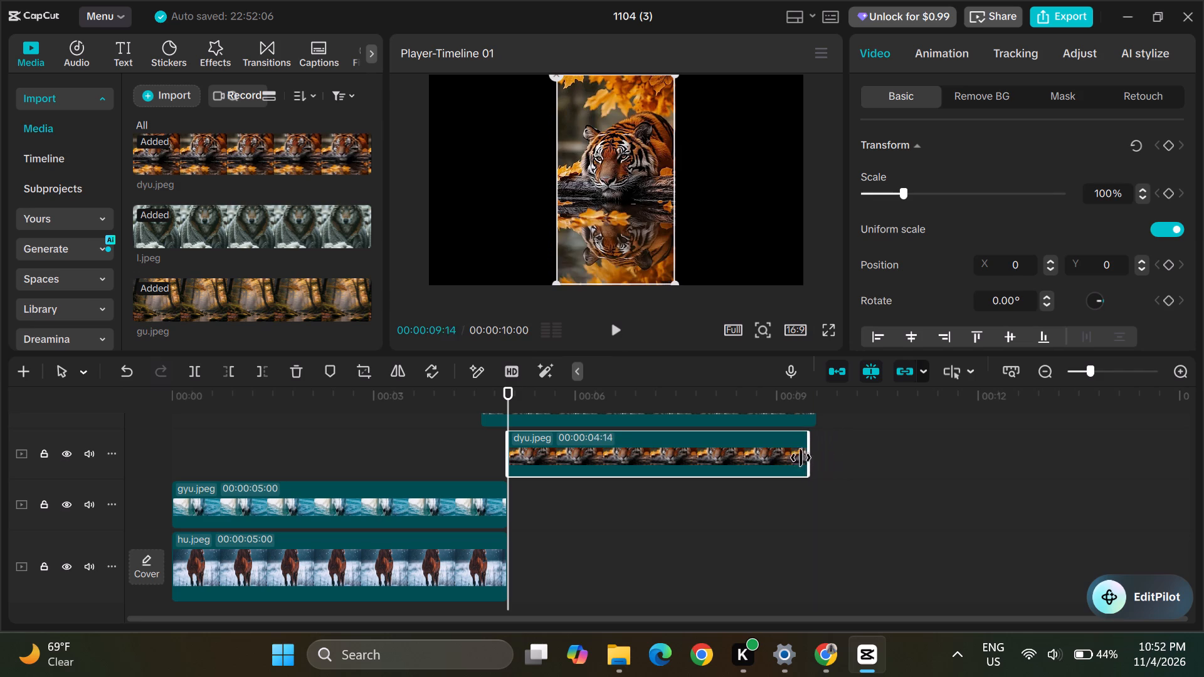
pyautogui.moveTo(801, 458); pyautogui.dragTo(652, 487)
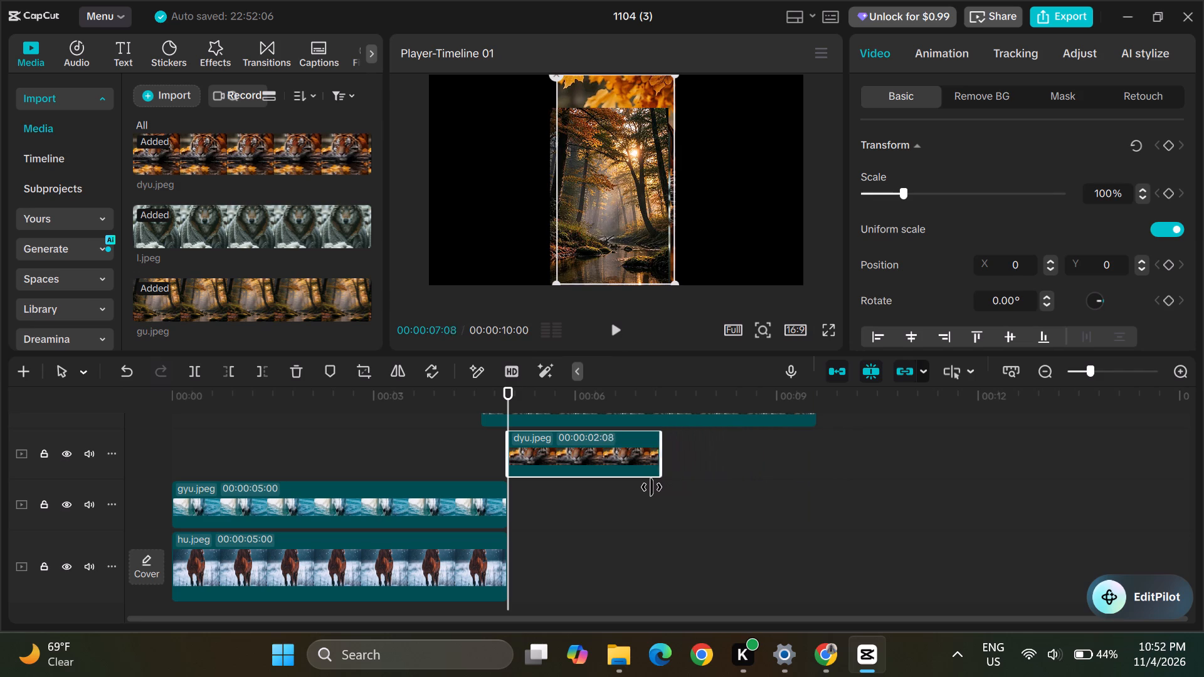
pyautogui.moveTo(652, 487); pyautogui.dragTo(632, 490)
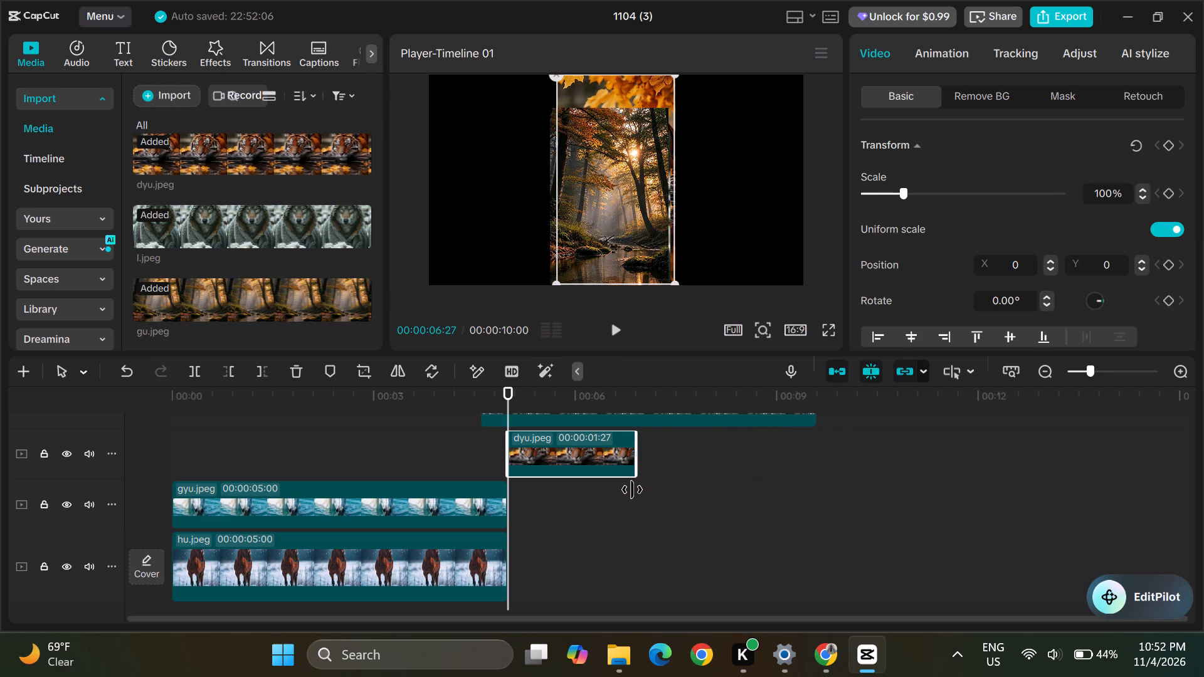
pyautogui.moveTo(632, 490); pyautogui.dragTo(602, 492)
# Move the l.jpeg clip later on its track to start at about 7.9 seconds.
pyautogui.scroll(1, 682, 471)
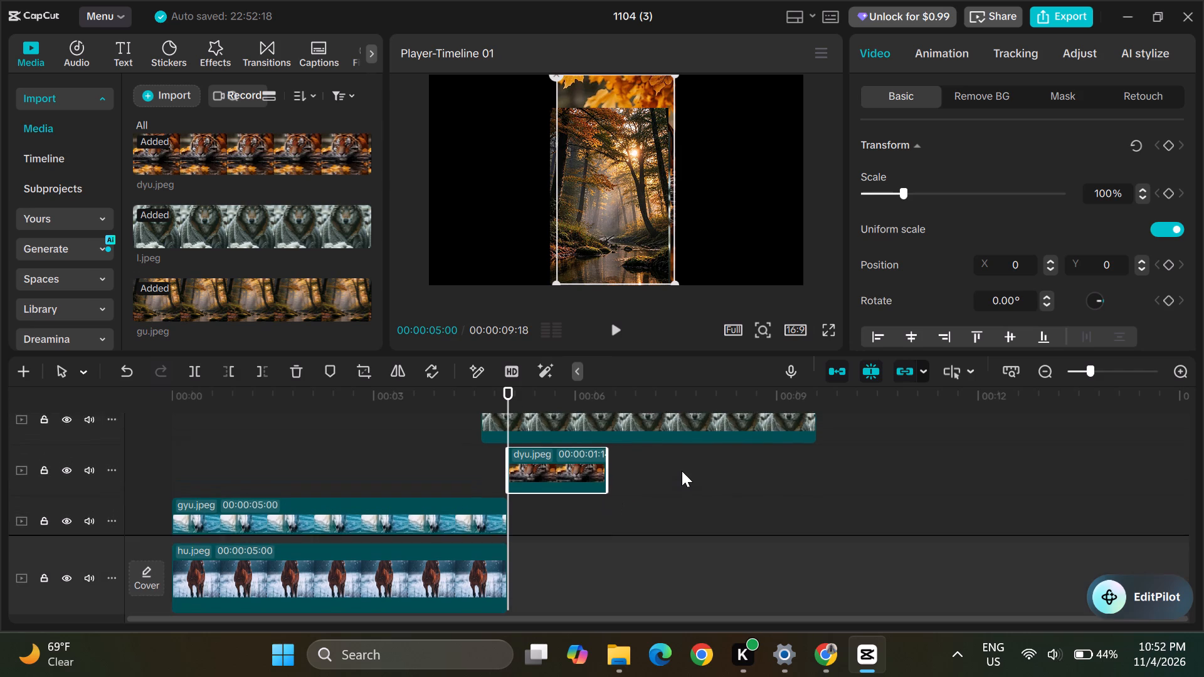
pyautogui.scroll(1, 682, 471)
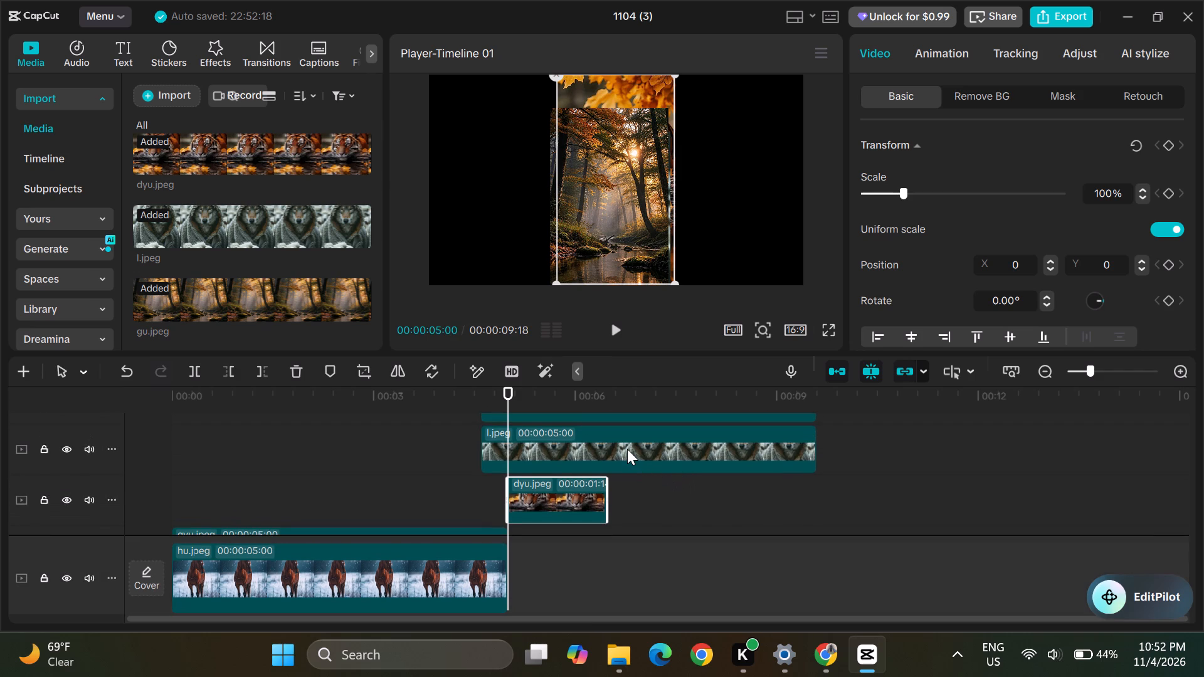
pyautogui.moveTo(627, 449); pyautogui.dragTo(736, 448)
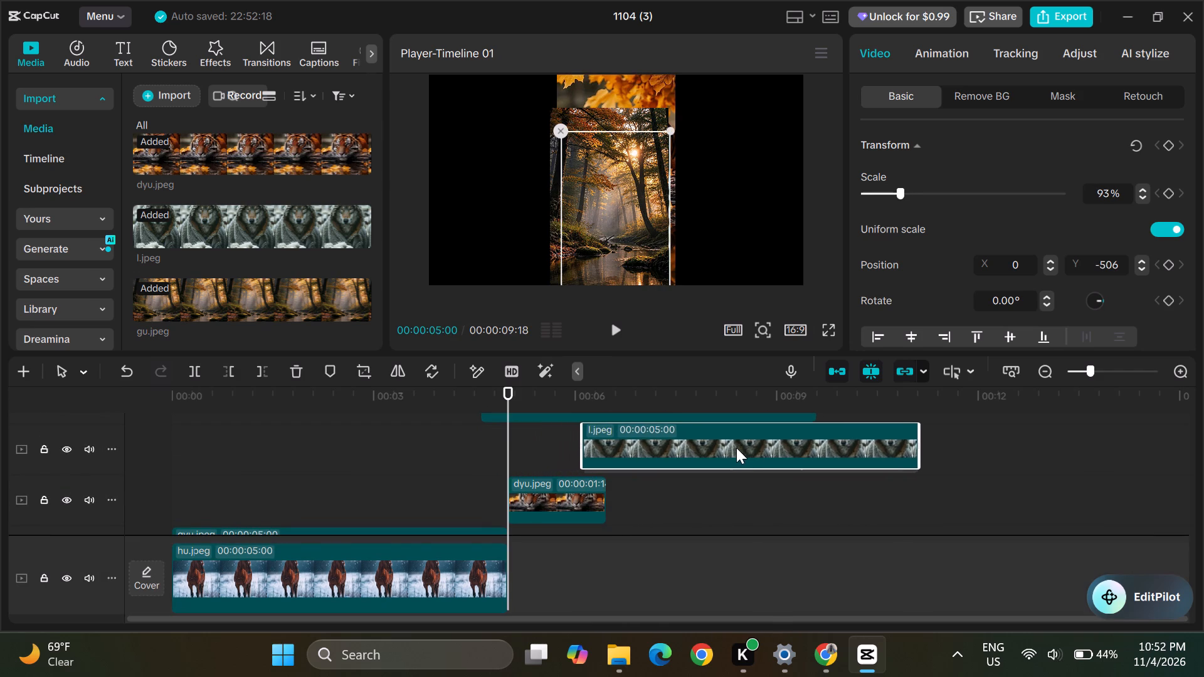
pyautogui.moveTo(736, 448); pyautogui.dragTo(764, 452)
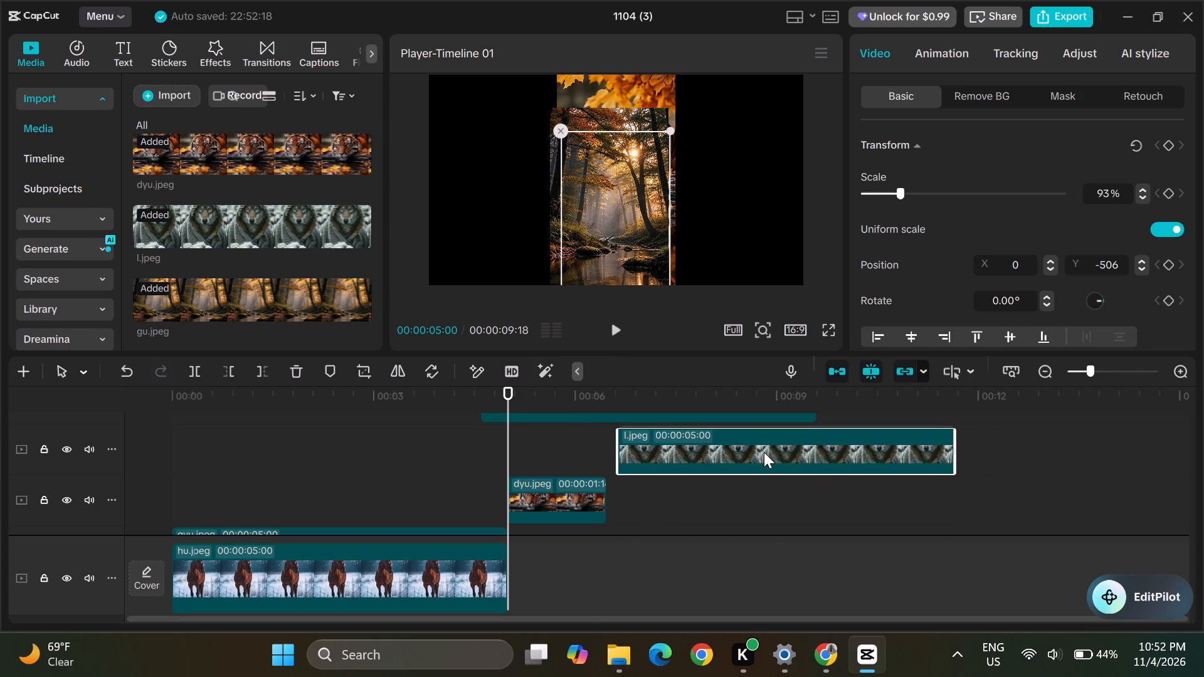
pyautogui.moveTo(764, 452); pyautogui.dragTo(850, 452)
# Move the gu.jpeg clip along its track to start where the shortened dyu.jpeg clip ends.
pyautogui.scroll(1, 850, 452)
pyautogui.moveTo(657, 433); pyautogui.dragTo(779, 448)
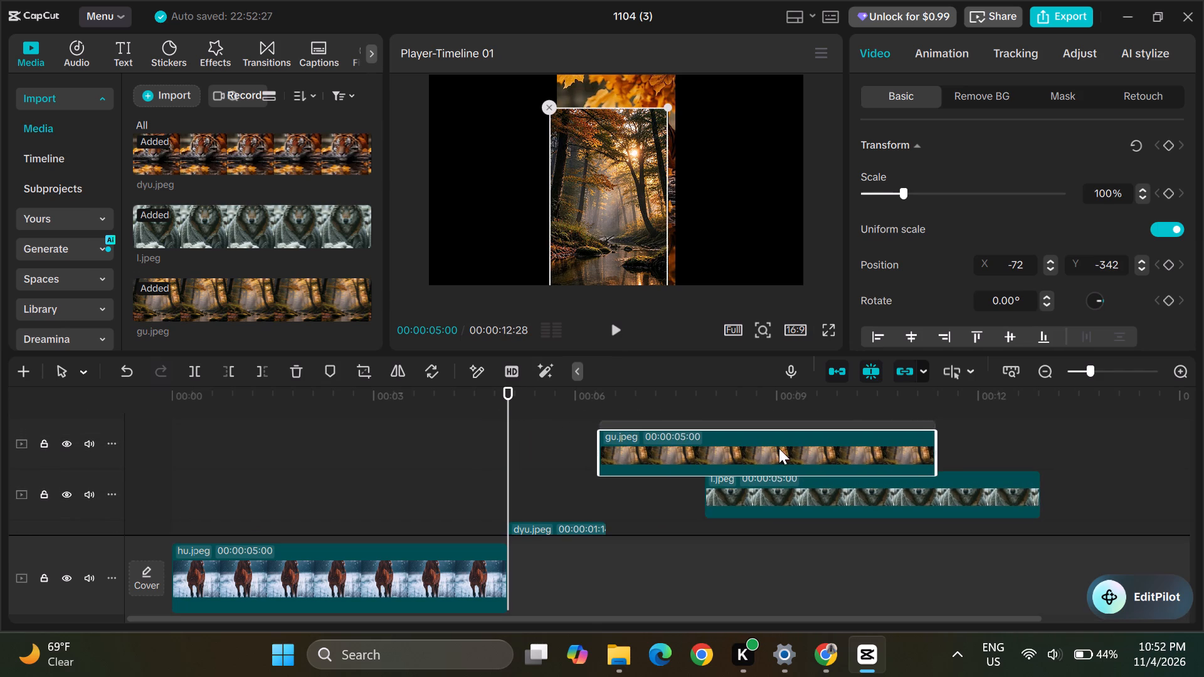
pyautogui.moveTo(779, 448); pyautogui.dragTo(784, 453)
pyautogui.click(784, 453)
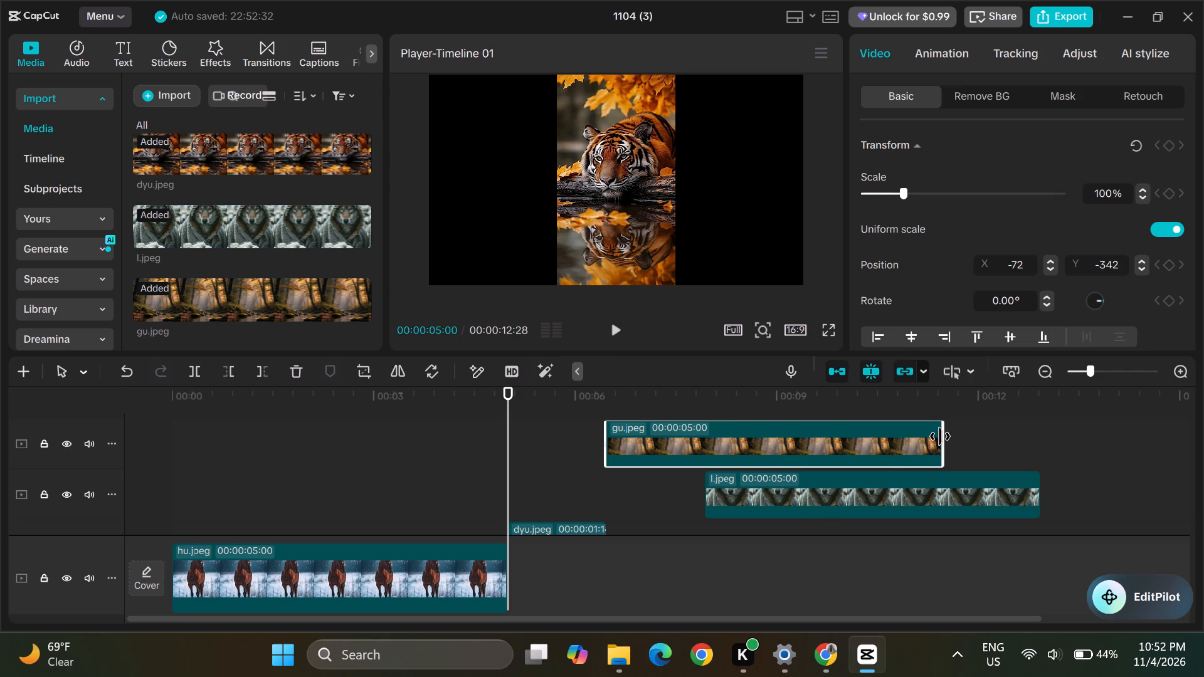
# Trim the end of the gu.jpeg clip to a duration of 00:00:01:18.
pyautogui.moveTo(943, 437); pyautogui.dragTo(764, 467)
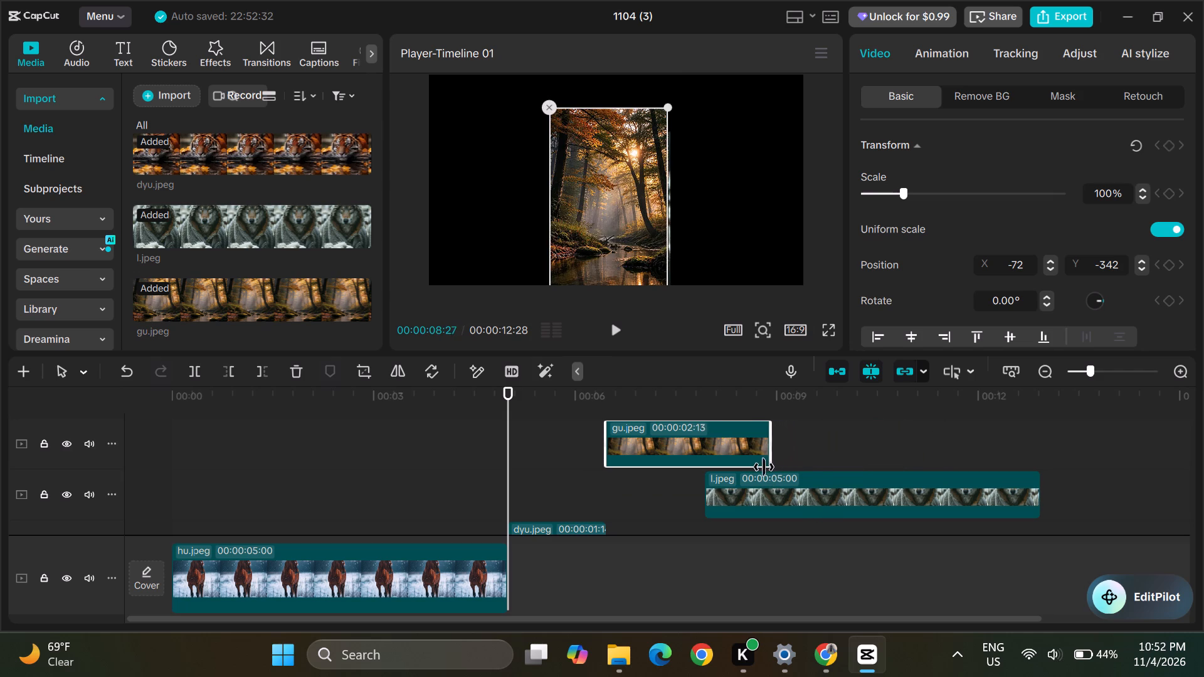
pyautogui.moveTo(764, 467); pyautogui.dragTo(710, 474)
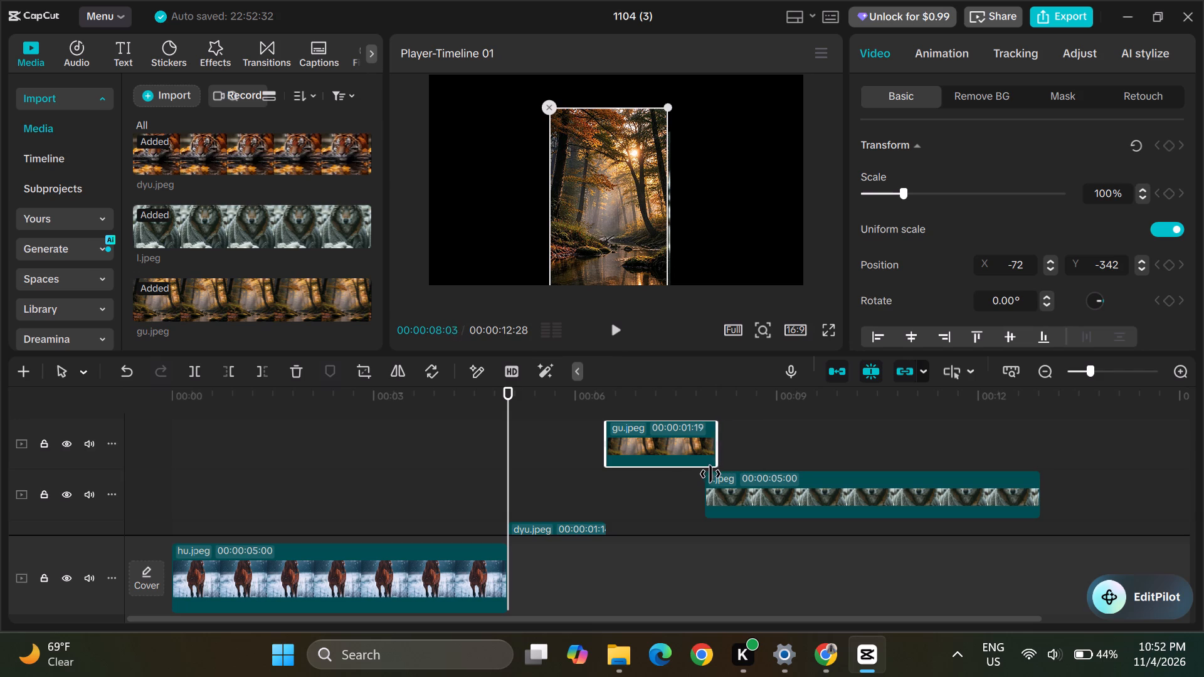
pyautogui.moveTo(710, 474); pyautogui.dragTo(709, 474)
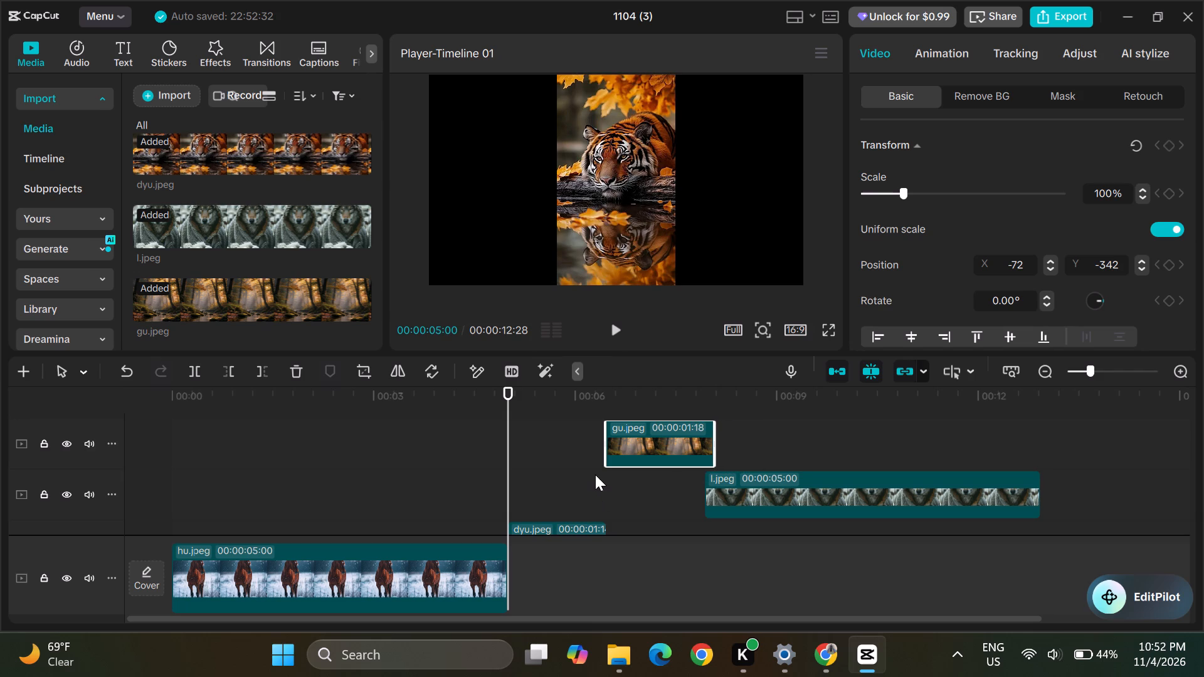
# Scrub the playhead through the dyu.jpeg clip to the start of gu.jpeg at 00:00:06:14.
pyautogui.hscroll(-1, 595, 475)
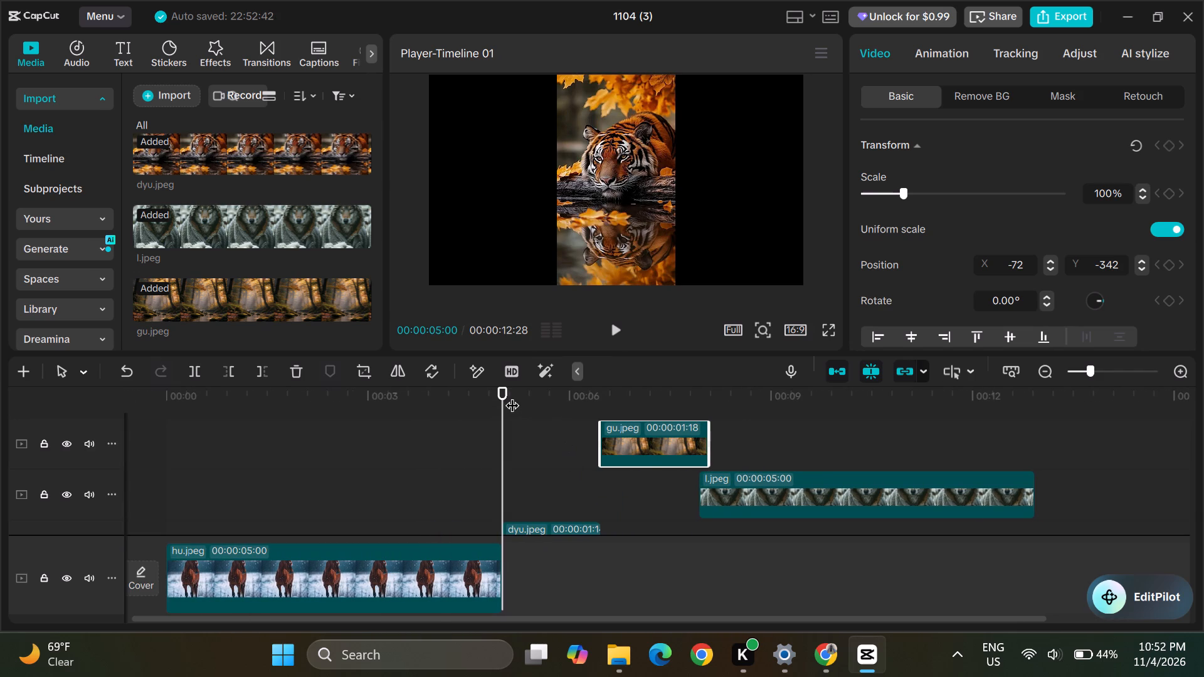
pyautogui.moveTo(505, 387); pyautogui.dragTo(527, 388)
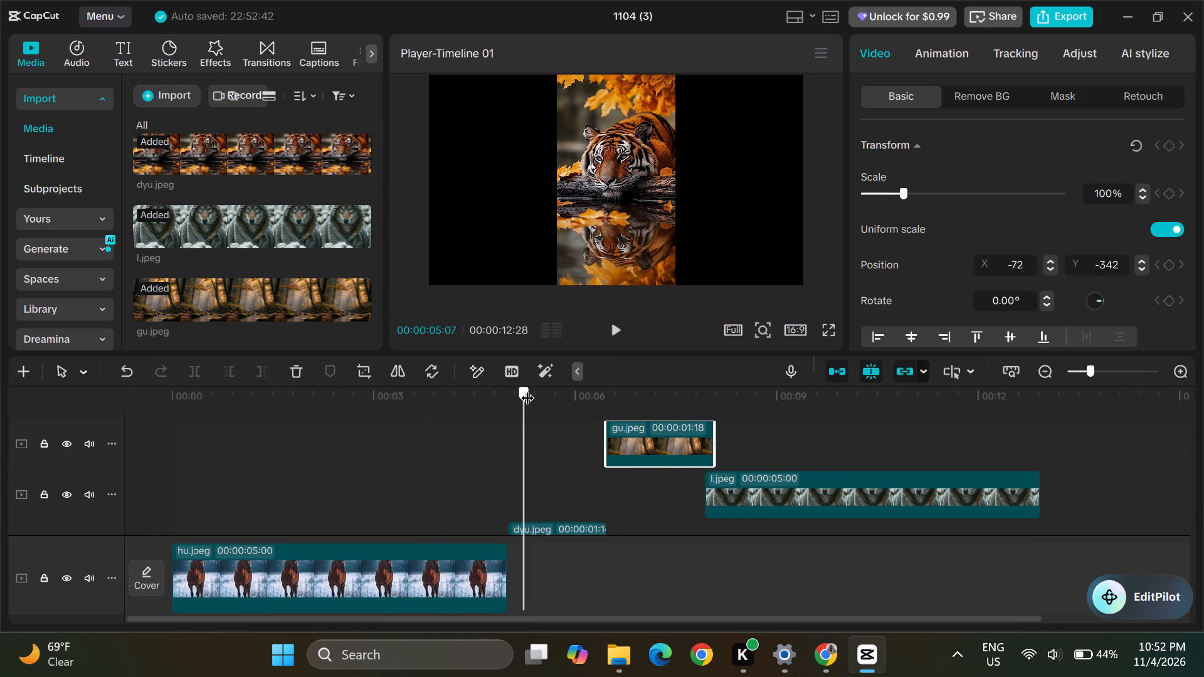
pyautogui.moveTo(527, 388); pyautogui.dragTo(594, 391)
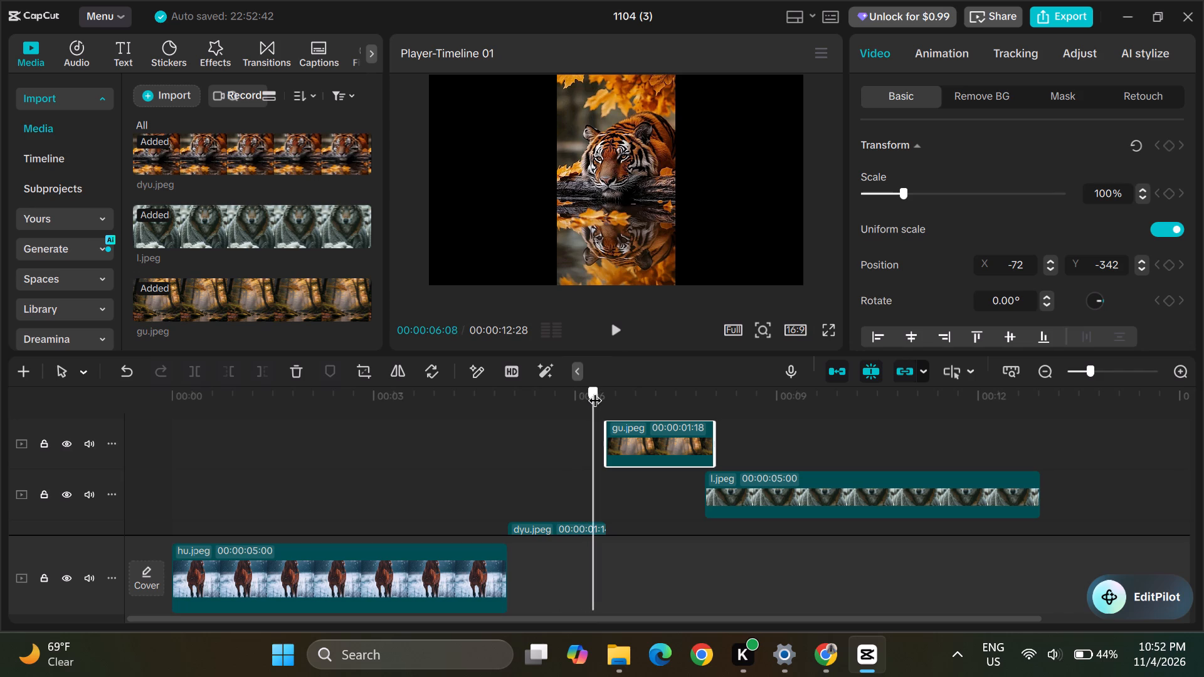
pyautogui.moveTo(594, 391); pyautogui.dragTo(600, 391)
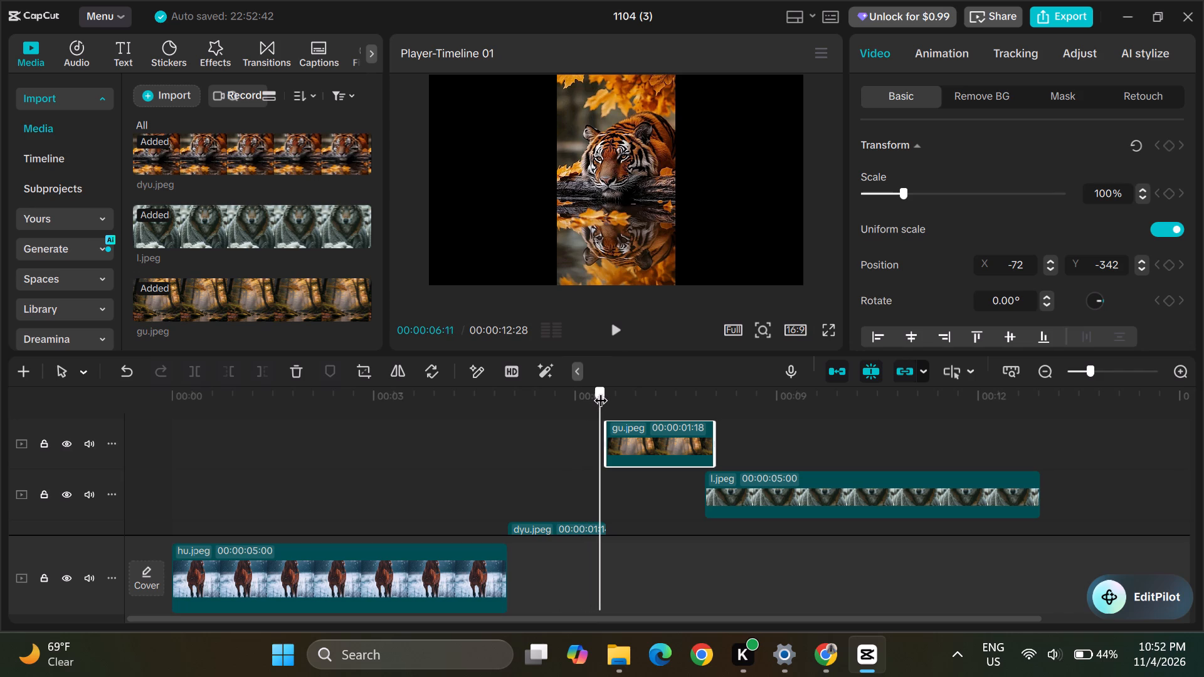
pyautogui.moveTo(600, 391); pyautogui.dragTo(605, 391)
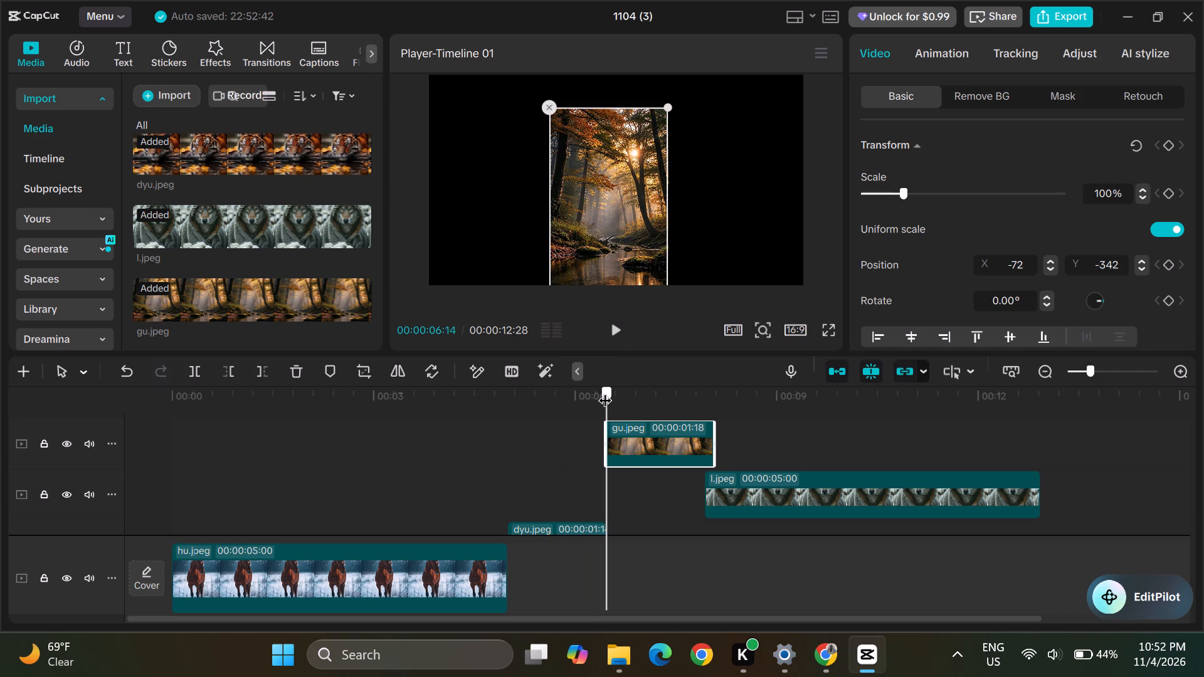
# Move the l.jpeg clip slightly later on its track to start at 00:00:08:02, where the gu.jpeg clip ends.
pyautogui.moveTo(605, 391); pyautogui.dragTo(604, 390)
pyautogui.click(729, 482)
pyautogui.moveTo(729, 482); pyautogui.dragTo(734, 478, button='right')
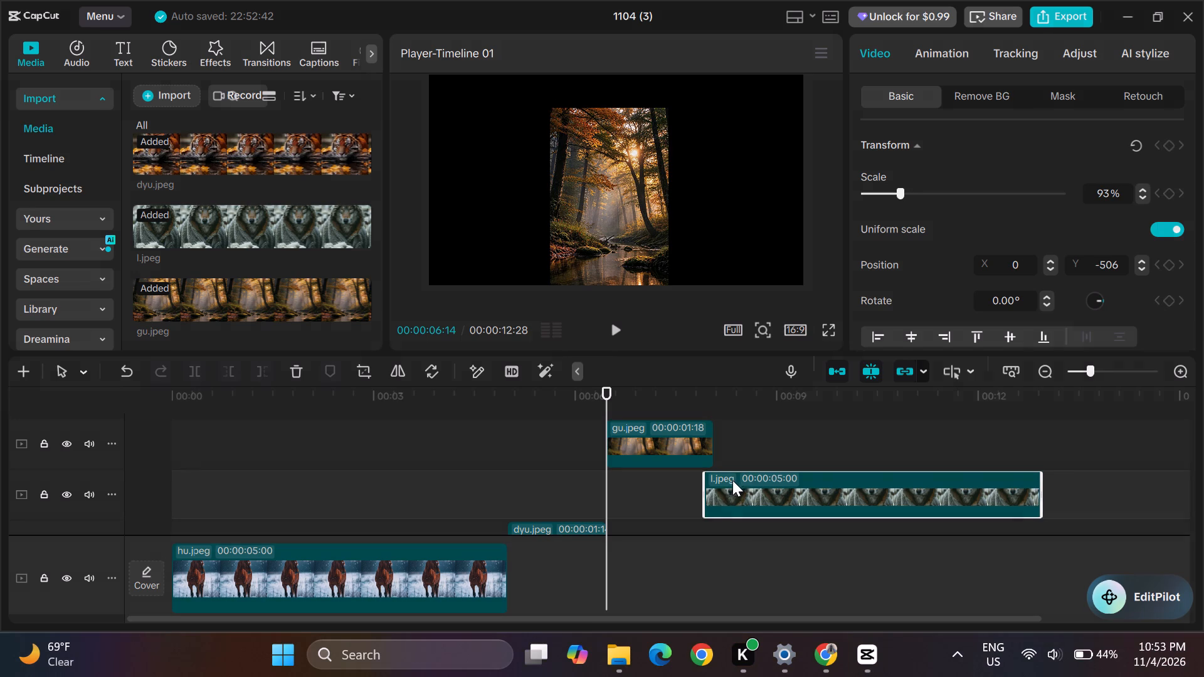
pyautogui.moveTo(723, 485); pyautogui.dragTo(731, 483)
pyautogui.moveTo(731, 483); pyautogui.dragTo(734, 483)
pyautogui.moveTo(734, 483); pyautogui.dragTo(758, 481)
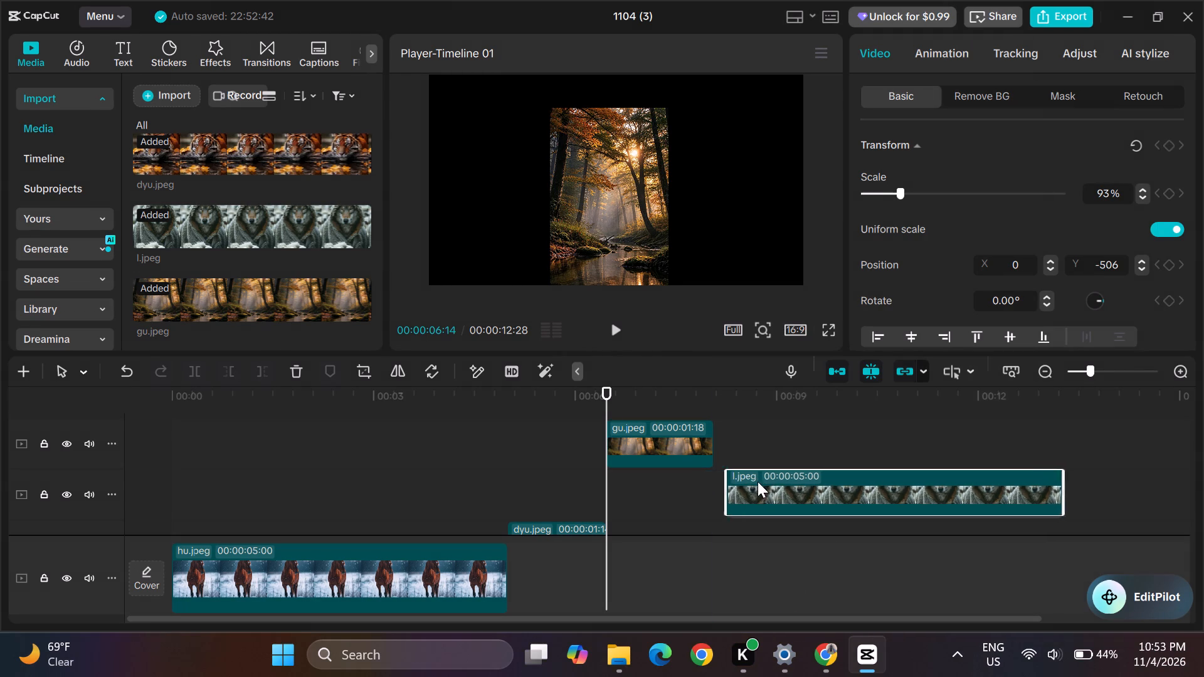
pyautogui.moveTo(758, 481); pyautogui.dragTo(742, 481)
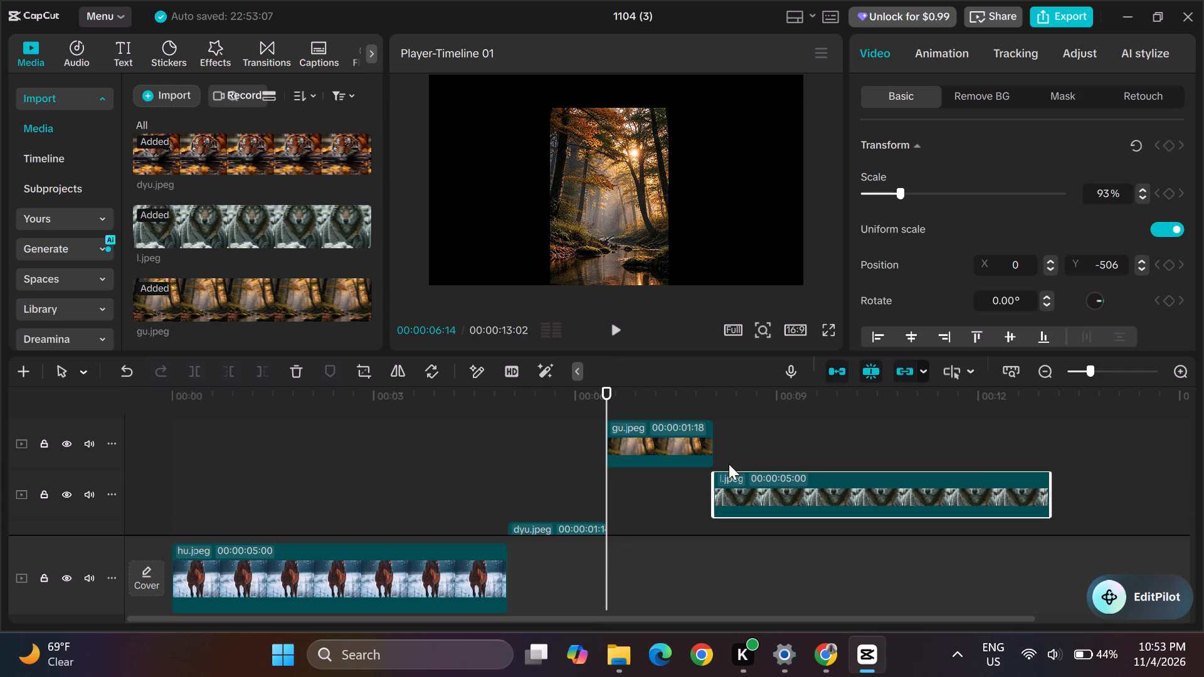
# Review the staggered order of the clips across all timeline tracks, from the horse clips up to l.jpeg, and select the dyu.jpeg clip.
pyautogui.scroll(-2, 732, 436)
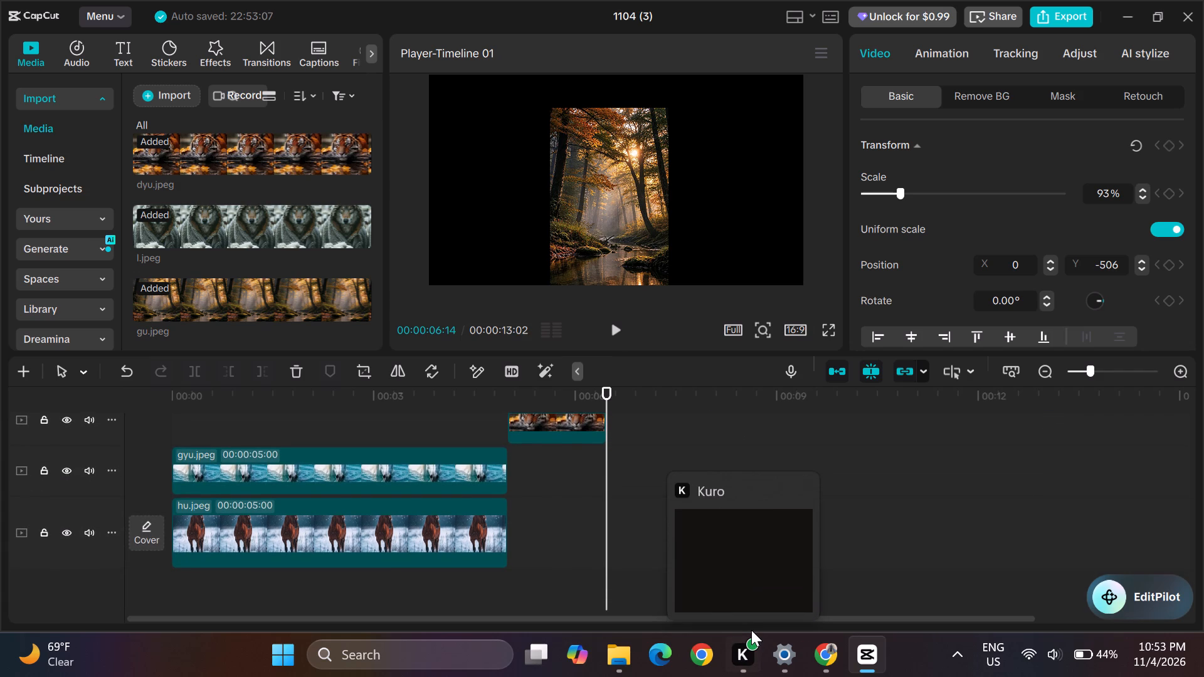
pyautogui.scroll(2, 751, 630)
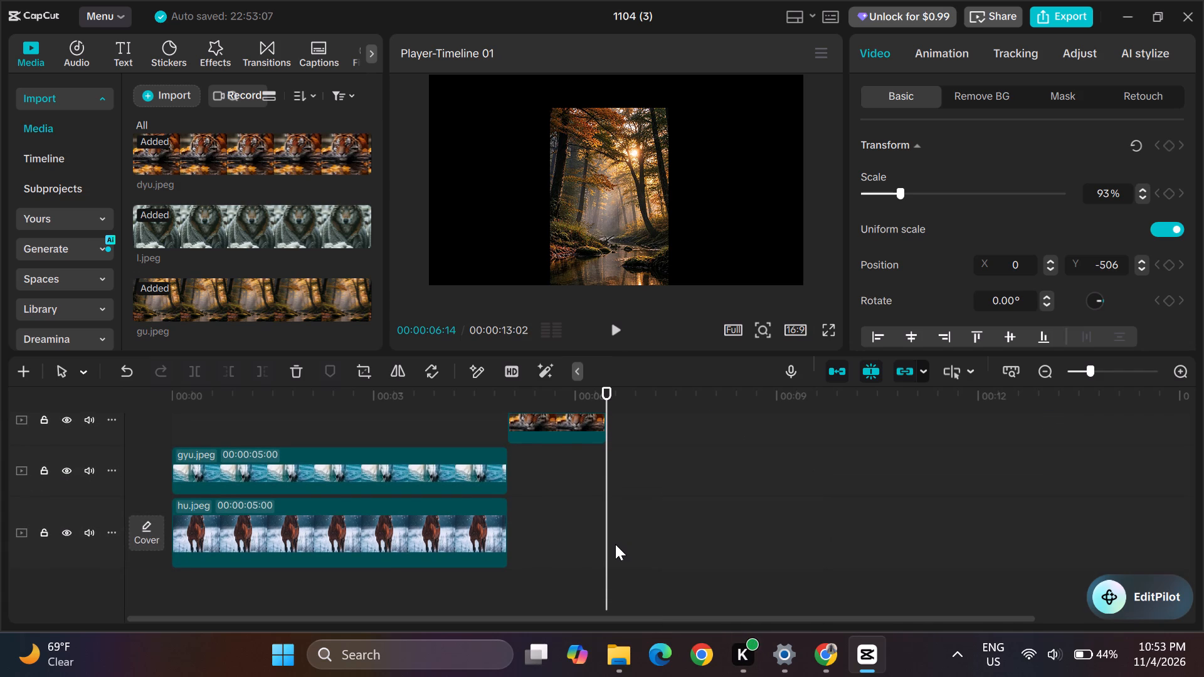
pyautogui.scroll(2, 615, 544)
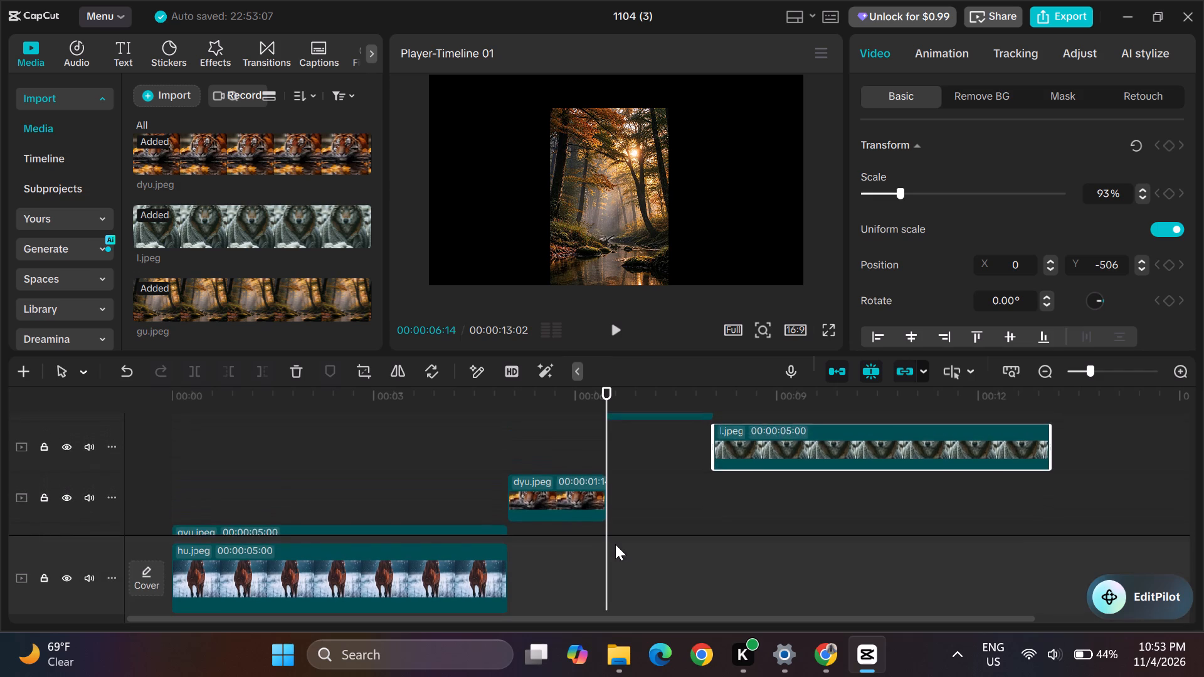
pyautogui.scroll(-1, 615, 544)
pyautogui.click(547, 431)
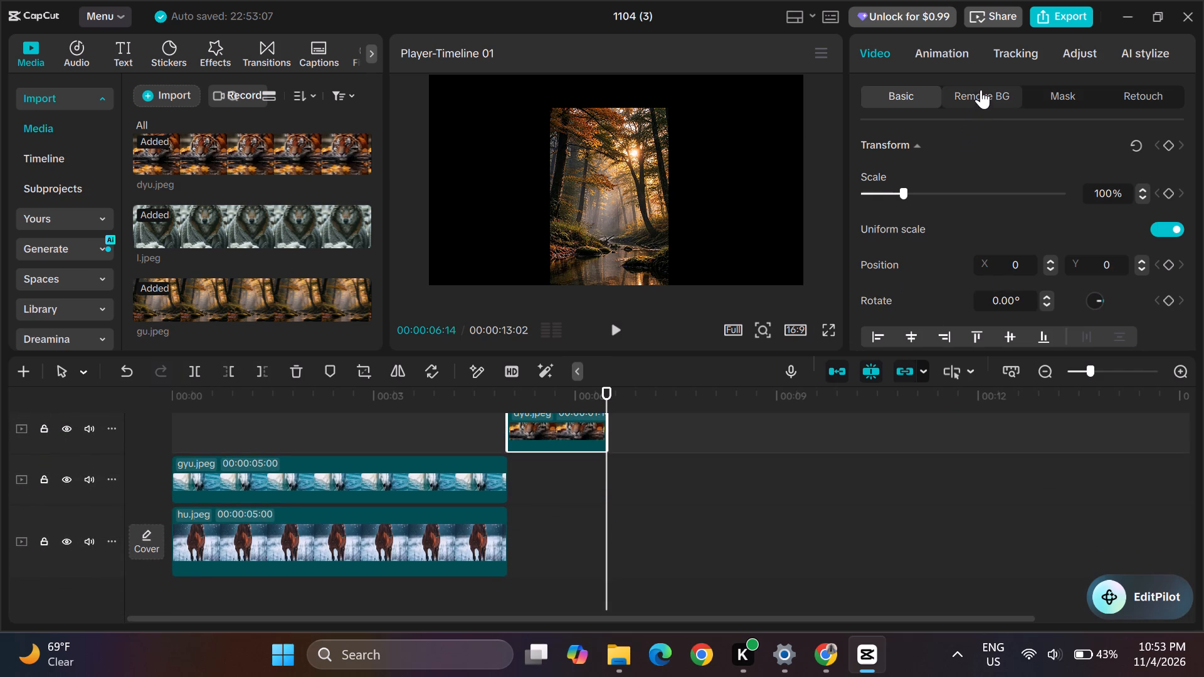
pyautogui.scroll(1, 848, 401)
pyautogui.scroll(1, 778, 472)
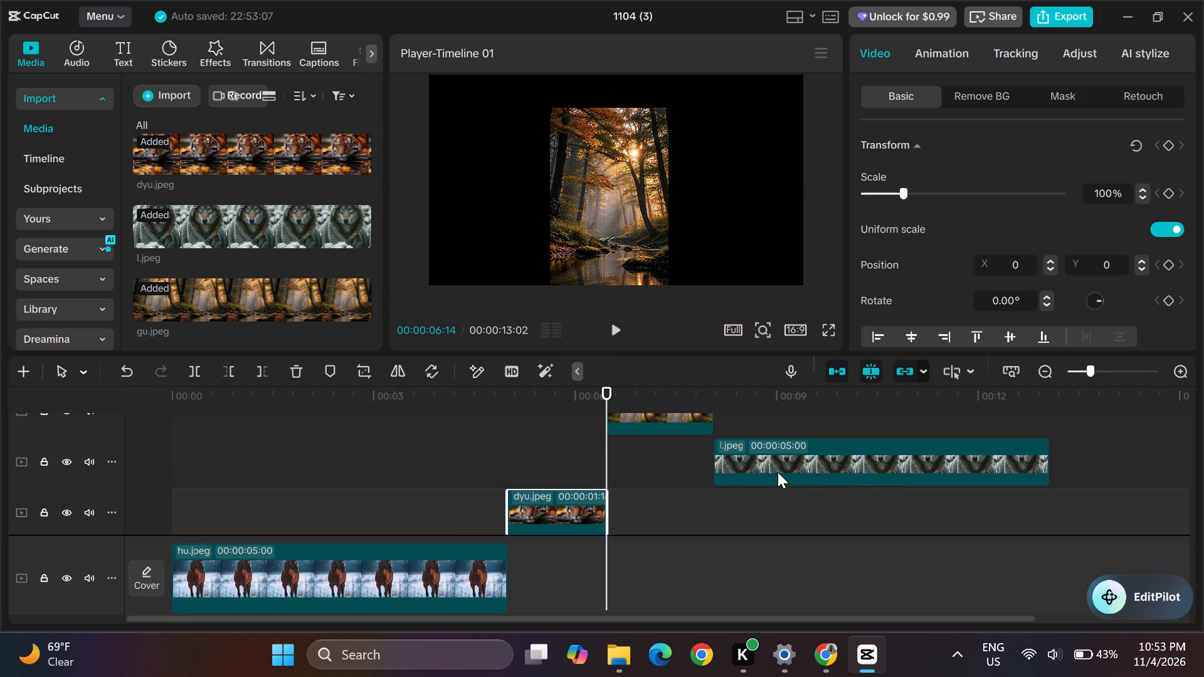
pyautogui.scroll(-1, 778, 472)
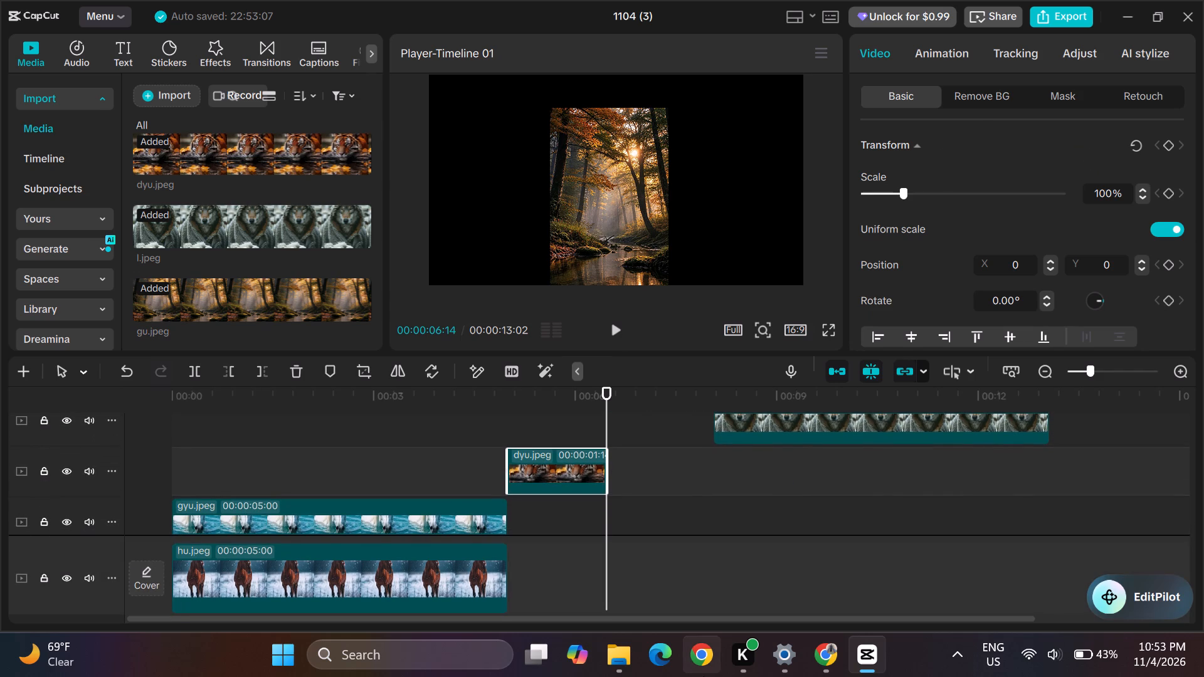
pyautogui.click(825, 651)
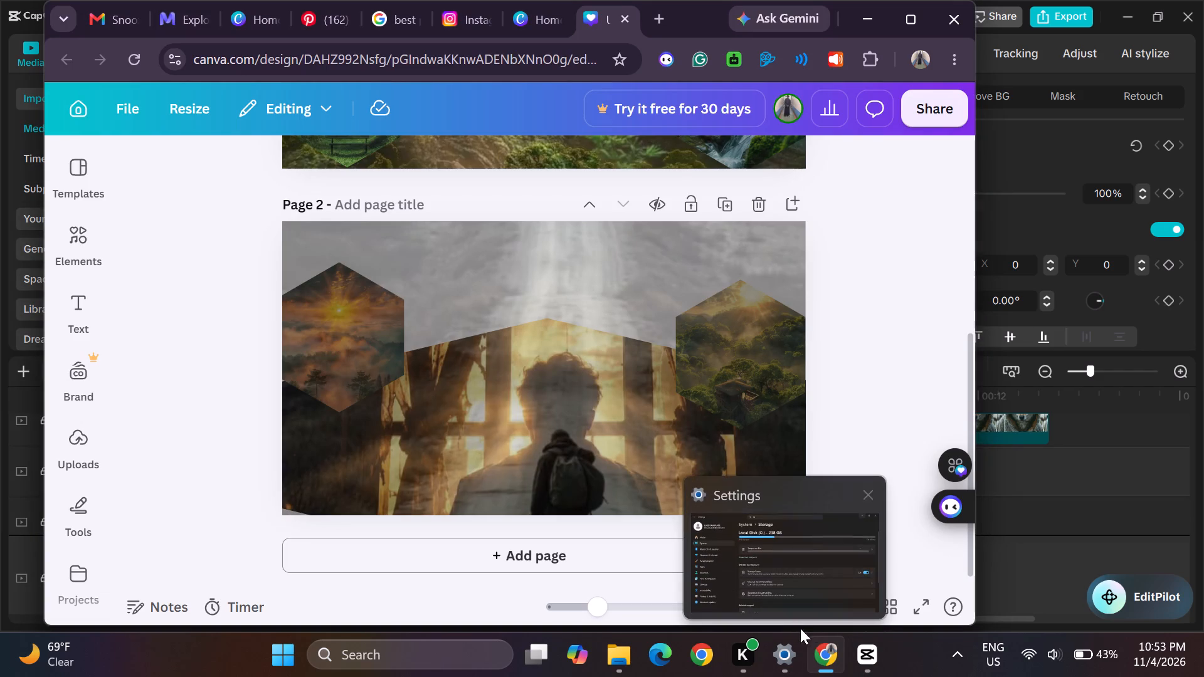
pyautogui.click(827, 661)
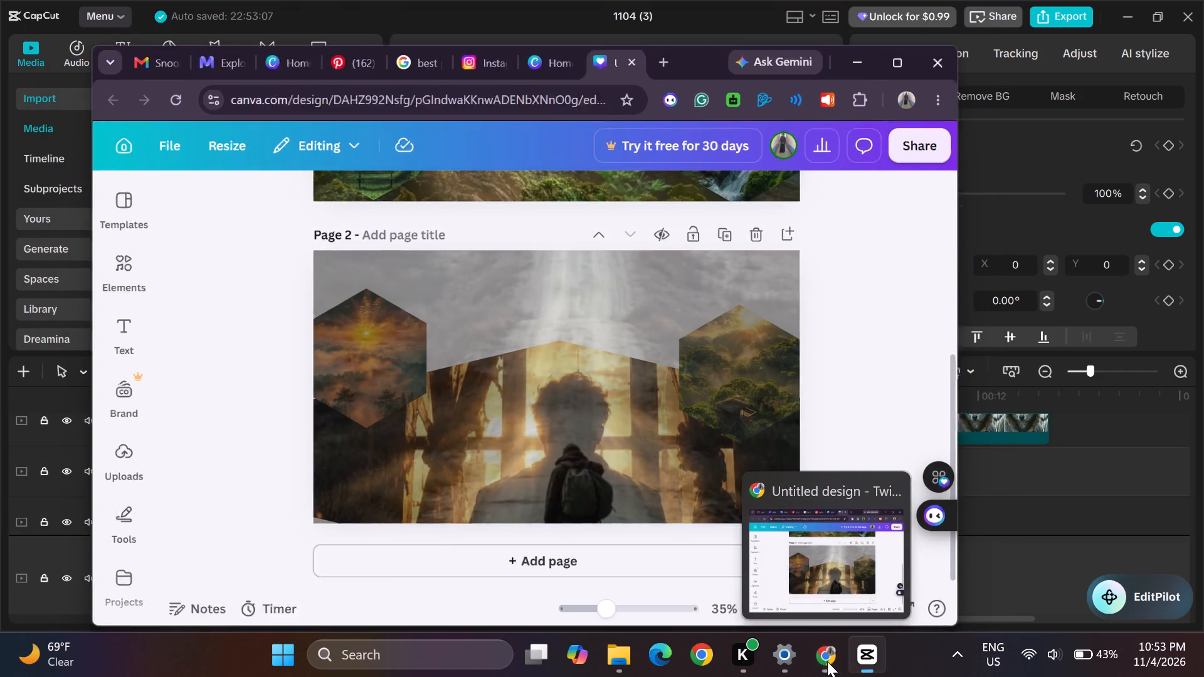
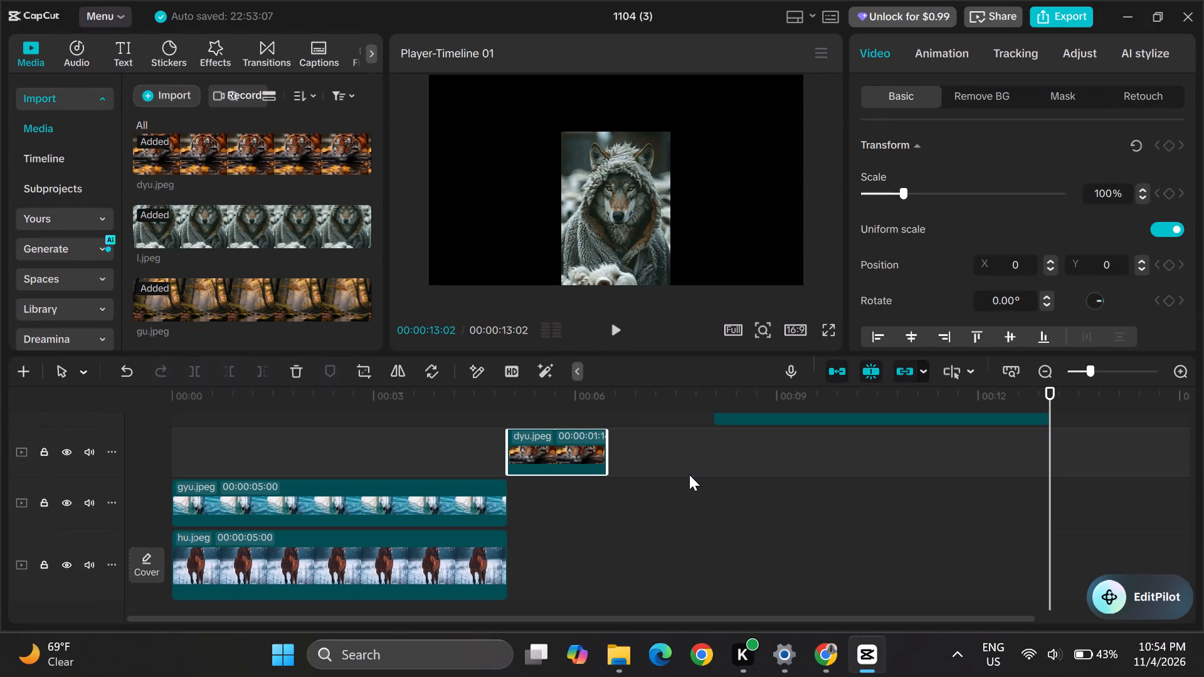
# Review all clips across the tracks in a wider timeline view and play the sequence up to 00:00:10:00.
pyautogui.click(1050, 382)
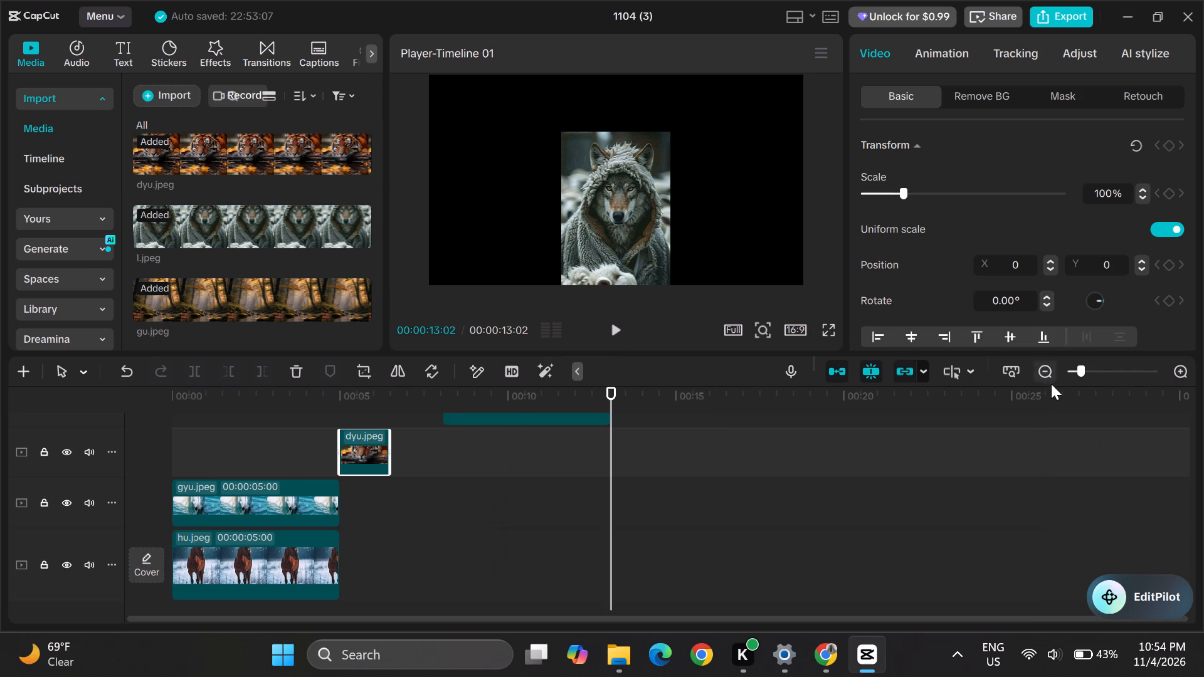
pyautogui.hscroll(6, 707, 522)
pyautogui.scroll(3, 707, 522)
pyautogui.scroll(-2, 707, 522)
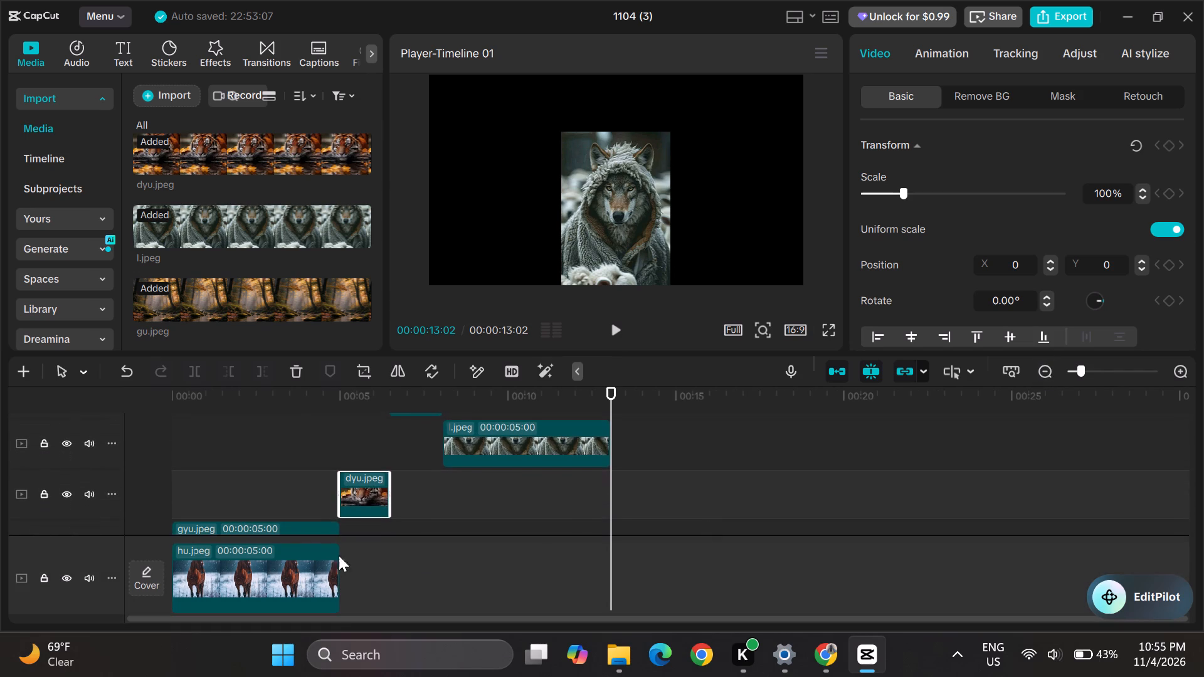
pyautogui.click(365, 486)
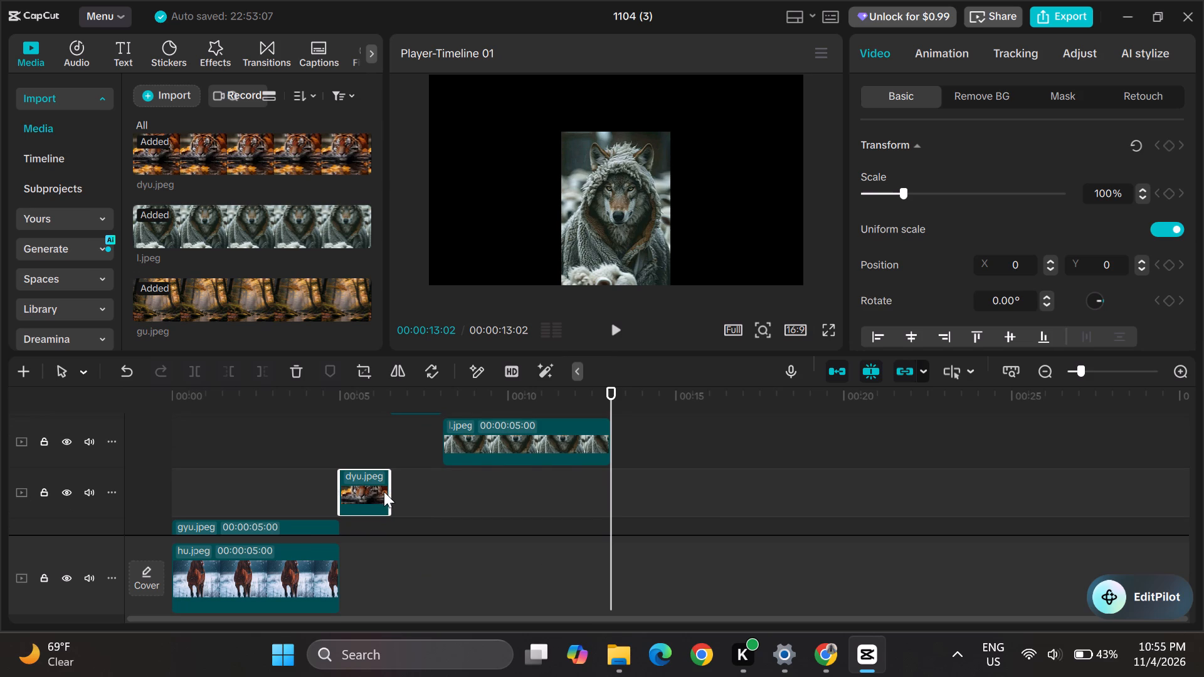
pyautogui.scroll(1, 492, 470)
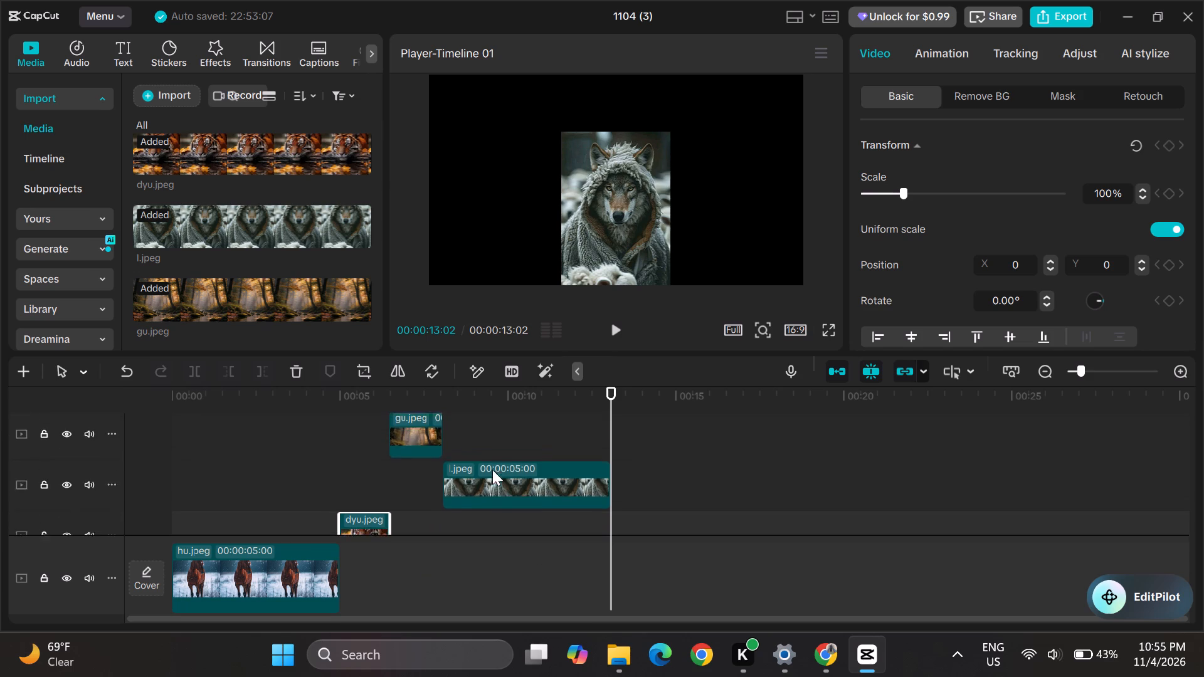
pyautogui.scroll(1, 492, 470)
pyautogui.scroll(-1, 492, 470)
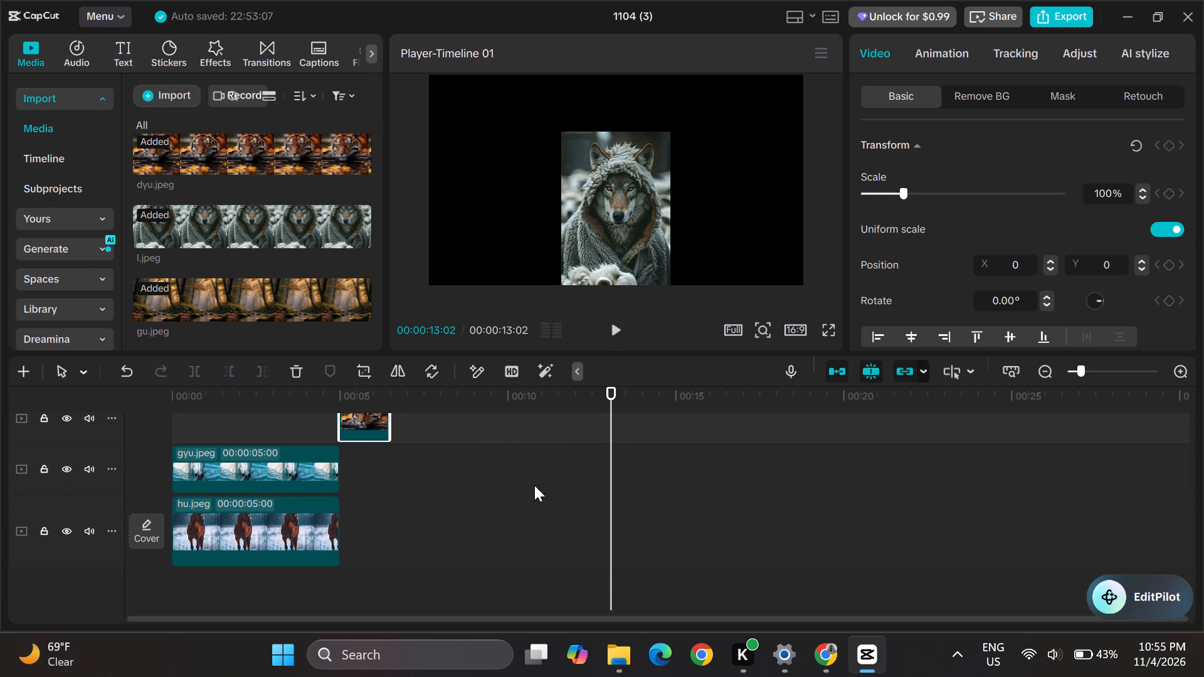
pyautogui.hscroll(6, 513, 496)
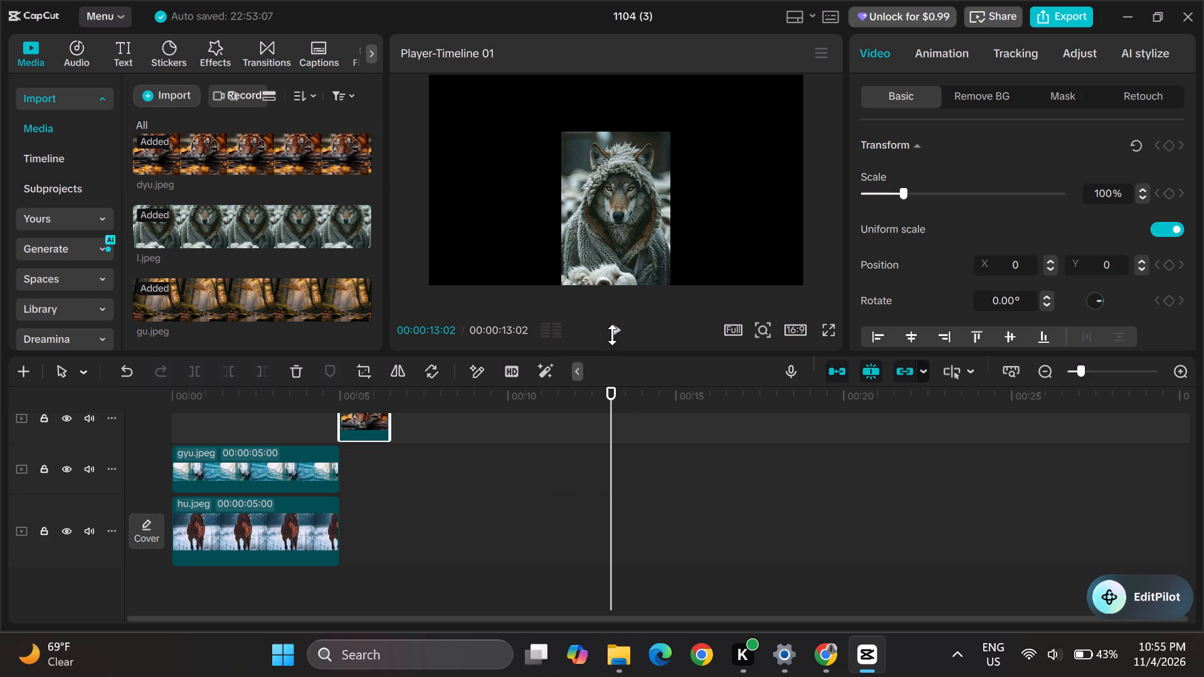
pyautogui.click(618, 327)
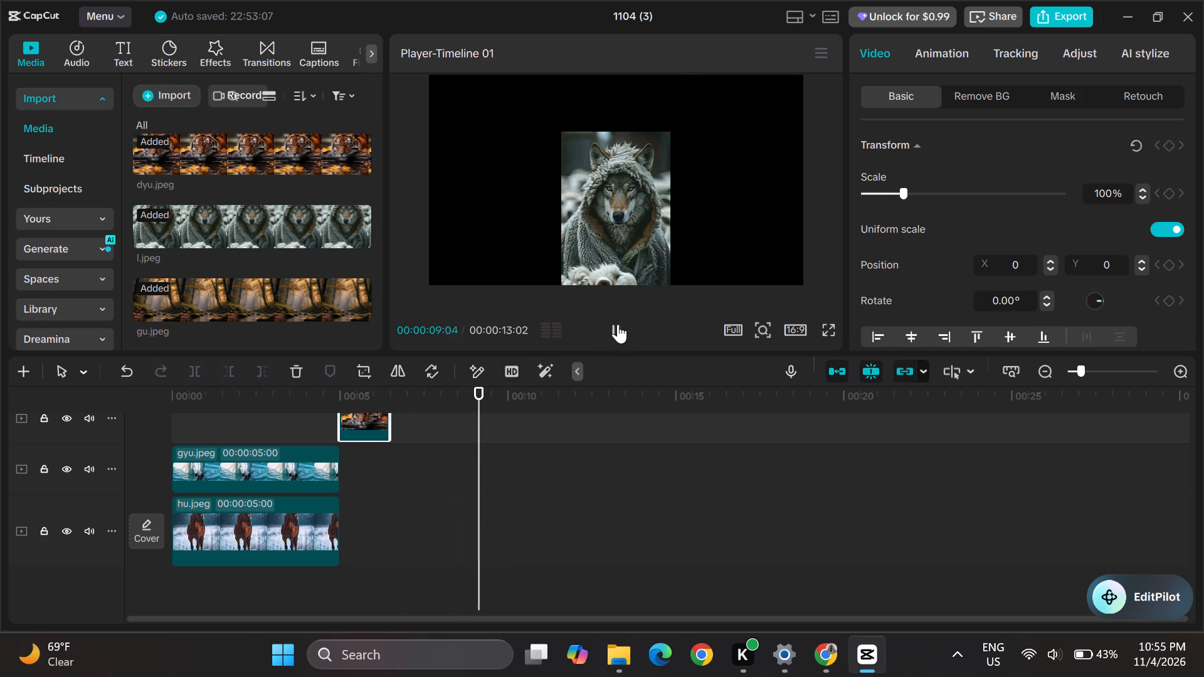
pyautogui.click(618, 324)
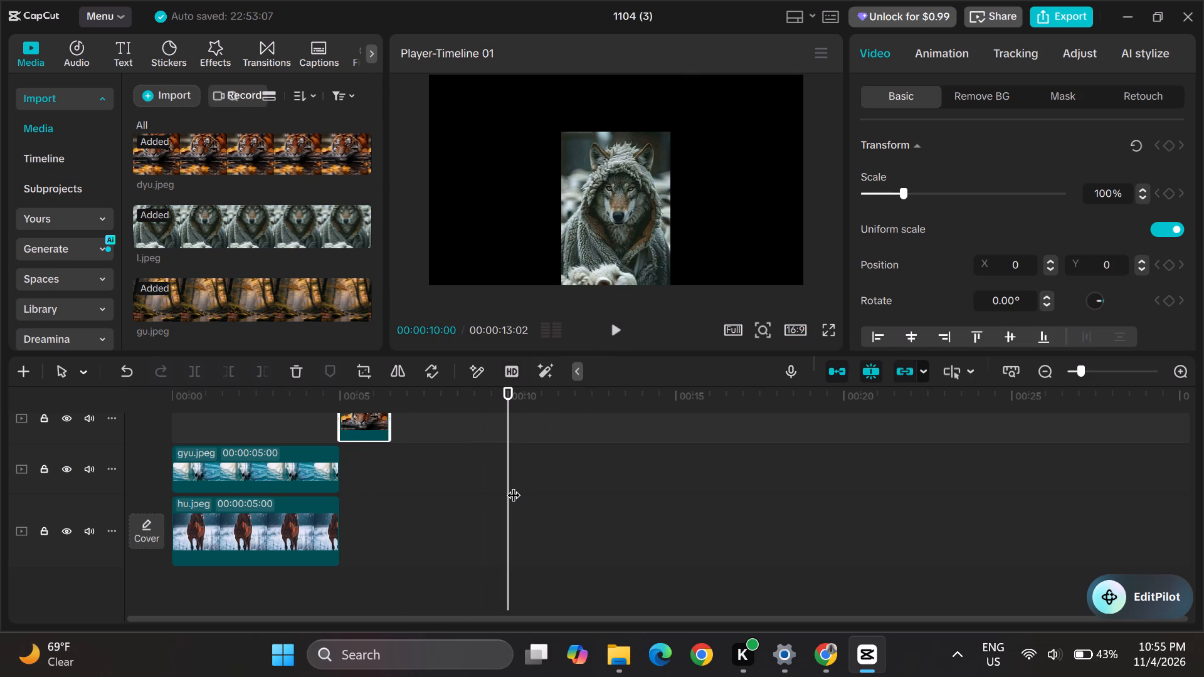
# Add a Rectangle mask to the dyu.jpeg clip.
pyautogui.scroll(1, 513, 485)
pyautogui.scroll(-1, 513, 485)
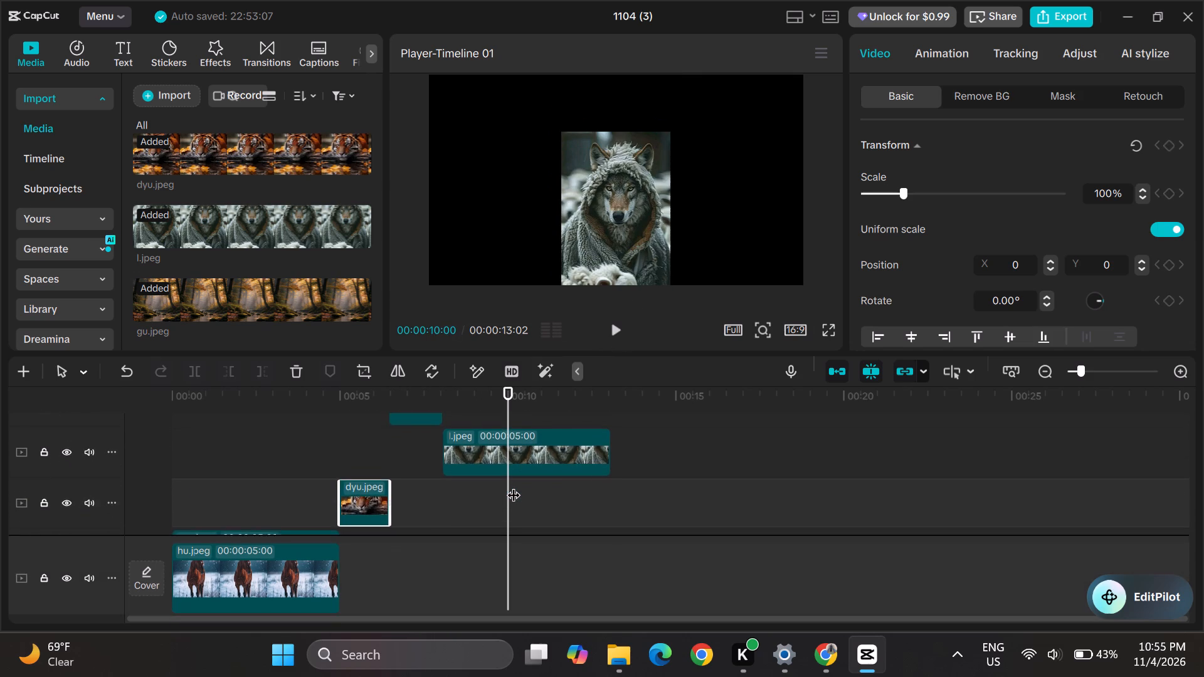
pyautogui.scroll(-1, 513, 485)
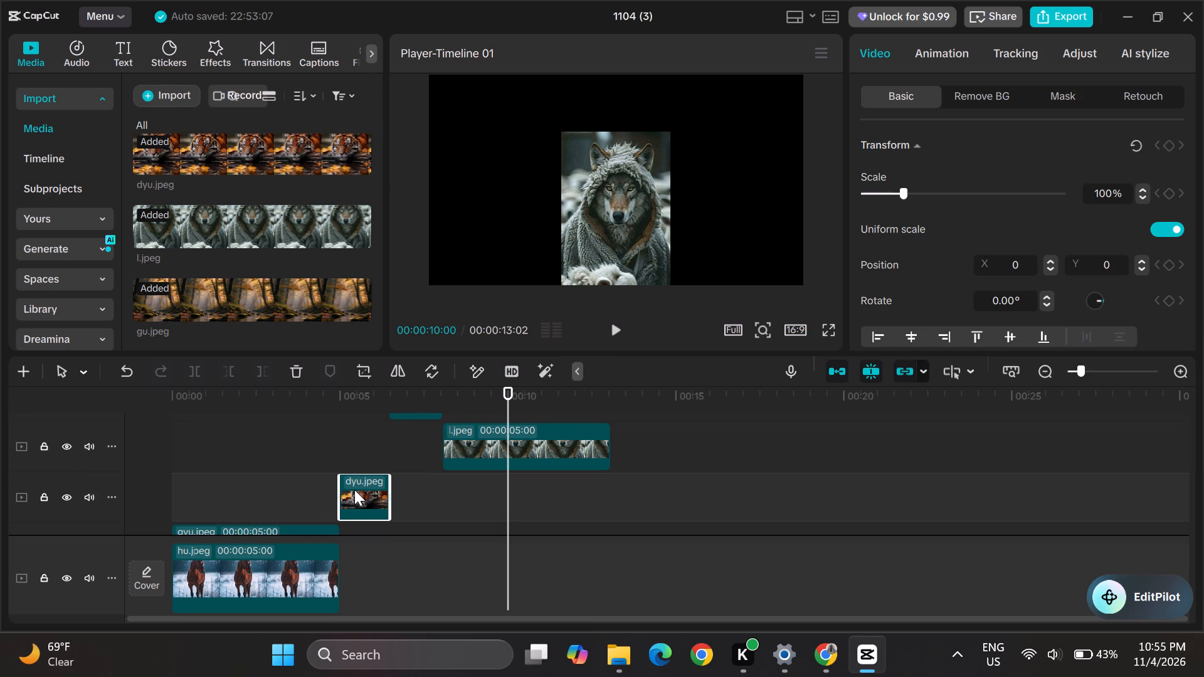
pyautogui.click(354, 490)
pyautogui.click(371, 503)
pyautogui.click(1052, 90)
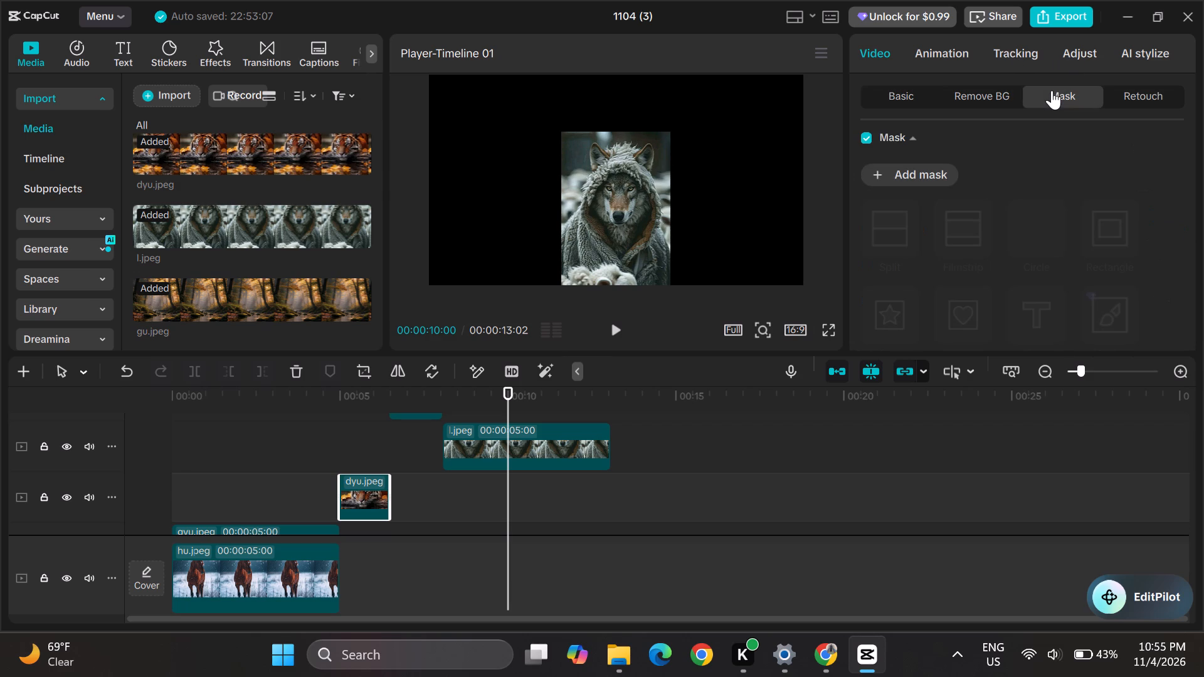
pyautogui.click(875, 169)
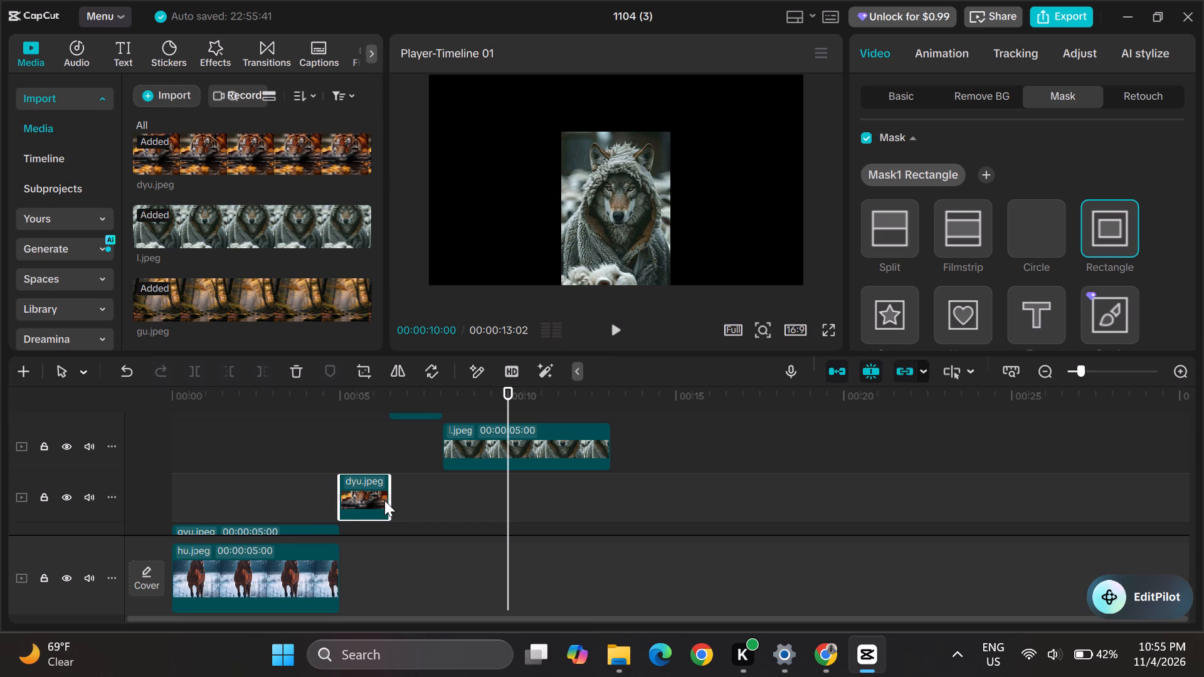
# Extend the end of the dyu.jpeg clip to about the 7-second mark on the timeline.
pyautogui.moveTo(388, 498); pyautogui.dragTo(408, 497, button='right')
pyautogui.moveTo(408, 497); pyautogui.dragTo(407, 498, button='right')
pyautogui.moveTo(390, 493); pyautogui.dragTo(415, 494)
# Move the gu.jpeg clip to start where dyu.jpeg ends and extend its end to a duration of about 3 seconds.
pyautogui.scroll(1, 498, 532)
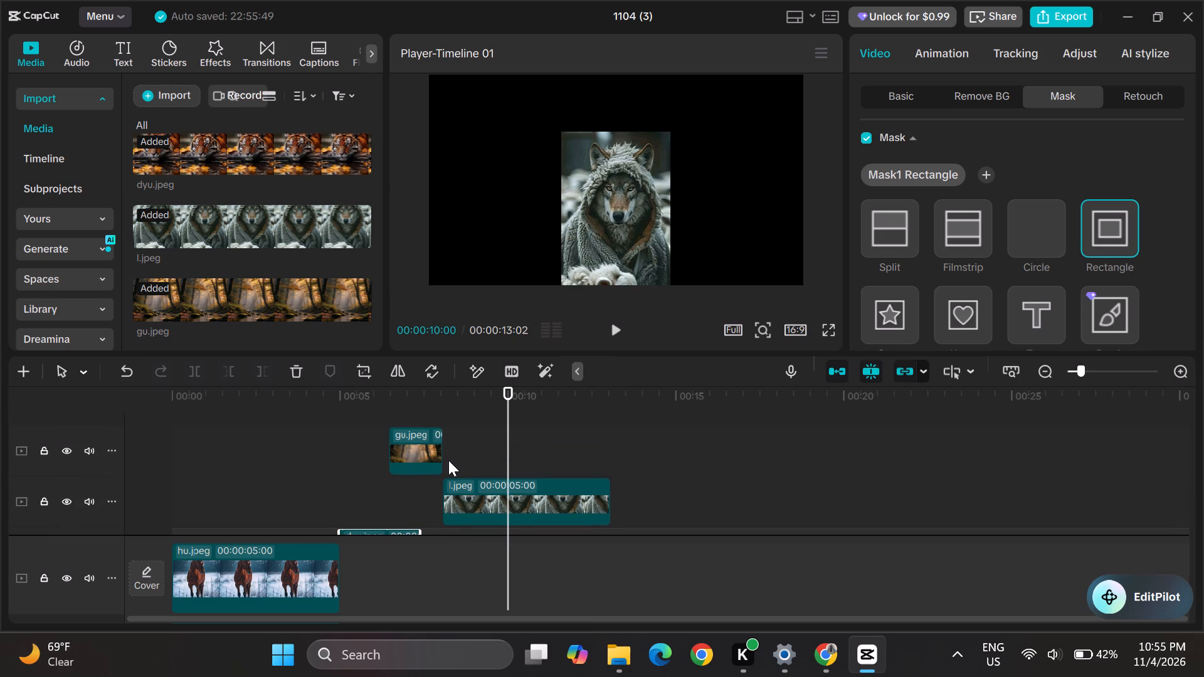
pyautogui.moveTo(412, 446); pyautogui.dragTo(450, 448)
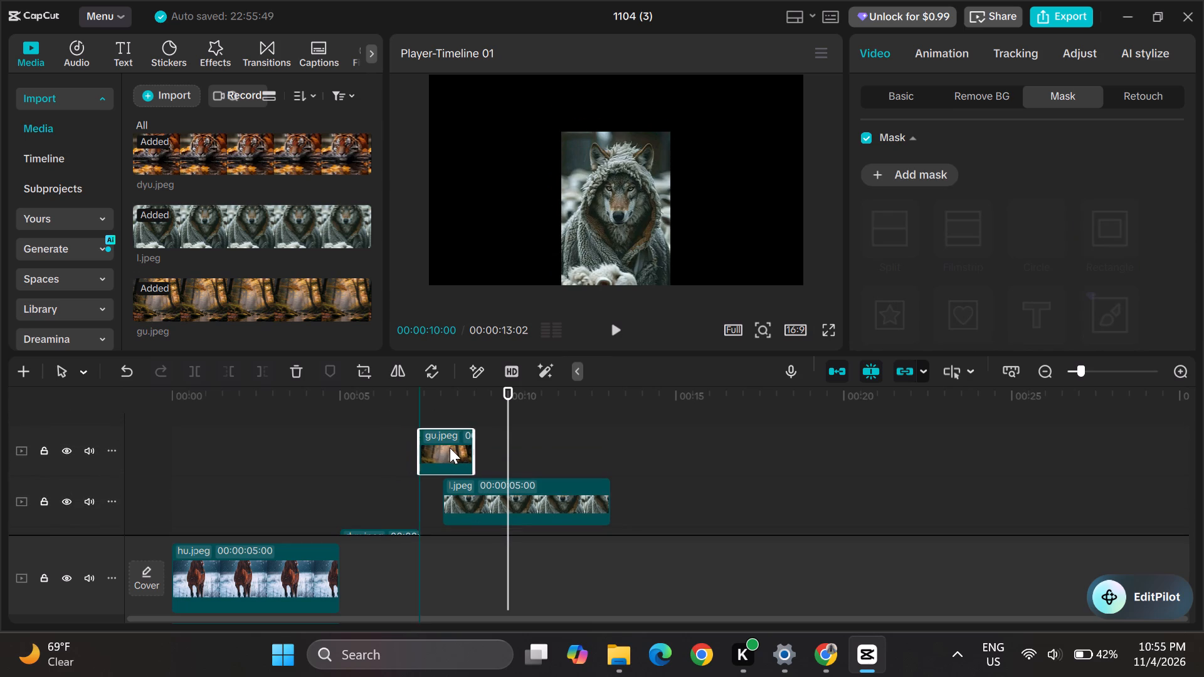
pyautogui.moveTo(450, 448); pyautogui.dragTo(446, 444)
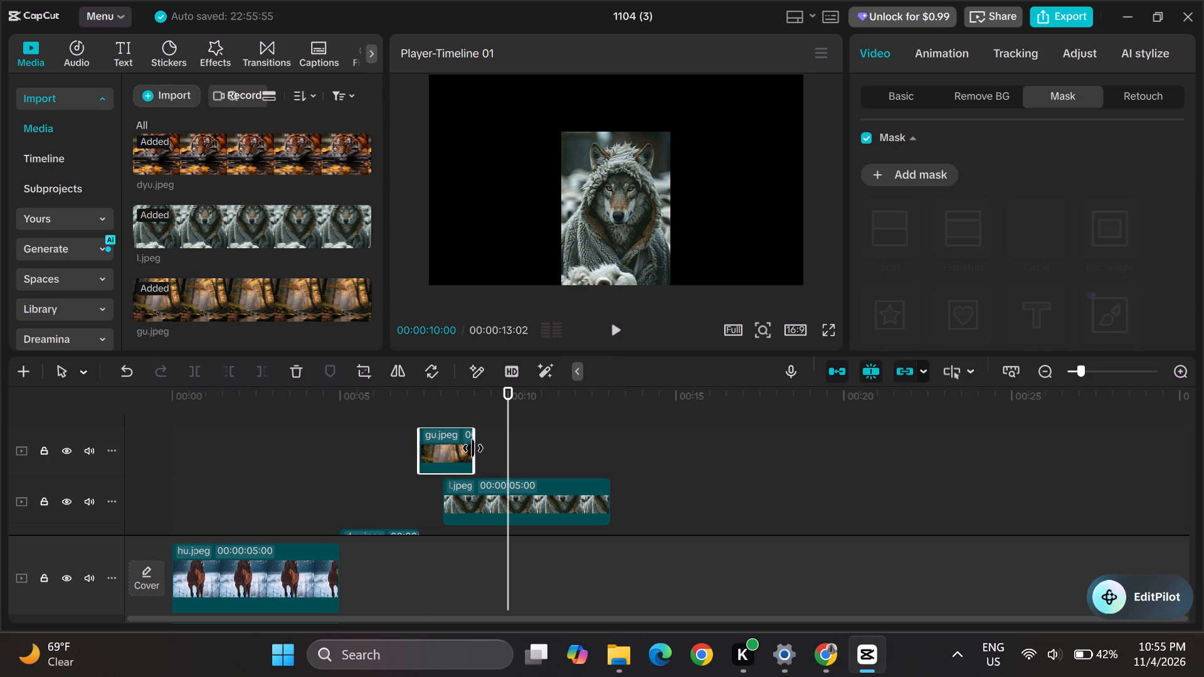
pyautogui.moveTo(473, 447); pyautogui.dragTo(515, 446)
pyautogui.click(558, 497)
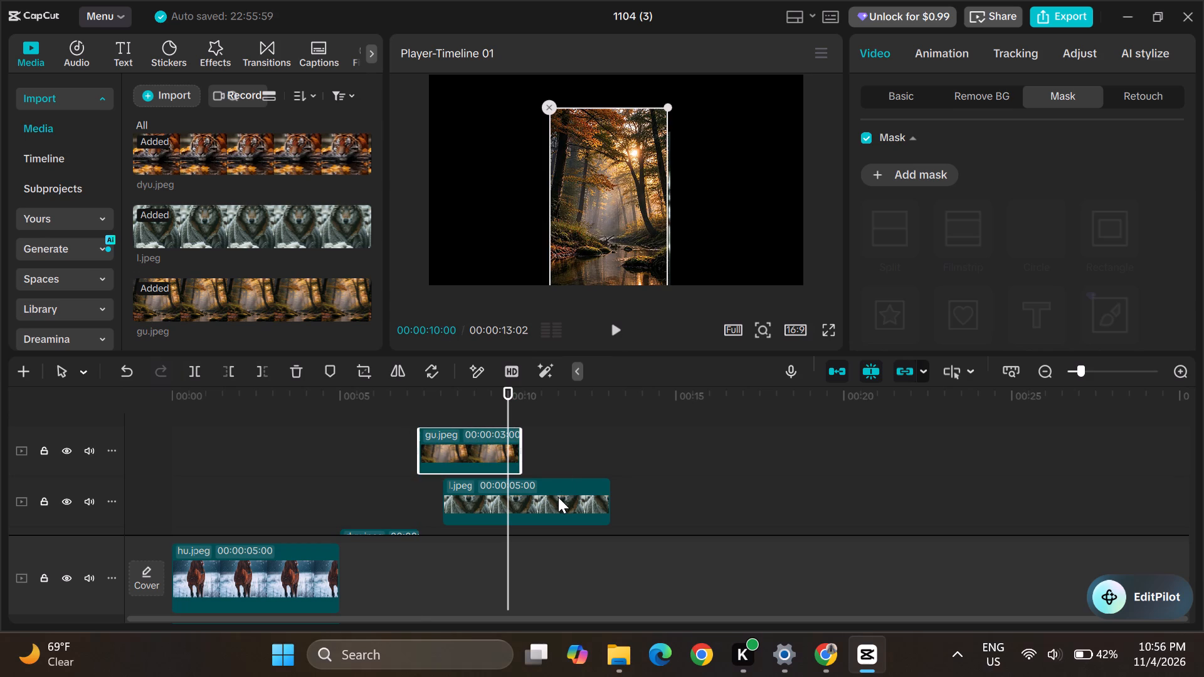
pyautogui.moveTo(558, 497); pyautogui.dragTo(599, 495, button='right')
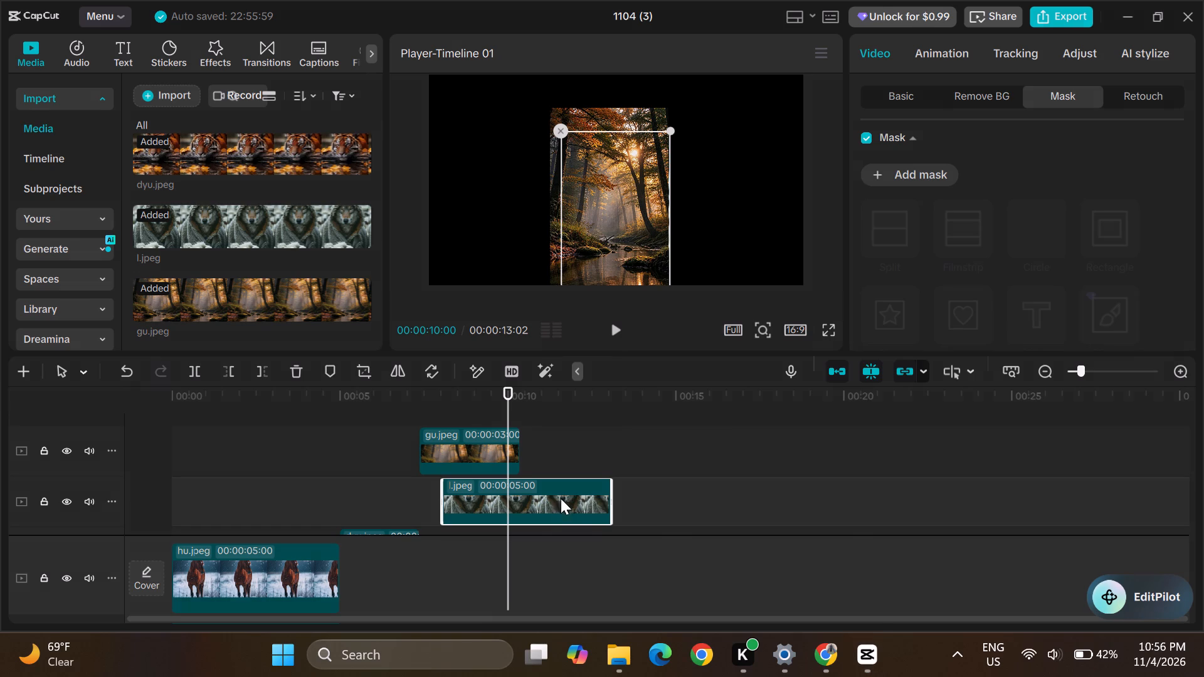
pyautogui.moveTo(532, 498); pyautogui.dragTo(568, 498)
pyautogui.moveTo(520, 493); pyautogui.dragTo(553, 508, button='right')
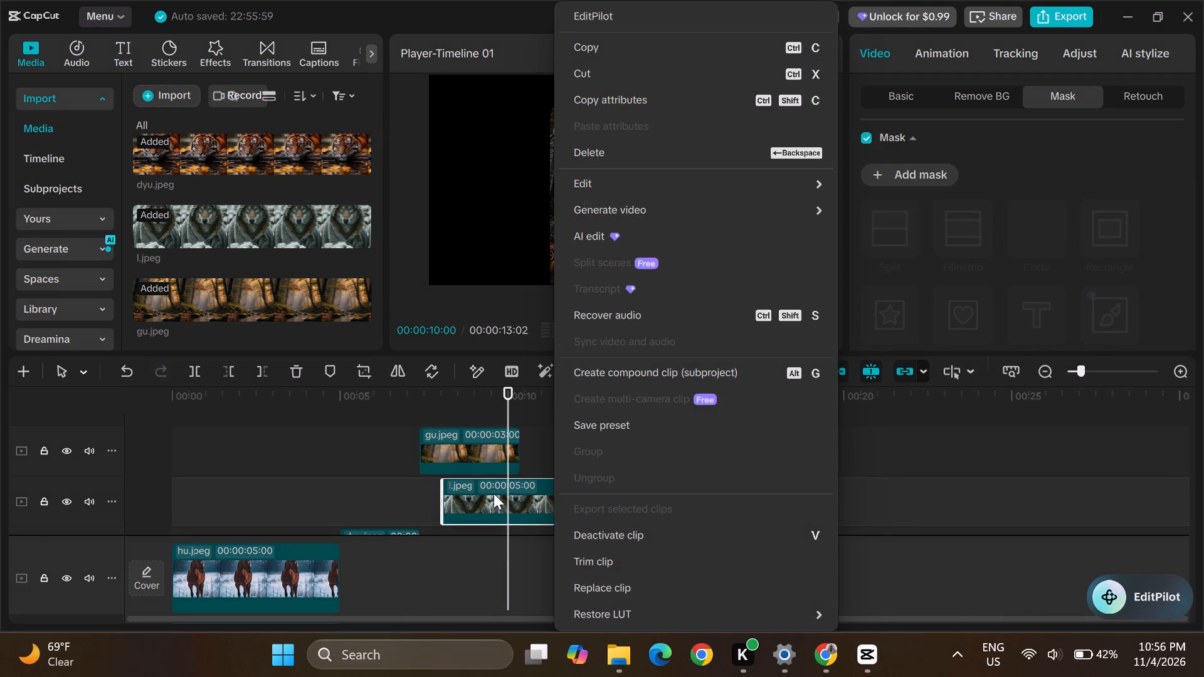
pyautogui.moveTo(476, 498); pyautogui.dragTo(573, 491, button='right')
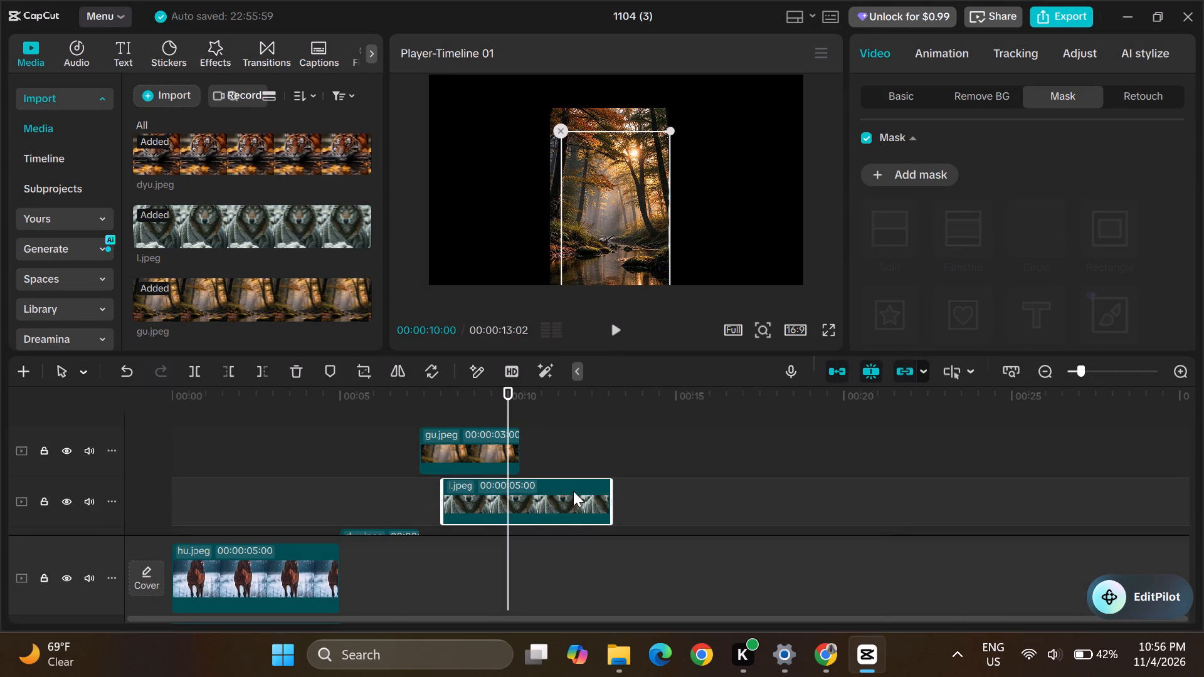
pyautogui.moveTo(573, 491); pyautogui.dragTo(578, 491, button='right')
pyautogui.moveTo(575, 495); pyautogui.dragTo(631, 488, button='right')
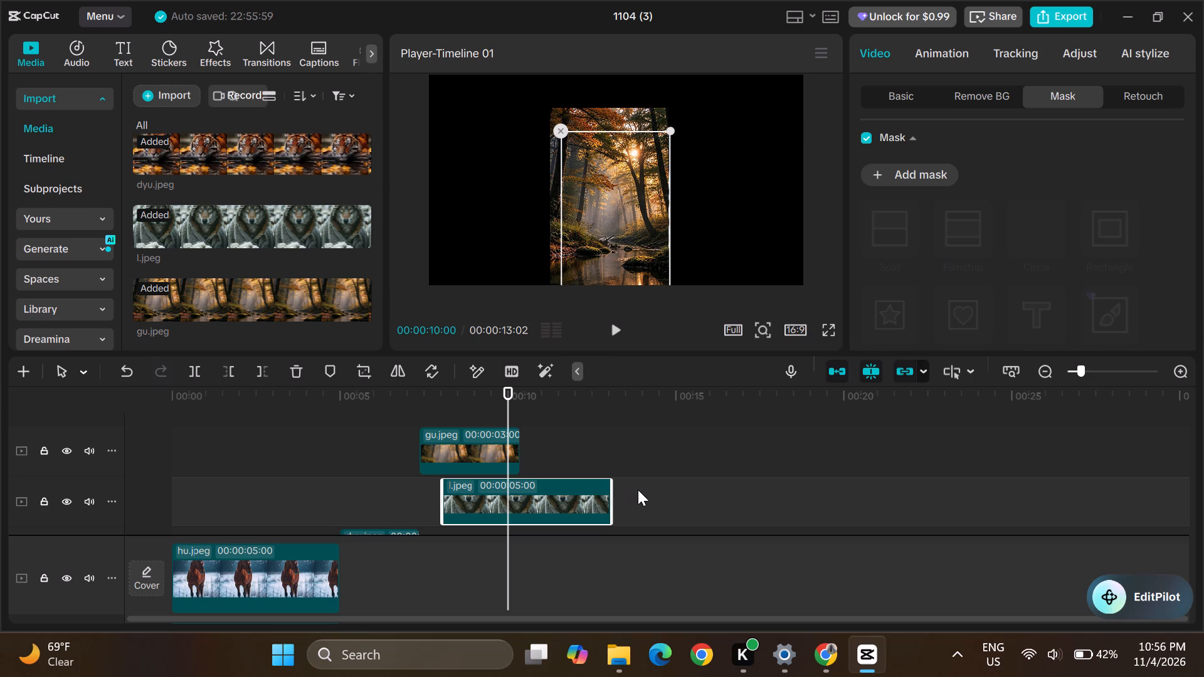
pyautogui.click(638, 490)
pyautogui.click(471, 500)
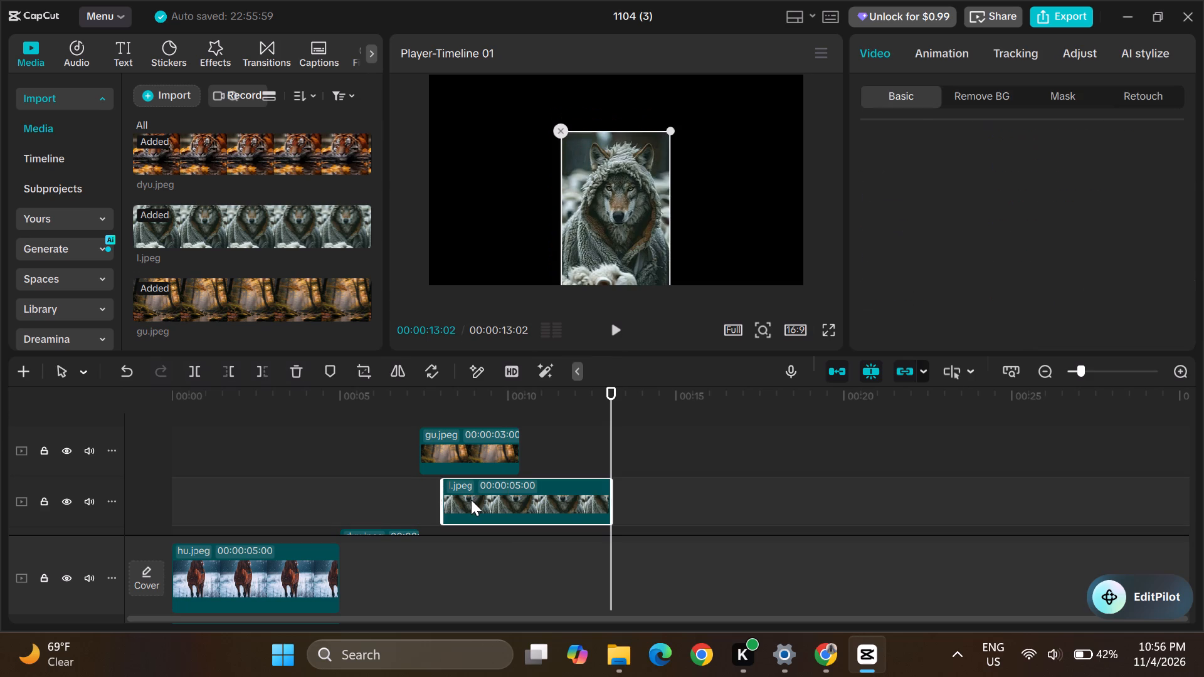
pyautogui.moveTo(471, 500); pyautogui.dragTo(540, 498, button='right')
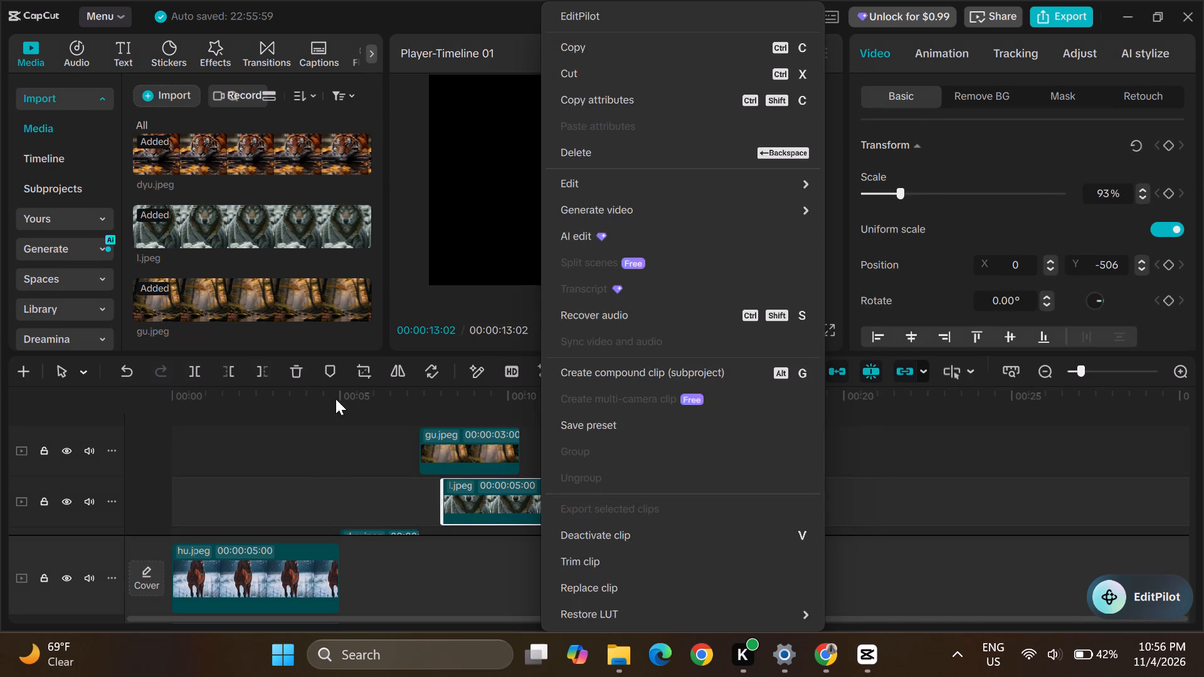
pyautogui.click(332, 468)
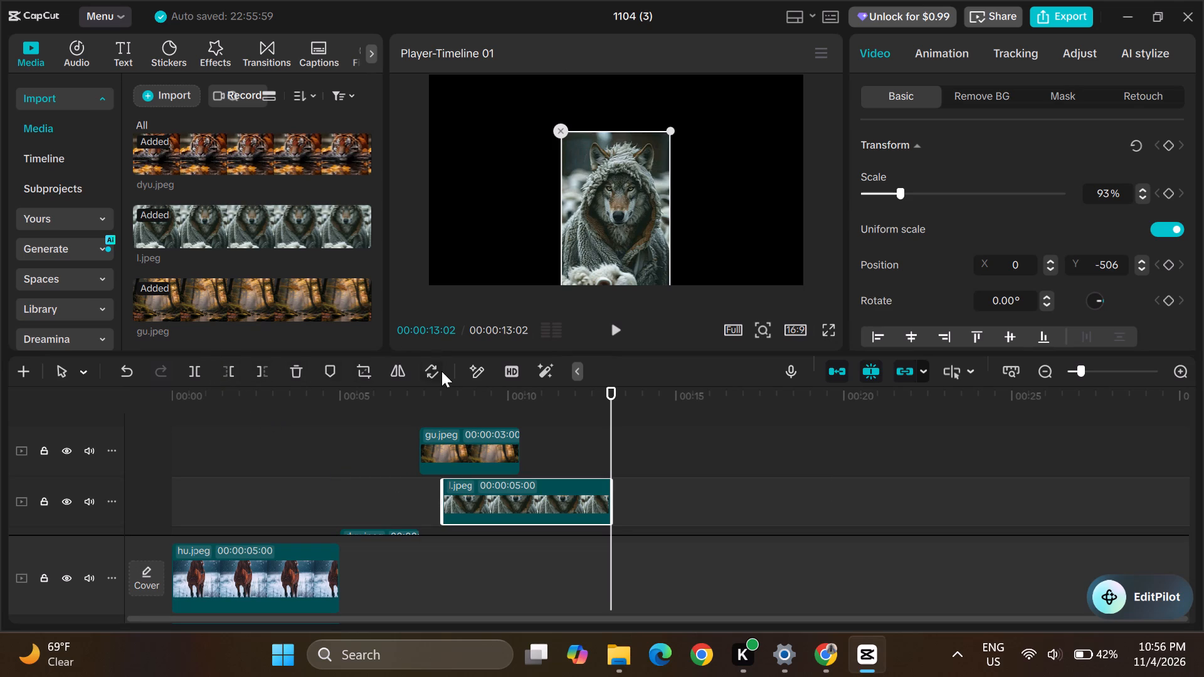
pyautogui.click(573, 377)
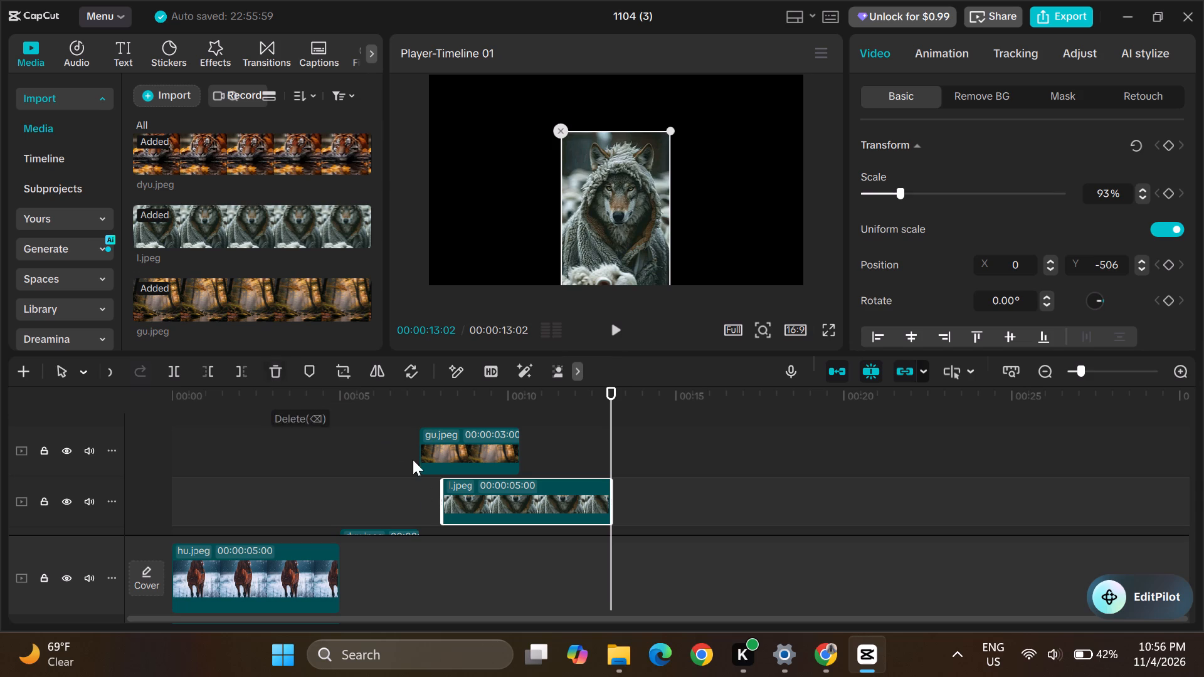
# Move the l.jpeg clip later on its track to start where the lengthened gu.jpeg clip ends.
pyautogui.moveTo(527, 493); pyautogui.dragTo(545, 491)
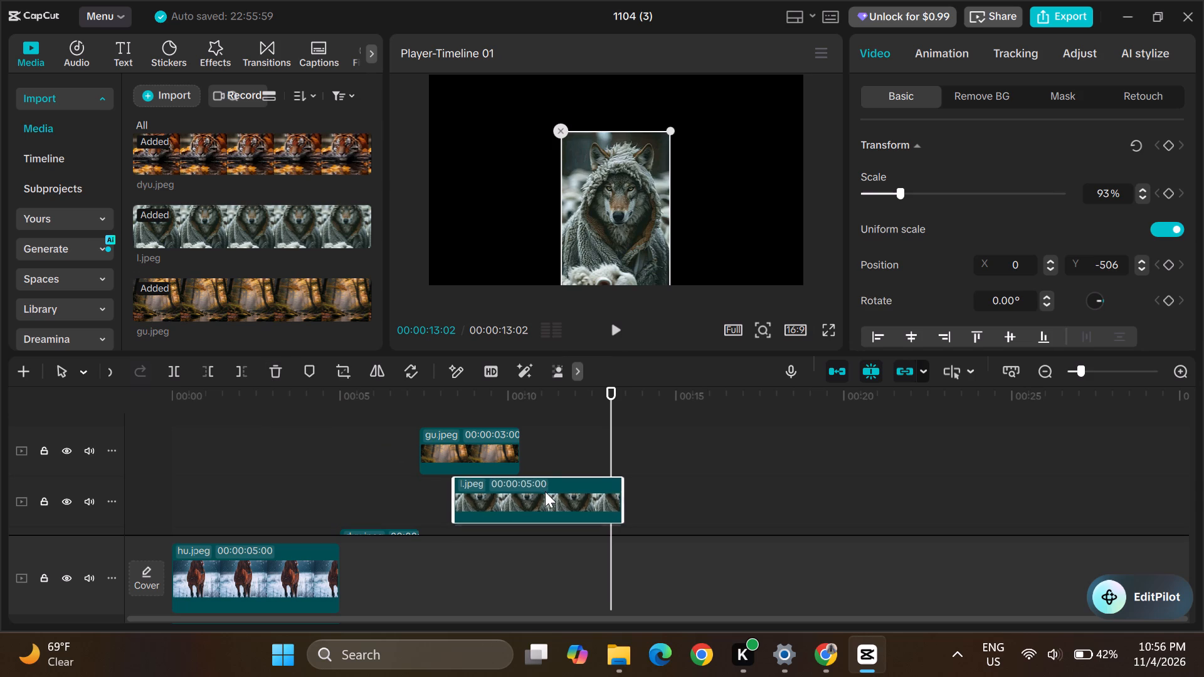
pyautogui.moveTo(545, 491); pyautogui.dragTo(596, 496)
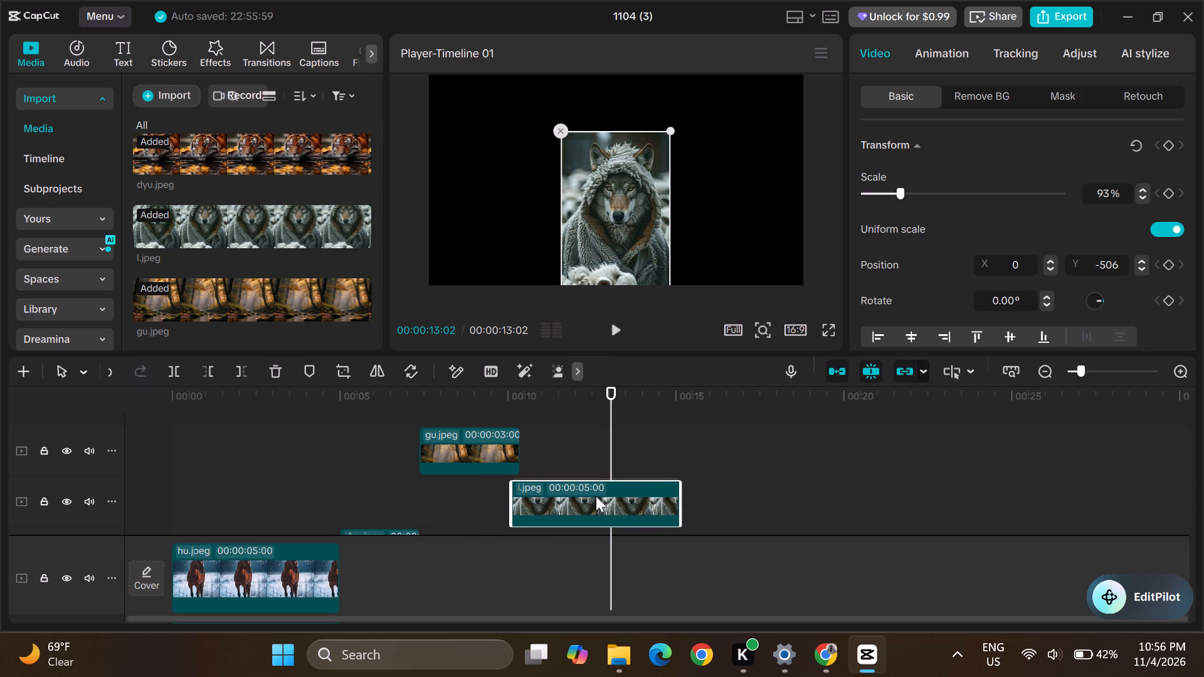
pyautogui.moveTo(596, 496); pyautogui.dragTo(606, 496)
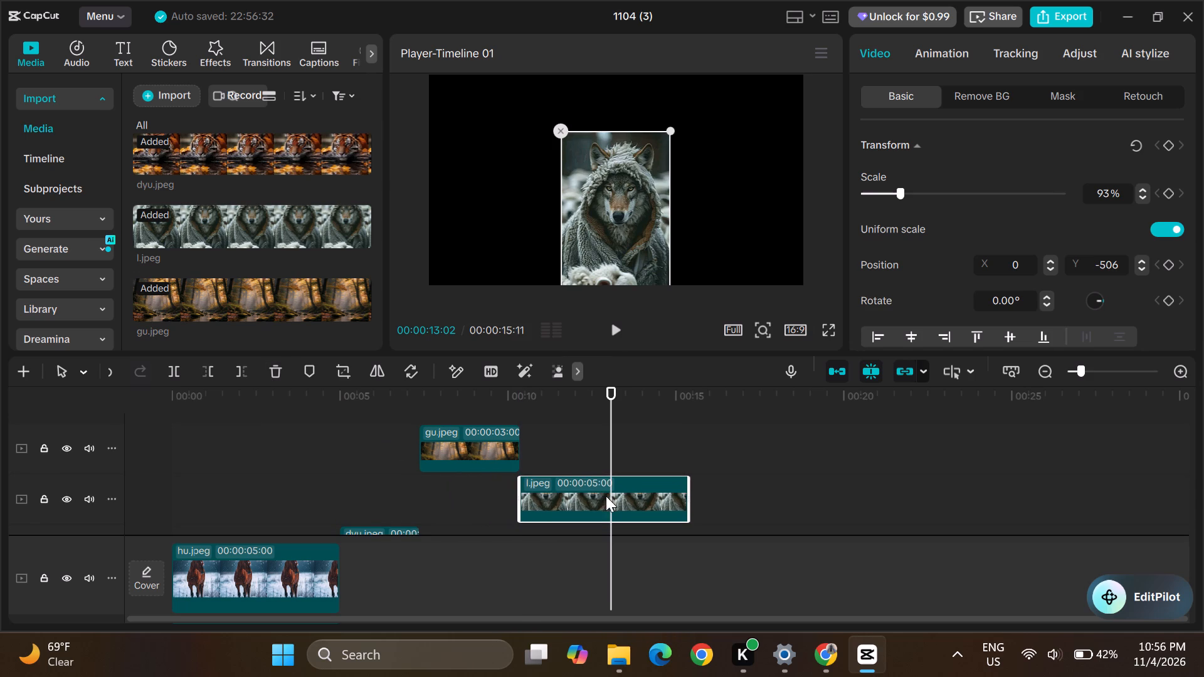
pyautogui.click(782, 497)
# Extend the end of the dyu.jpeg clip to a duration of about 3 seconds.
pyautogui.hscroll(1, 371, 527)
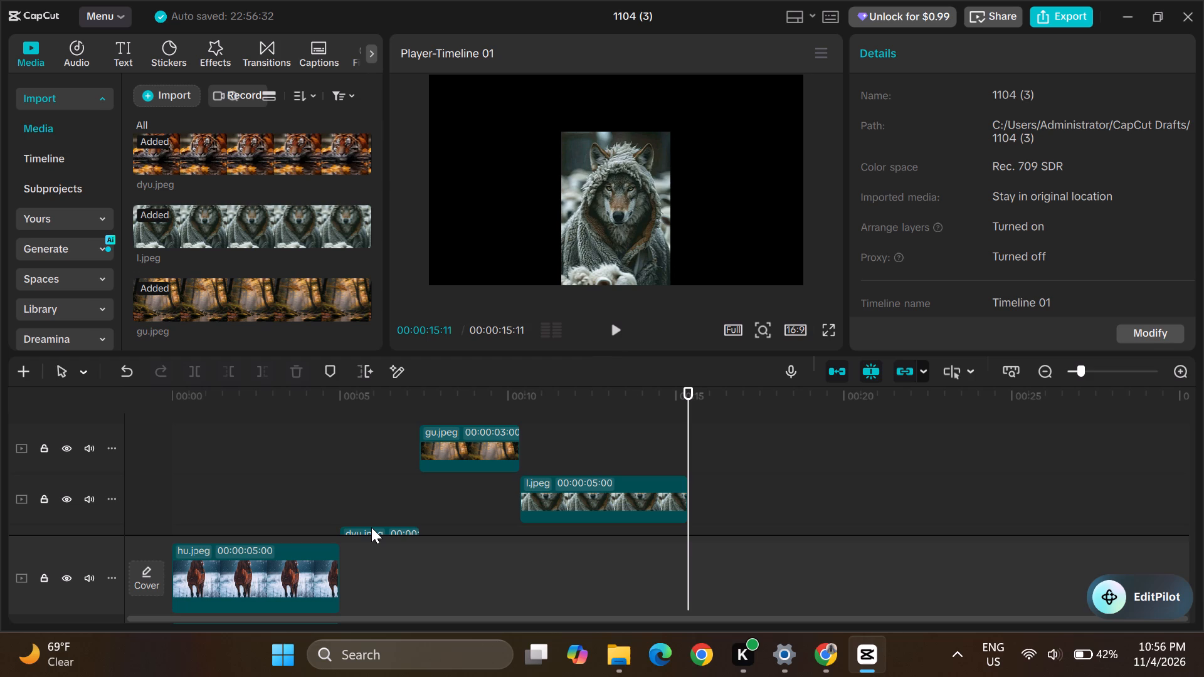
pyautogui.hscroll(2, 371, 527)
pyautogui.scroll(-1, 362, 458)
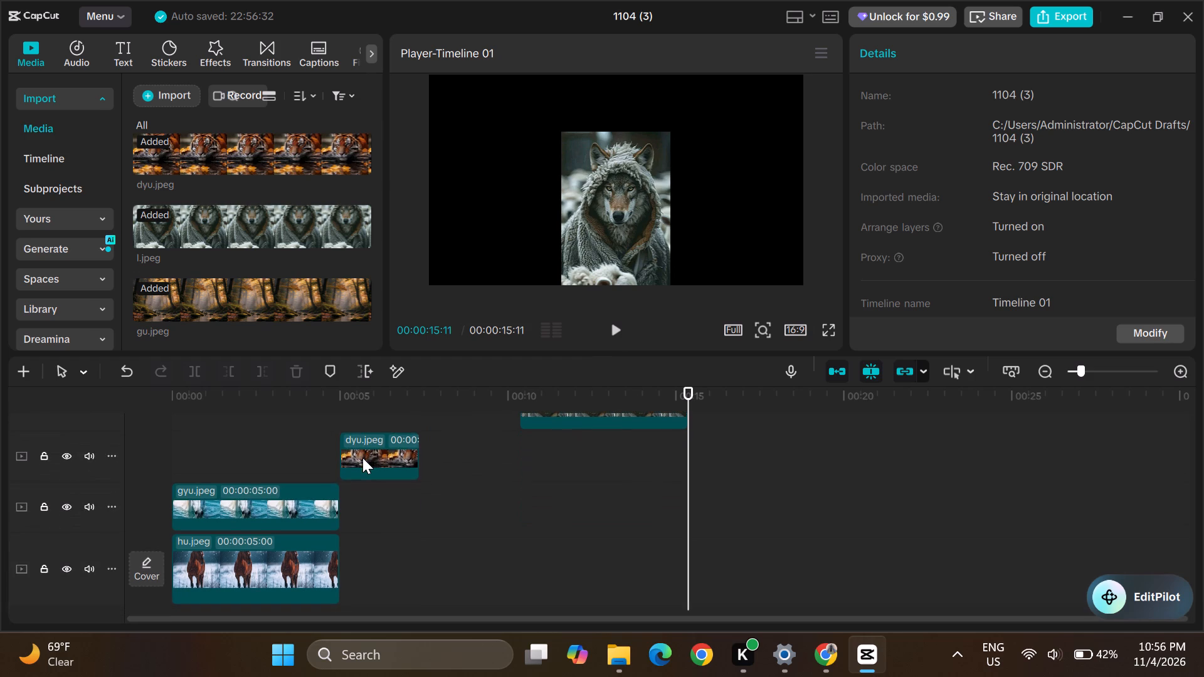
pyautogui.click(362, 458)
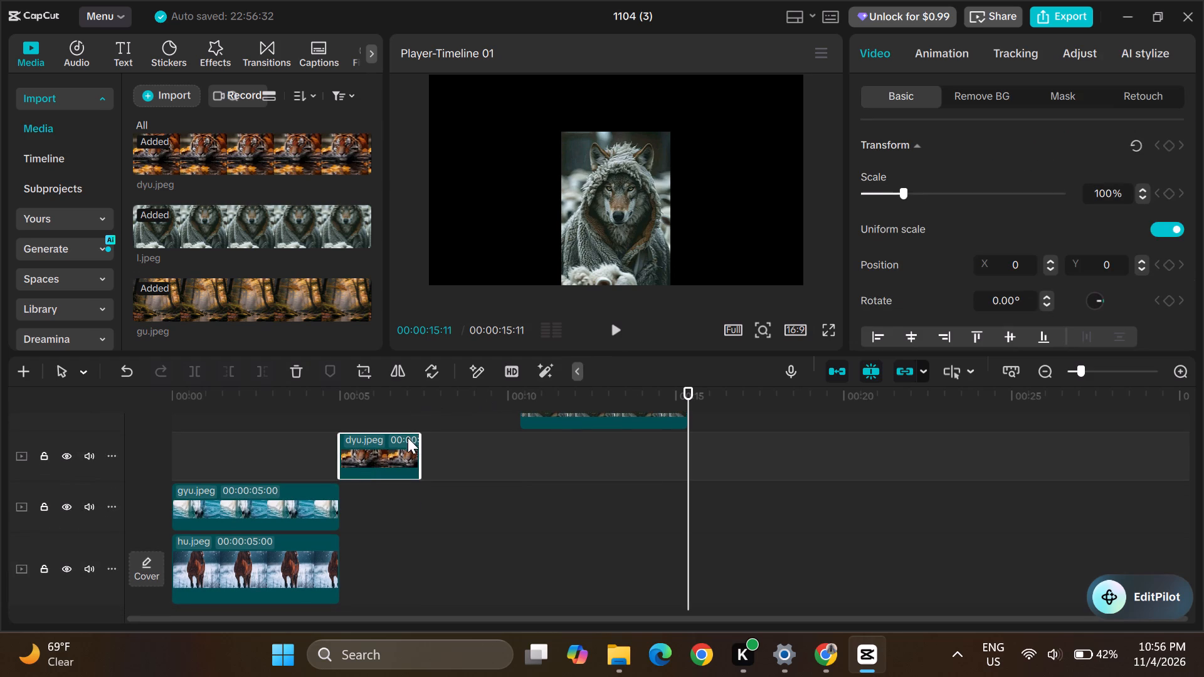
pyautogui.moveTo(423, 459); pyautogui.dragTo(439, 459)
# Move the gu.jpeg clip later on its track to start where the extended dyu.jpeg clip ends.
pyautogui.scroll(1, 528, 474)
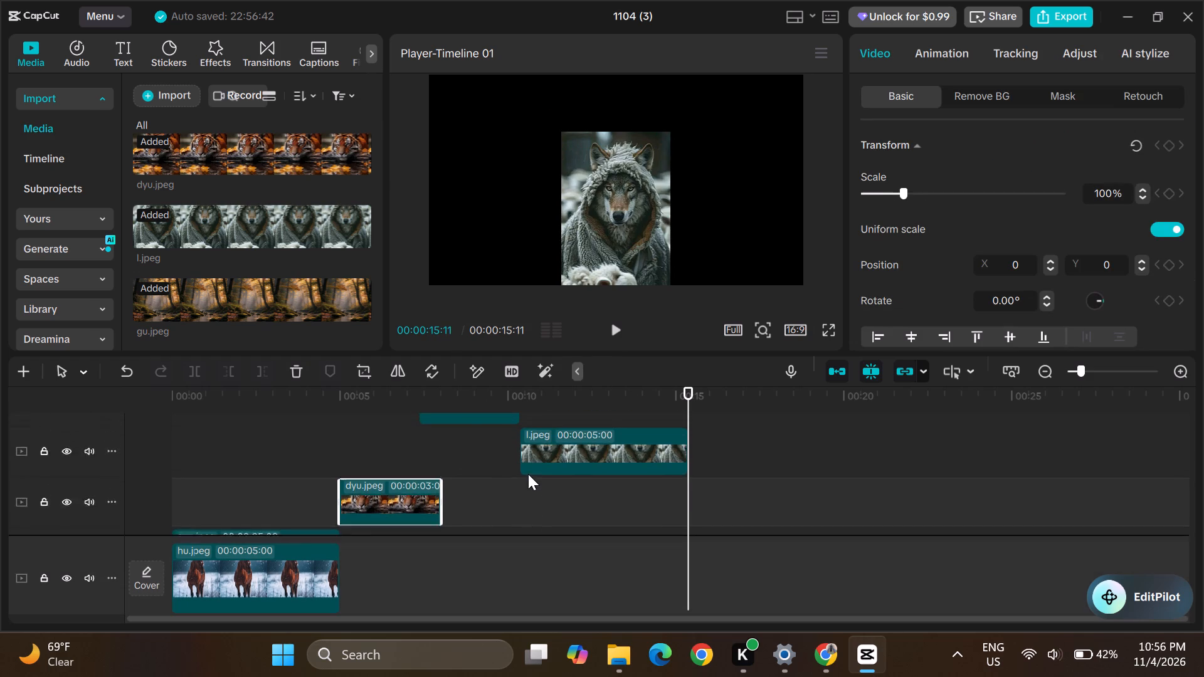
pyautogui.scroll(1, 528, 474)
pyautogui.moveTo(478, 433); pyautogui.dragTo(489, 433)
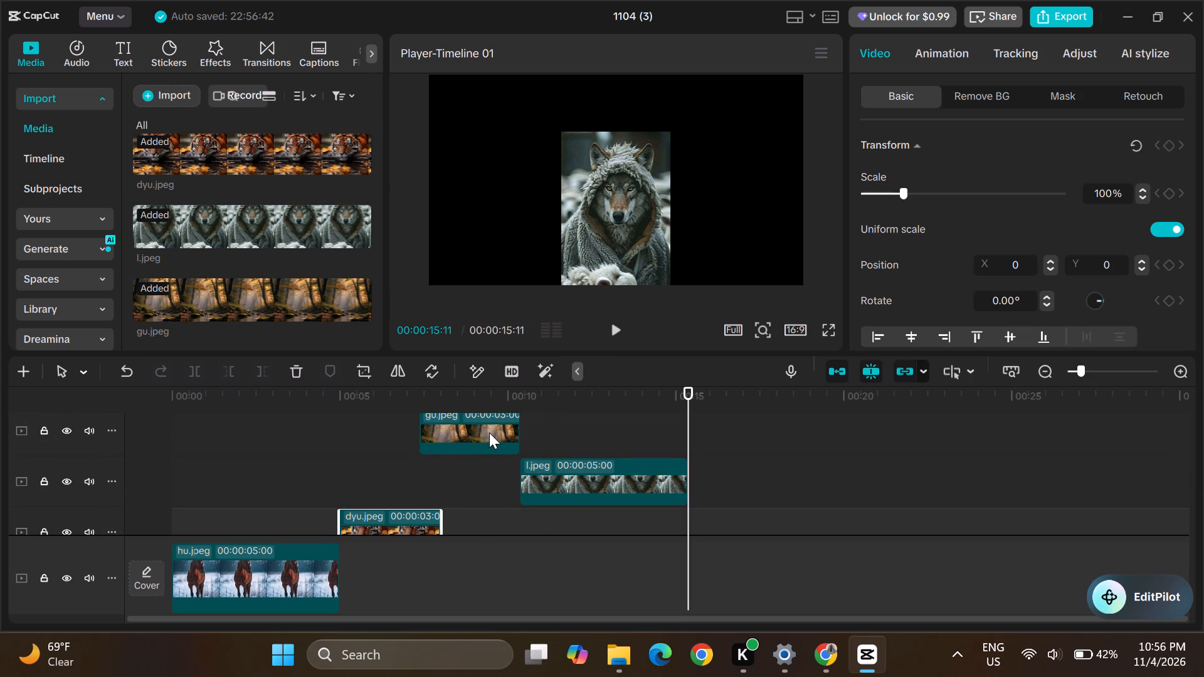
pyautogui.moveTo(489, 433); pyautogui.dragTo(490, 433)
pyautogui.moveTo(490, 433); pyautogui.dragTo(505, 433)
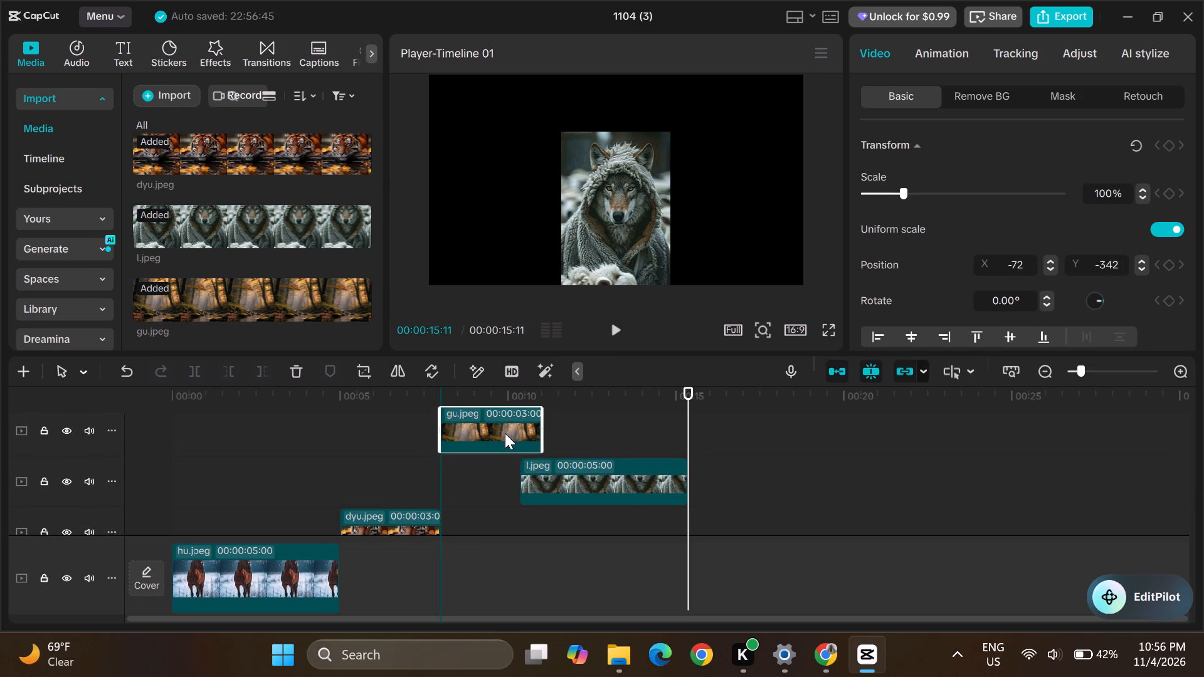
pyautogui.moveTo(505, 433); pyautogui.dragTo(501, 437)
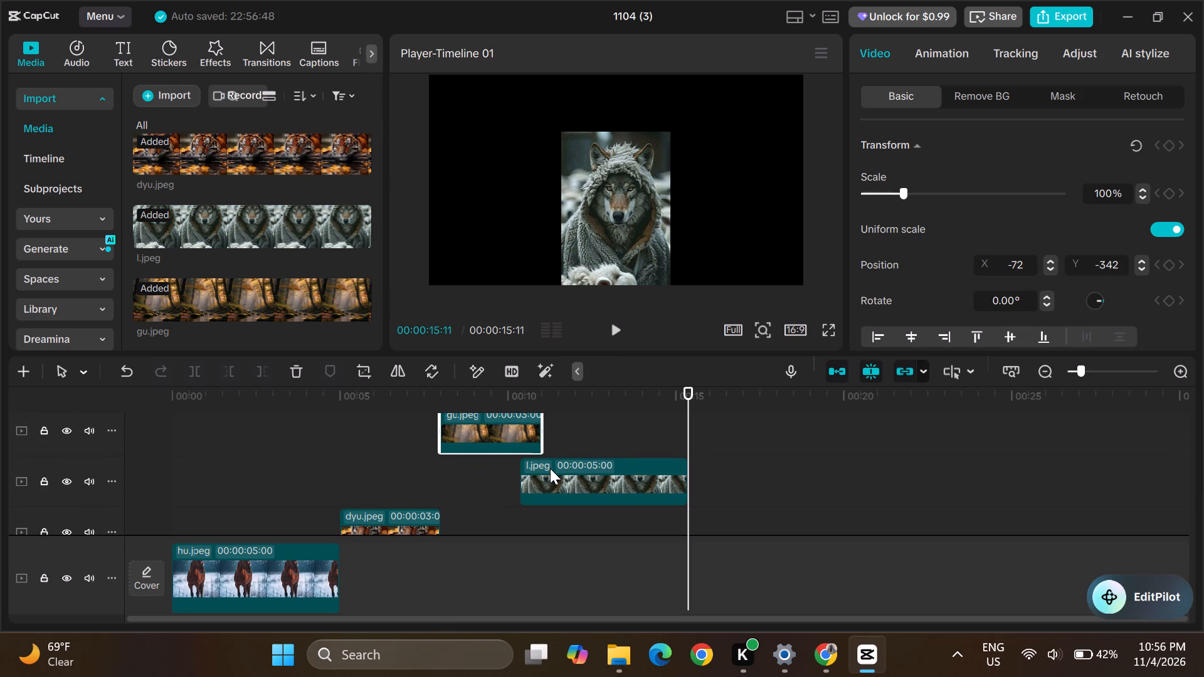
# Move the l.jpeg clip later on its track to start where the gu.jpeg clip ends.
pyautogui.click(550, 468)
pyautogui.moveTo(550, 468); pyautogui.dragTo(559, 468)
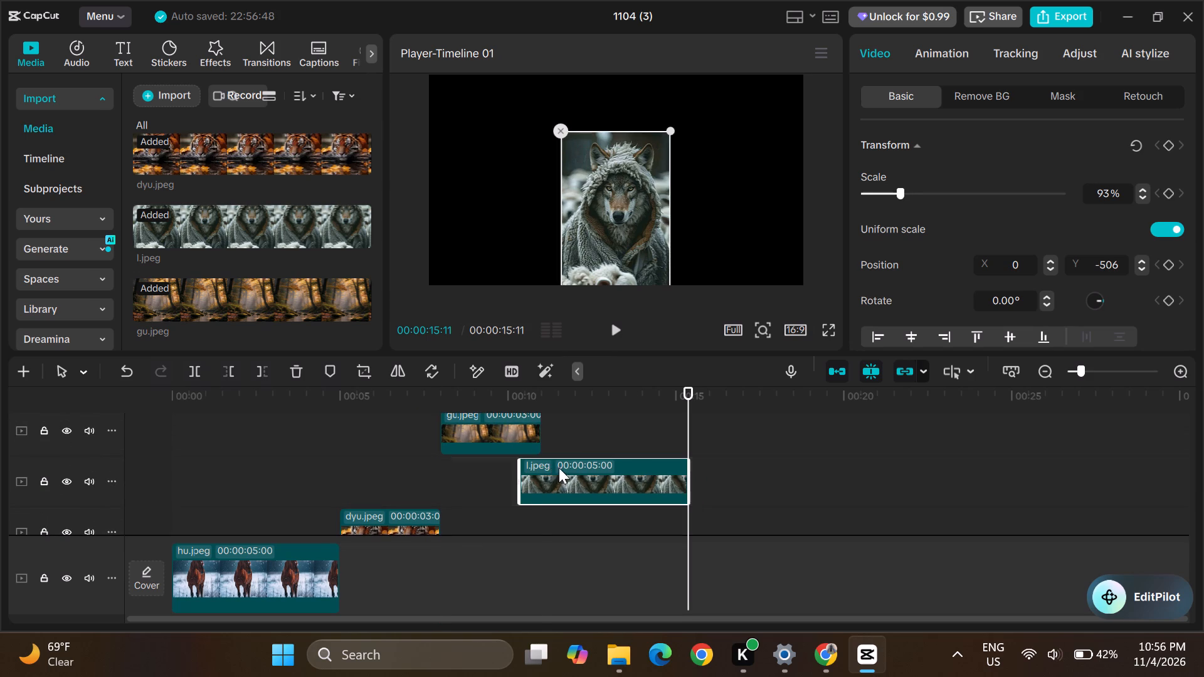
pyautogui.moveTo(559, 468); pyautogui.dragTo(574, 468)
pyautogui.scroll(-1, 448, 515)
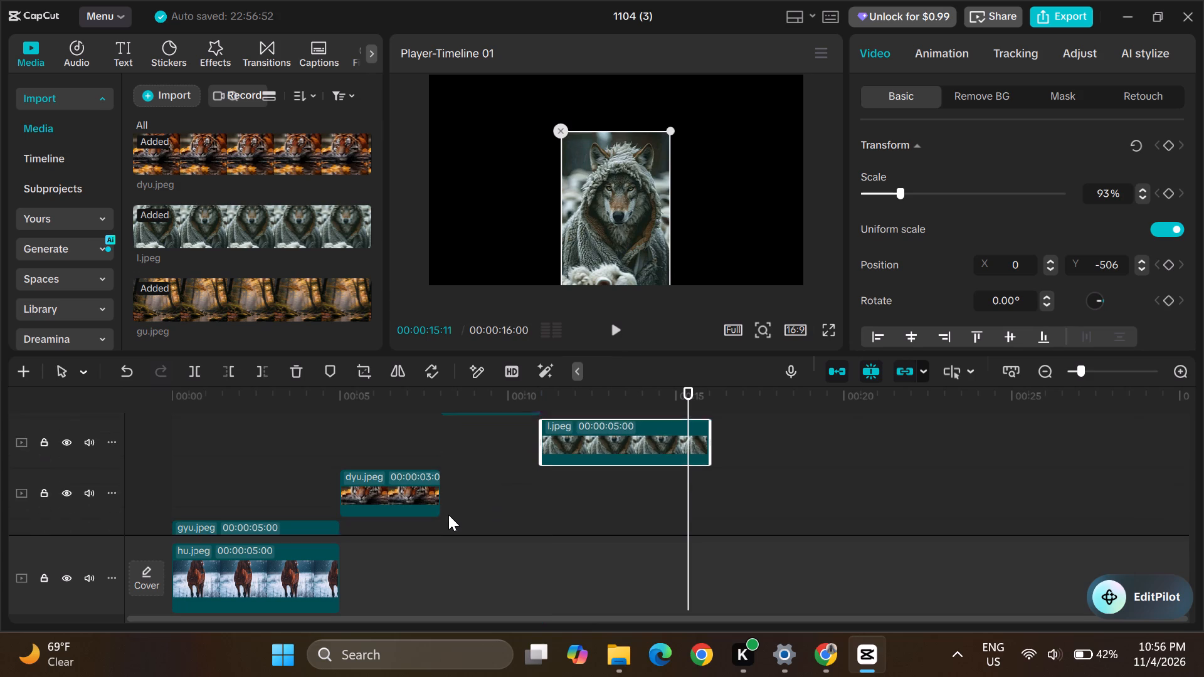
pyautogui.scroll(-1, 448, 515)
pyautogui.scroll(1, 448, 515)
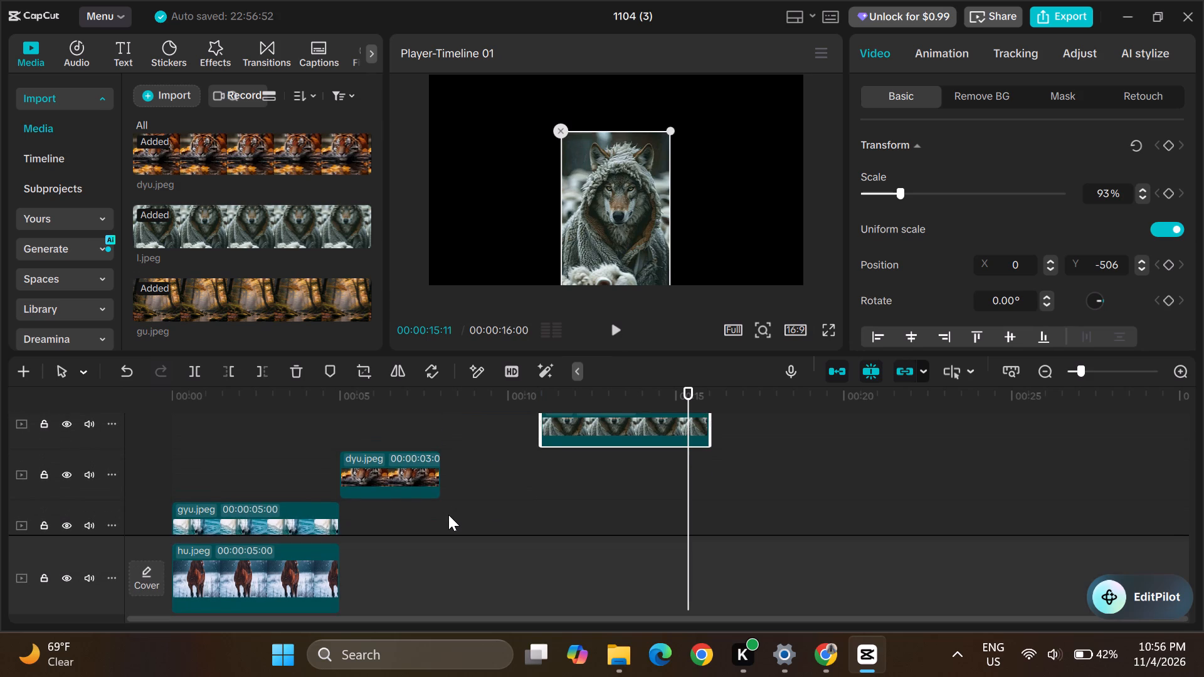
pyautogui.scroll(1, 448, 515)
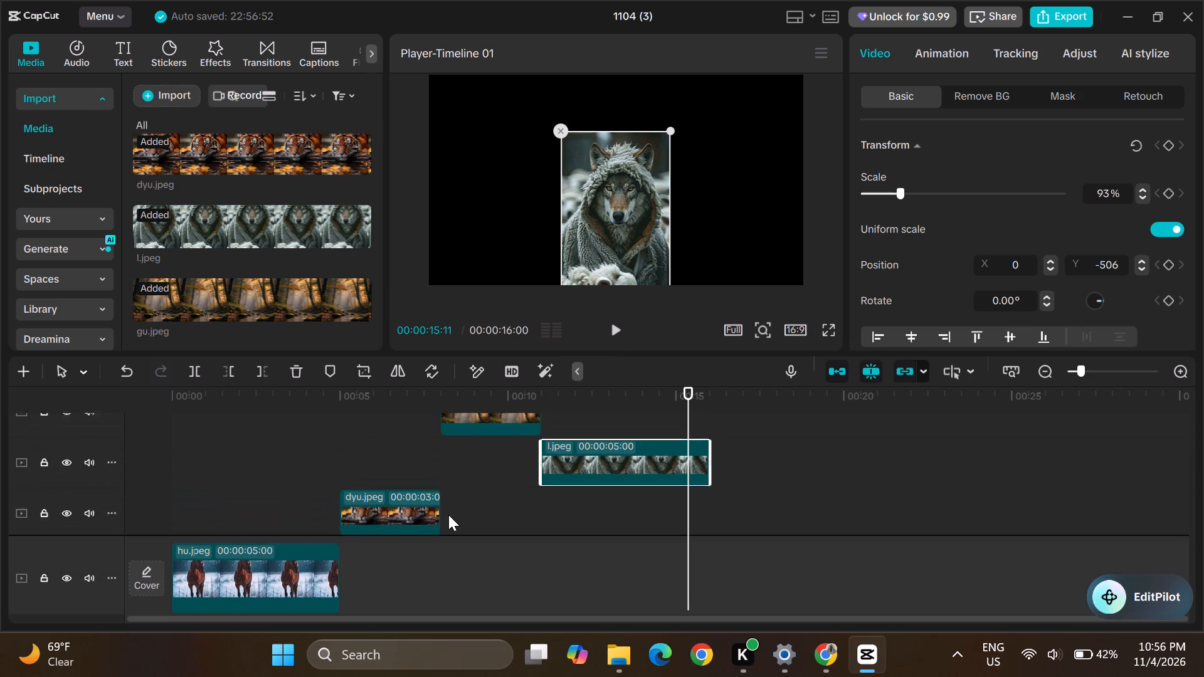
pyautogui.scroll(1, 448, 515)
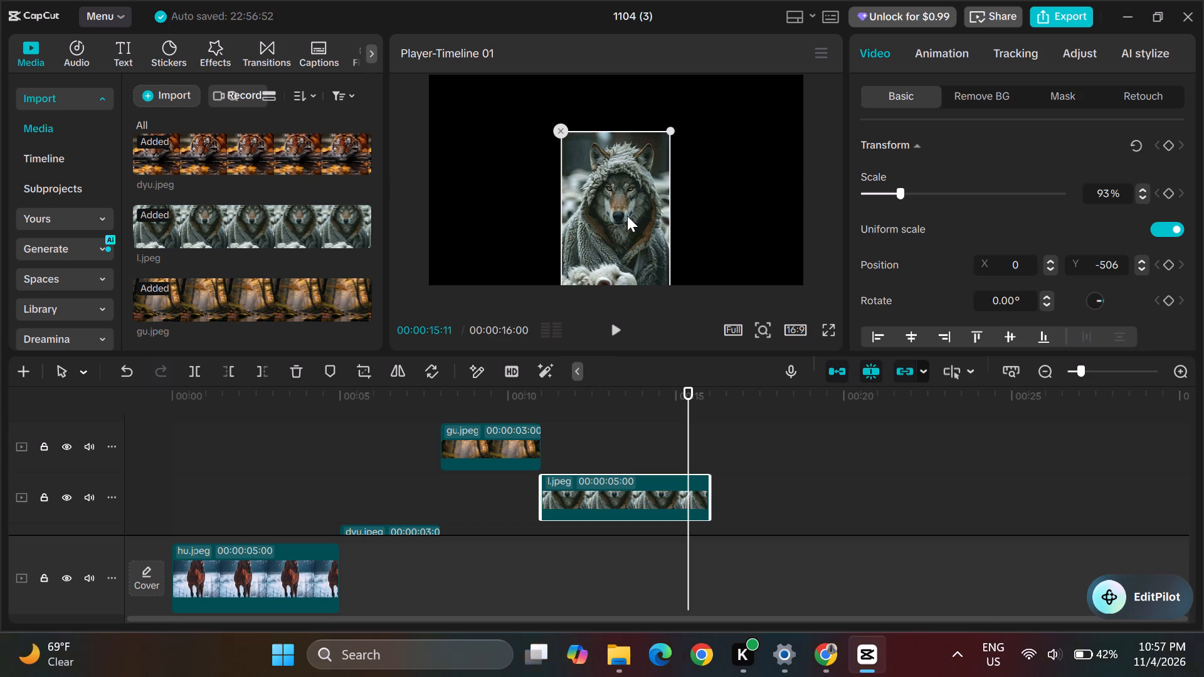
# Move the l.jpeg wolf image up in the frame to Y position -77 and enlarge it to 151% scale.
pyautogui.moveTo(625, 216); pyautogui.dragTo(622, 177)
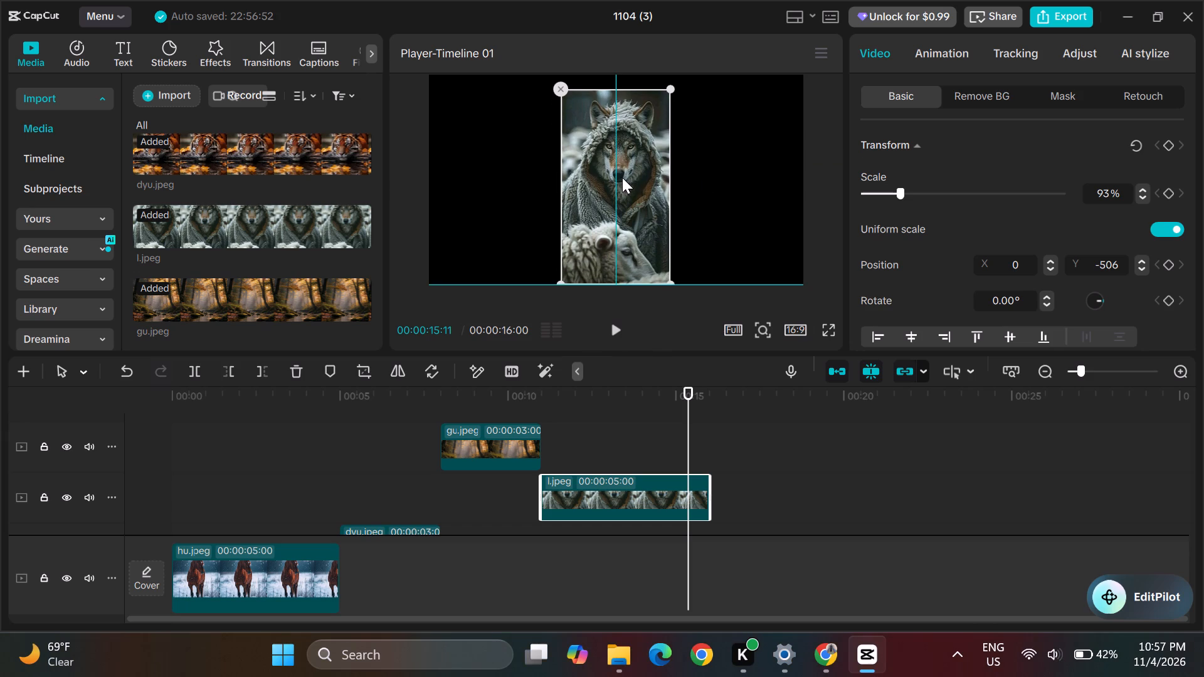
pyautogui.moveTo(622, 177); pyautogui.dragTo(621, 175)
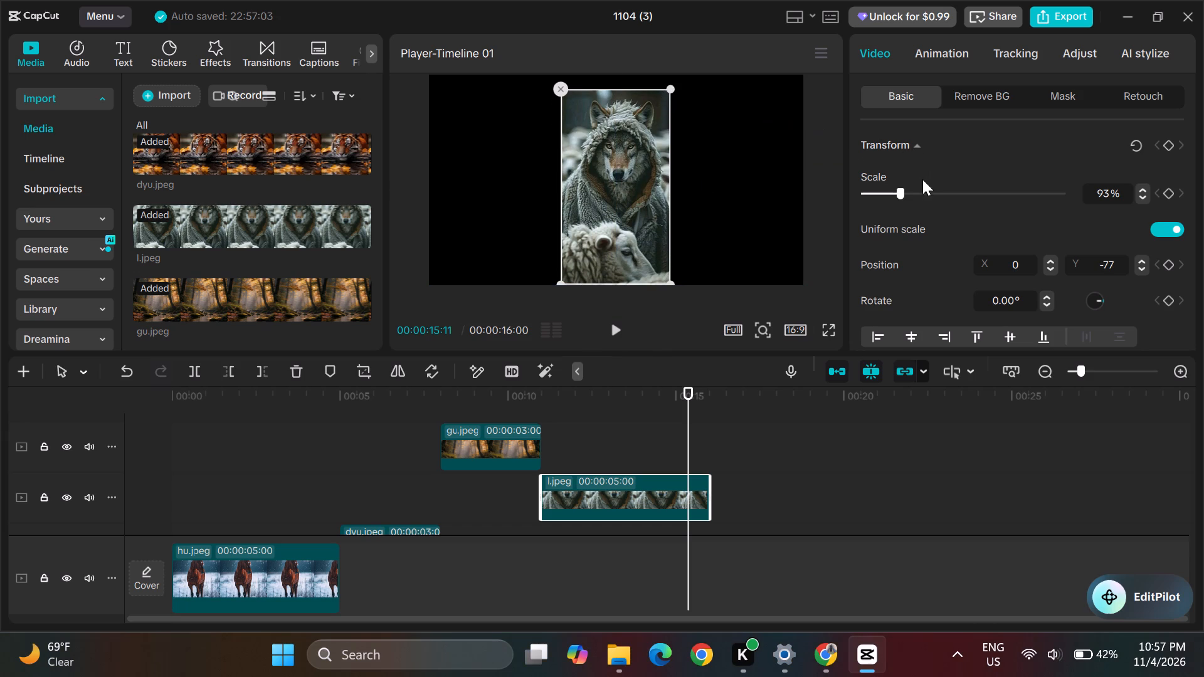
pyautogui.moveTo(899, 189); pyautogui.dragTo(920, 189)
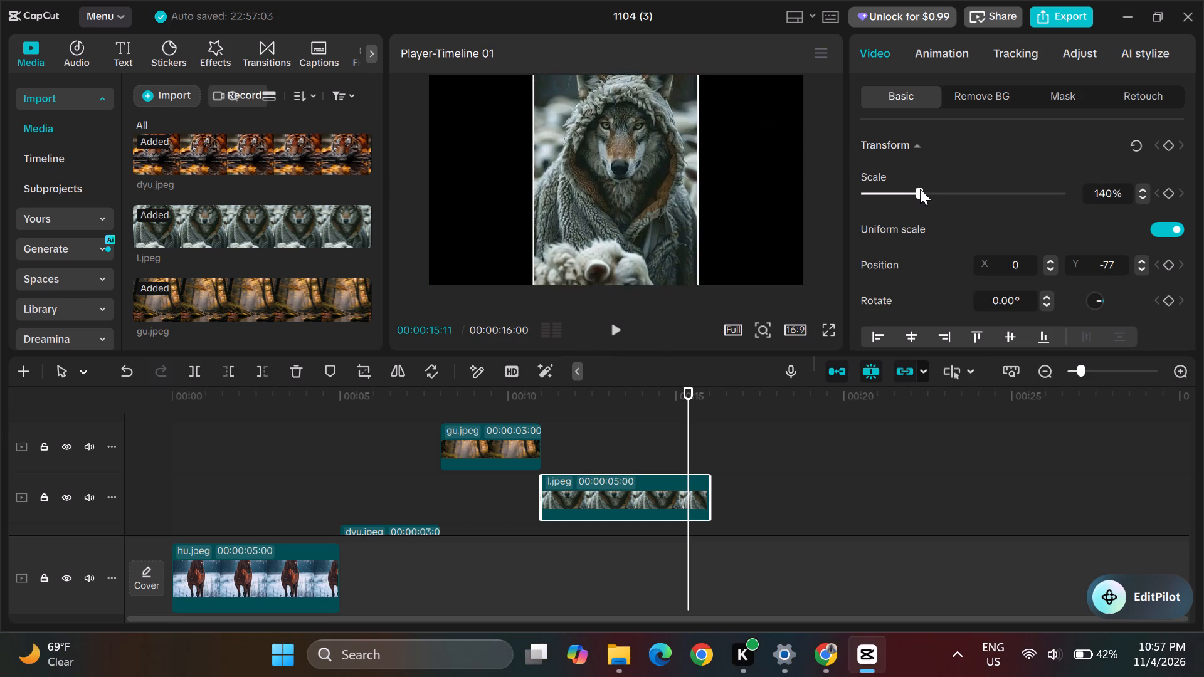
pyautogui.moveTo(920, 189); pyautogui.dragTo(922, 189)
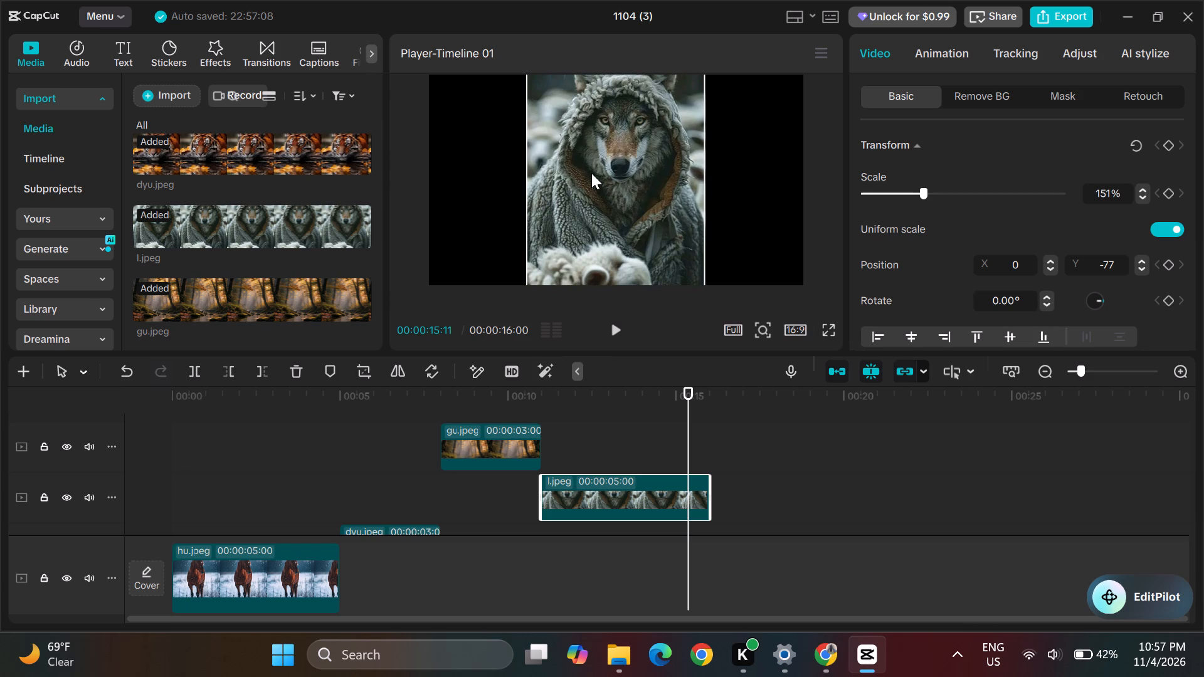
pyautogui.click(525, 184)
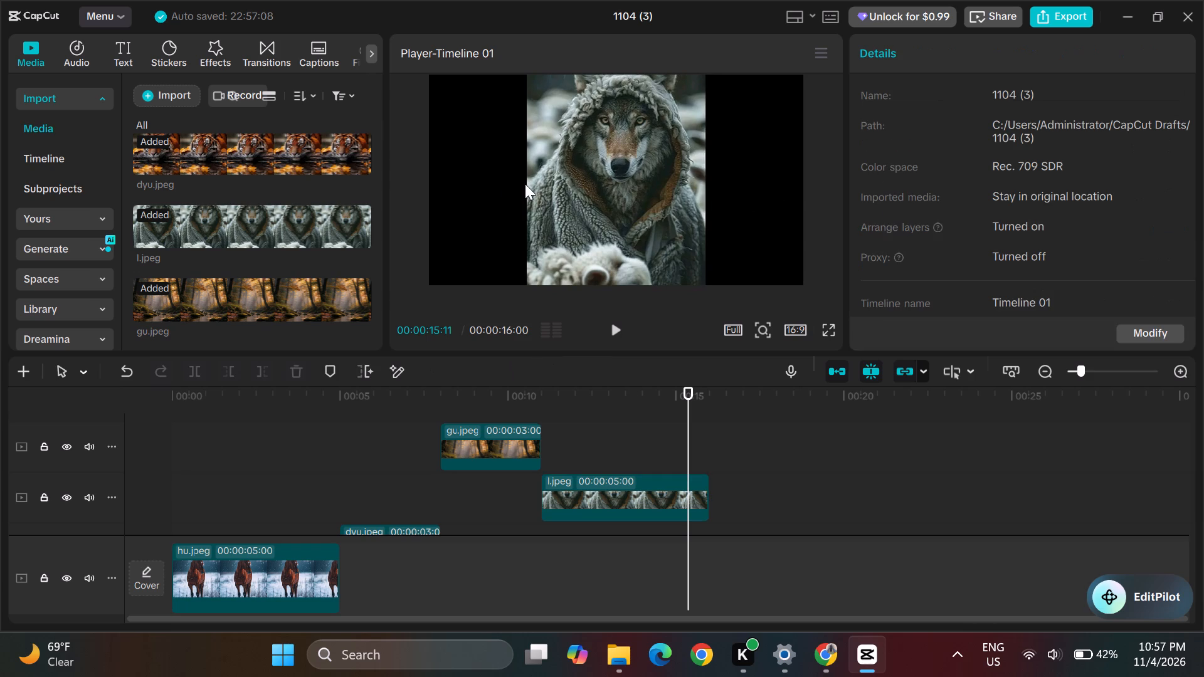
# With the playhead at the 10-second mark, move the gu.jpeg forest image up in the frame to about X -111, Y 0.
pyautogui.click(492, 443)
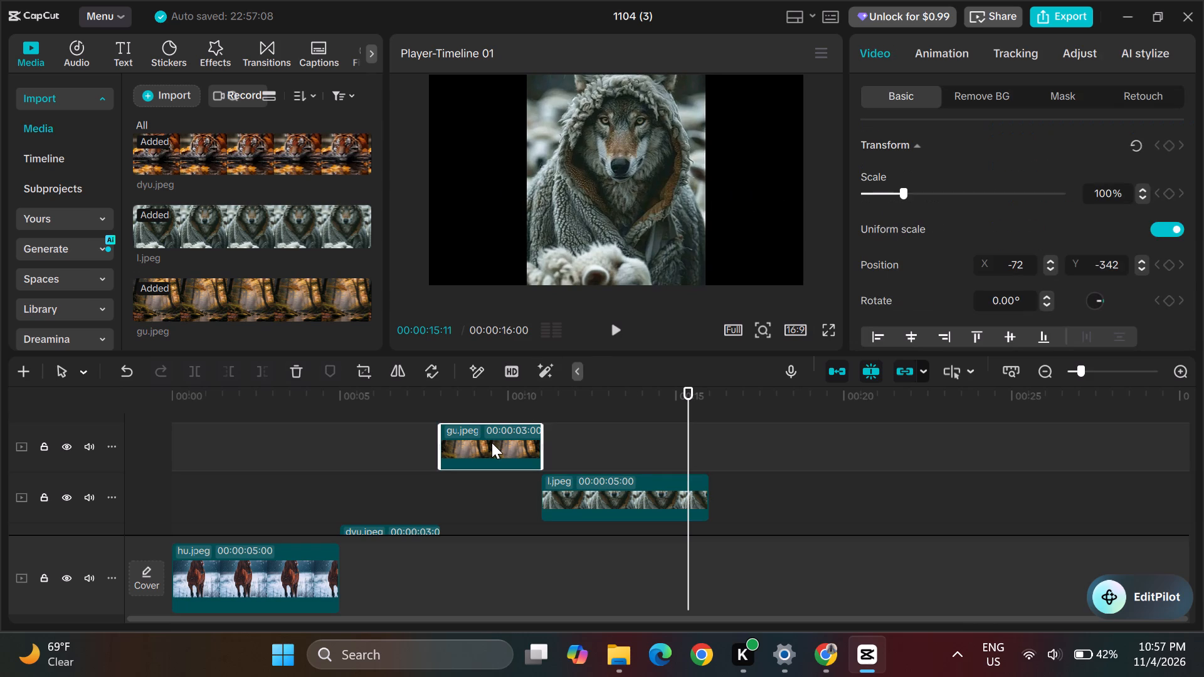
pyautogui.click(492, 443)
pyautogui.moveTo(689, 386); pyautogui.dragTo(561, 401)
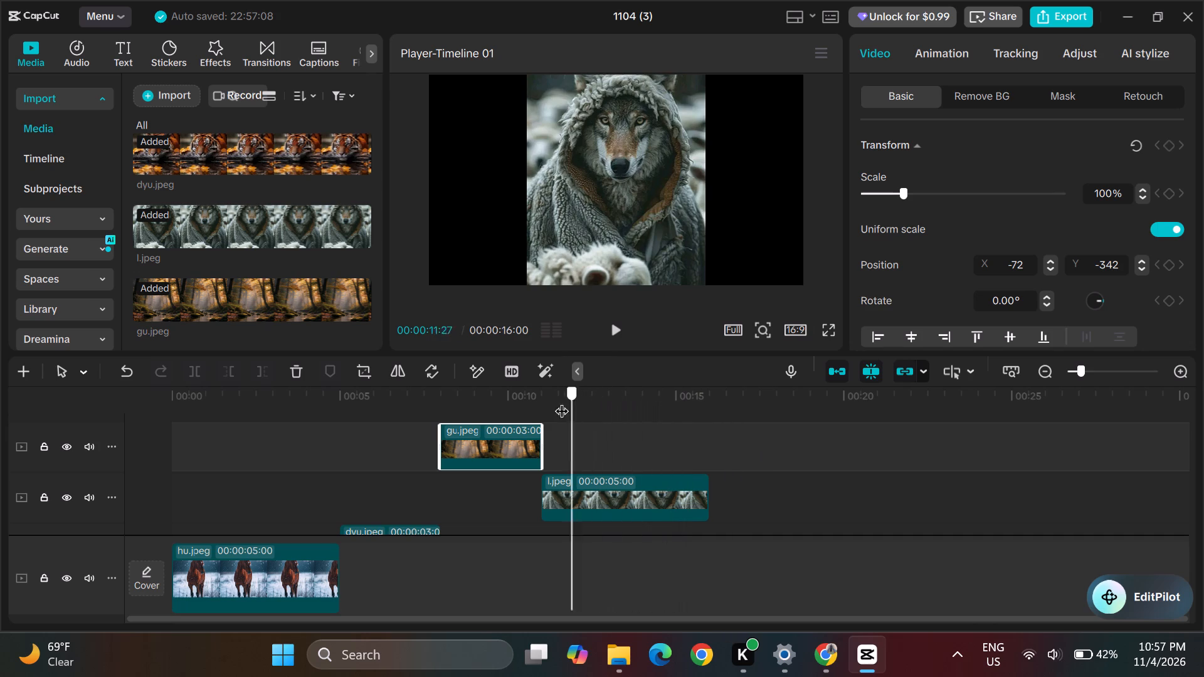
pyautogui.moveTo(561, 401); pyautogui.dragTo(508, 399)
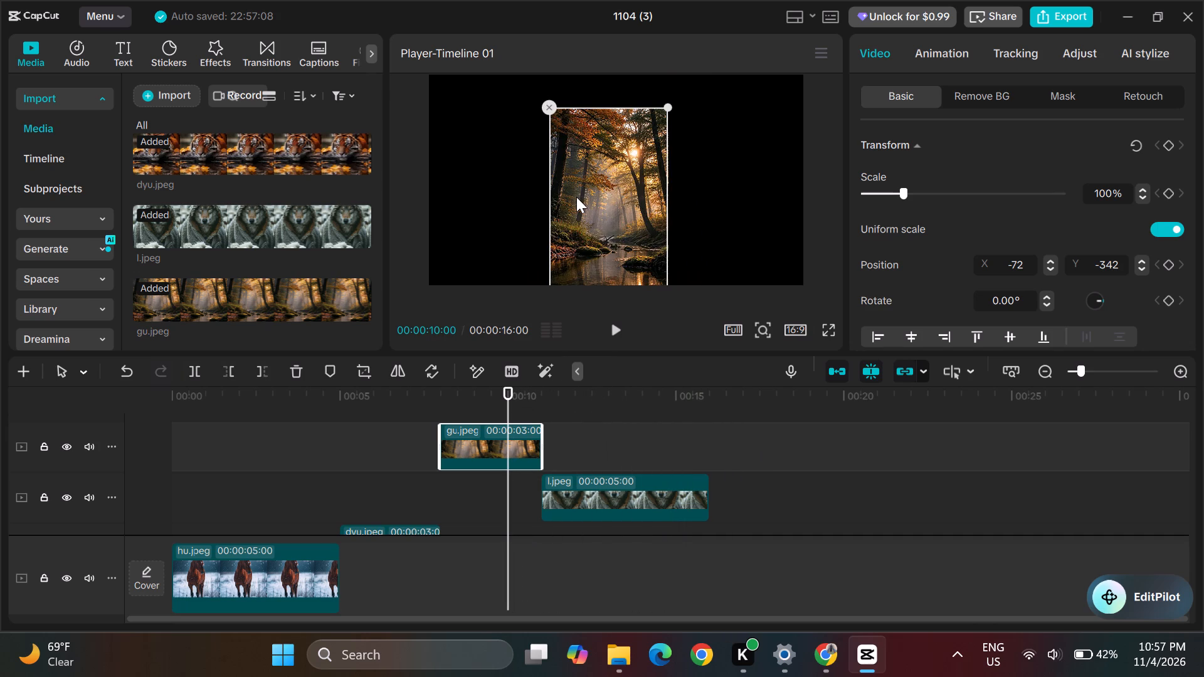
pyautogui.moveTo(606, 208); pyautogui.dragTo(606, 199)
pyautogui.moveTo(606, 199); pyautogui.dragTo(606, 162)
pyautogui.moveTo(600, 248); pyautogui.dragTo(599, 238)
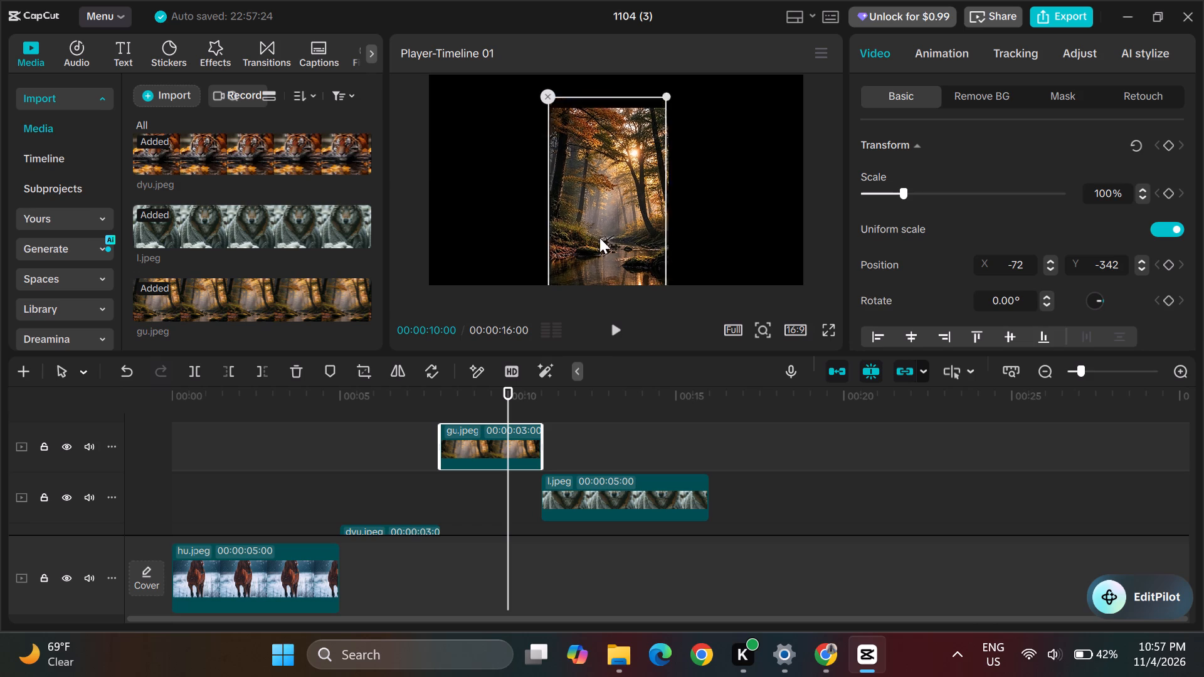
pyautogui.moveTo(599, 238); pyautogui.dragTo(599, 231)
pyautogui.moveTo(599, 231); pyautogui.dragTo(599, 213)
pyautogui.moveTo(599, 213); pyautogui.dragTo(598, 196, button='right')
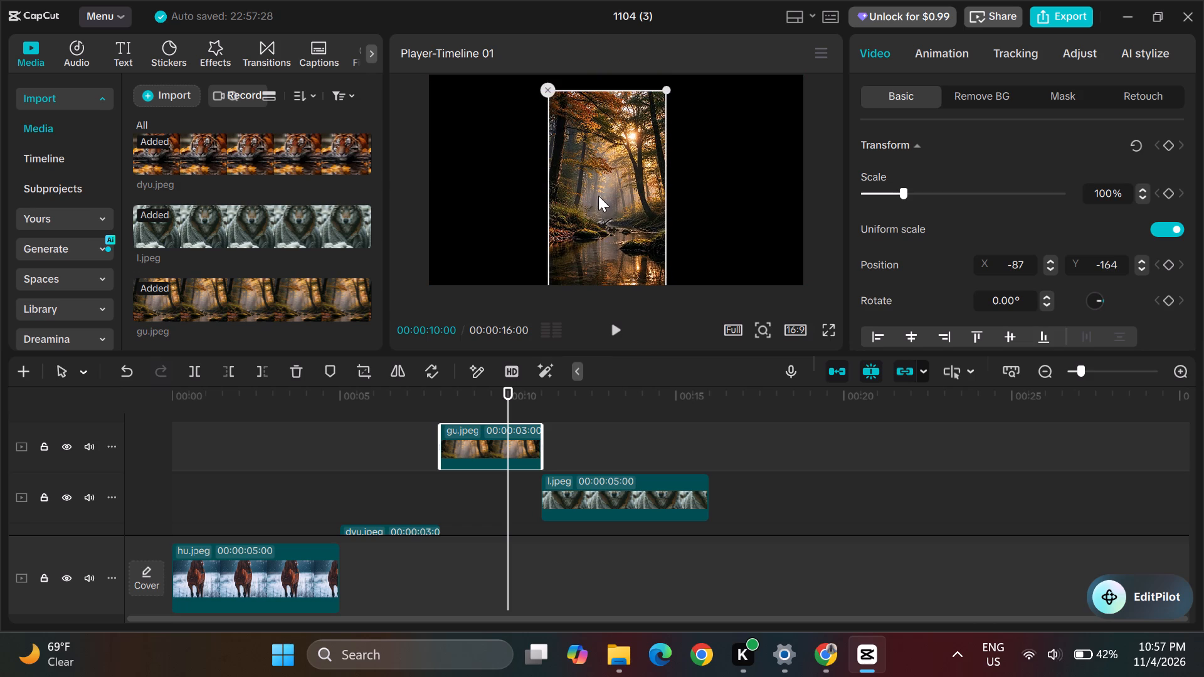
pyautogui.moveTo(598, 196); pyautogui.dragTo(597, 182, button='right')
pyautogui.moveTo(640, 244); pyautogui.dragTo(639, 229, button='right')
pyautogui.moveTo(639, 229); pyautogui.dragTo(583, 221, button='right')
pyautogui.moveTo(585, 241); pyautogui.dragTo(583, 207, button='right')
pyautogui.moveTo(588, 251); pyautogui.dragTo(556, 212, button='right')
pyautogui.moveTo(640, 248); pyautogui.dragTo(640, 241)
pyautogui.moveTo(640, 241); pyautogui.dragTo(638, 234)
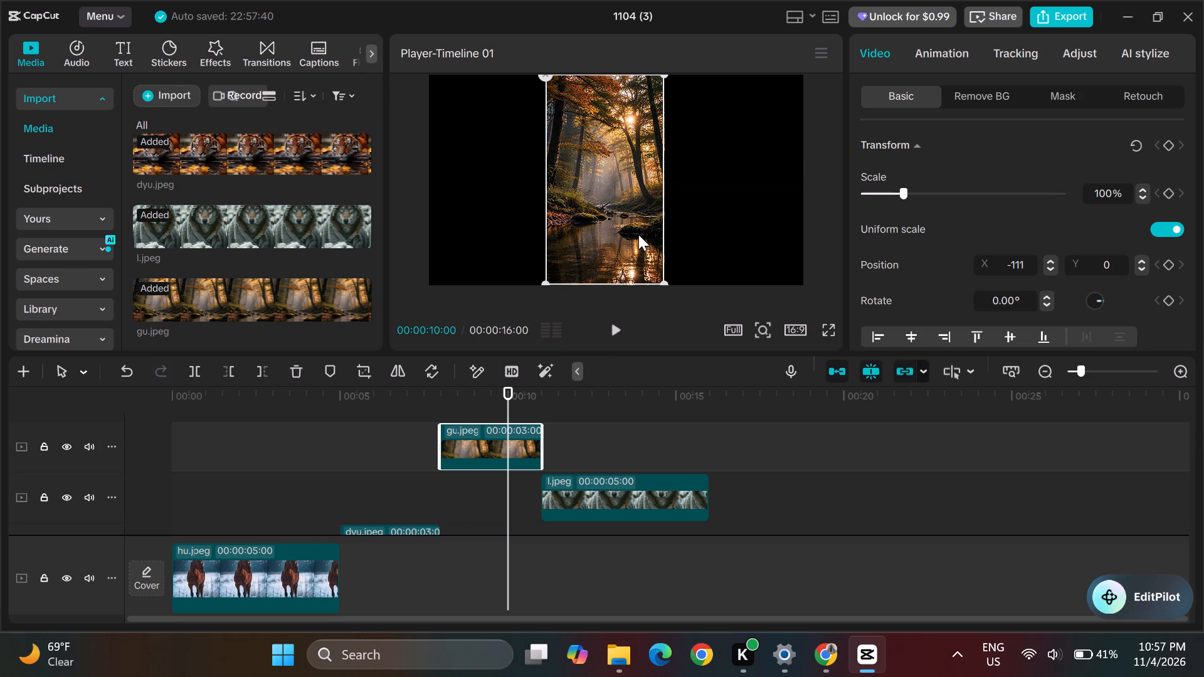
# Enlarge the gu.jpeg forest image to 453% scale so it fills the whole frame.
pyautogui.scroll(-1, 495, 580)
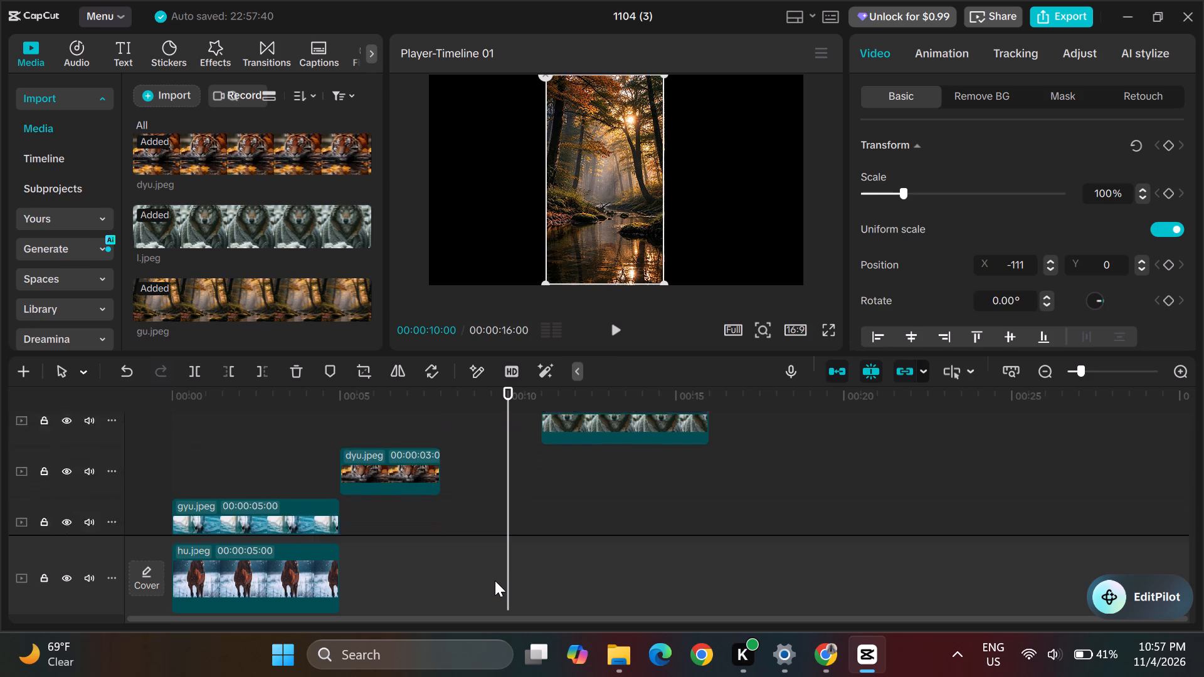
pyautogui.scroll(-1, 495, 580)
pyautogui.scroll(2, 495, 580)
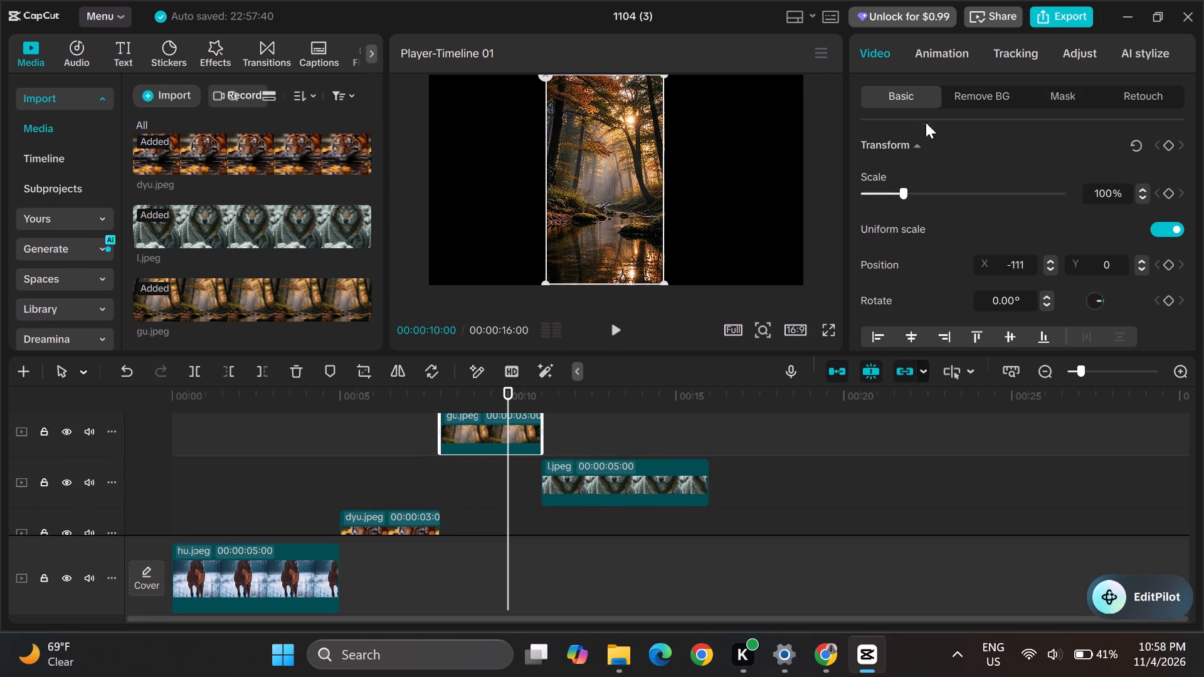
pyautogui.moveTo(899, 191); pyautogui.dragTo(950, 189)
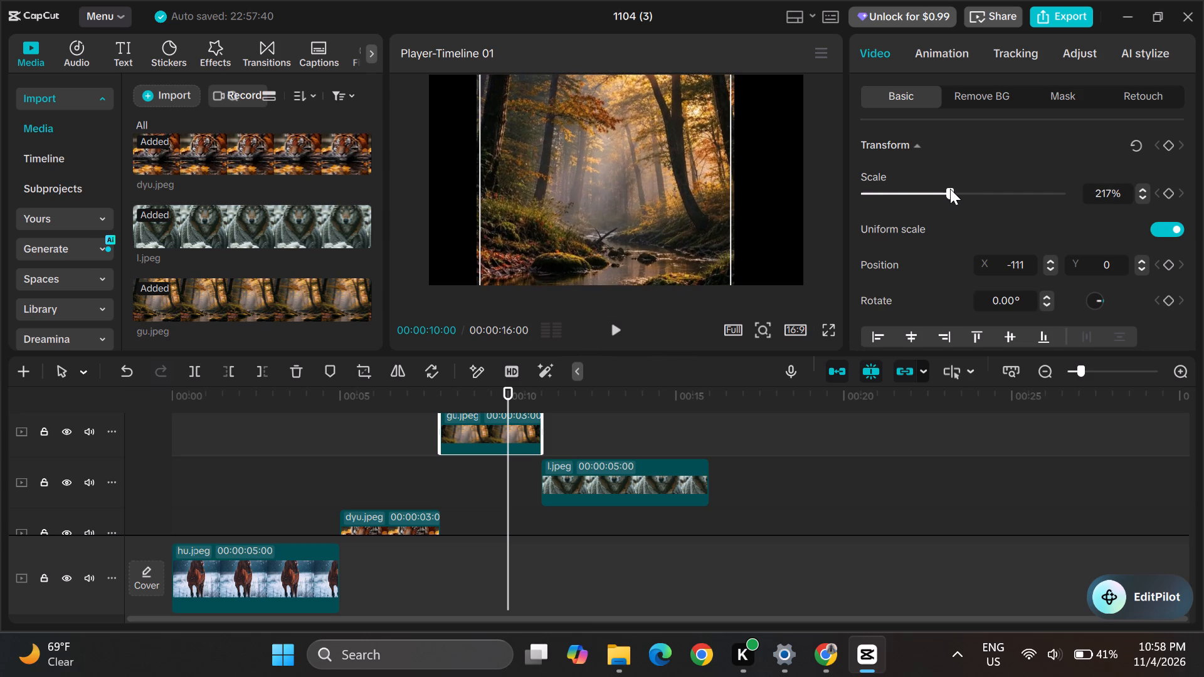
pyautogui.moveTo(950, 189); pyautogui.dragTo(1001, 191)
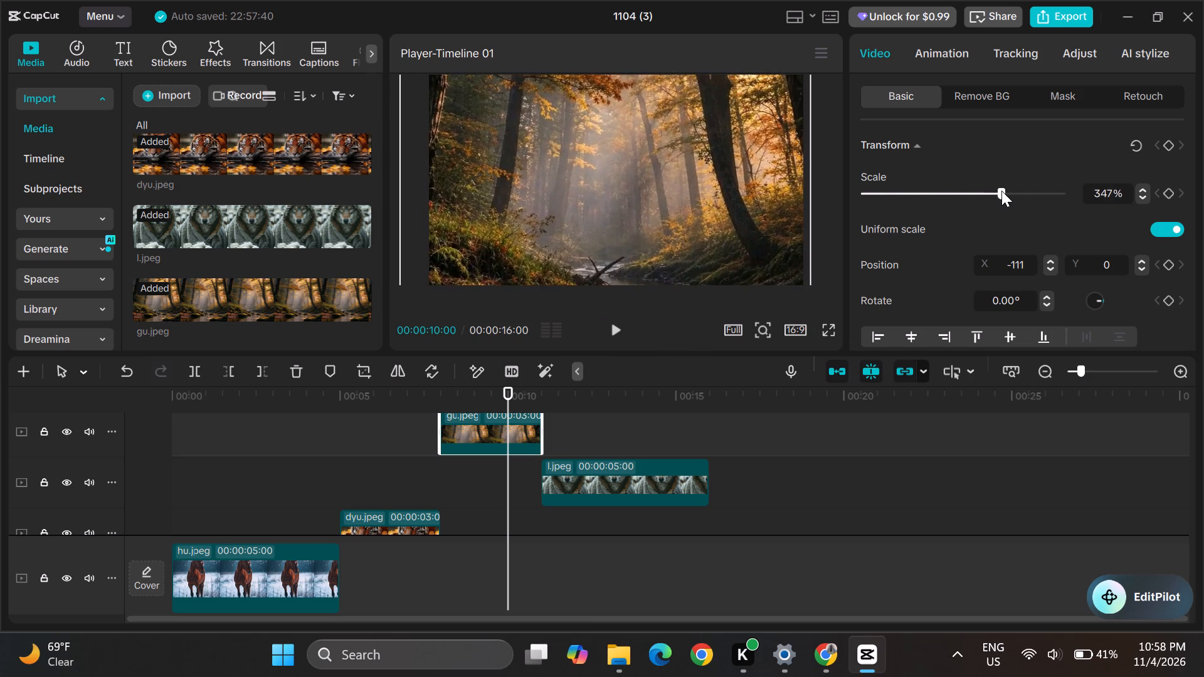
pyautogui.moveTo(1001, 191); pyautogui.dragTo(1153, 193)
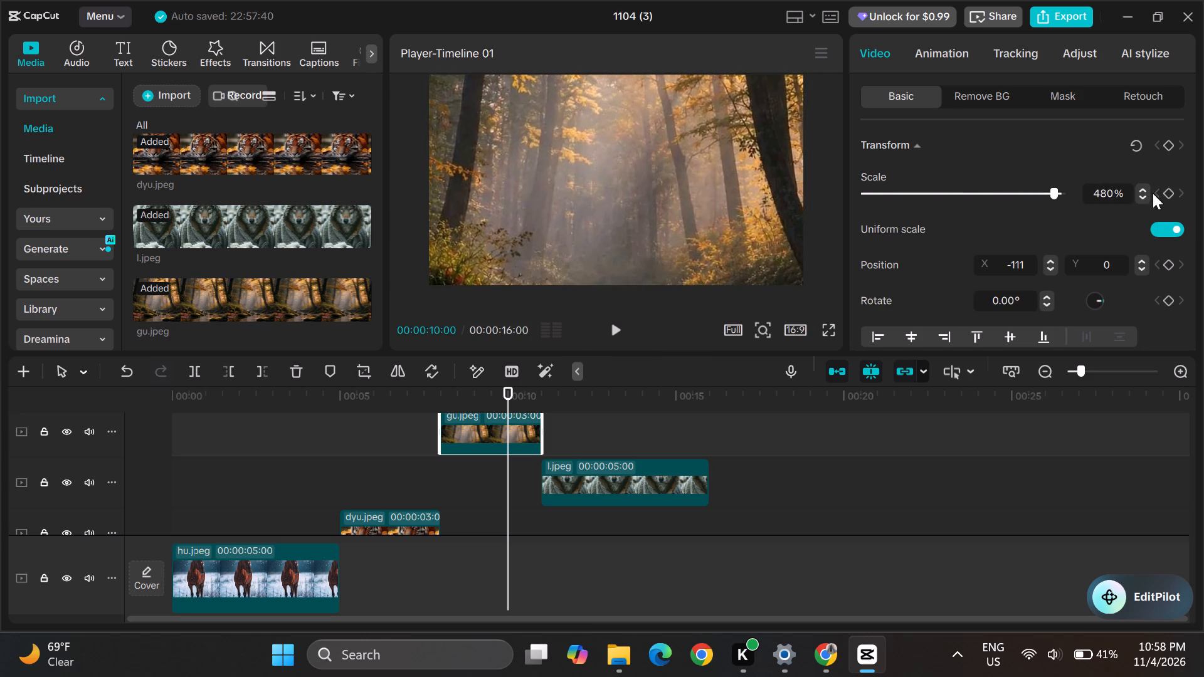
pyautogui.moveTo(1153, 193); pyautogui.dragTo(1043, 231)
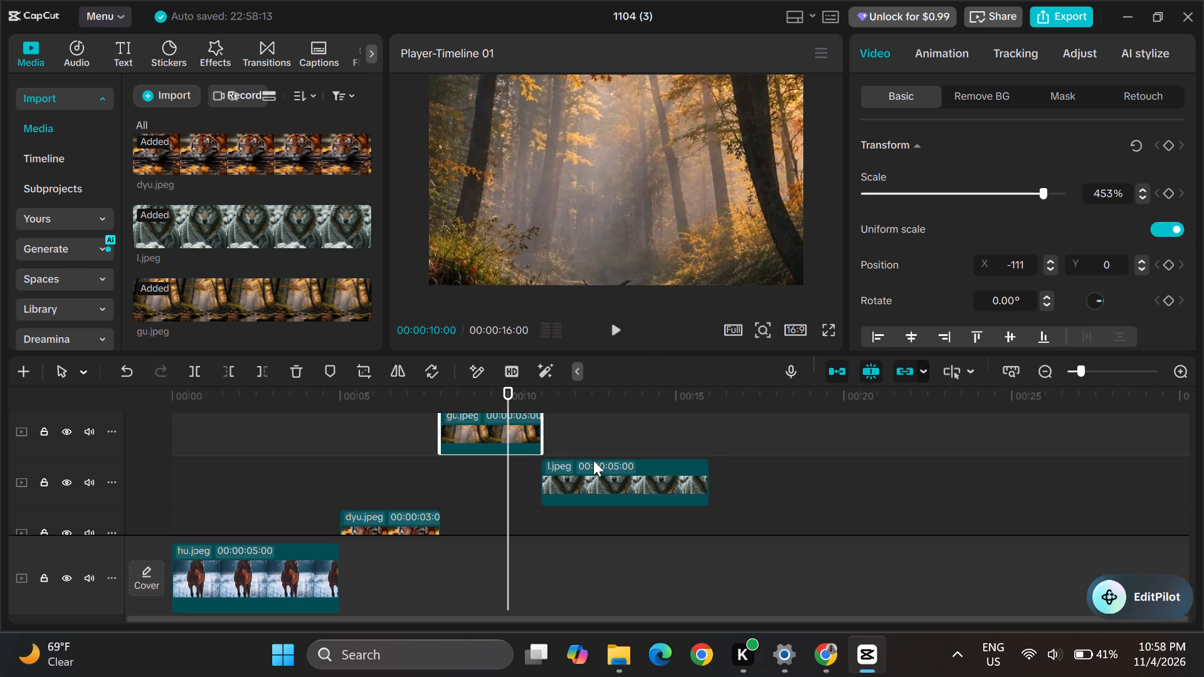
# Enlarge the dyu.jpeg tiger image to 379% scale and widen its visible area sideways so it fills the whole frame.
pyautogui.click(394, 530)
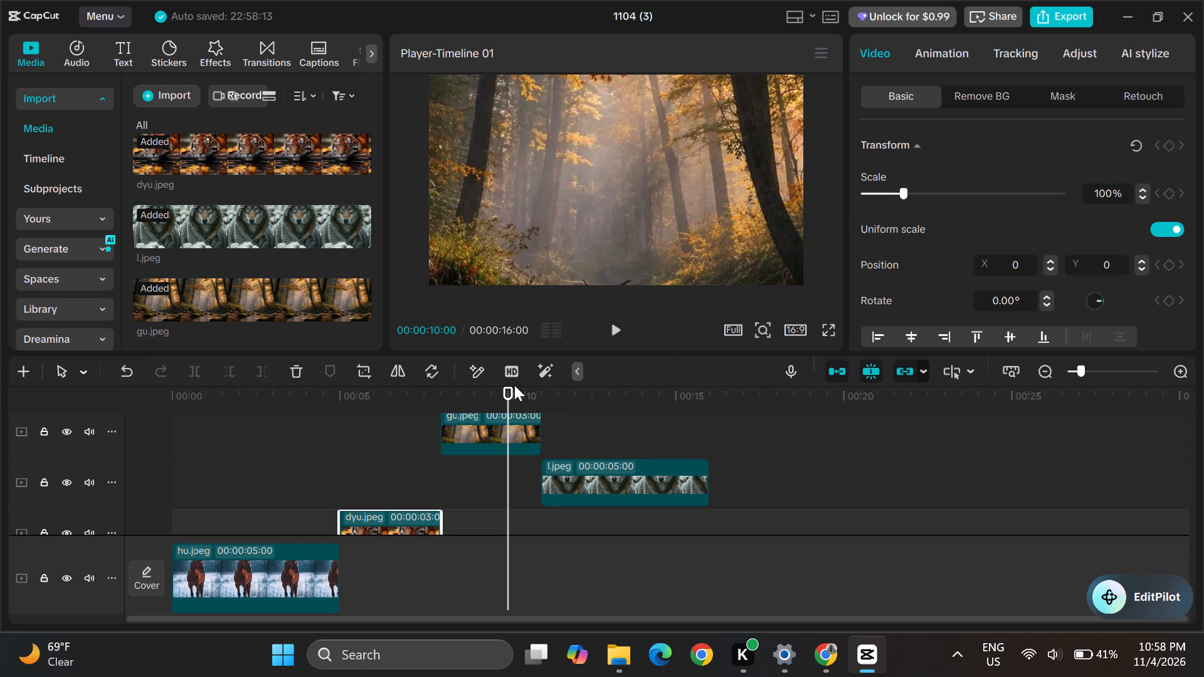
pyautogui.moveTo(509, 387); pyautogui.dragTo(416, 405)
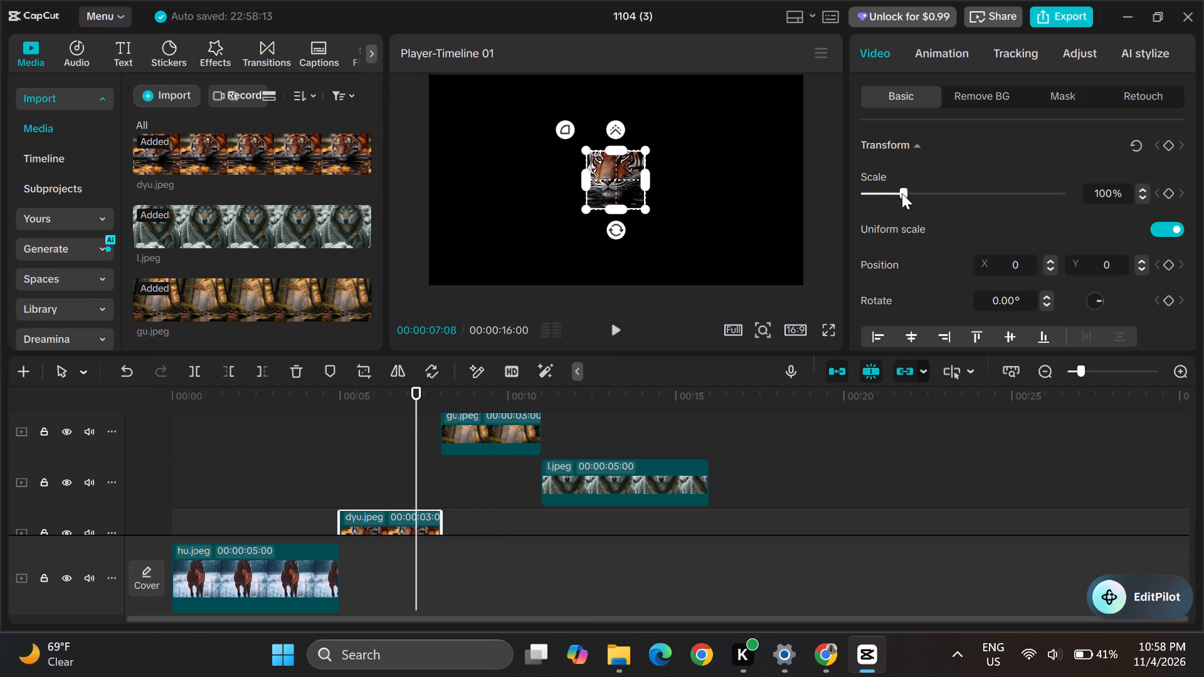
pyautogui.moveTo(903, 189); pyautogui.dragTo(945, 190)
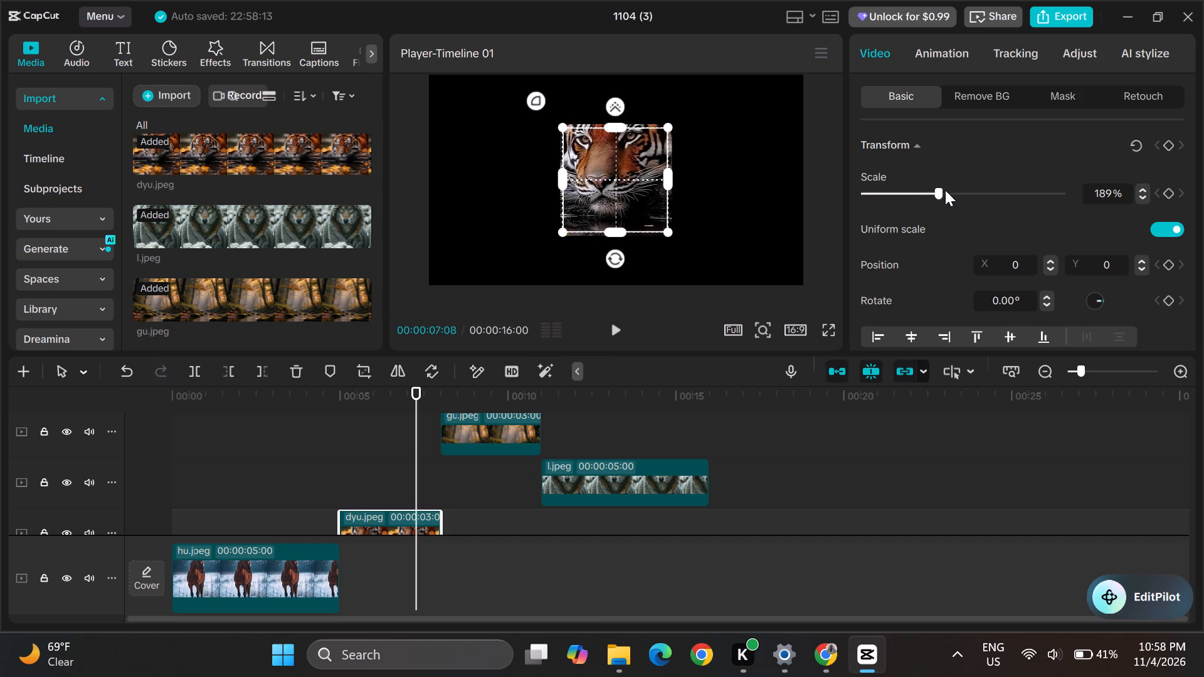
pyautogui.moveTo(945, 190); pyautogui.dragTo(1002, 199)
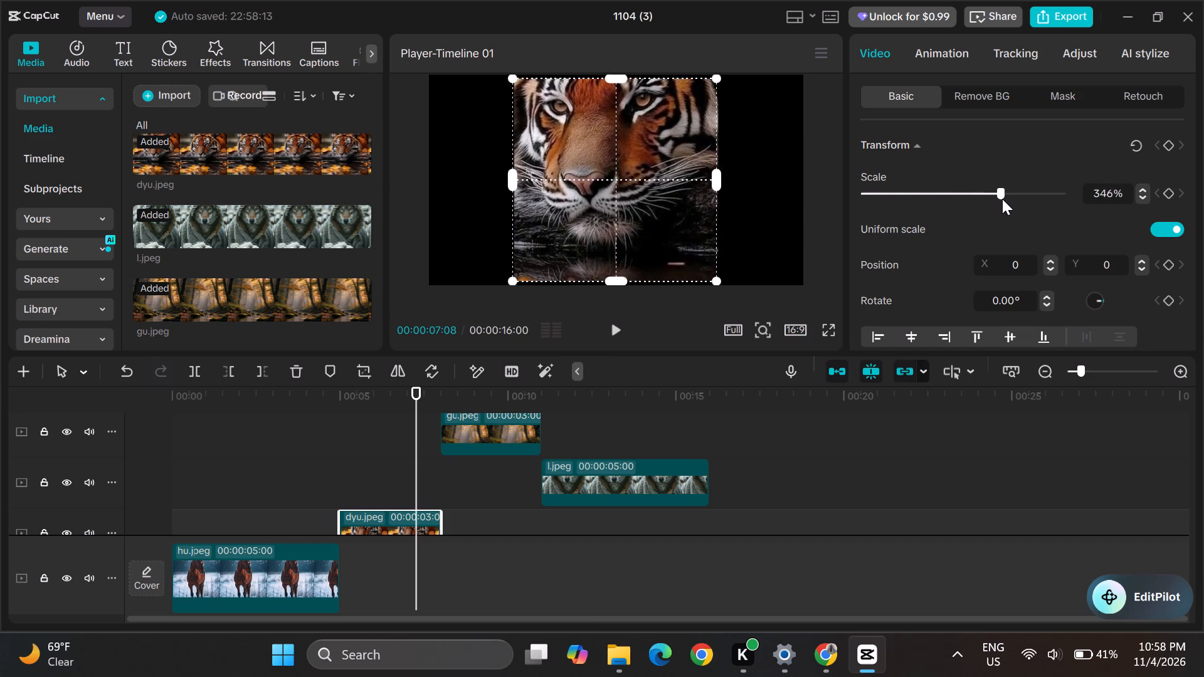
pyautogui.moveTo(1002, 199); pyautogui.dragTo(1013, 202)
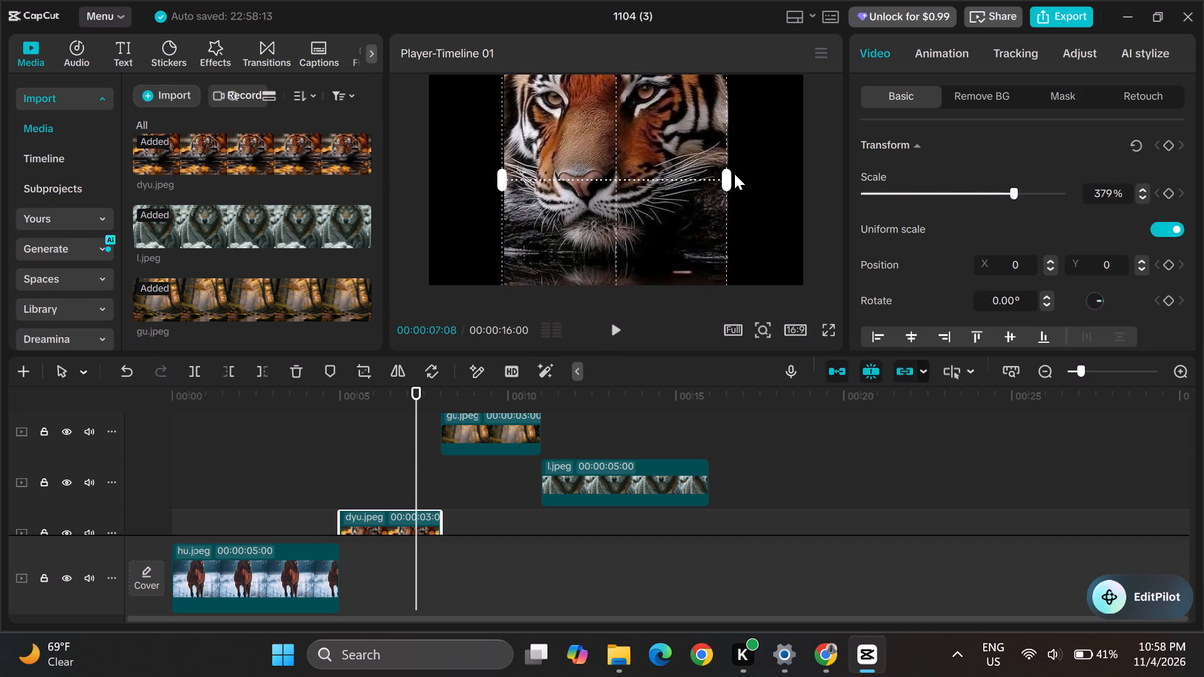
pyautogui.moveTo(723, 176); pyautogui.dragTo(759, 182)
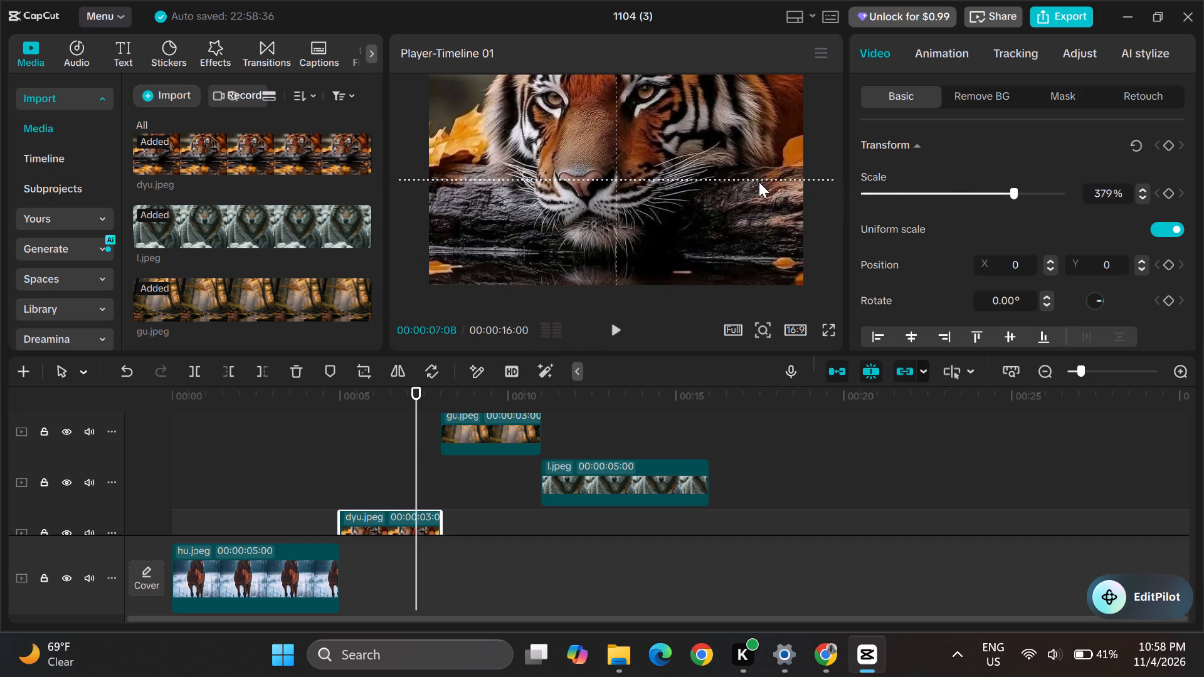
pyautogui.click(697, 240)
# Select the l.jpeg wolf clip and place the playhead over it at about 00:00:11:24.
pyautogui.click(809, 403)
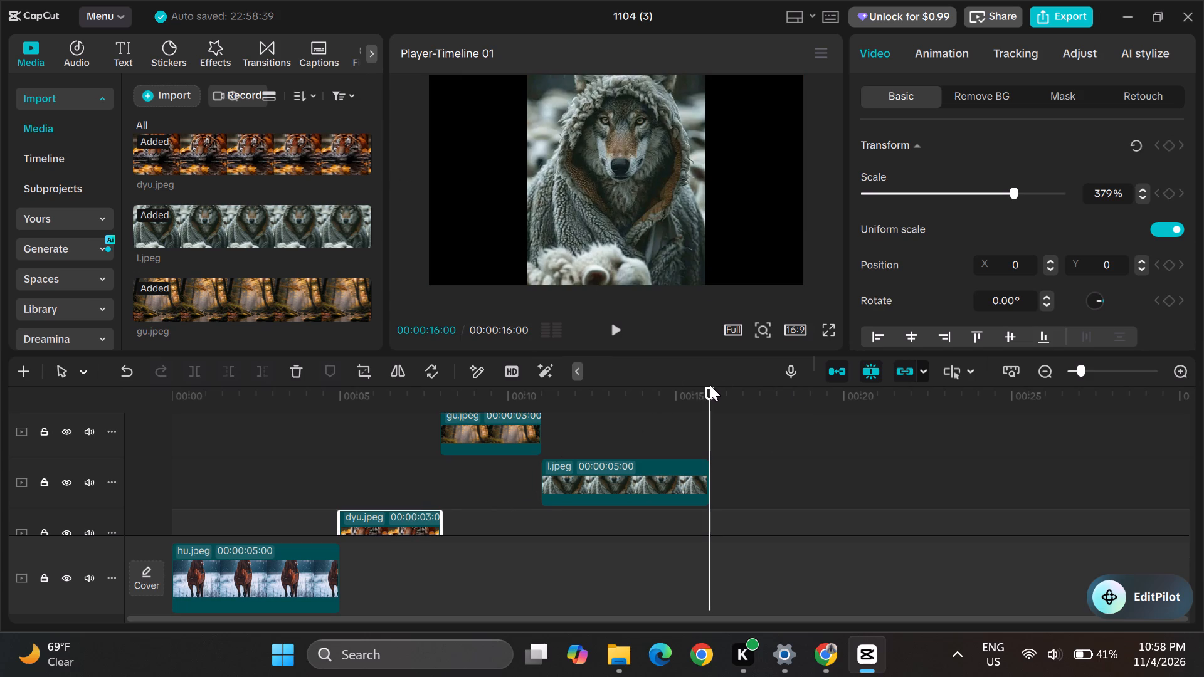
pyautogui.moveTo(710, 385); pyautogui.dragTo(688, 417)
pyautogui.moveTo(709, 386); pyautogui.dragTo(408, 421)
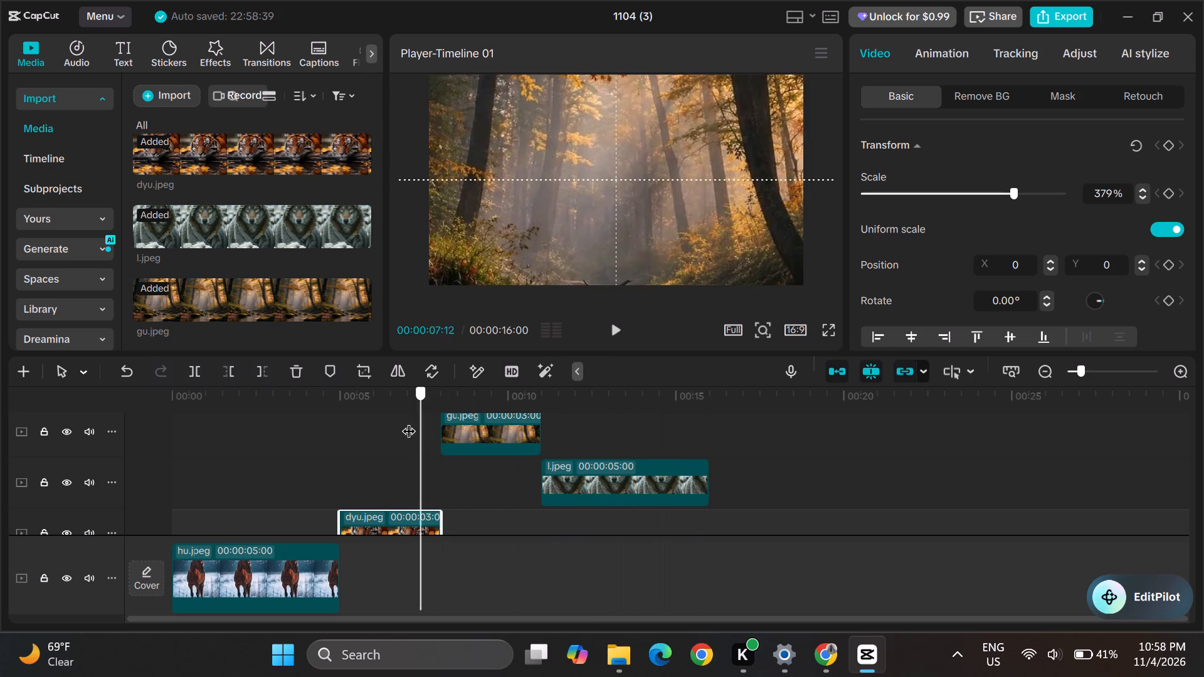
pyautogui.moveTo(408, 421); pyautogui.dragTo(391, 422)
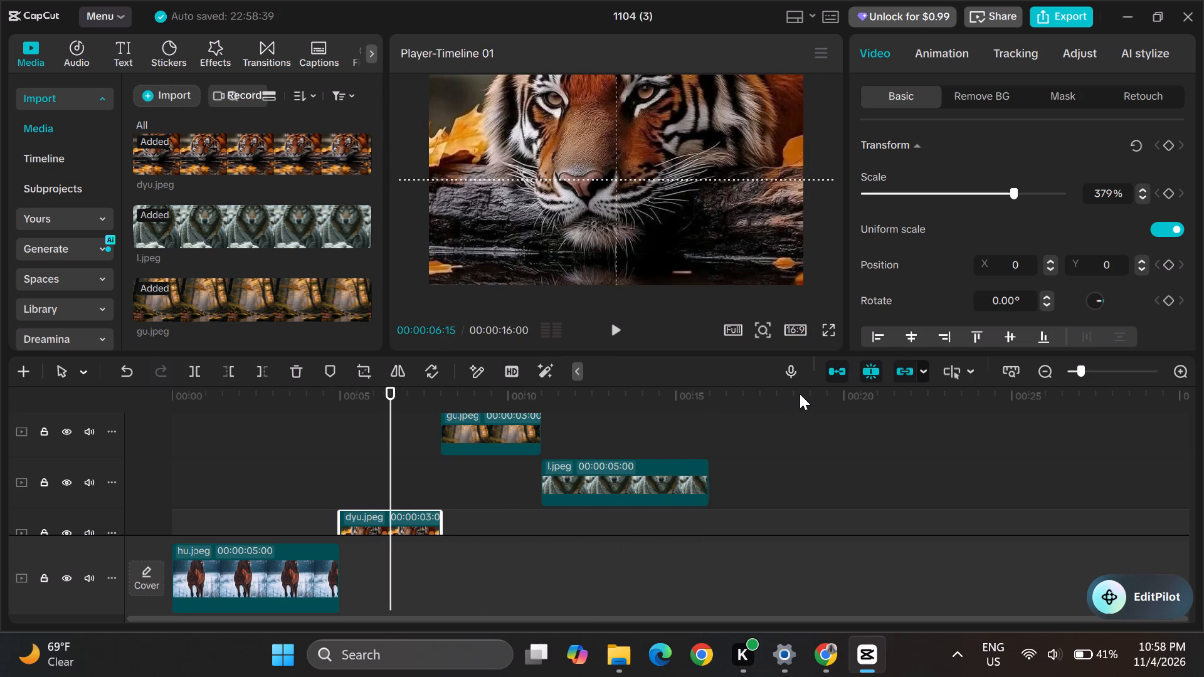
pyautogui.click(616, 482)
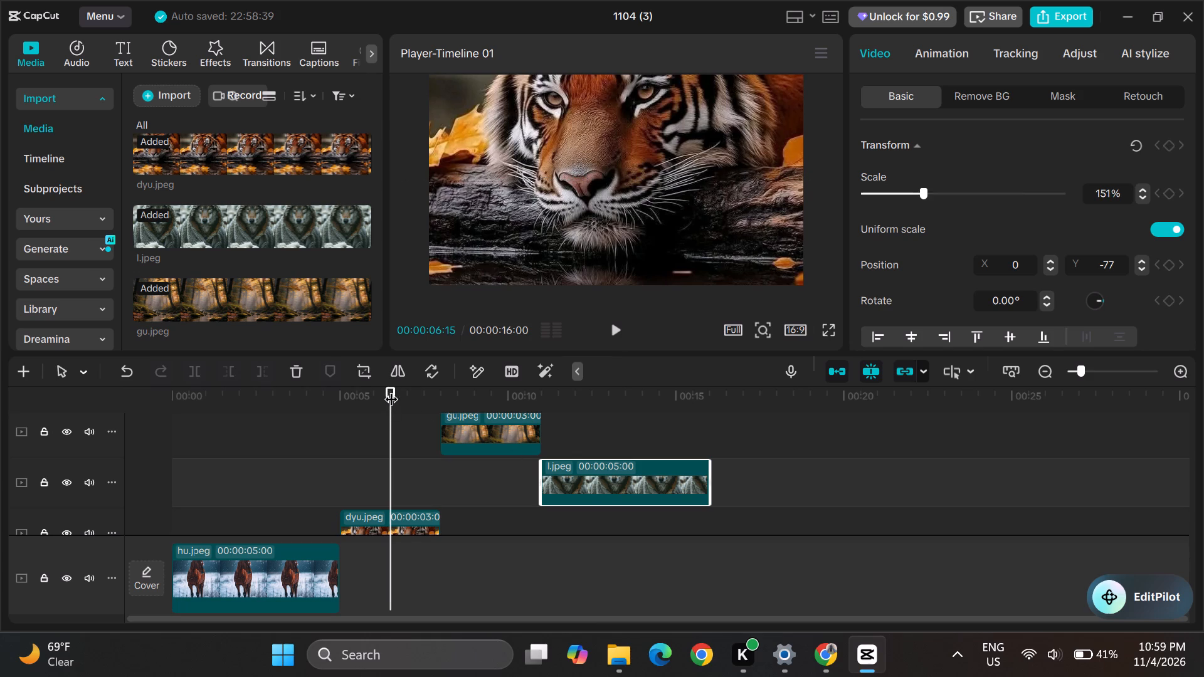
pyautogui.moveTo(393, 389); pyautogui.dragTo(568, 398)
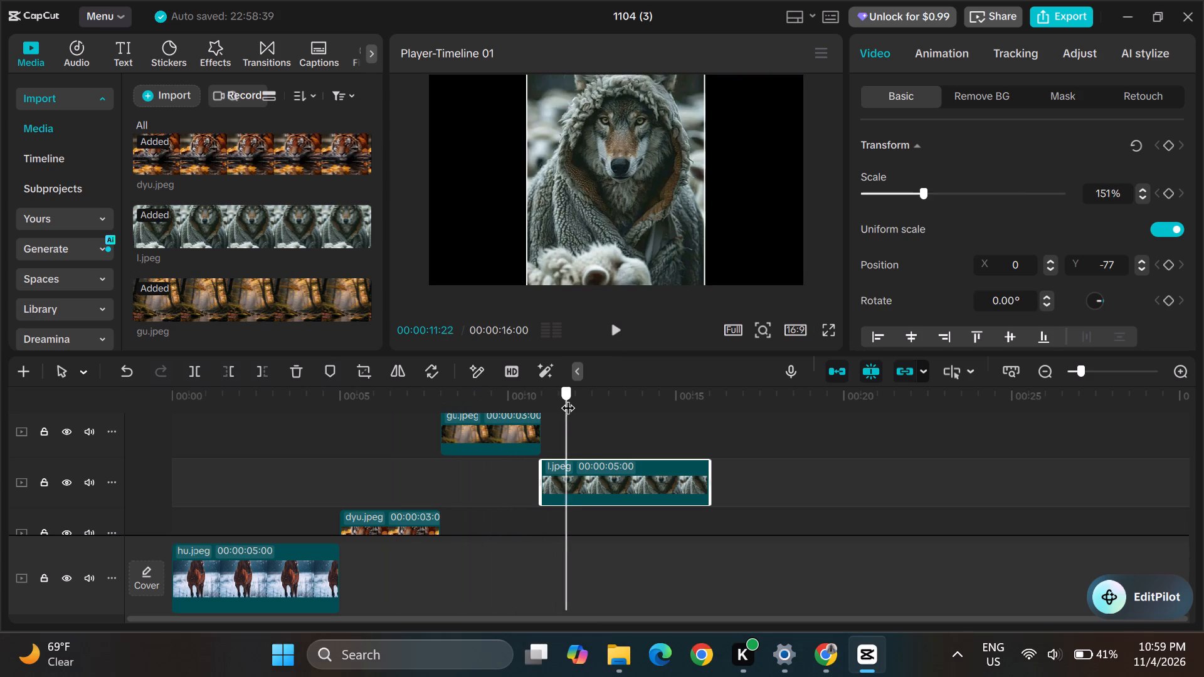
pyautogui.moveTo(568, 398); pyautogui.dragTo(568, 399)
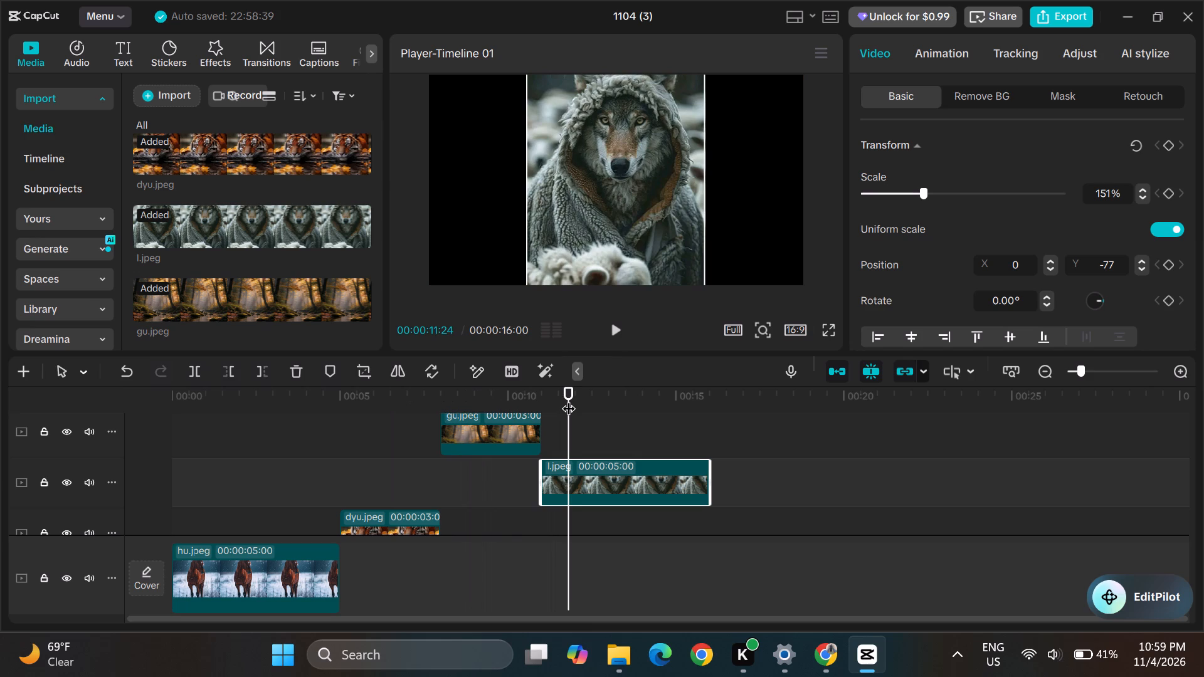
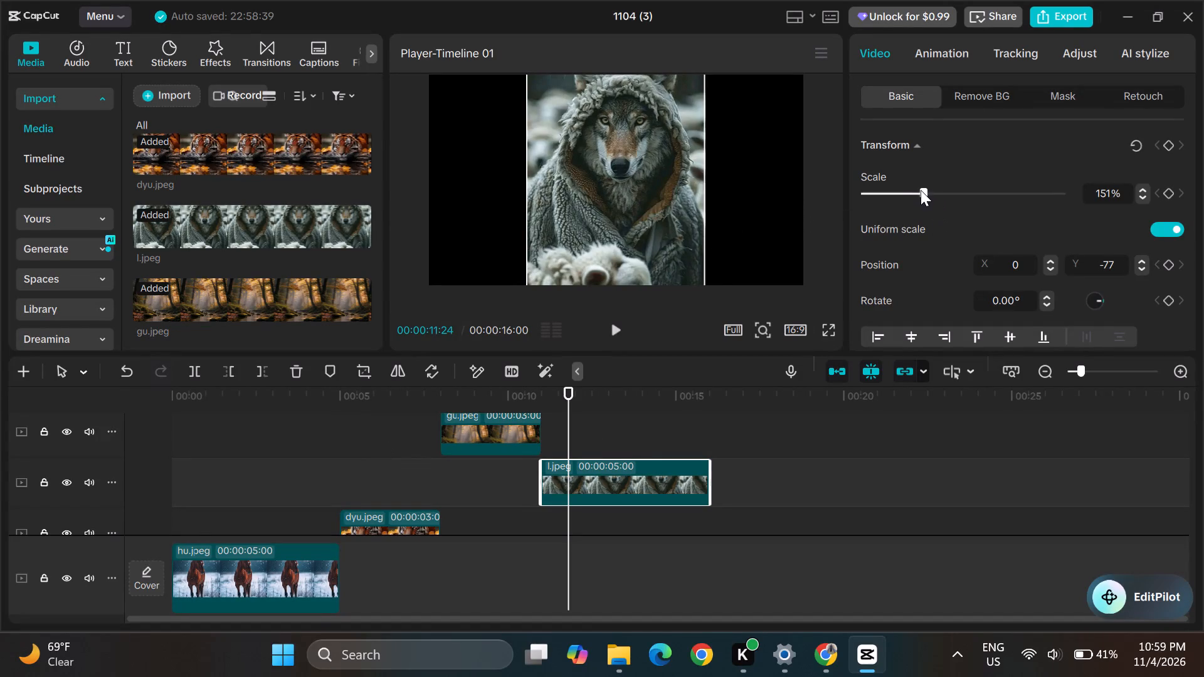
# Shift the l.jpeg wolf image sideways and up in the frame to about X -169, Y 0.
pyautogui.moveTo(673, 186); pyautogui.dragTo(704, 185, button='right')
pyautogui.moveTo(704, 185); pyautogui.dragTo(754, 184)
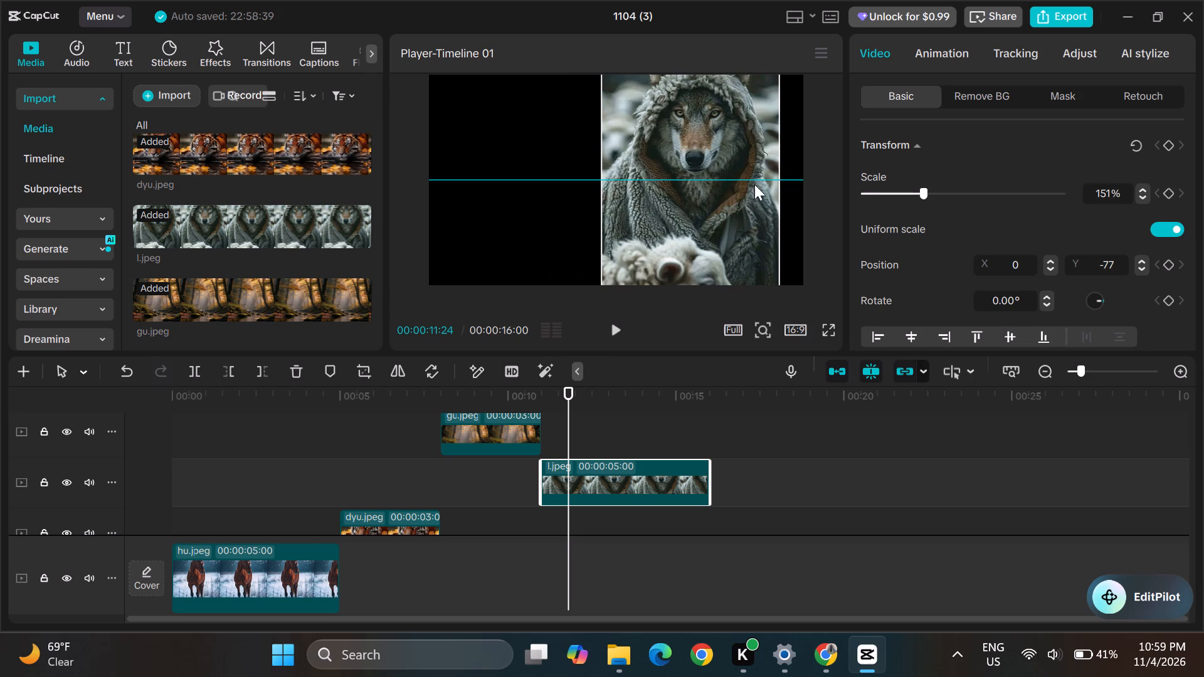
pyautogui.moveTo(754, 184); pyautogui.dragTo(586, 178)
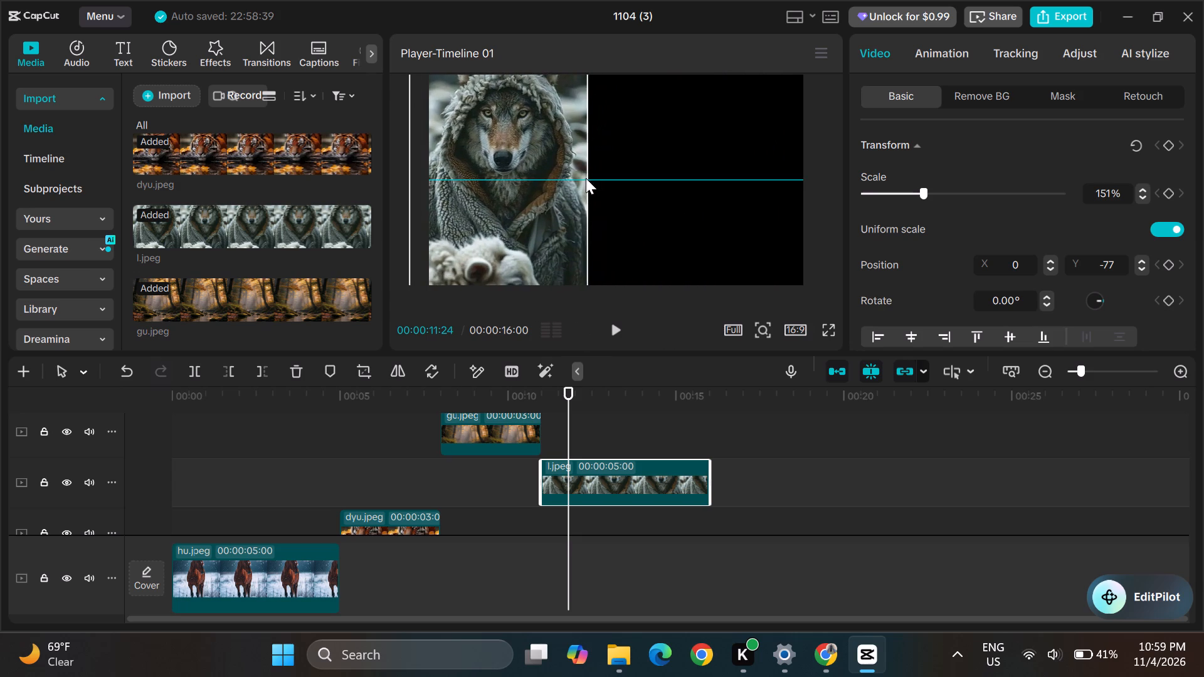
pyautogui.moveTo(586, 178); pyautogui.dragTo(642, 176)
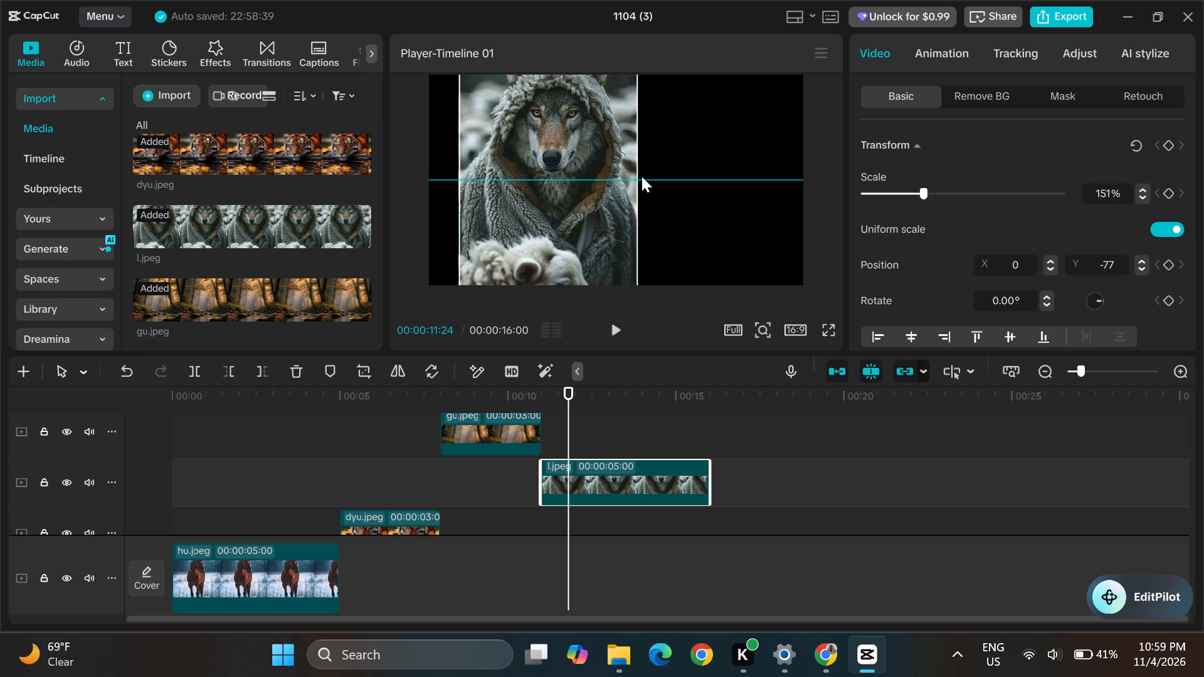
pyautogui.moveTo(642, 176); pyautogui.dragTo(688, 177)
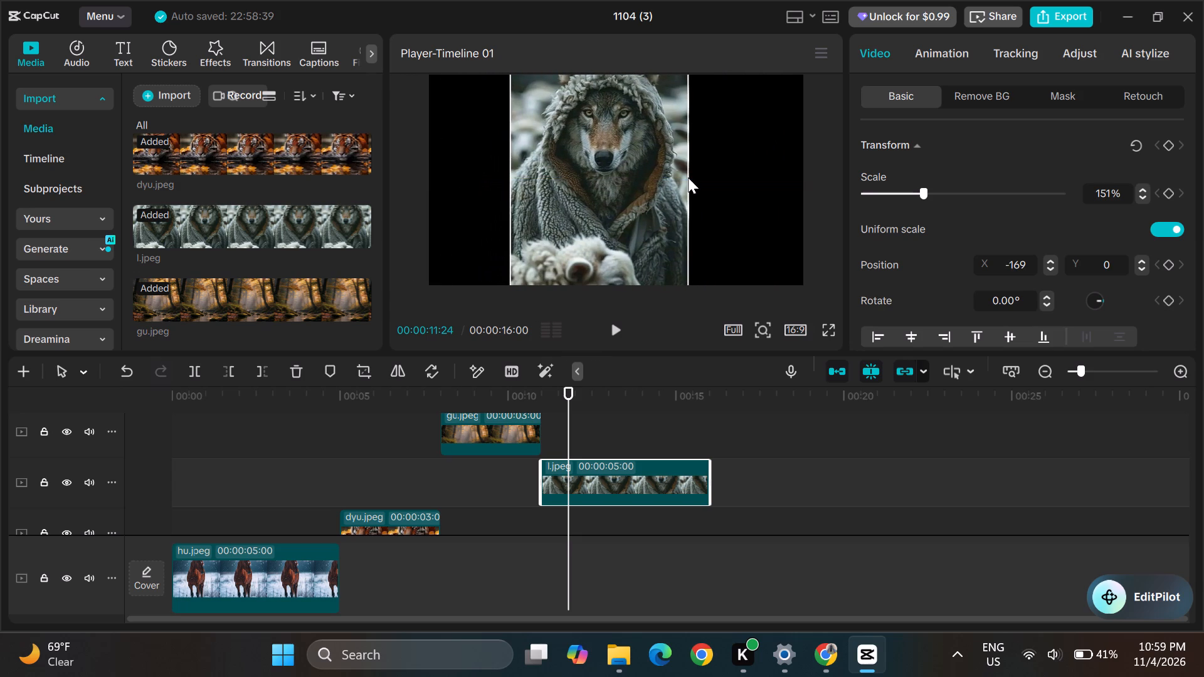
# Enlarge the wolf image to 271% scale and move it down in the frame to about X -154, Y -636.
pyautogui.moveTo(922, 182); pyautogui.dragTo(932, 186)
pyautogui.moveTo(919, 187); pyautogui.dragTo(971, 191)
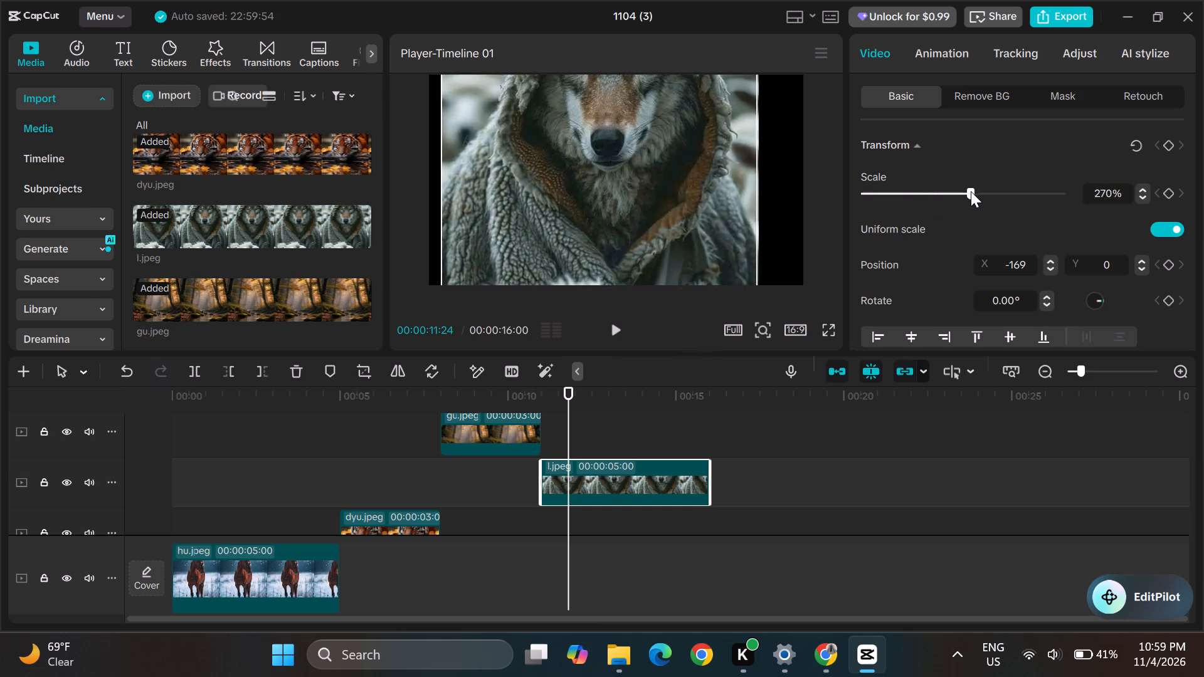
pyautogui.moveTo(971, 191); pyautogui.dragTo(971, 191)
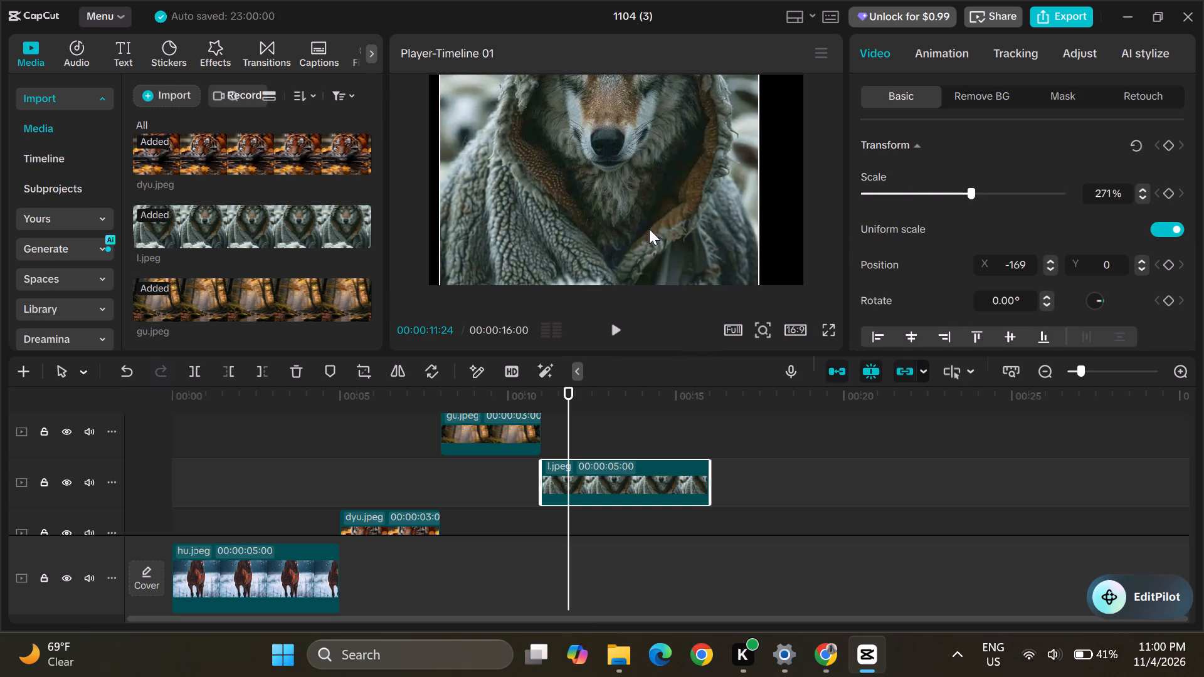
pyautogui.moveTo(649, 229); pyautogui.dragTo(652, 291)
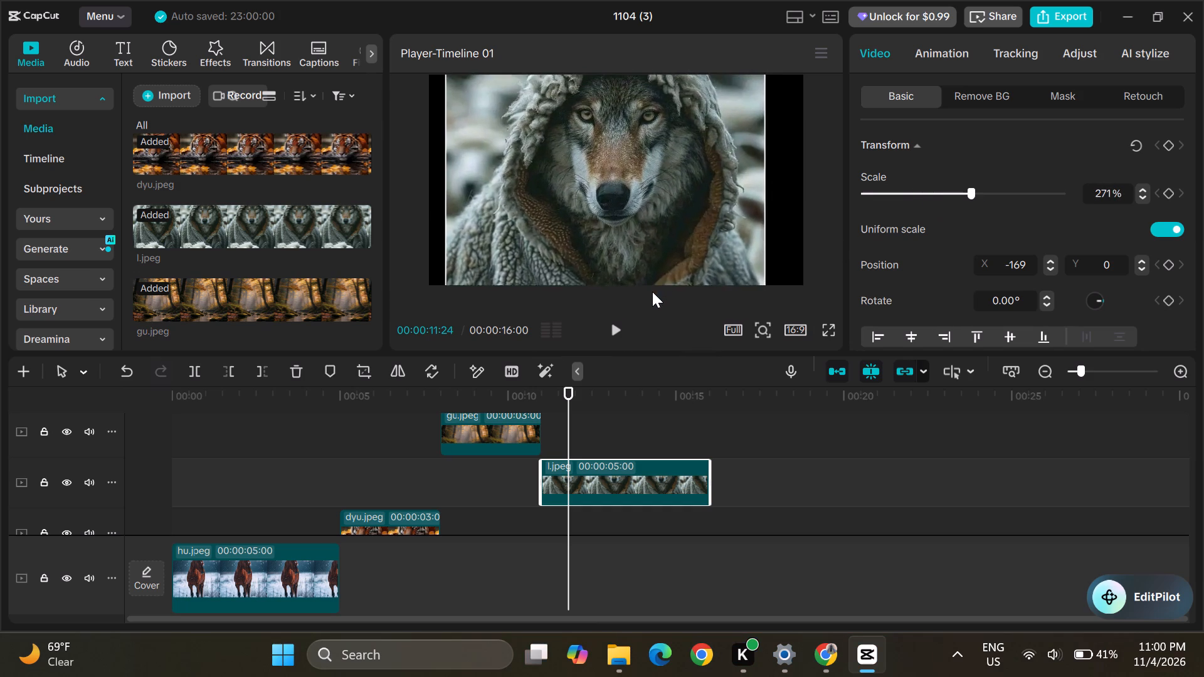
pyautogui.moveTo(652, 291); pyautogui.dragTo(649, 293)
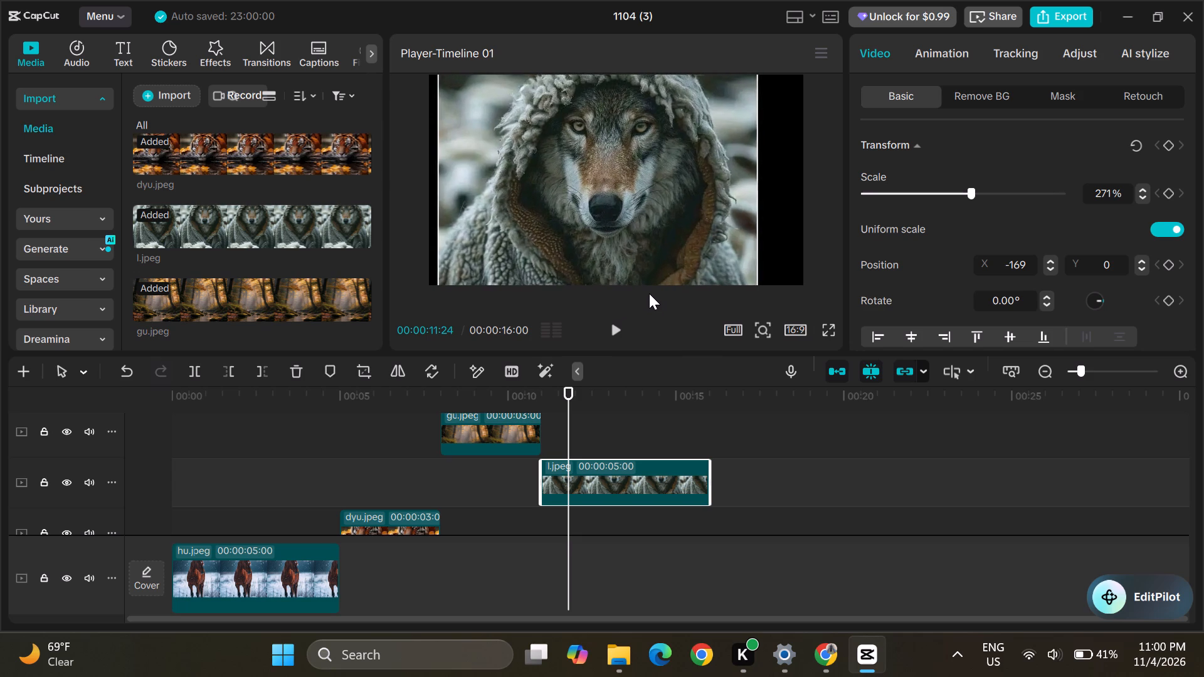
pyautogui.moveTo(649, 293); pyautogui.dragTo(651, 291)
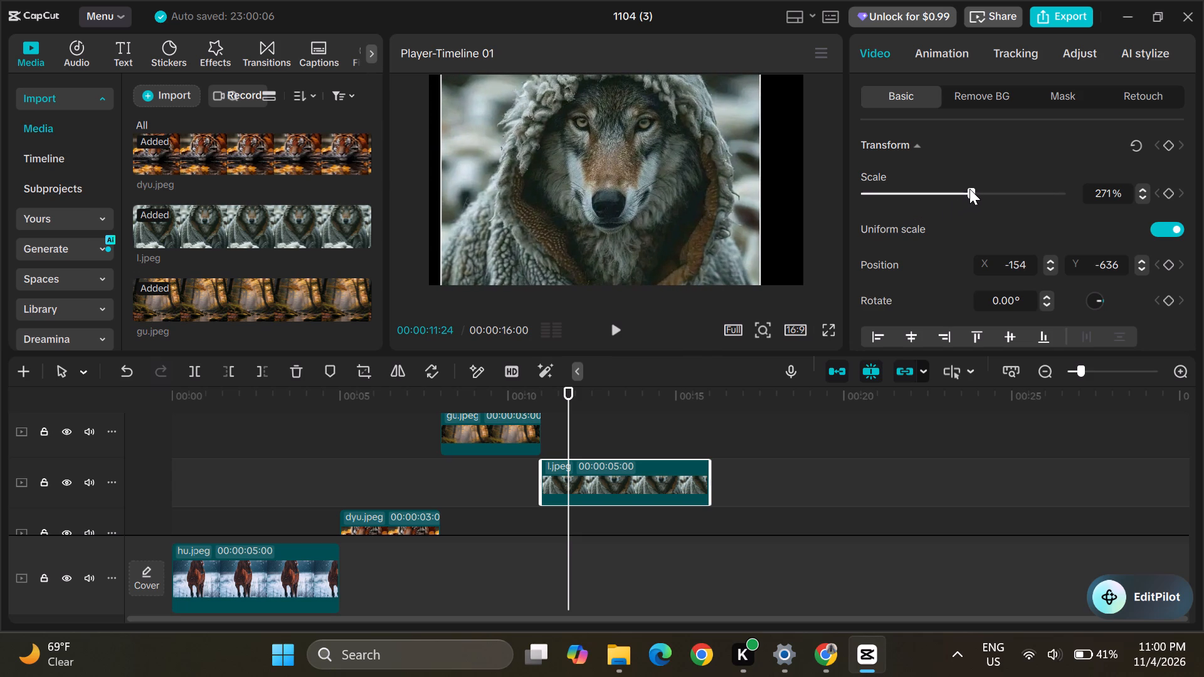
# Enlarge the wolf image to 494% scale so it fills the whole frame.
pyautogui.moveTo(969, 189); pyautogui.dragTo(1096, 189)
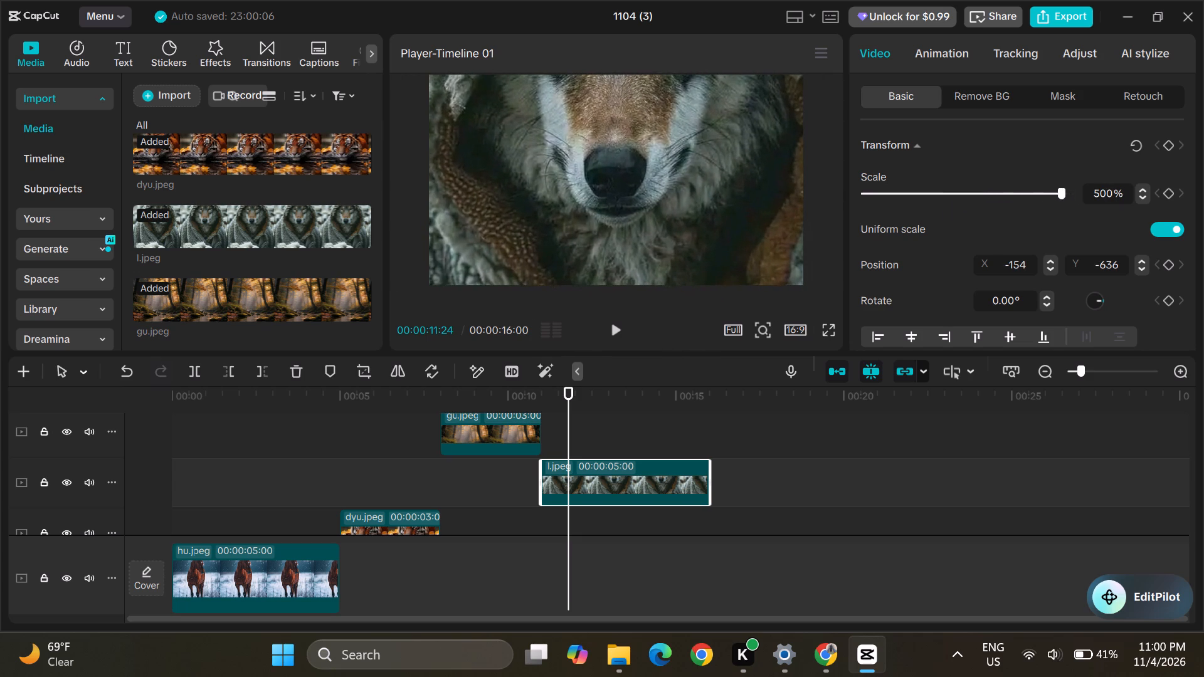
pyautogui.moveTo(1096, 189); pyautogui.dragTo(789, 206)
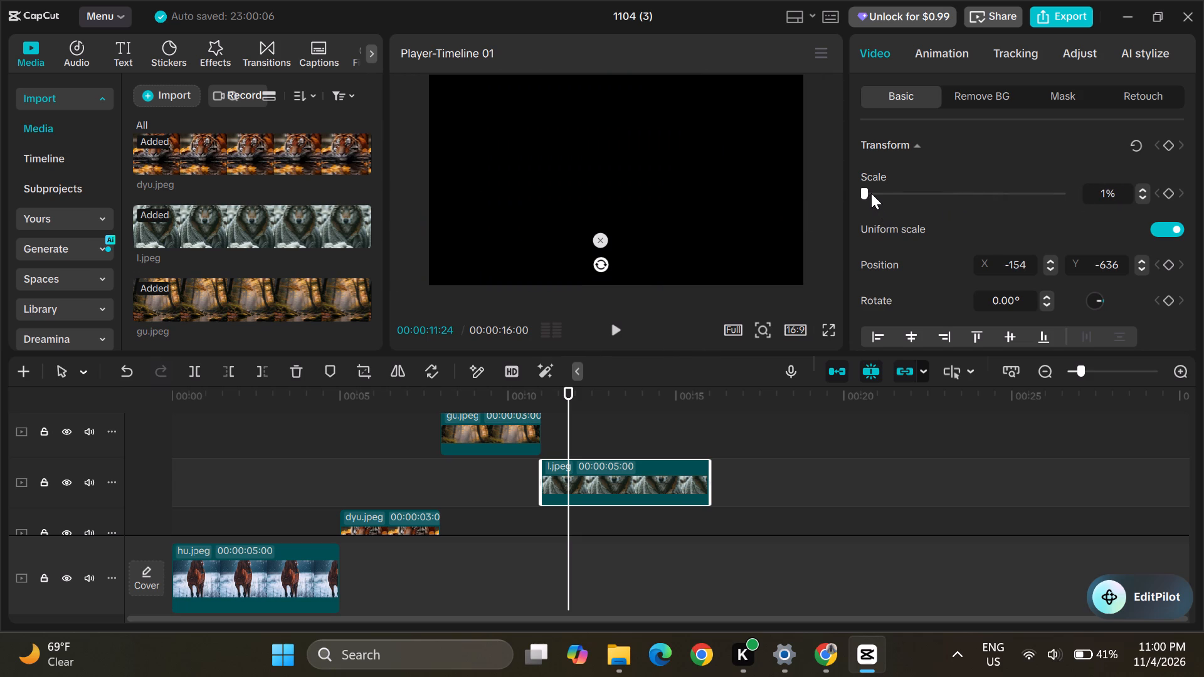
pyautogui.moveTo(863, 191); pyautogui.dragTo(956, 188)
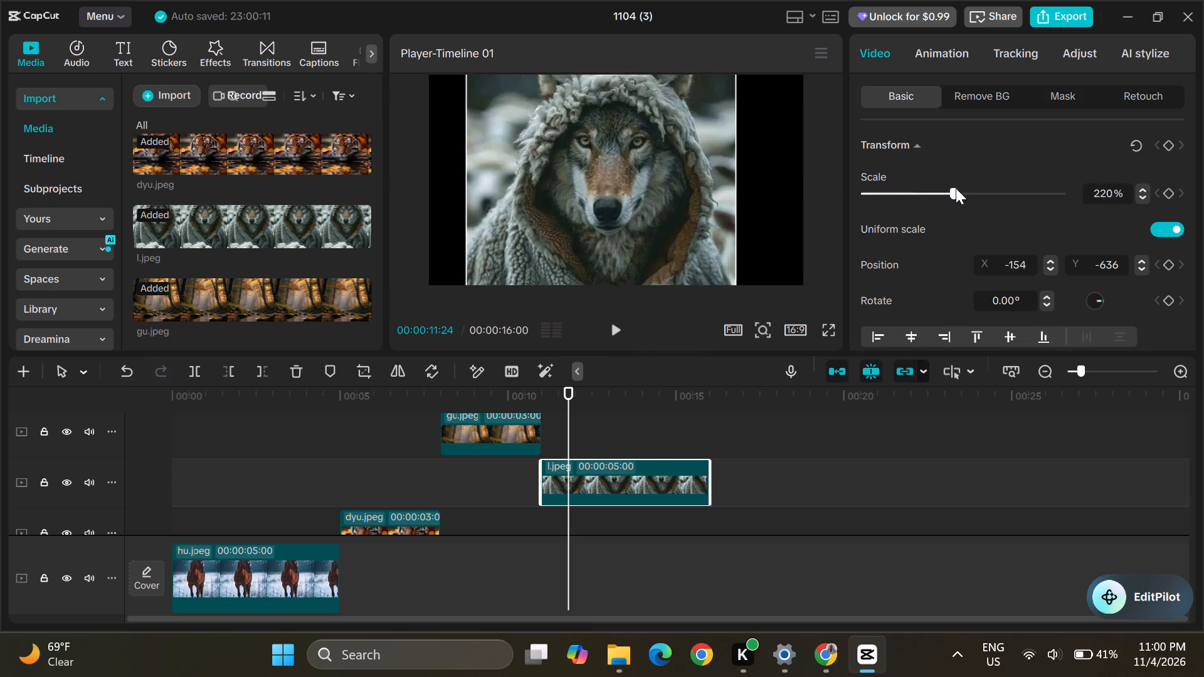
pyautogui.moveTo(956, 188); pyautogui.dragTo(1001, 192)
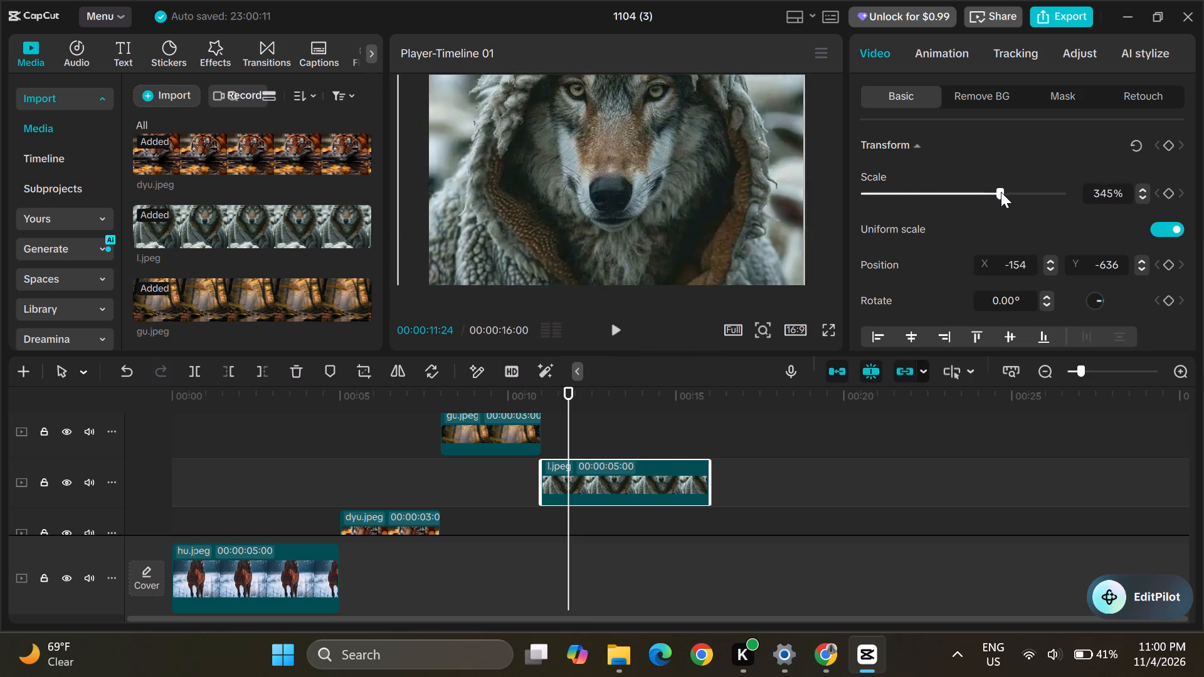
pyautogui.moveTo(1001, 192); pyautogui.dragTo(1006, 192)
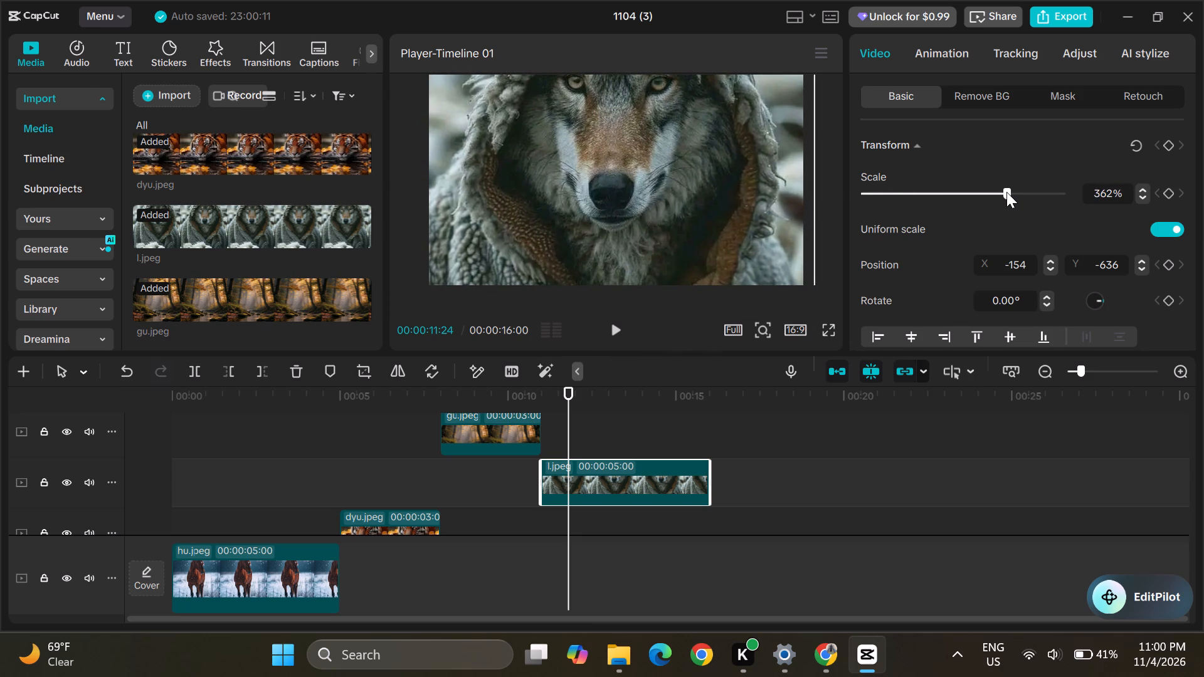
pyautogui.moveTo(1006, 192); pyautogui.dragTo(1080, 196)
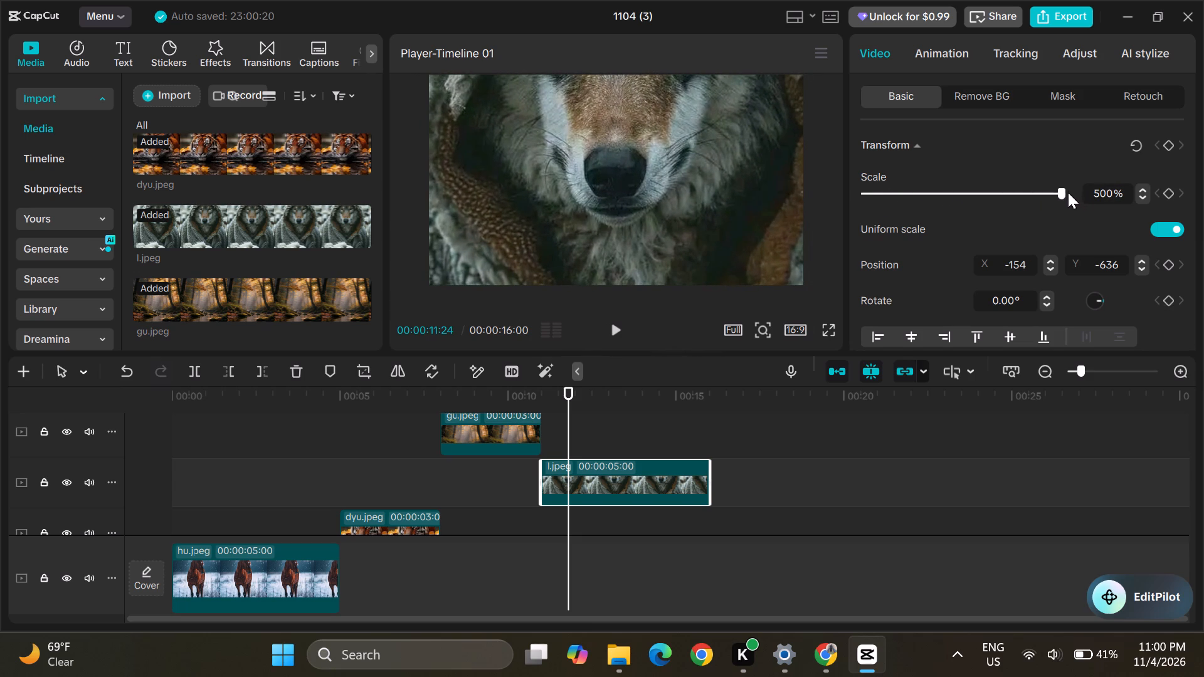
pyautogui.click(1063, 188)
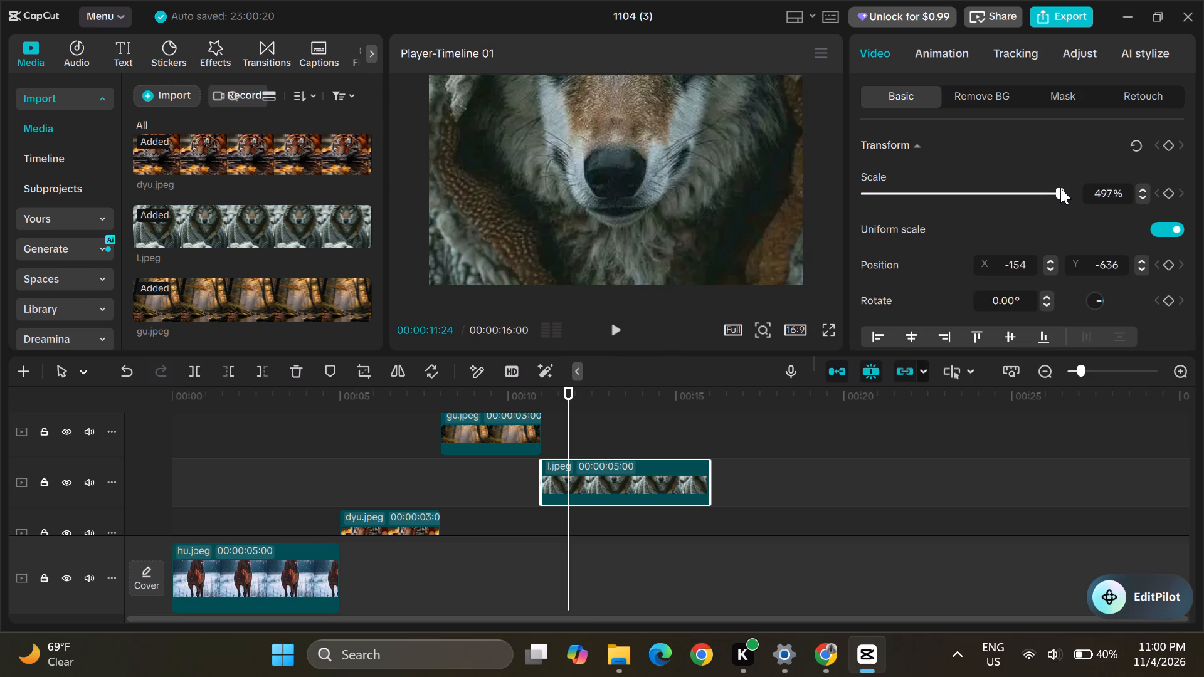
pyautogui.scroll(1, 561, 187)
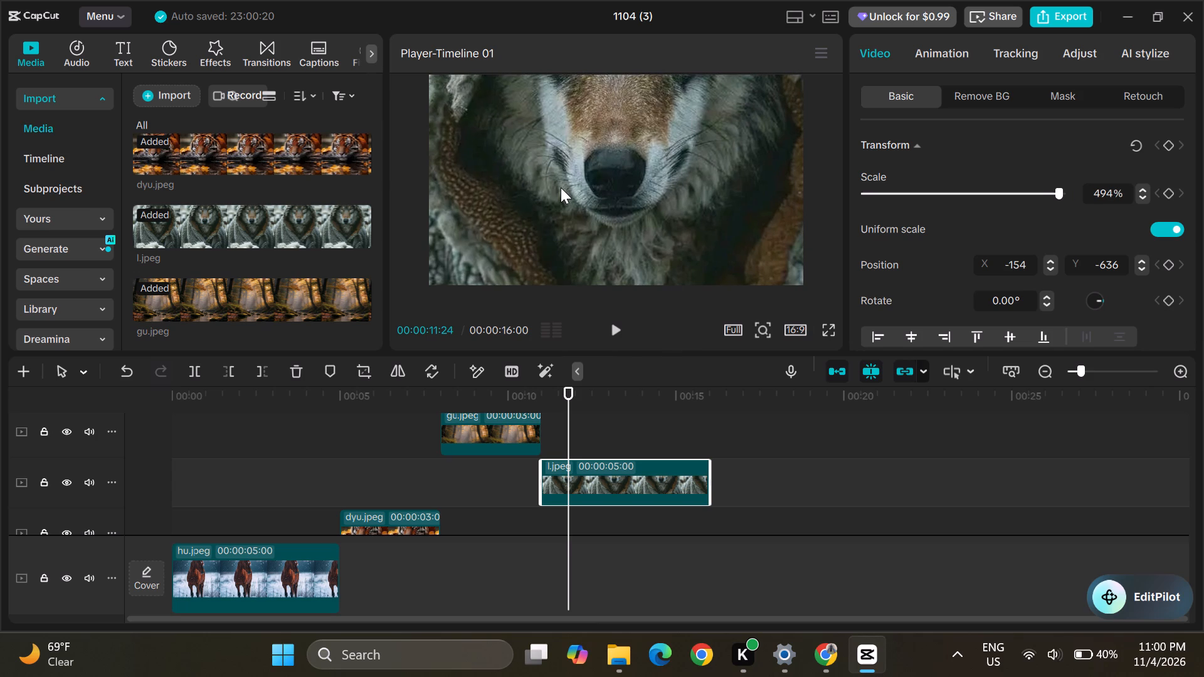
# Move the enlarged wolf image down to about X -164, Y -1389 so the eyes and nose are in frame.
pyautogui.scroll(1, 561, 187)
pyautogui.moveTo(561, 187); pyautogui.dragTo(561, 208)
pyautogui.moveTo(561, 208); pyautogui.dragTo(560, 223)
pyautogui.moveTo(629, 194); pyautogui.dragTo(630, 233)
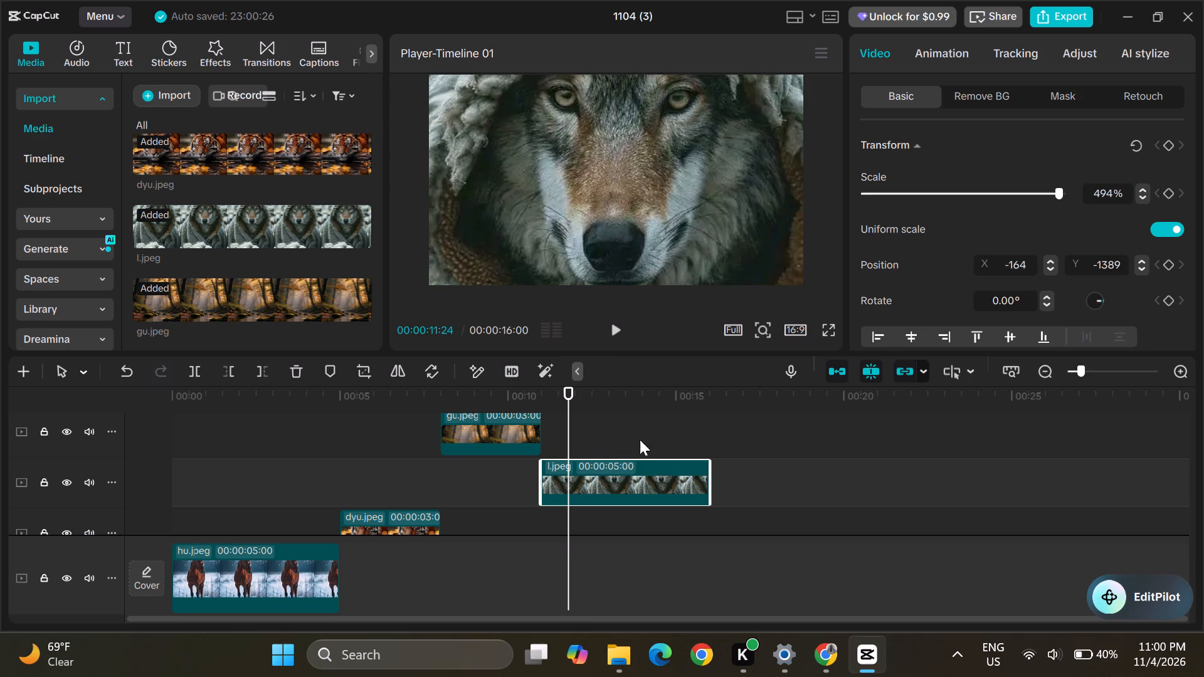
# Deselect the wolf clip and play the sequence from the start, pausing on the tiger clip at 00:00:07:19.
pyautogui.click(843, 475)
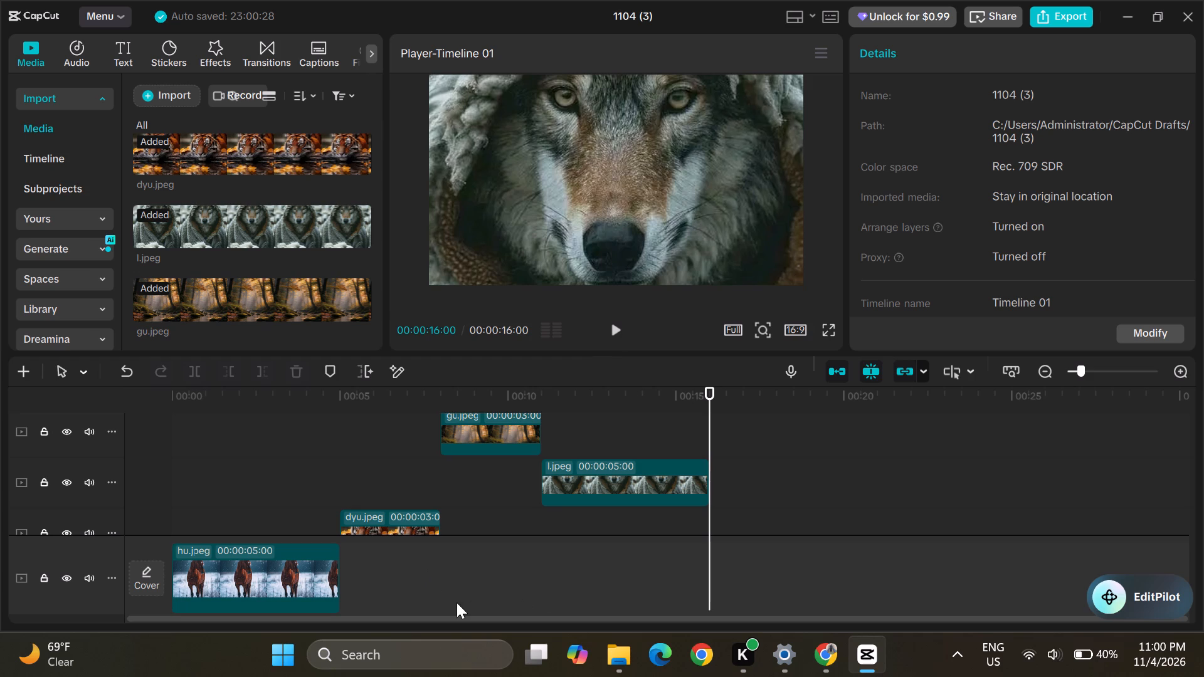
pyautogui.click(618, 327)
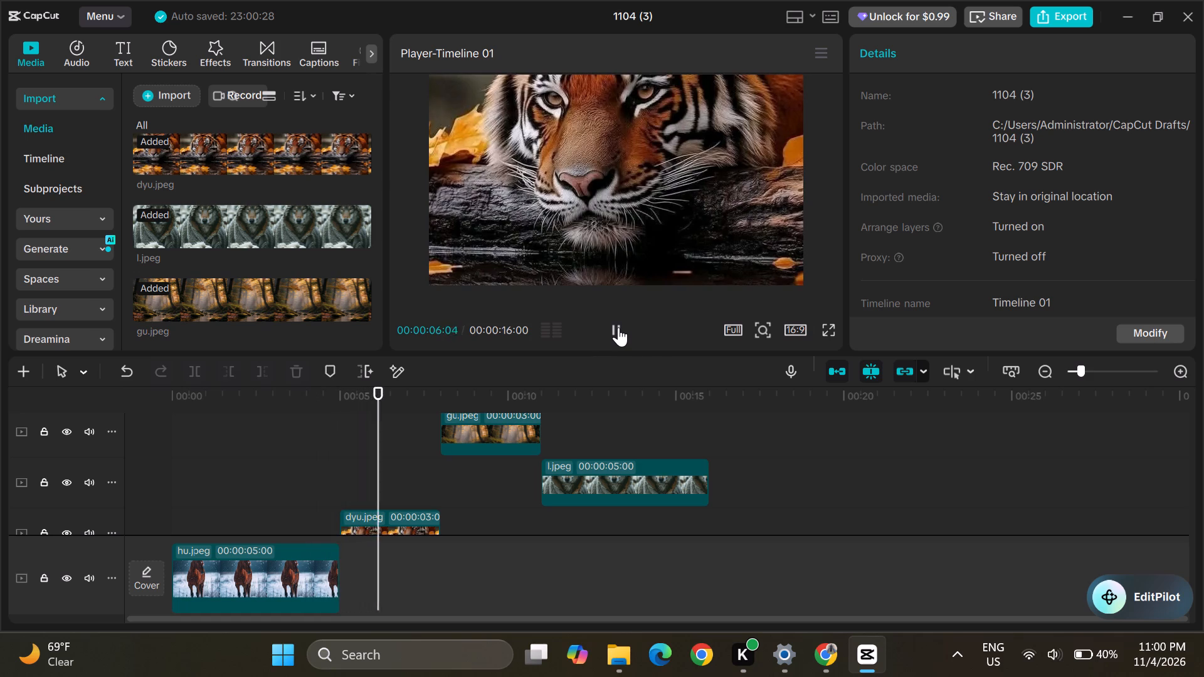
pyautogui.click(618, 327)
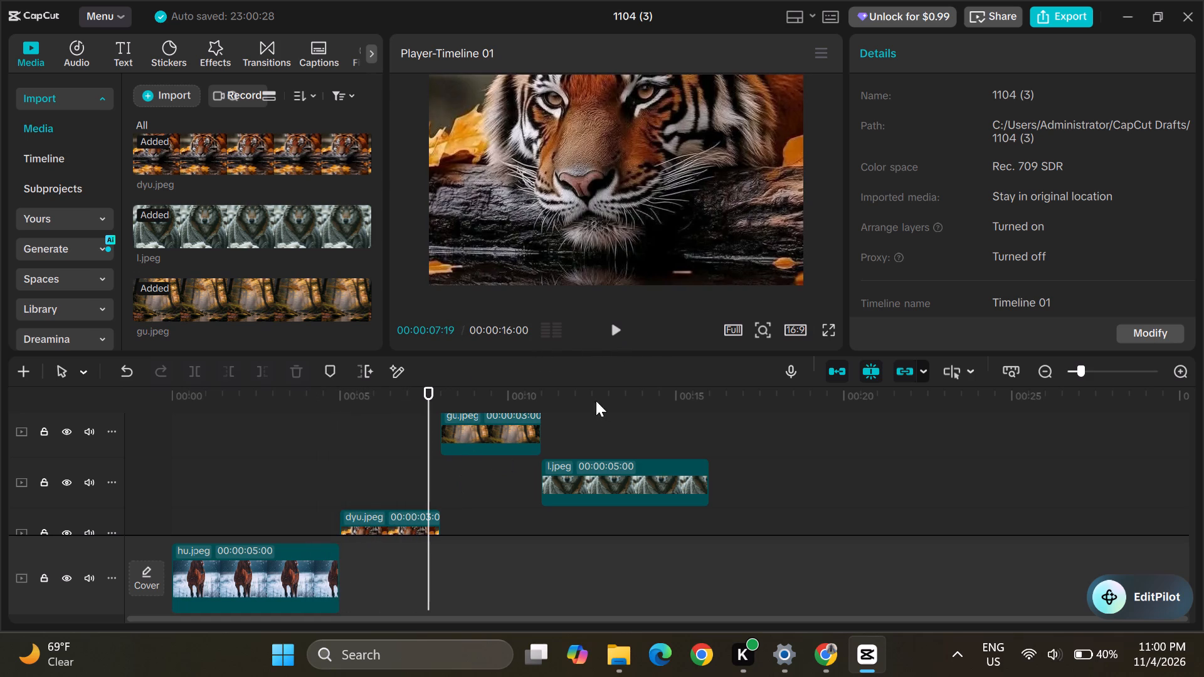
# Play on to 00:00:09:29 and trim the end of the gu.jpeg forest clip back to that point.
pyautogui.click(613, 328)
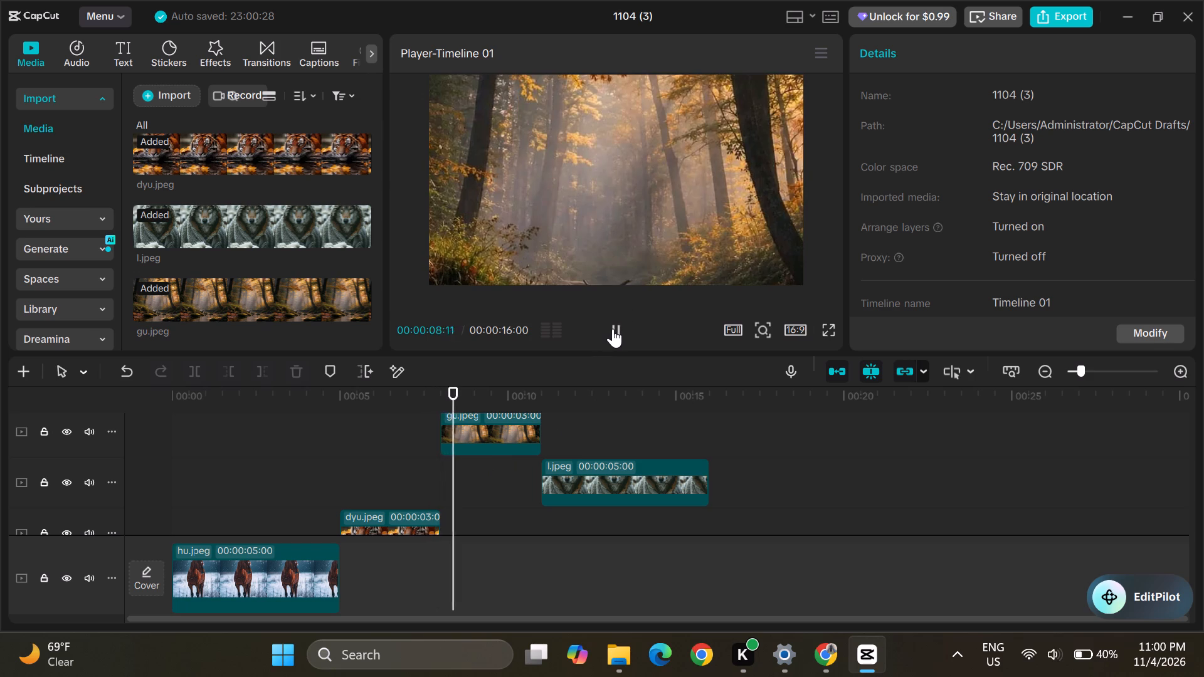
pyautogui.click(613, 328)
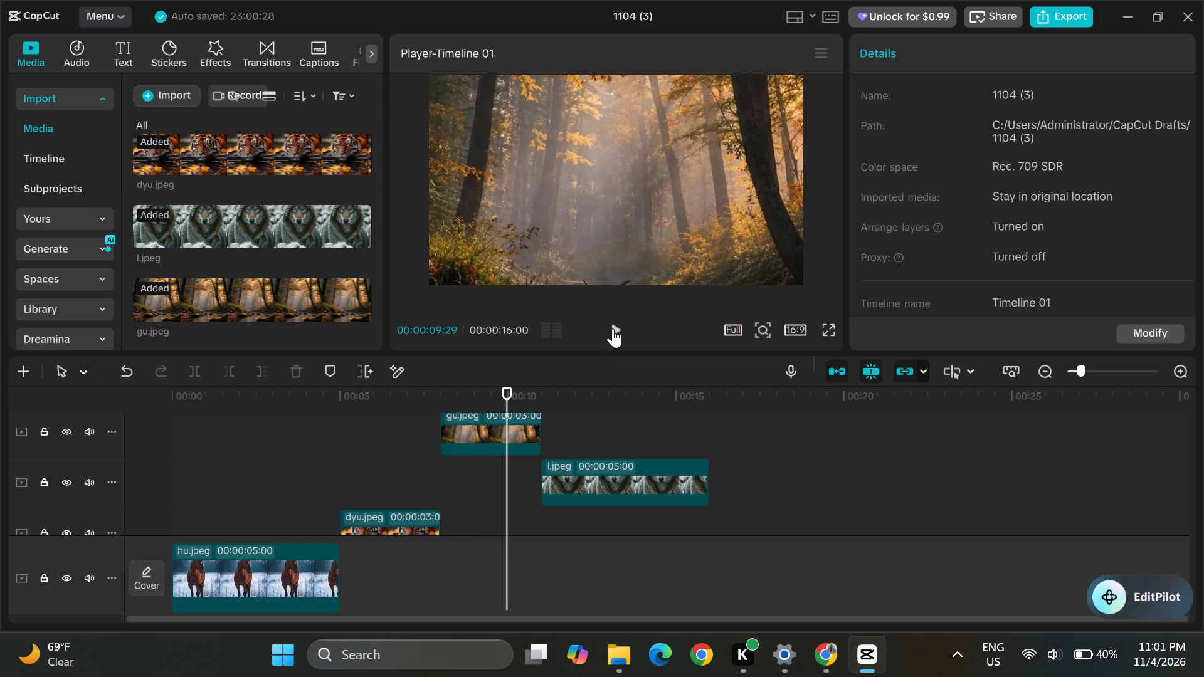
pyautogui.click(492, 437)
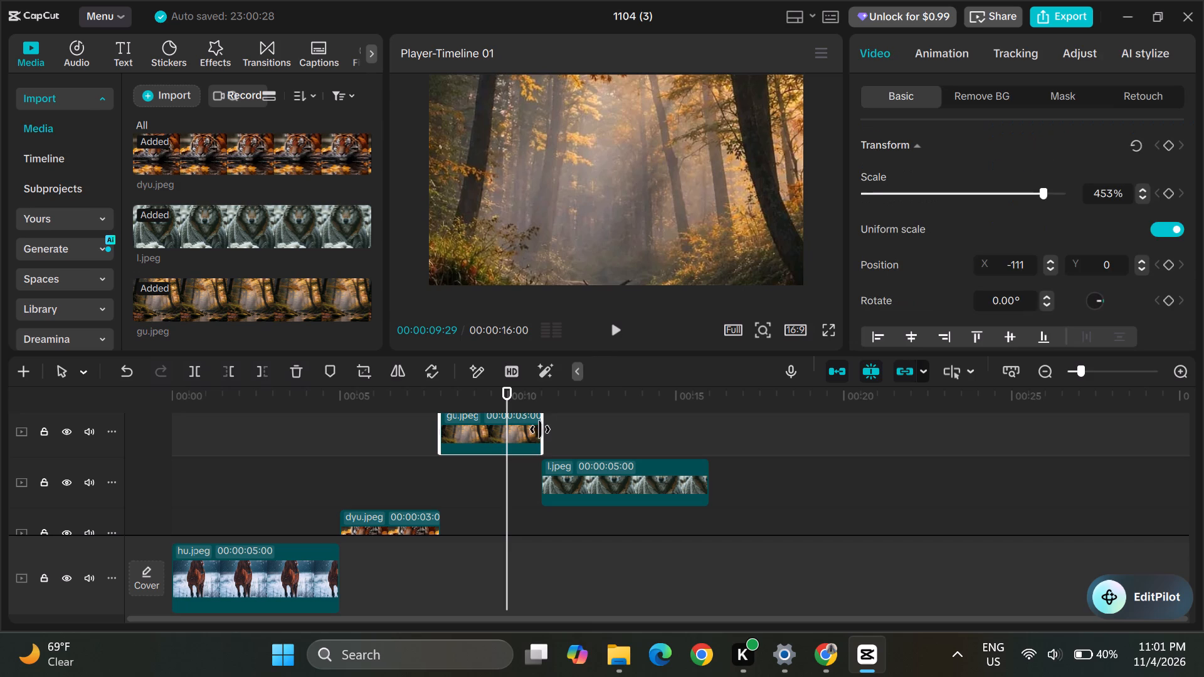
pyautogui.moveTo(542, 429); pyautogui.dragTo(526, 429)
pyautogui.moveTo(526, 429); pyautogui.dragTo(502, 431)
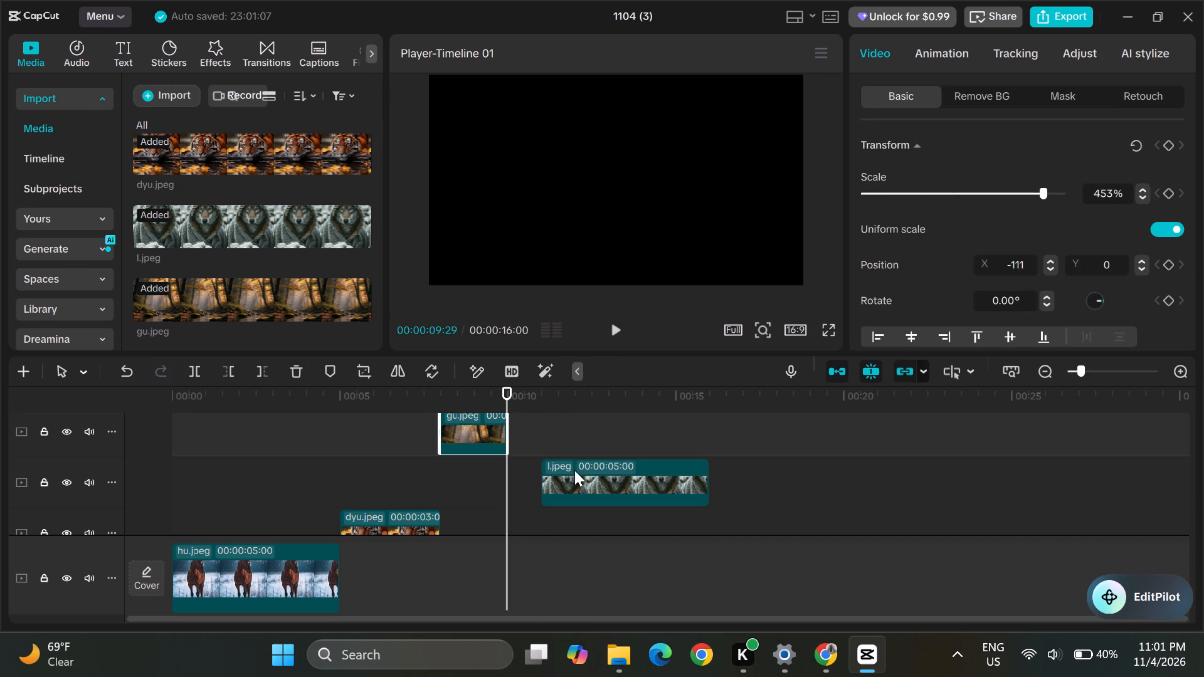
# Move the l.jpeg wolf clip earlier so it starts at 00:00:09:29, directly after the forest clip.
pyautogui.moveTo(579, 473); pyautogui.dragTo(567, 473)
pyautogui.moveTo(564, 473); pyautogui.dragTo(546, 471)
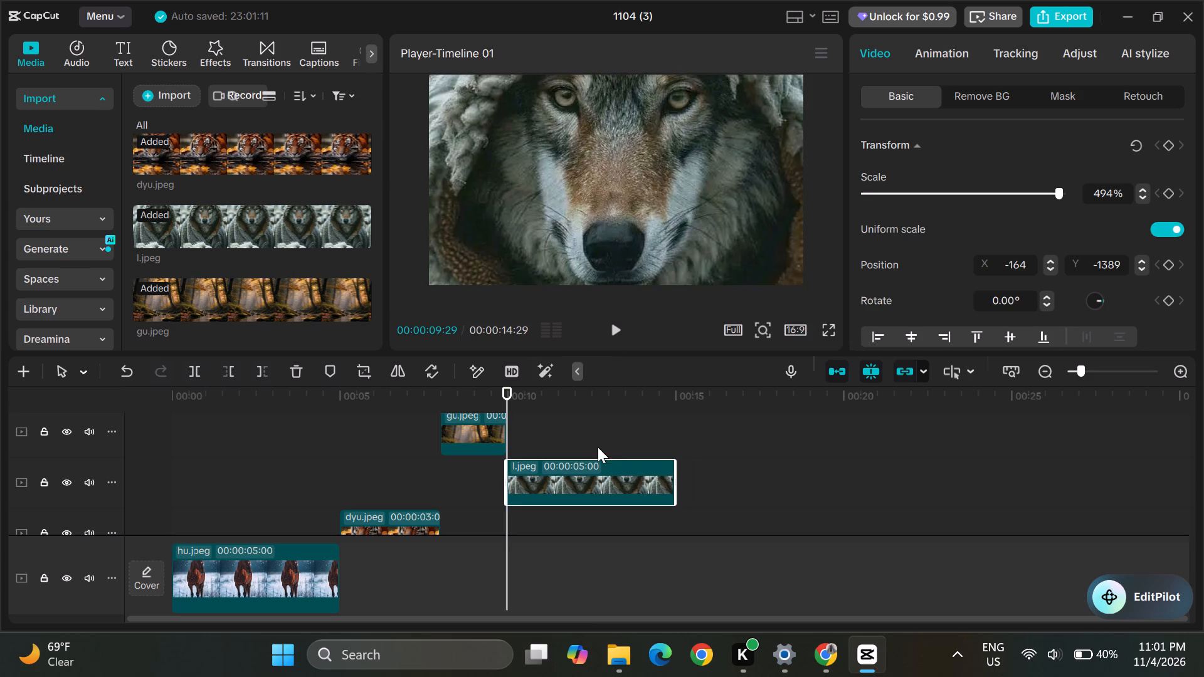
# Play on to 00:00:13:22 and trim the end of the l.jpeg wolf clip to that point, a 00:00:03:23 duration.
pyautogui.click(611, 322)
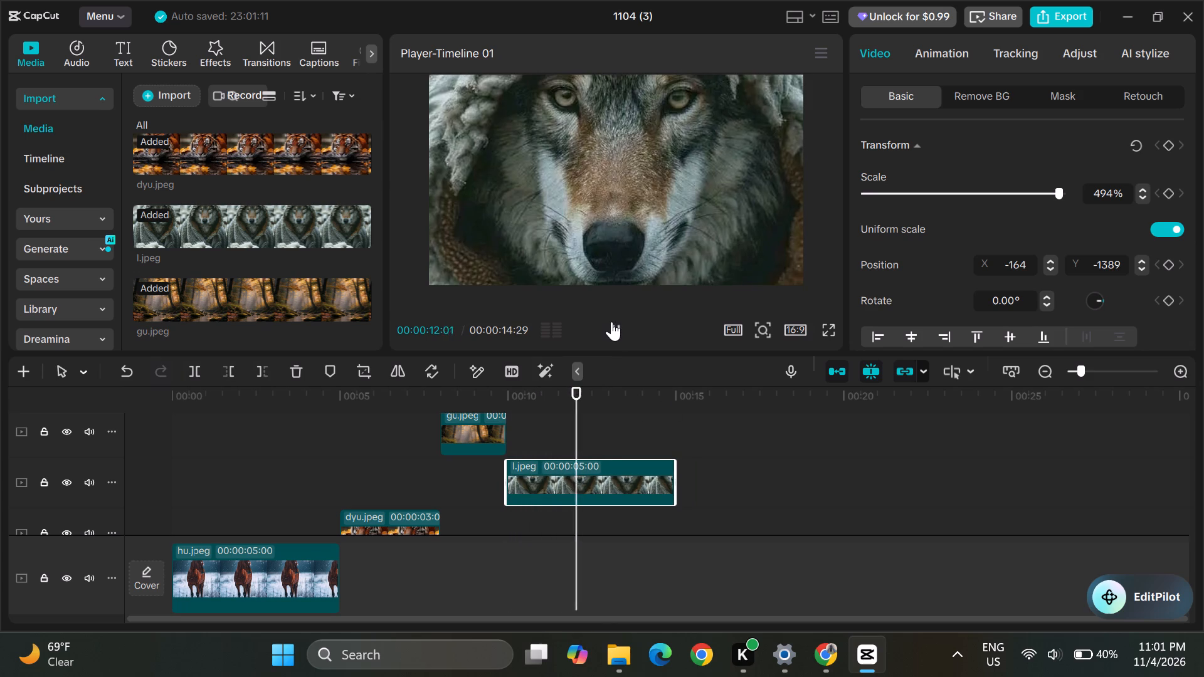
pyautogui.click(611, 322)
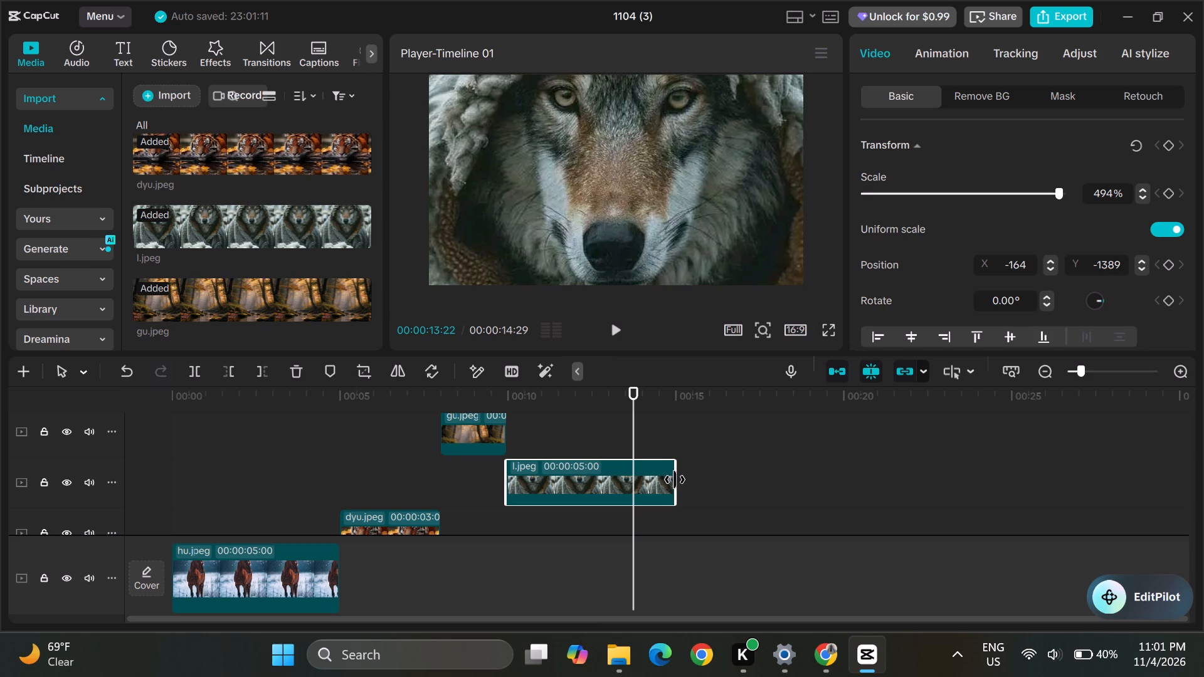
pyautogui.moveTo(675, 480); pyautogui.dragTo(635, 483)
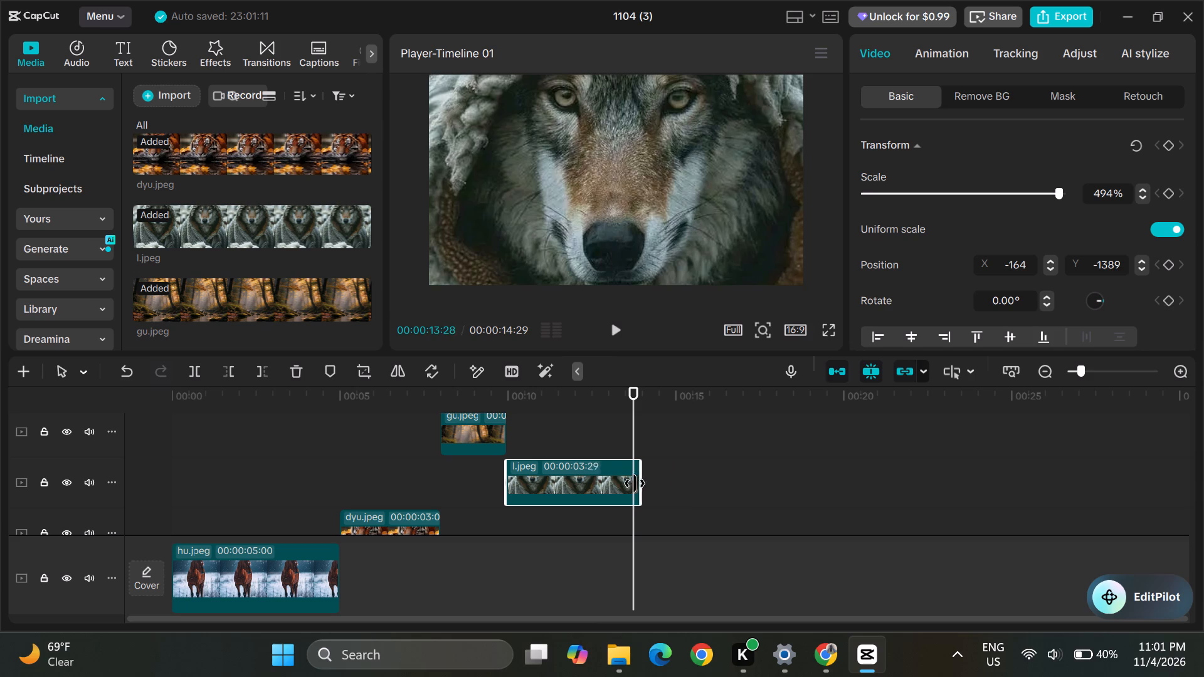
pyautogui.moveTo(635, 483); pyautogui.dragTo(634, 483)
# Play the sequence from the start and pause on the dyu.jpeg tiger clip at 00:00:05:27.
pyautogui.moveTo(614, 337); pyautogui.dragTo(616, 325)
pyautogui.click(616, 325)
pyautogui.click(616, 325)
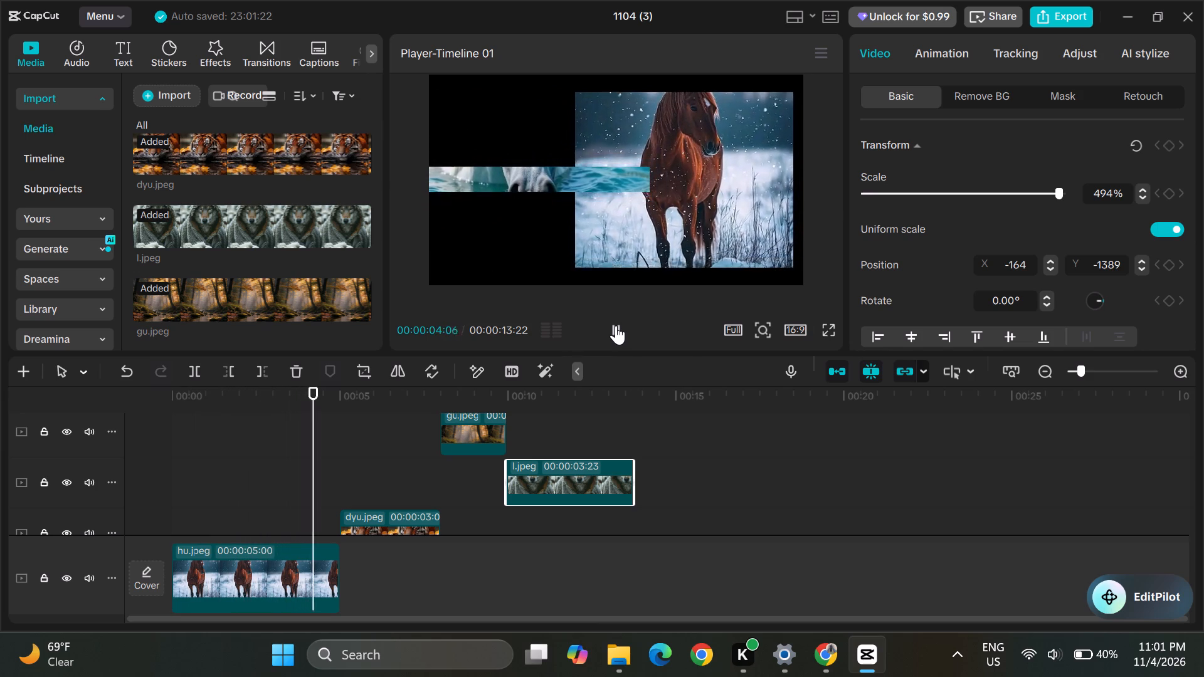
pyautogui.click(616, 325)
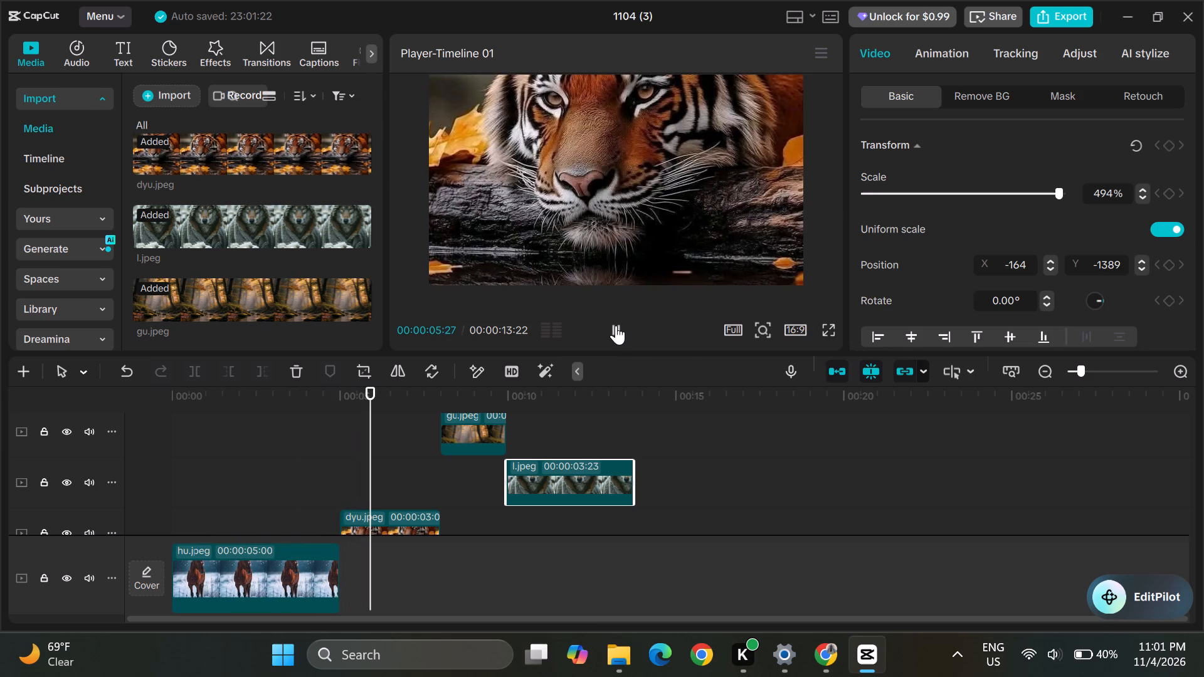
# Trim the end of the dyu.jpeg tiger clip back to about 00:00:06:18.
pyautogui.click(411, 522)
pyautogui.moveTo(441, 525); pyautogui.dragTo(401, 525)
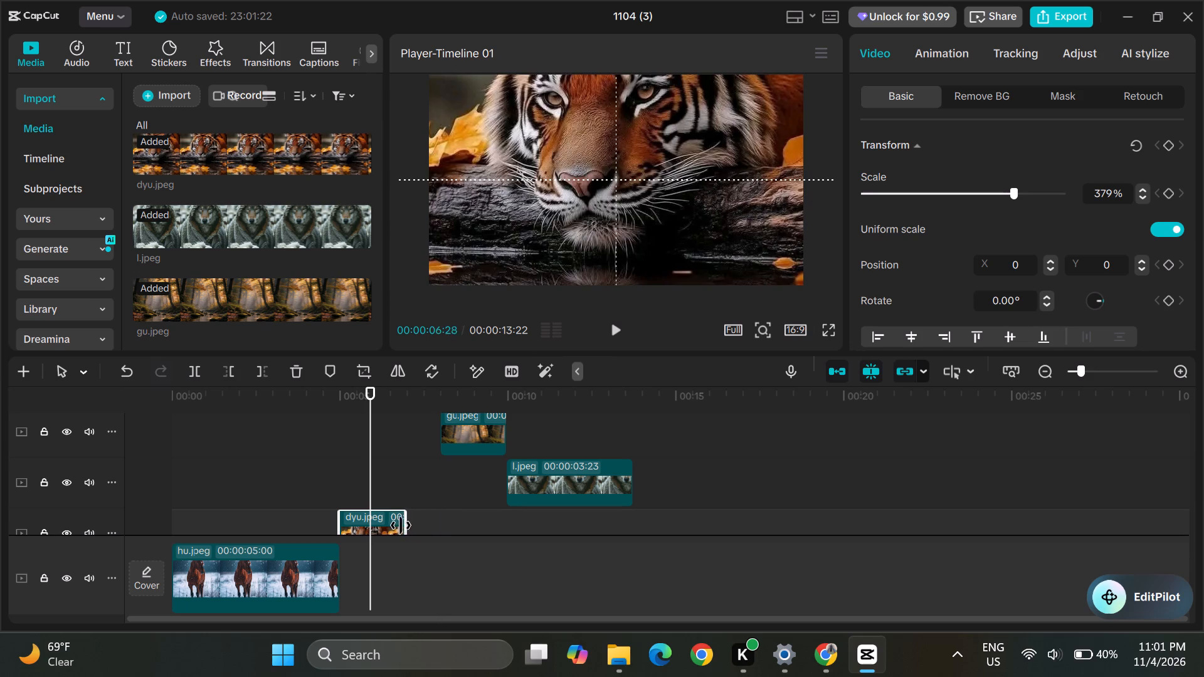
pyautogui.moveTo(401, 525); pyautogui.dragTo(389, 525)
# Move the gu.jpeg forest clip earlier so it starts directly after the tiger clip, at about 00:00:06:18.
pyautogui.moveTo(472, 439); pyautogui.dragTo(445, 441)
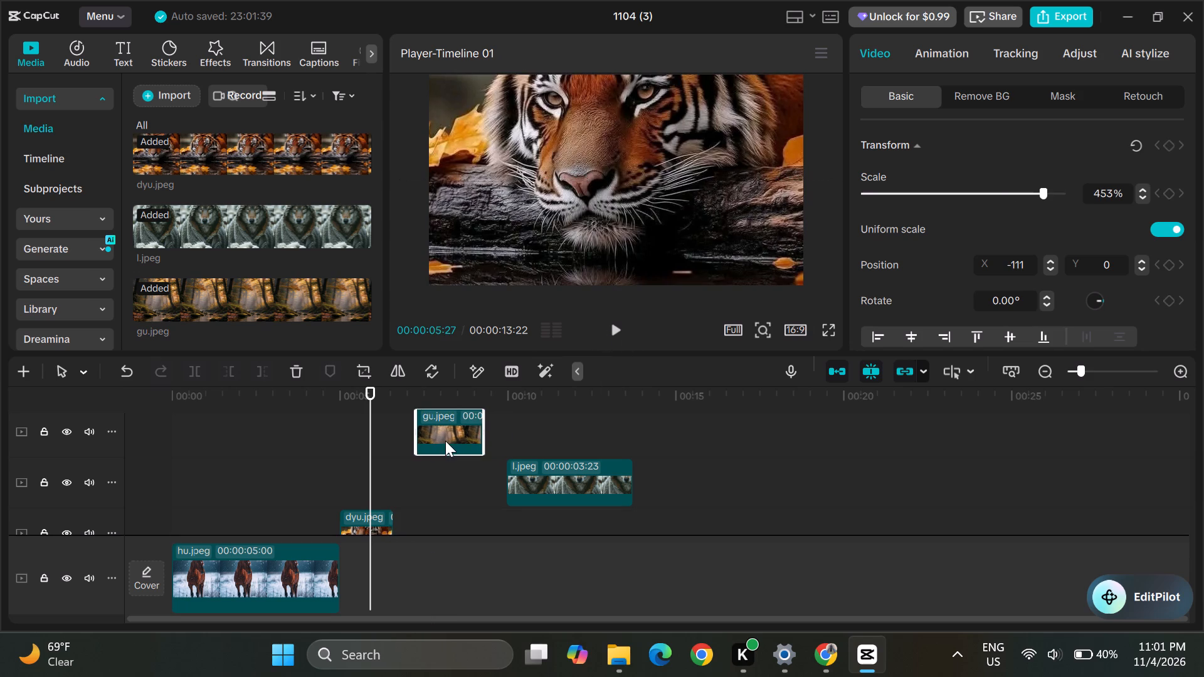
pyautogui.moveTo(445, 441); pyautogui.dragTo(429, 446)
# Move the l.jpeg wolf clip earlier so it starts directly after the forest clip.
pyautogui.click(578, 486)
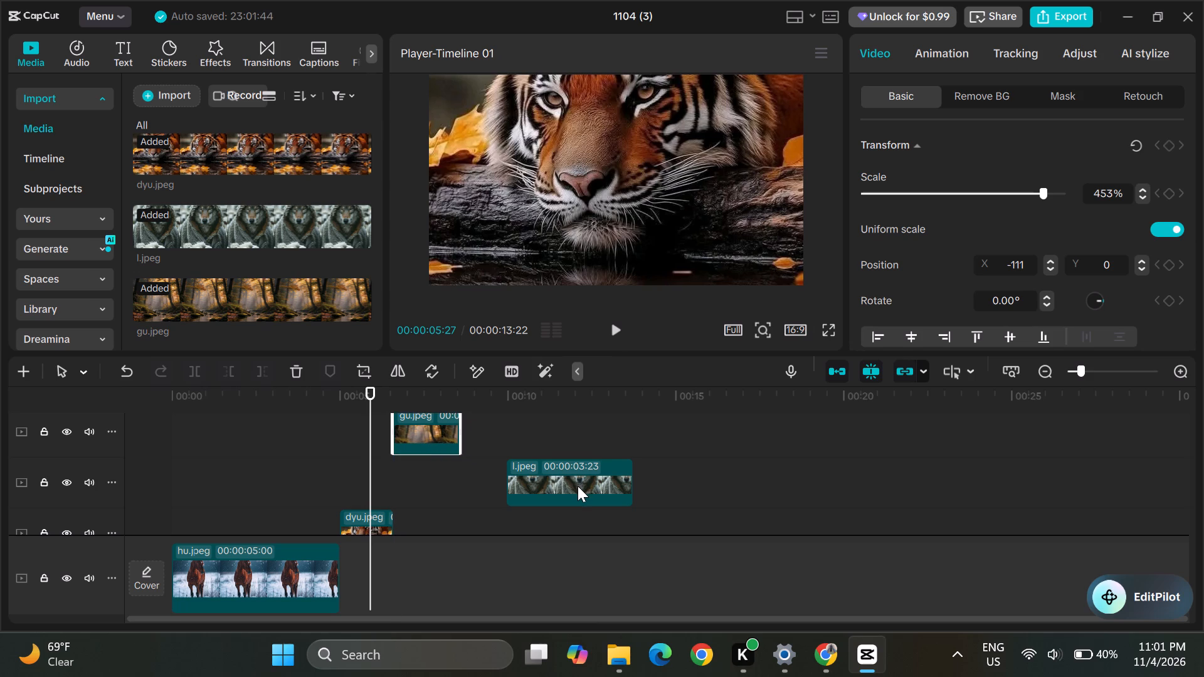
pyautogui.moveTo(578, 486); pyautogui.dragTo(512, 483, button='right')
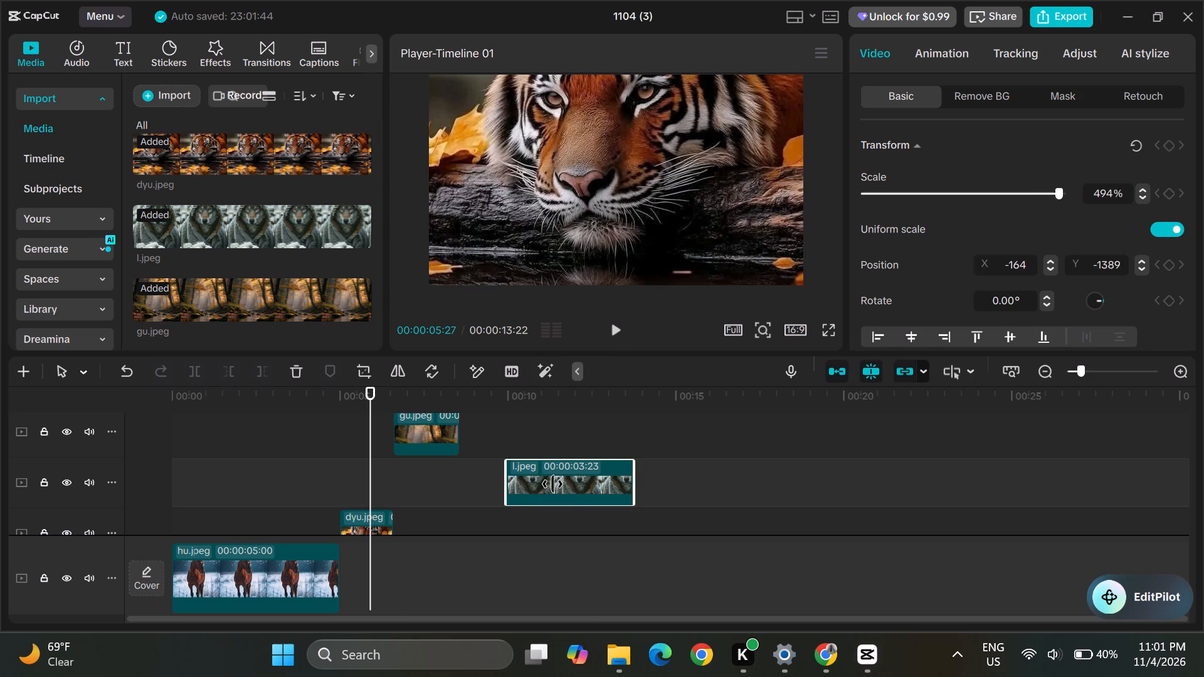
pyautogui.click(880, 483)
pyautogui.moveTo(588, 488); pyautogui.dragTo(559, 488)
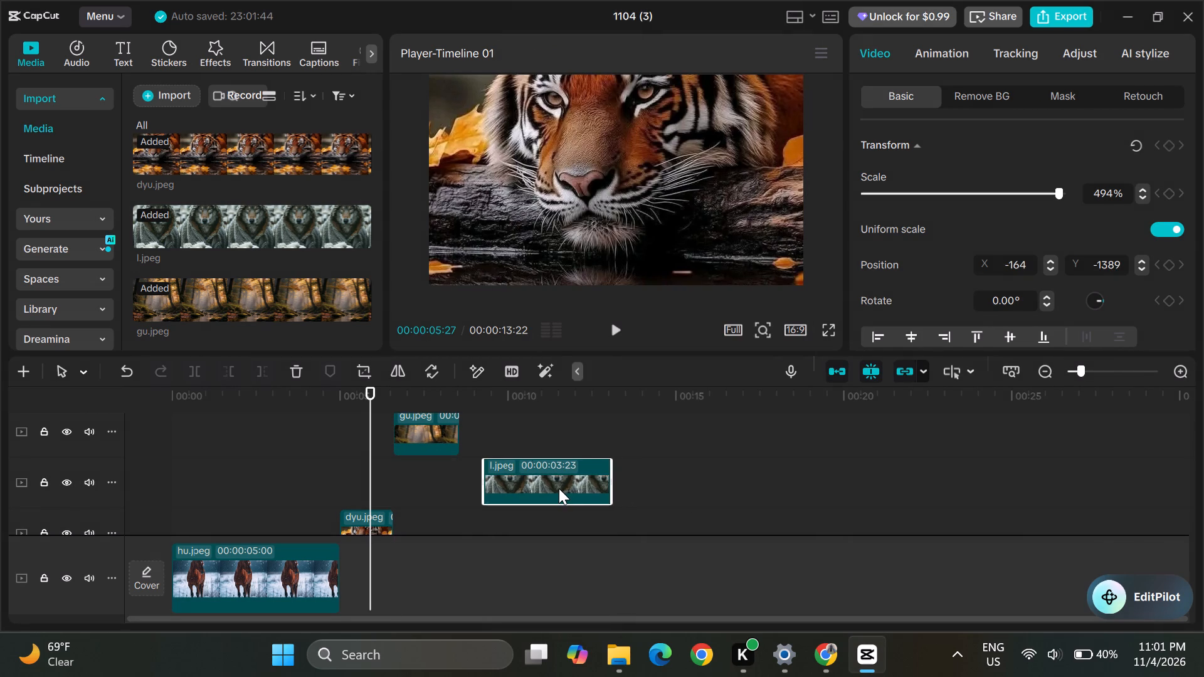
pyautogui.moveTo(559, 488); pyautogui.dragTo(541, 488)
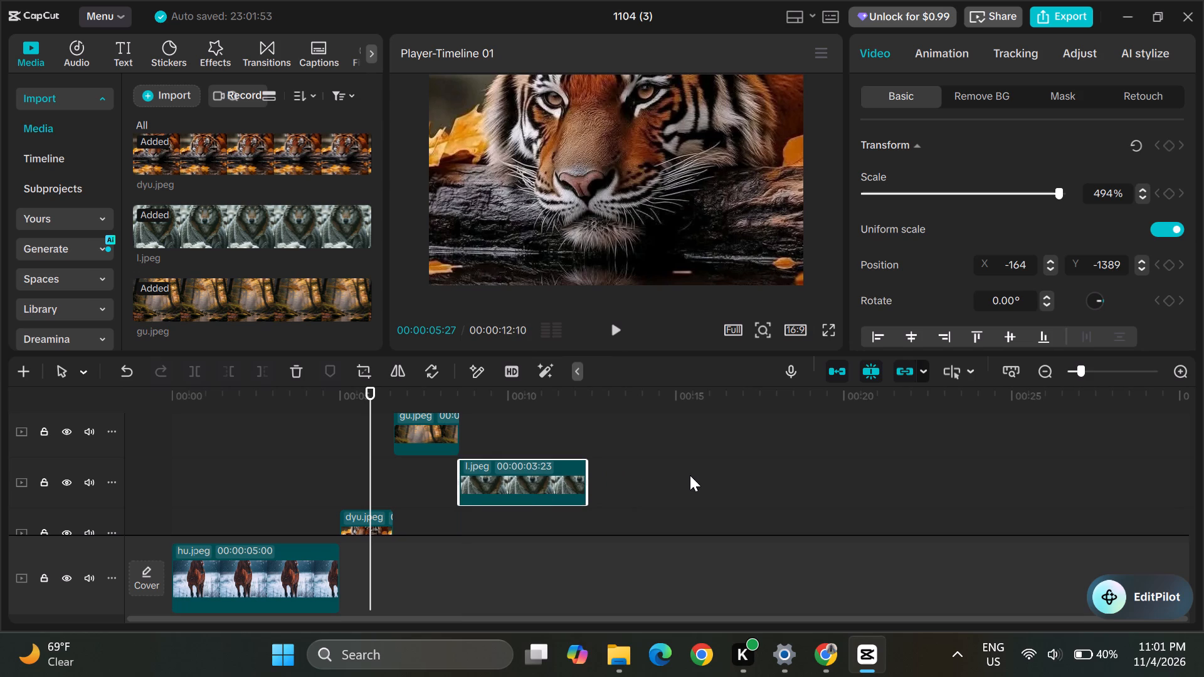
# Play on to 00:00:10:27, trim the end of the l.jpeg wolf clip to that point and deselect it.
pyautogui.click(613, 330)
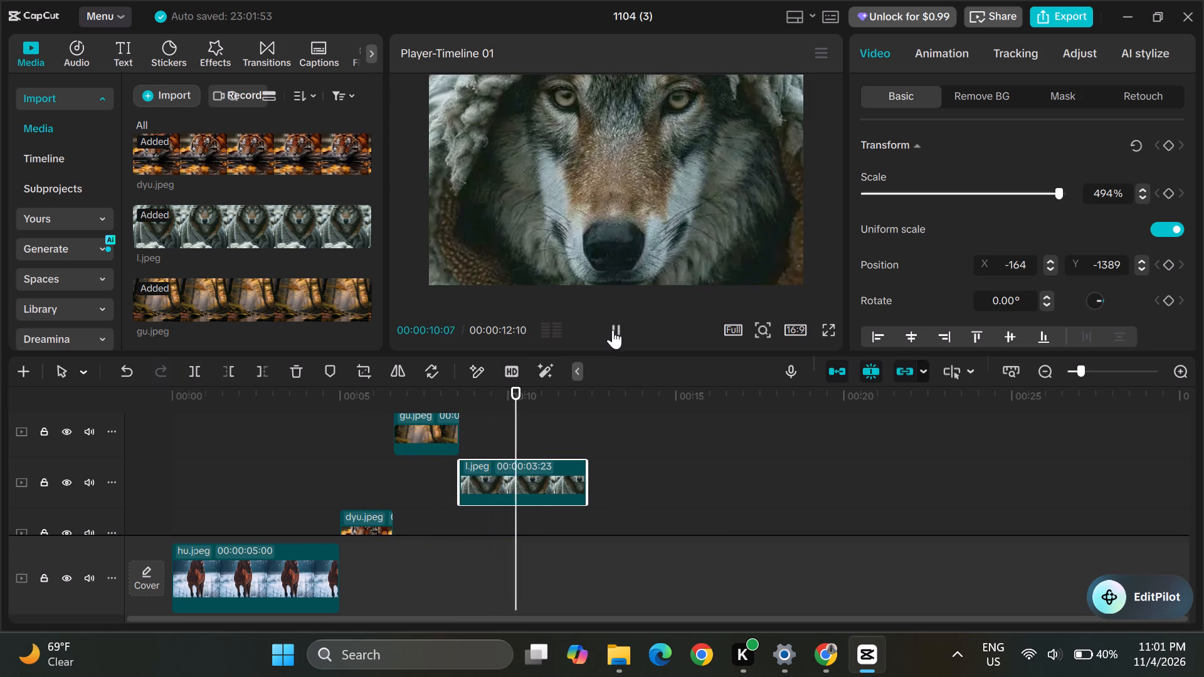
pyautogui.click(613, 330)
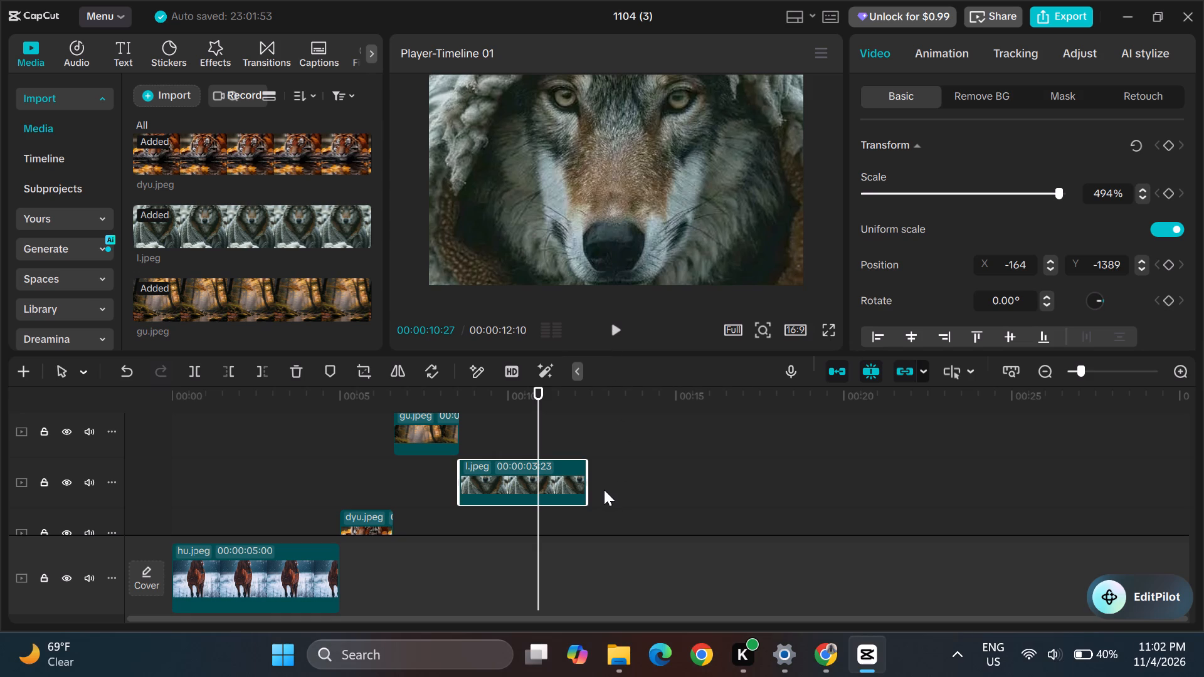
pyautogui.moveTo(586, 479); pyautogui.dragTo(562, 481)
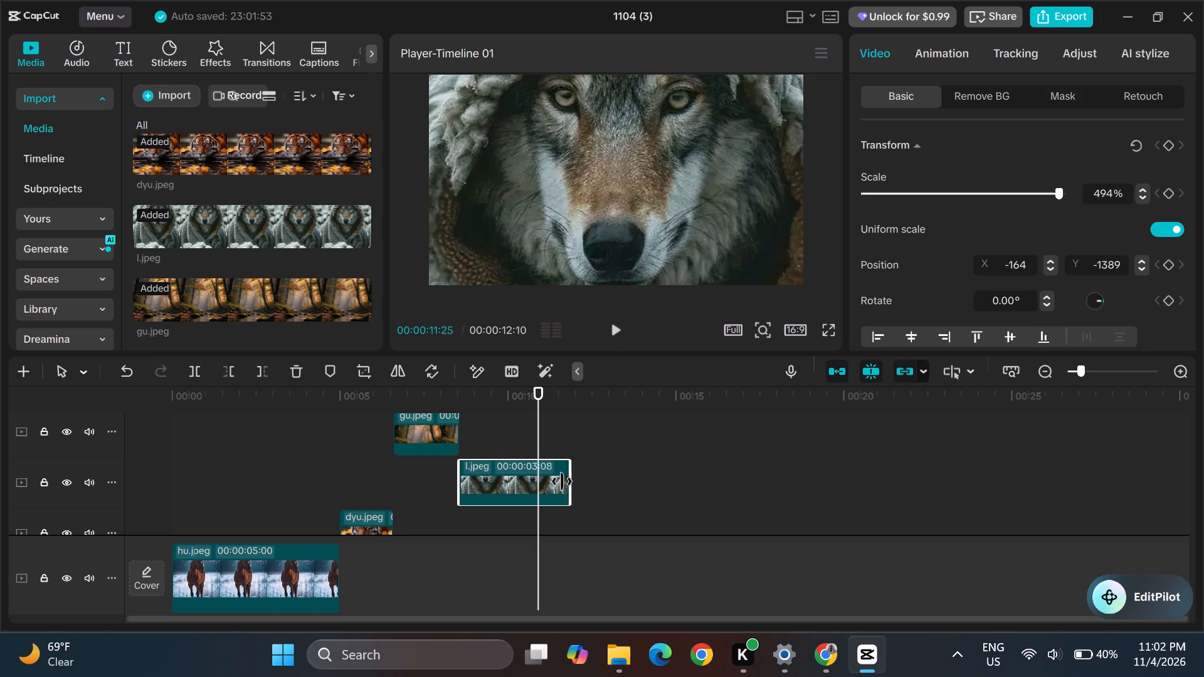
pyautogui.moveTo(562, 481); pyautogui.dragTo(537, 486)
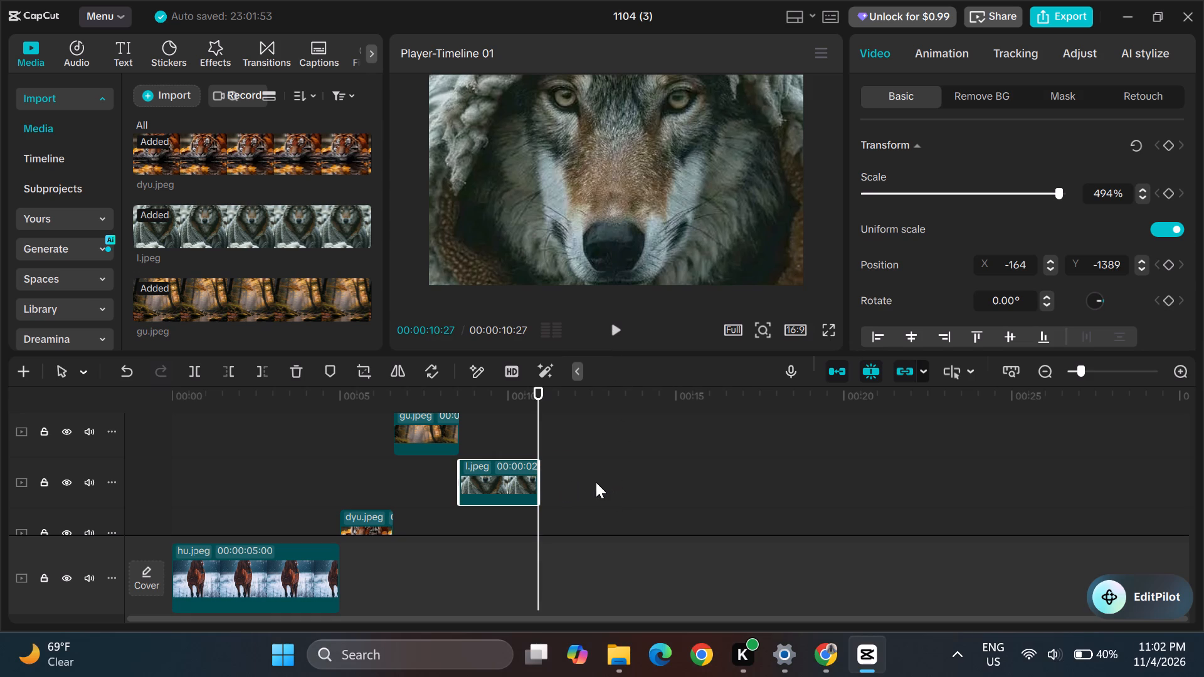
pyautogui.click(596, 482)
# Play the sequence from the start through the horse and tiger clips and pause just inside the forest clip.
pyautogui.click(618, 324)
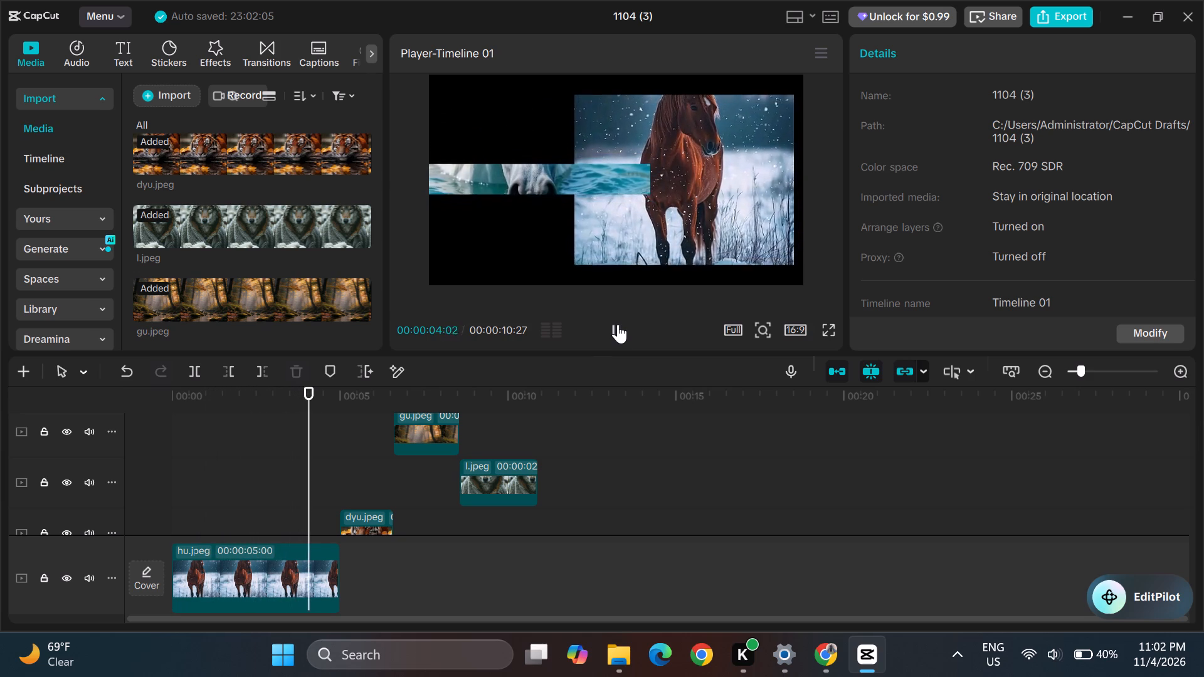
pyautogui.click(618, 324)
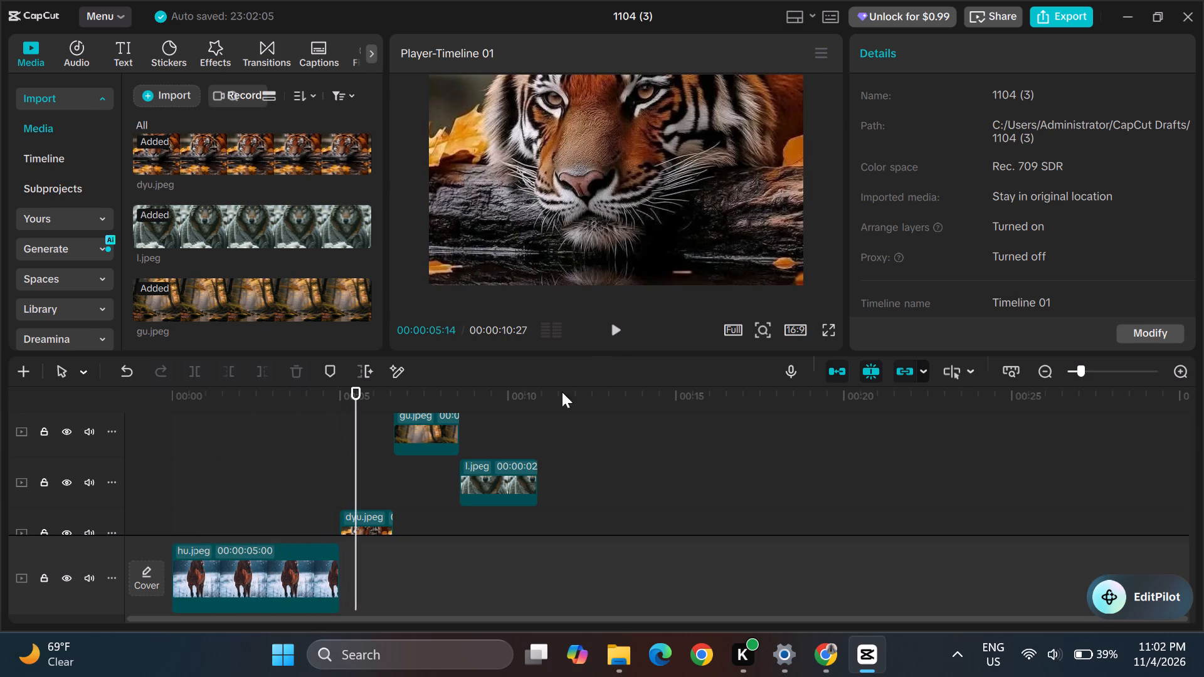
pyautogui.click(613, 323)
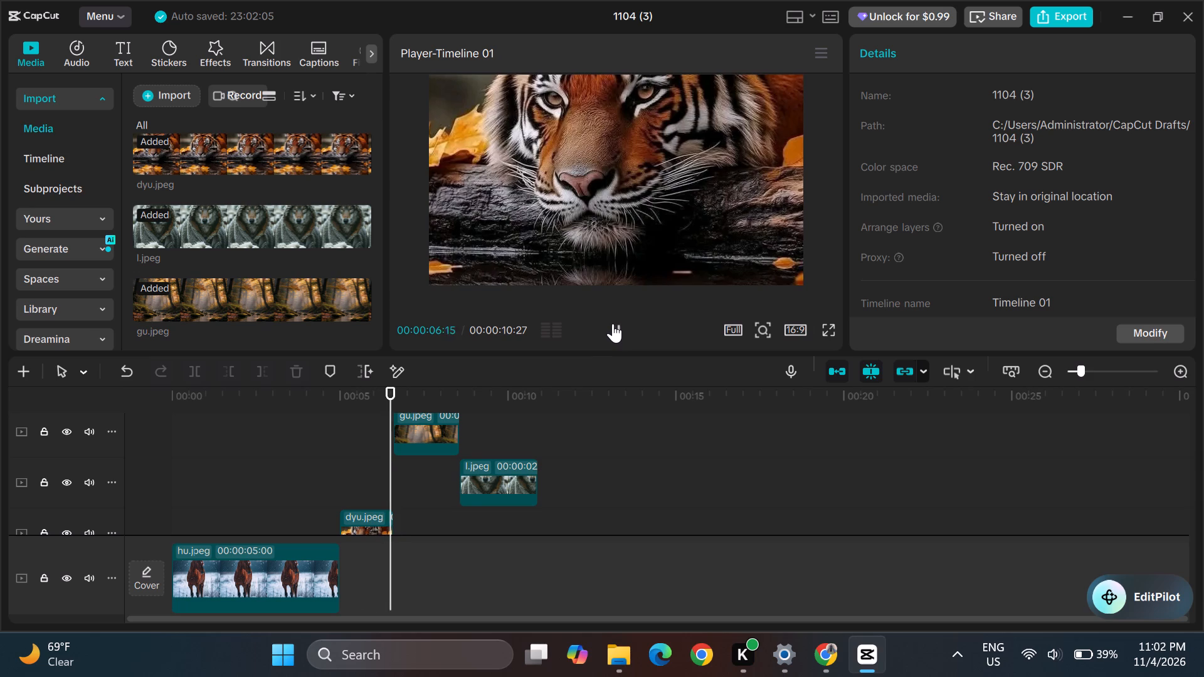
pyautogui.click(613, 323)
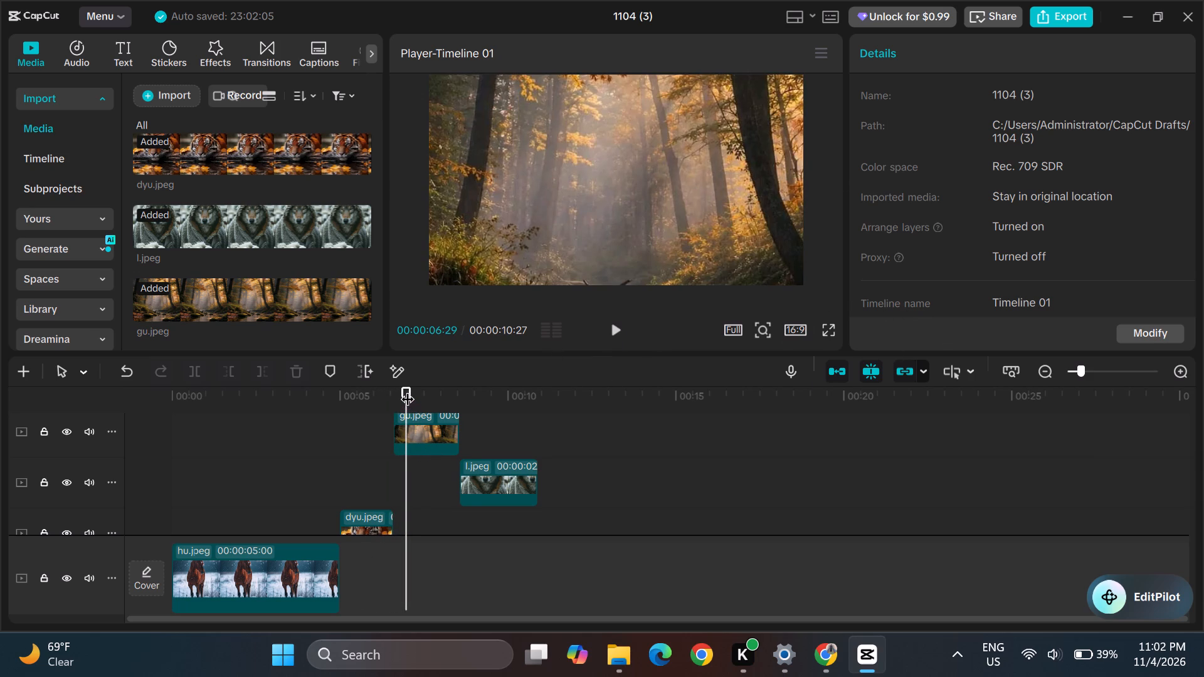
# Place the playhead at the start of the gu.jpeg forest clip, 00:00:06:18, and select that clip.
pyautogui.moveTo(406, 387); pyautogui.dragTo(398, 386)
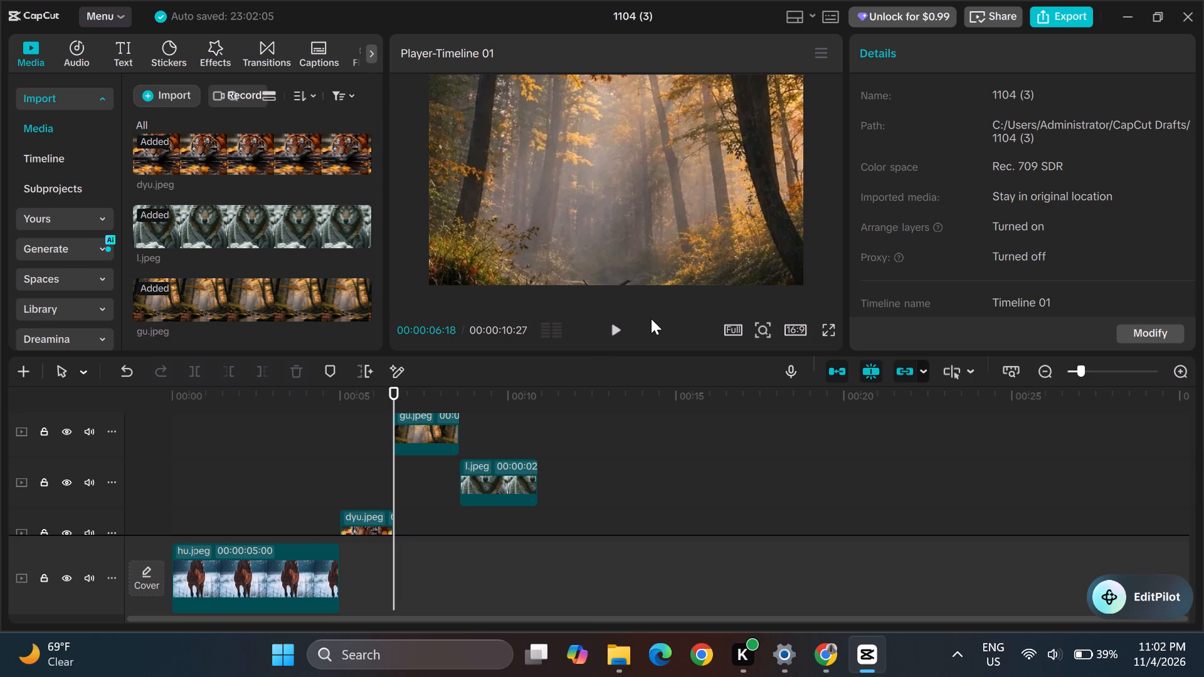
pyautogui.click(425, 440)
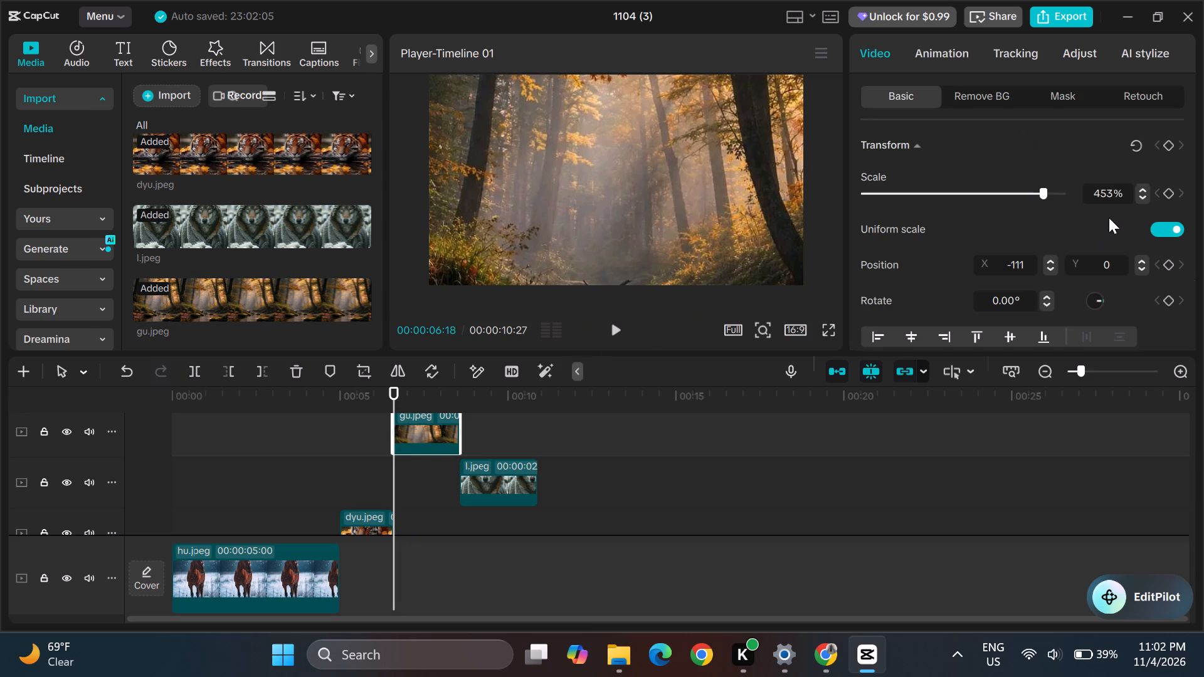
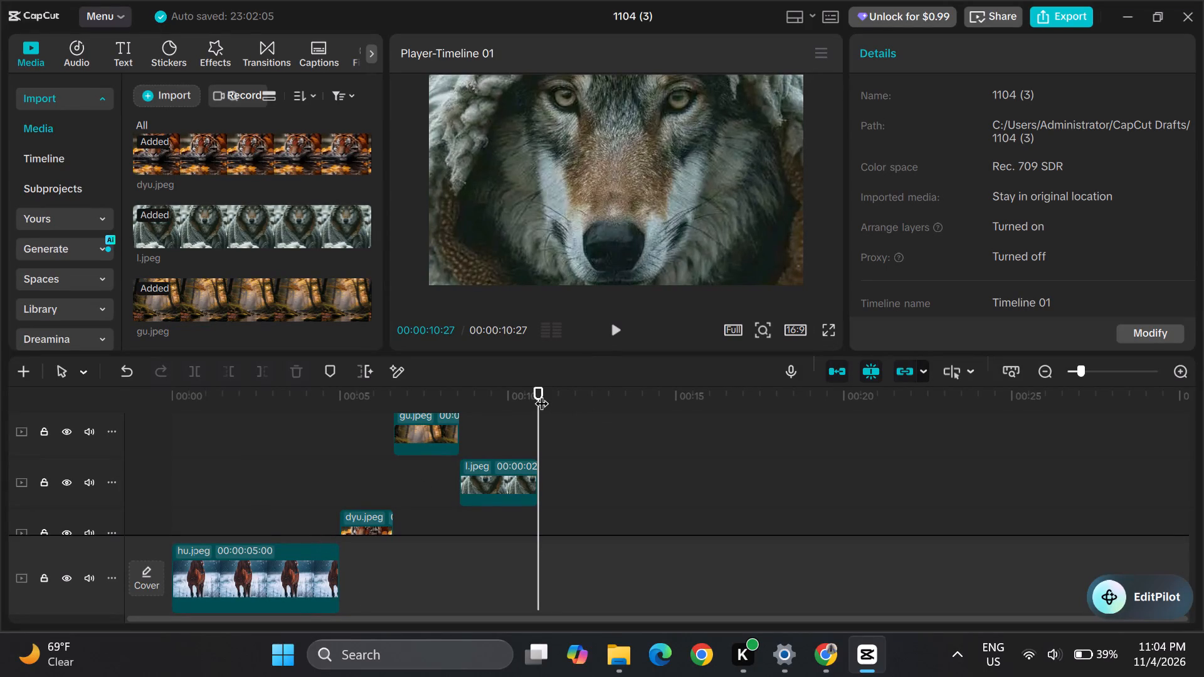
# Play the sequence to 00:00:05:02 with the dyu.jpeg tiger clip selected and change its mask to Circle.
pyautogui.click(367, 517)
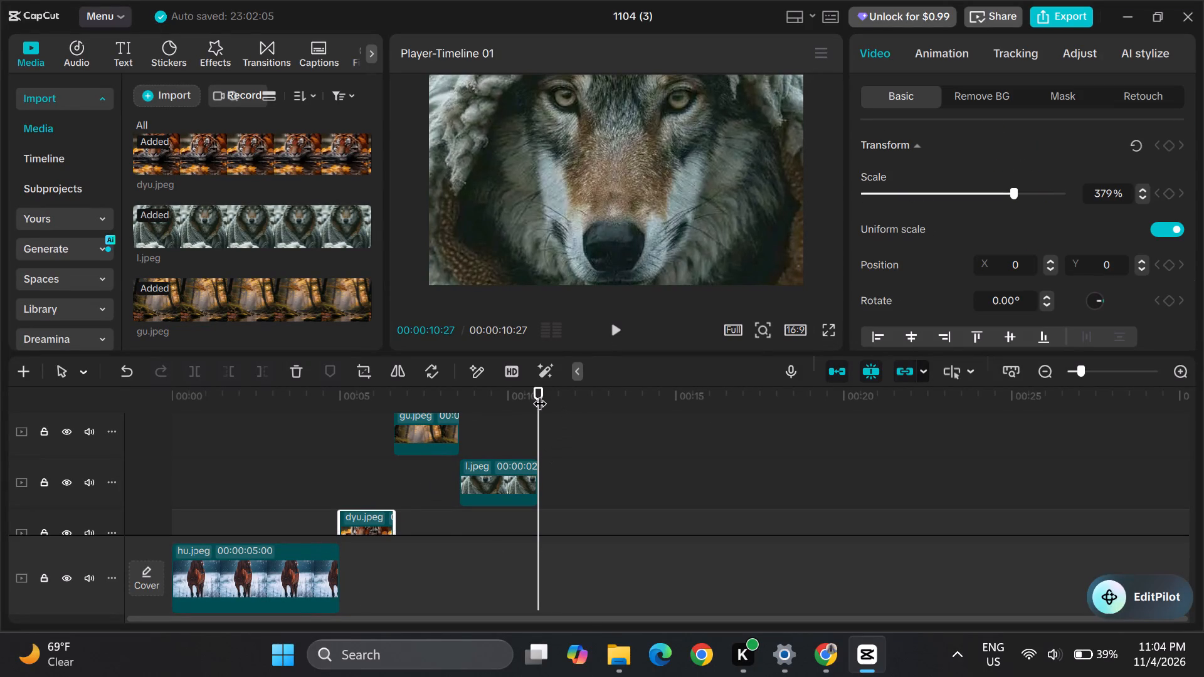
pyautogui.click(617, 332)
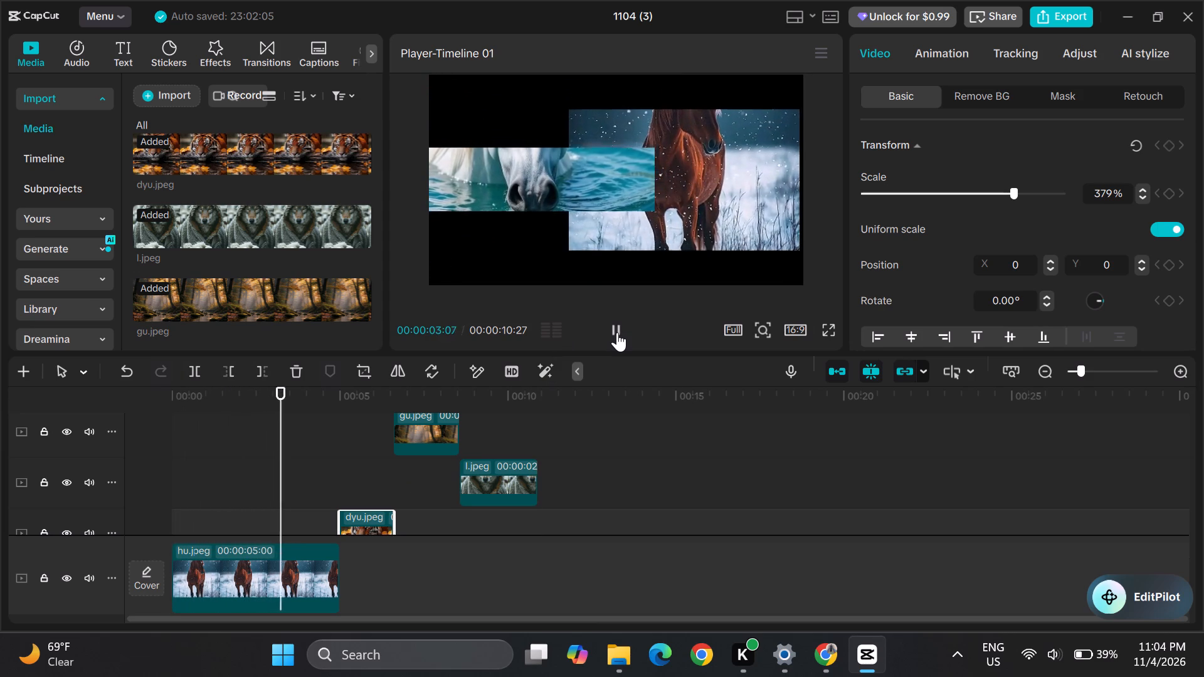
pyautogui.click(617, 332)
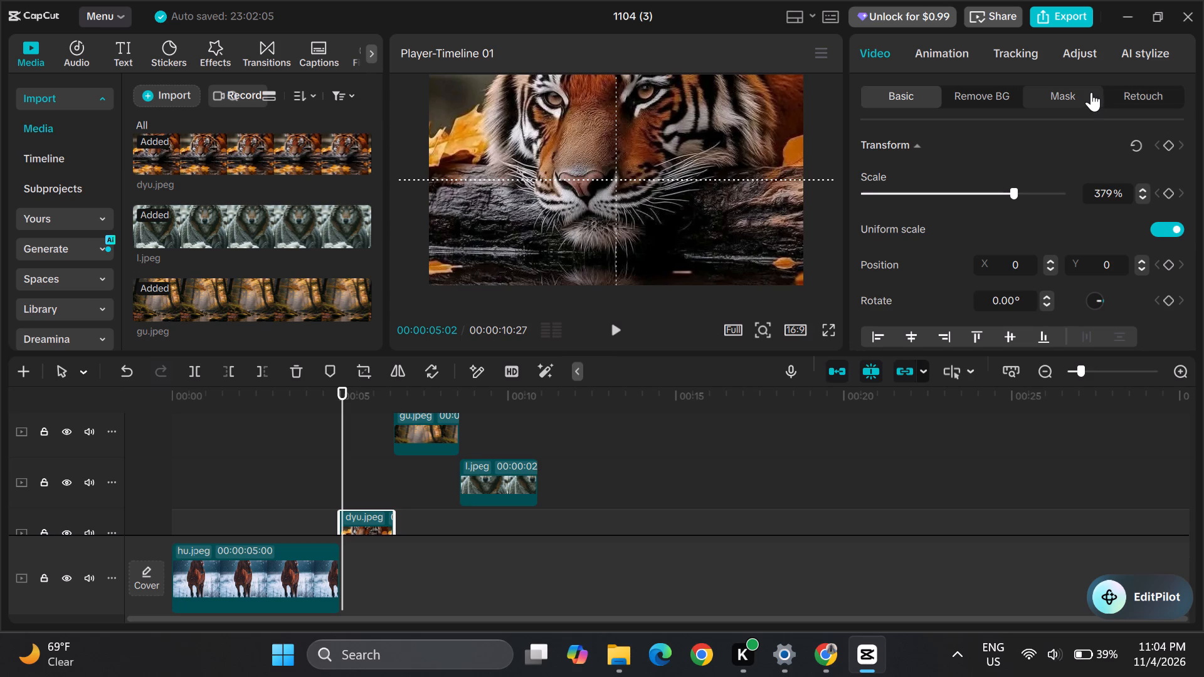
pyautogui.click(1068, 92)
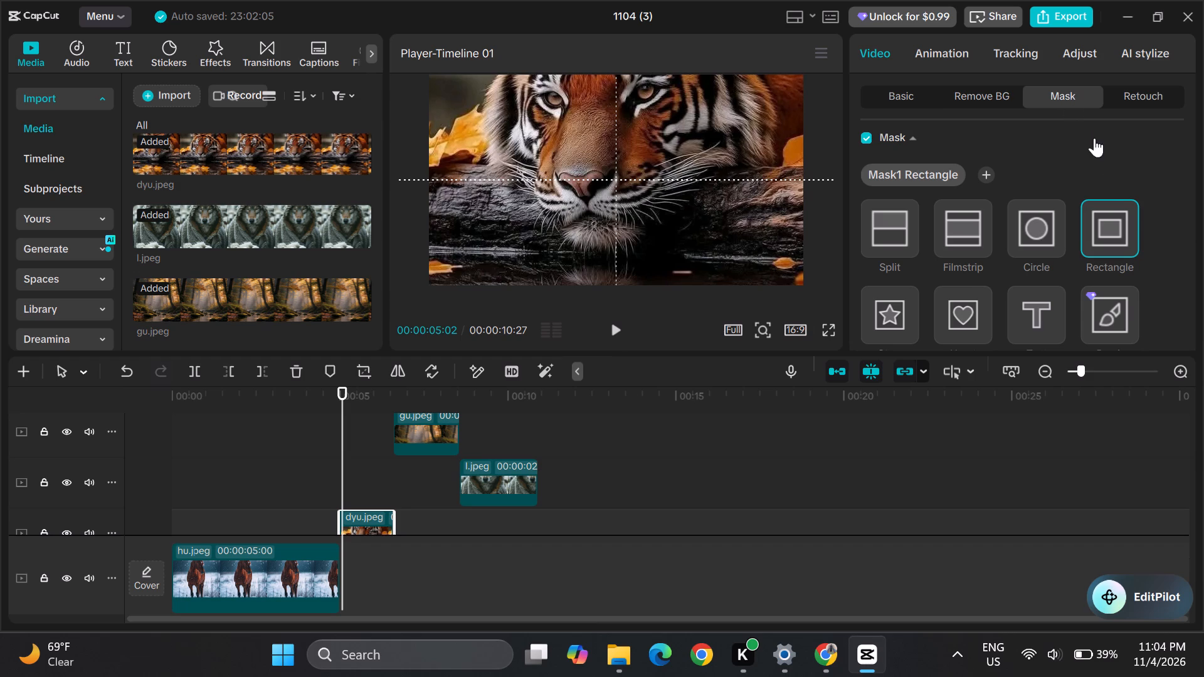
pyautogui.click(1033, 236)
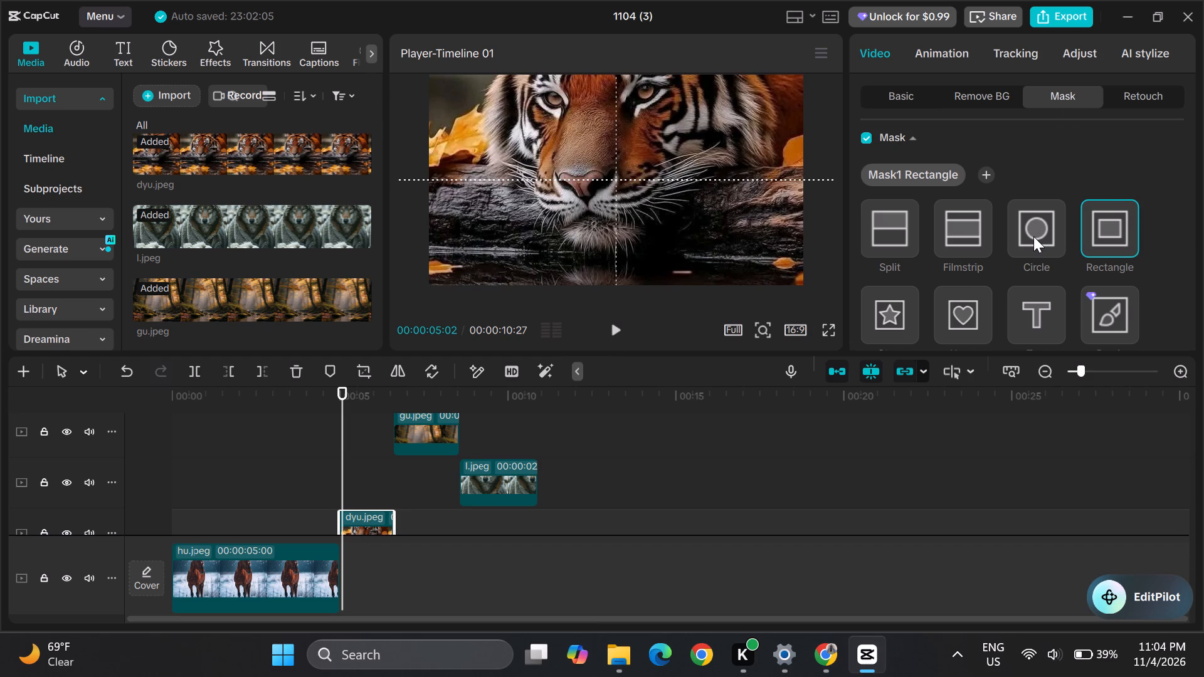
pyautogui.click(1033, 236)
pyautogui.click(1033, 236)
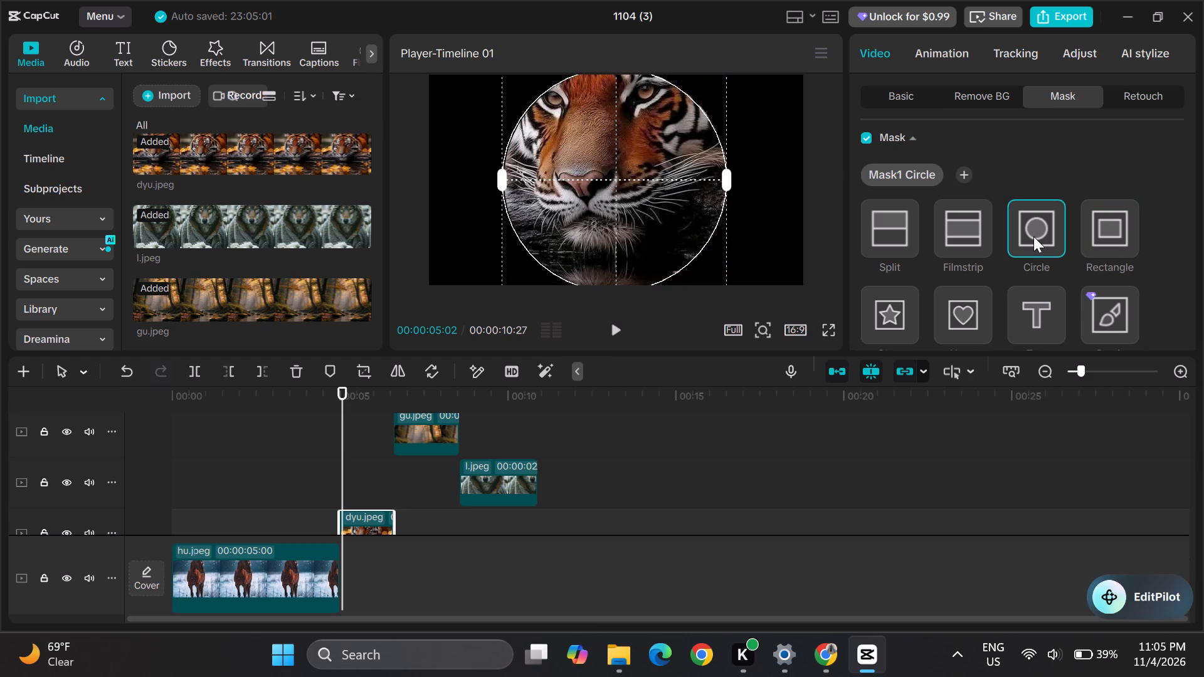
# Add a keyframe for all mask settings of the tiger clip at 00:00:05:02.
pyautogui.scroll(-1, 1027, 314)
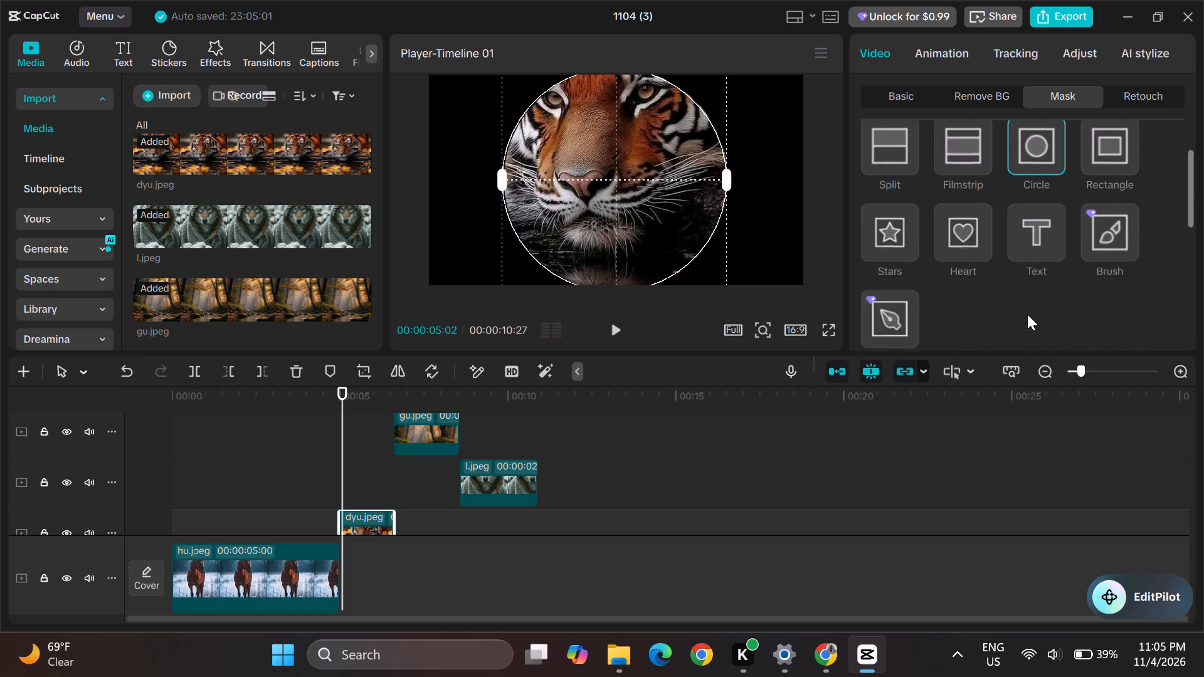
pyautogui.scroll(-1, 1027, 314)
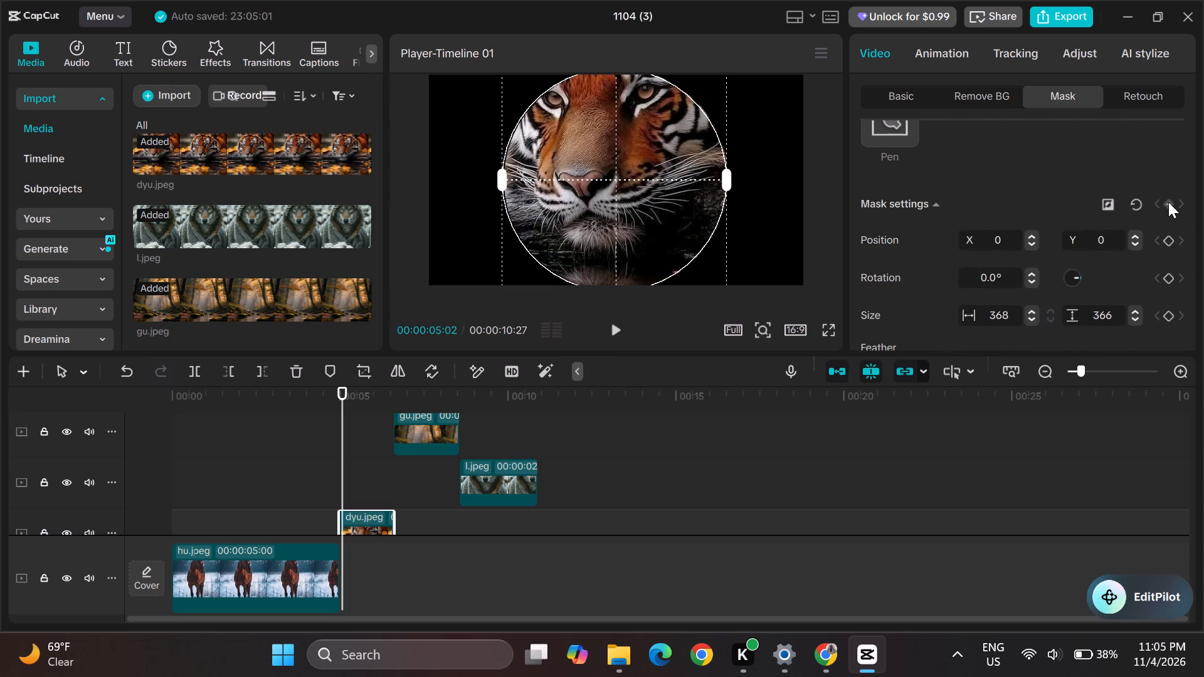
pyautogui.click(1168, 202)
# Move the circle mask to about X -10, Y 30 and shrink it to about 57 wide by 2 high.
pyautogui.scroll(2, 1055, 188)
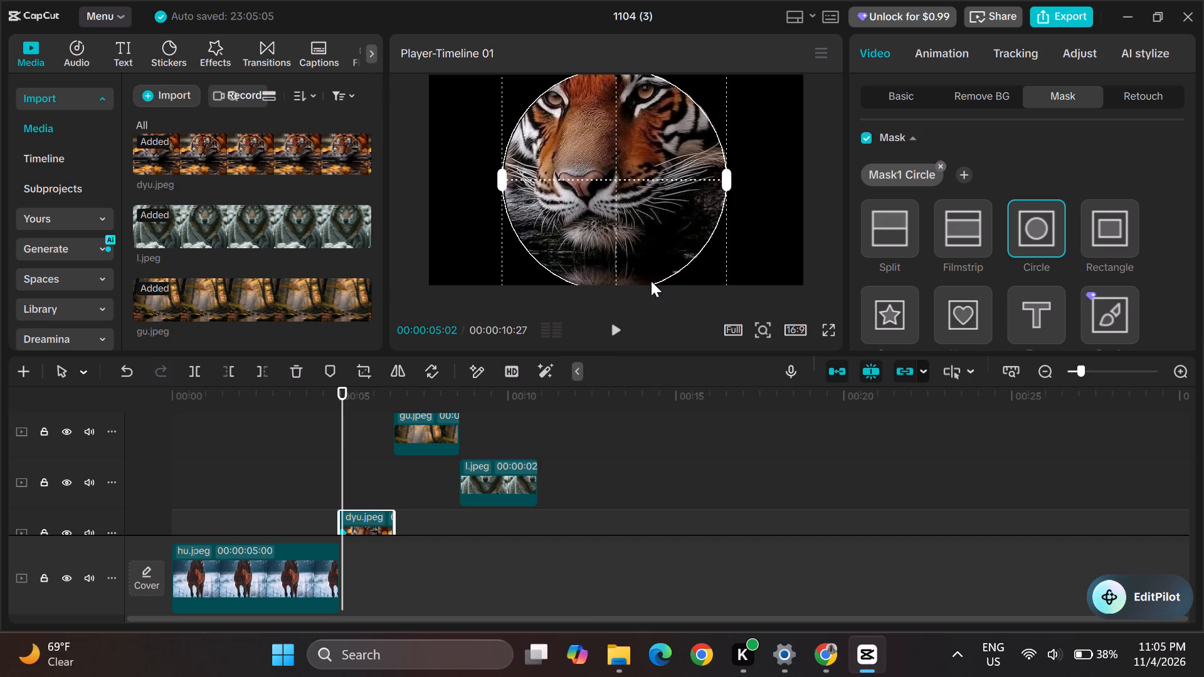
pyautogui.moveTo(651, 281); pyautogui.dragTo(650, 257)
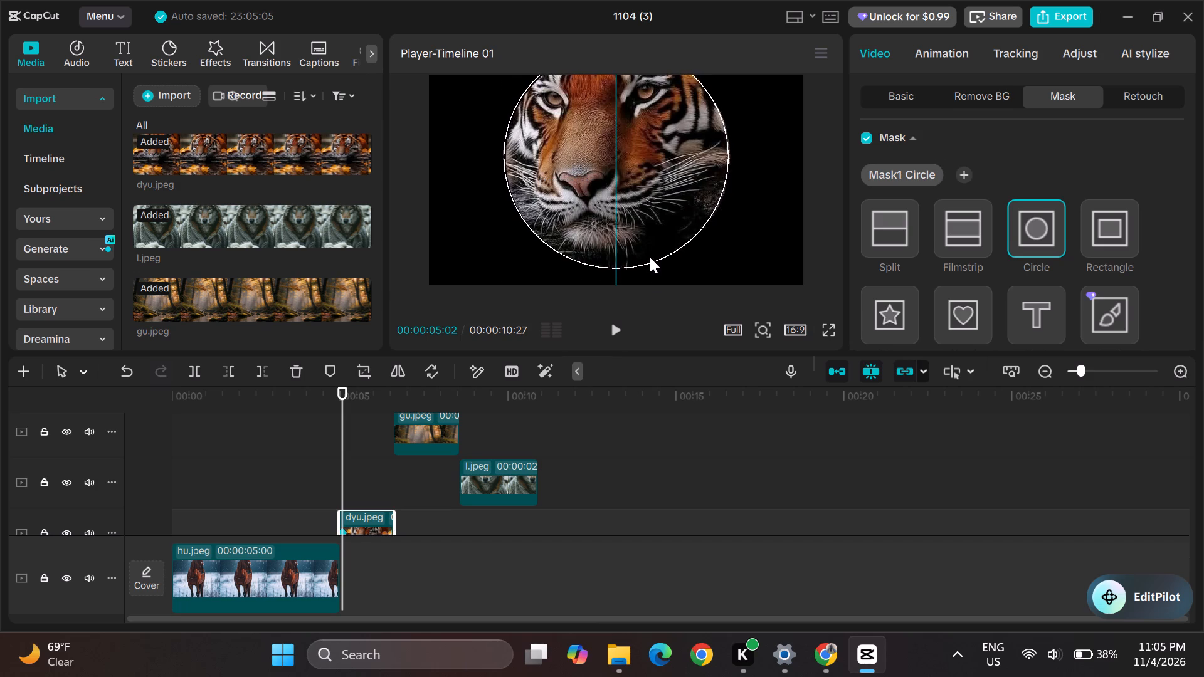
pyautogui.moveTo(650, 257); pyautogui.dragTo(645, 262)
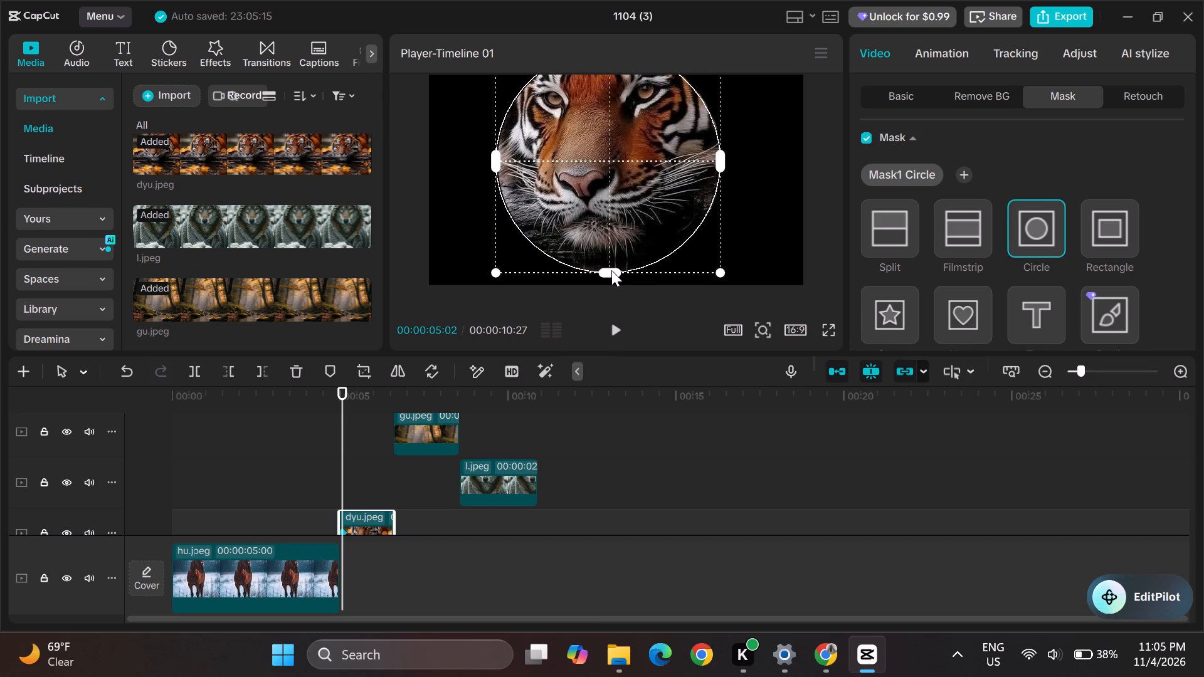
pyautogui.moveTo(611, 269); pyautogui.dragTo(611, 241)
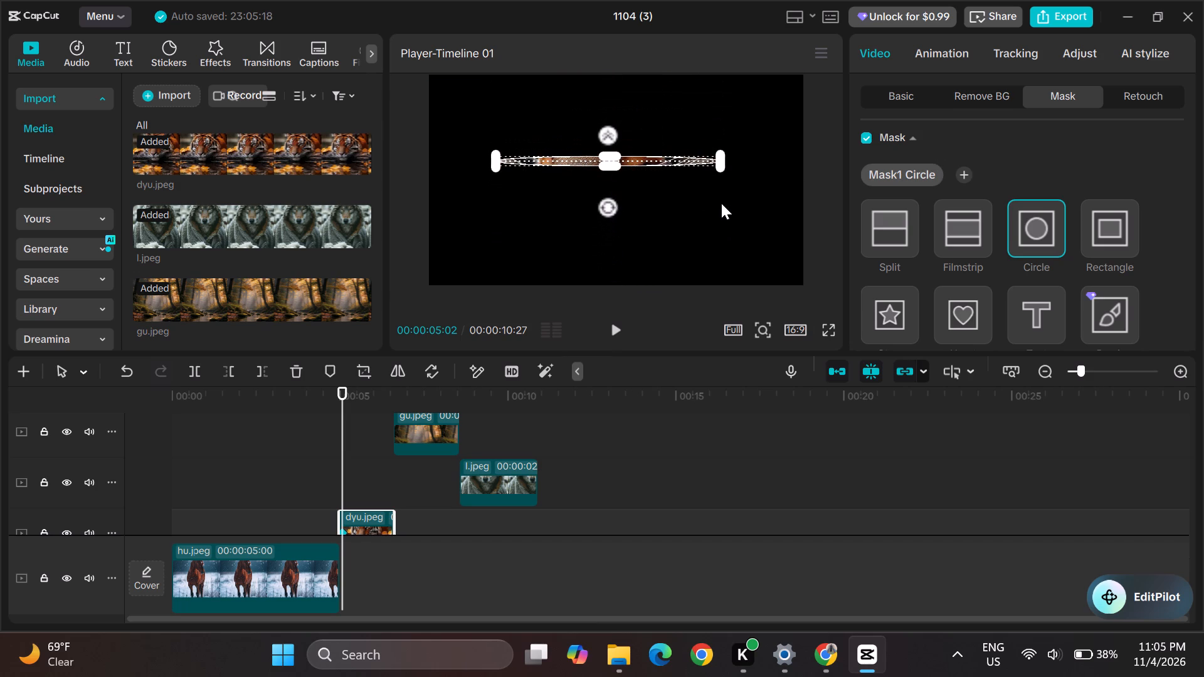
pyautogui.moveTo(720, 163); pyautogui.dragTo(695, 164)
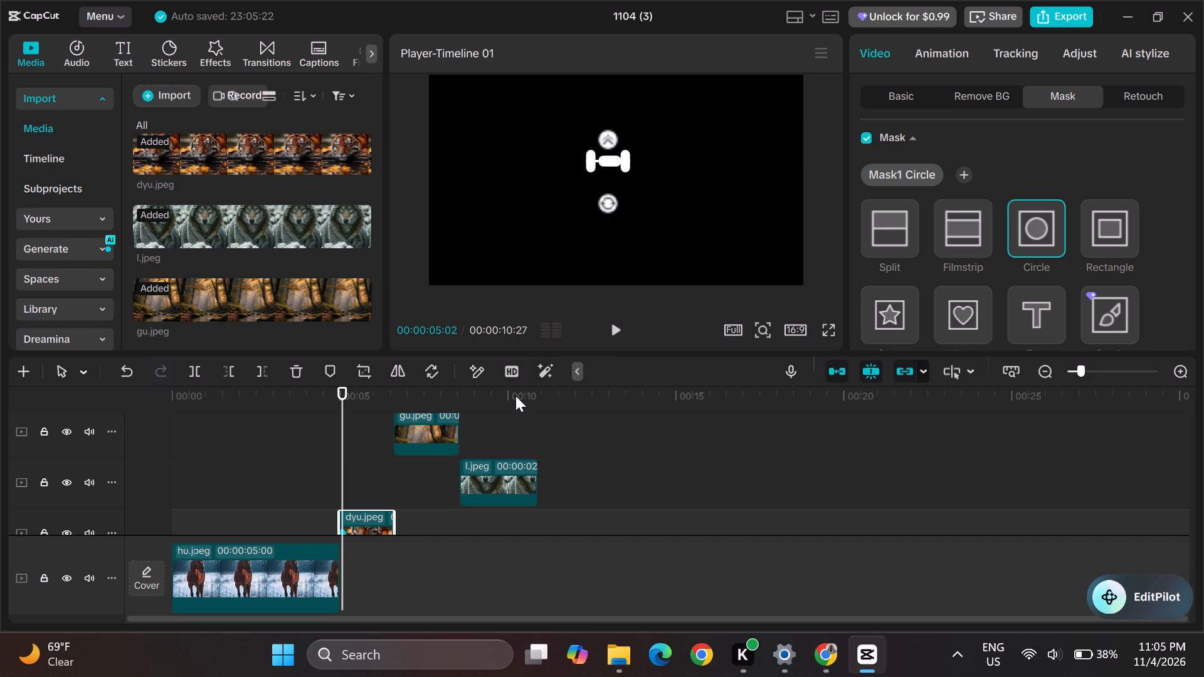
# Move the playhead to 00:00:06:07, near the tiger clip's end, and add a second keyframe for all mask settings.
pyautogui.scroll(-1, 411, 481)
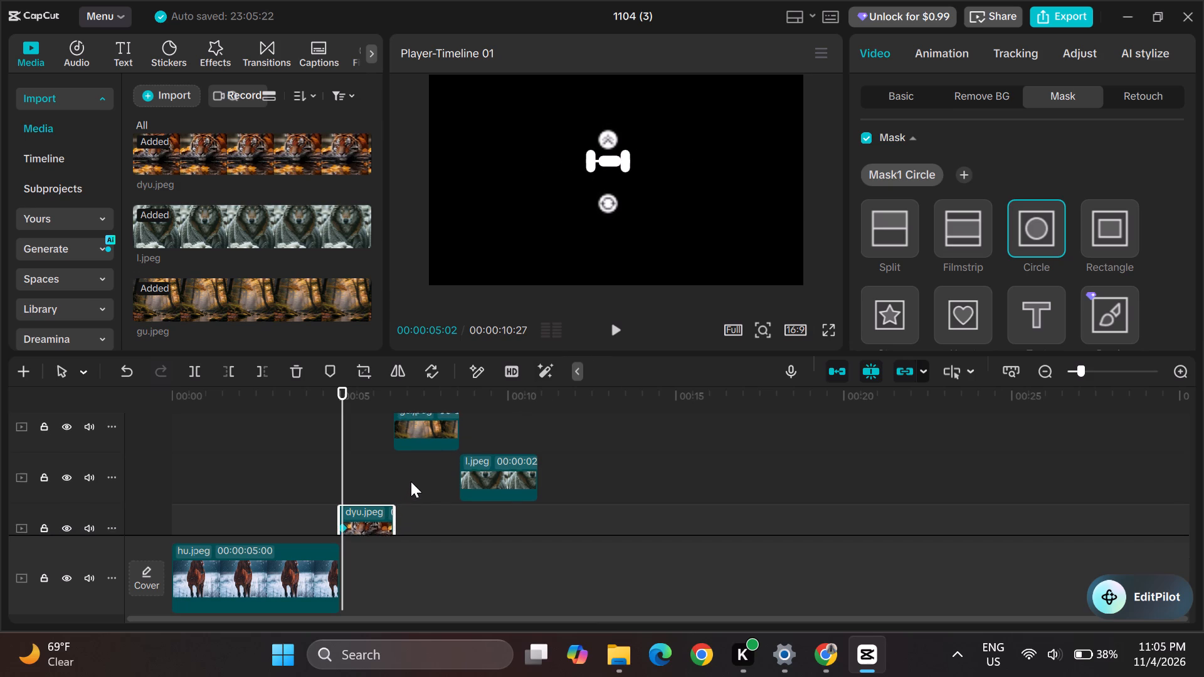
pyautogui.scroll(-1, 411, 481)
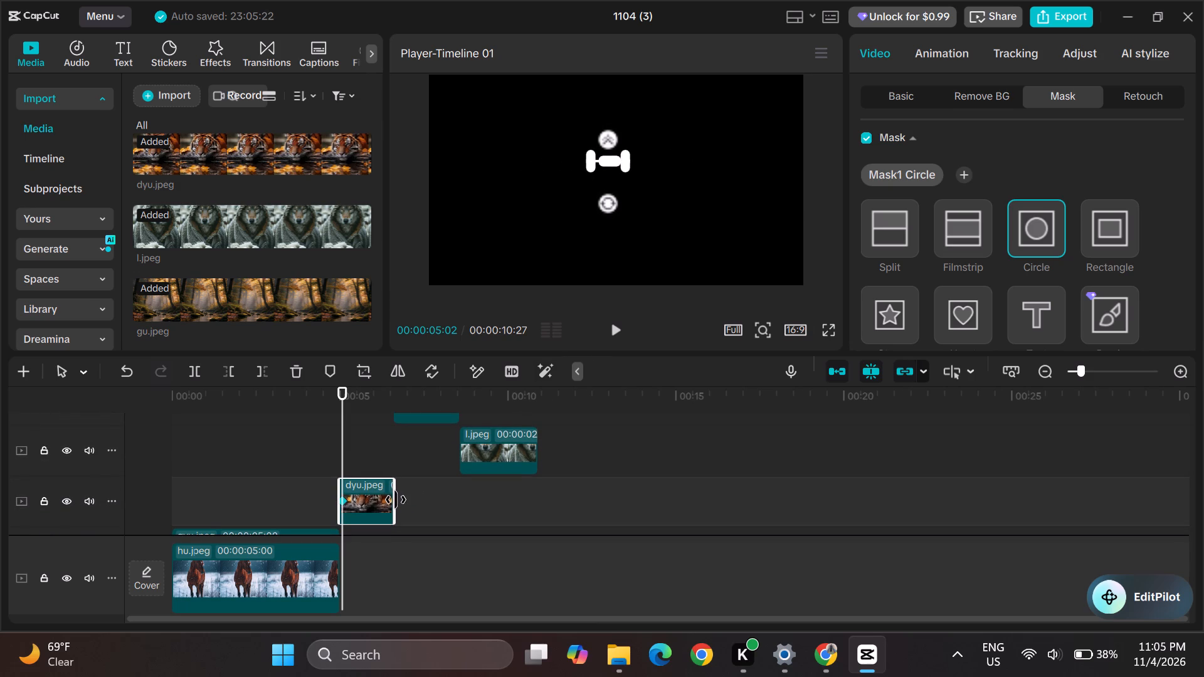
pyautogui.click(389, 501)
pyautogui.click(391, 501)
pyautogui.click(384, 501)
pyautogui.moveTo(340, 389); pyautogui.dragTo(353, 389)
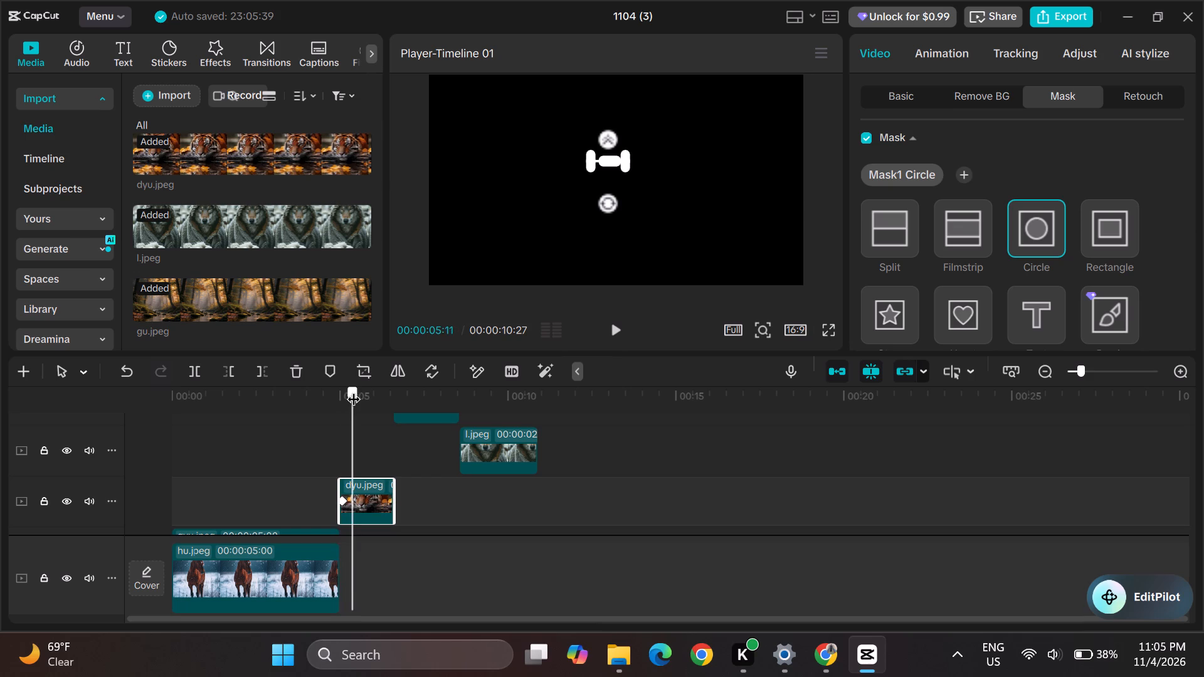
pyautogui.moveTo(356, 387); pyautogui.dragTo(387, 404)
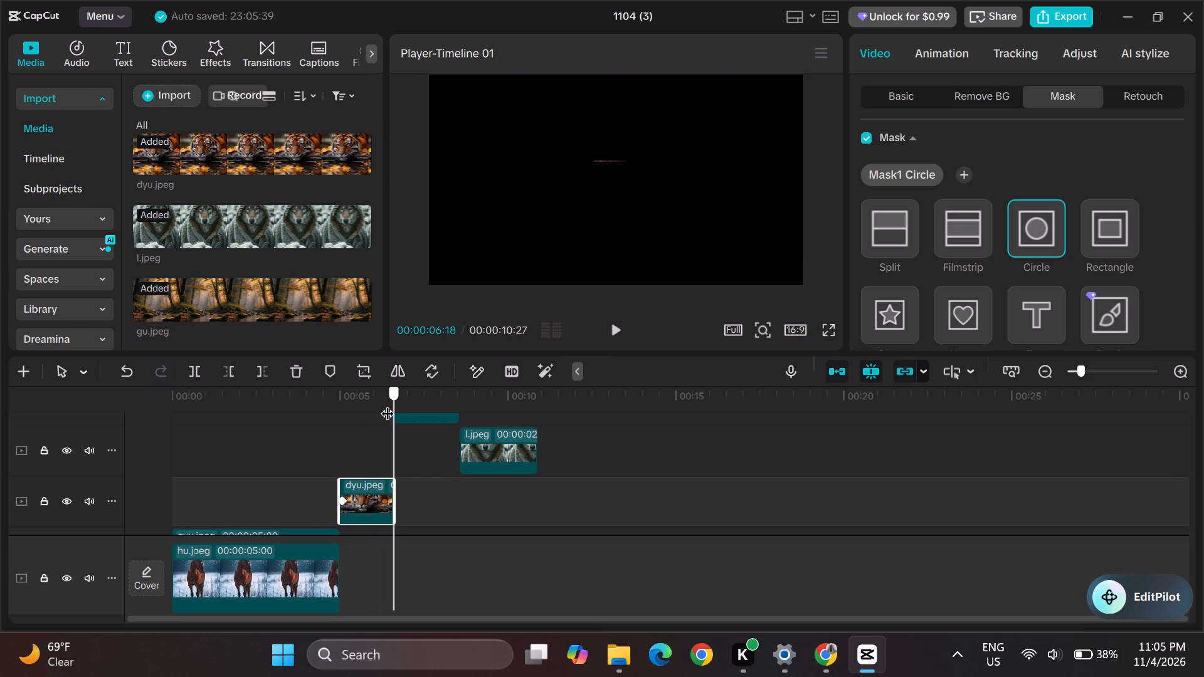
pyautogui.moveTo(387, 404); pyautogui.dragTo(390, 404)
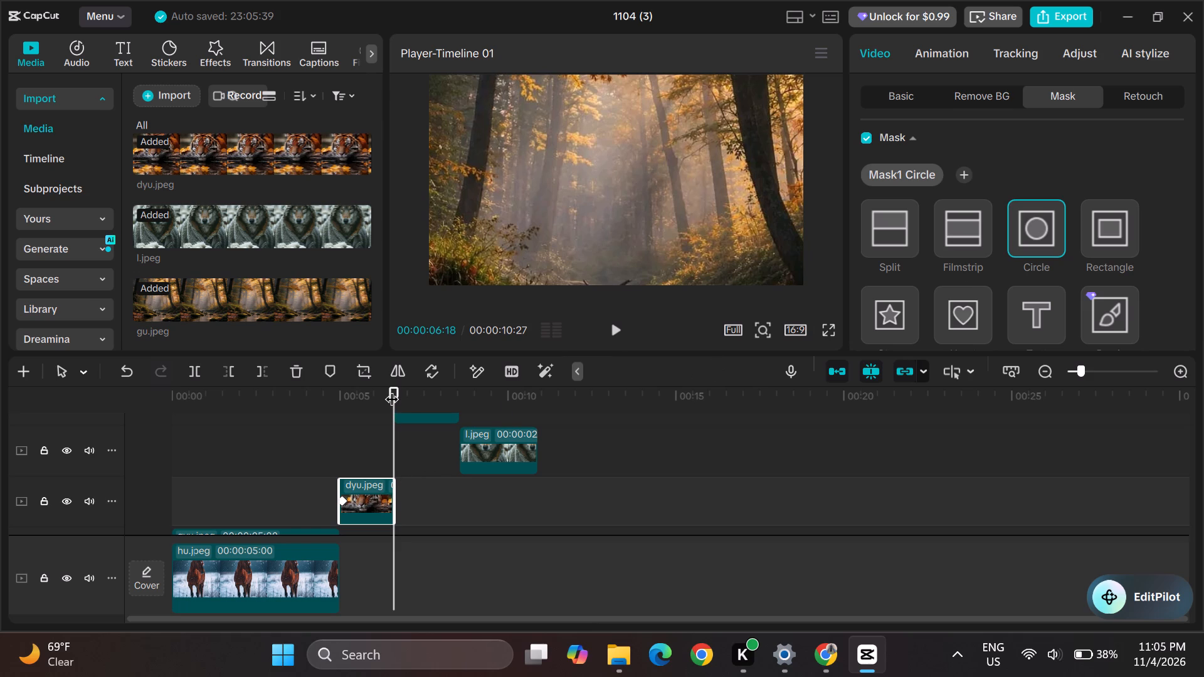
pyautogui.moveTo(393, 383); pyautogui.dragTo(403, 390)
pyautogui.moveTo(403, 390); pyautogui.dragTo(404, 392)
pyautogui.moveTo(394, 387); pyautogui.dragTo(389, 387)
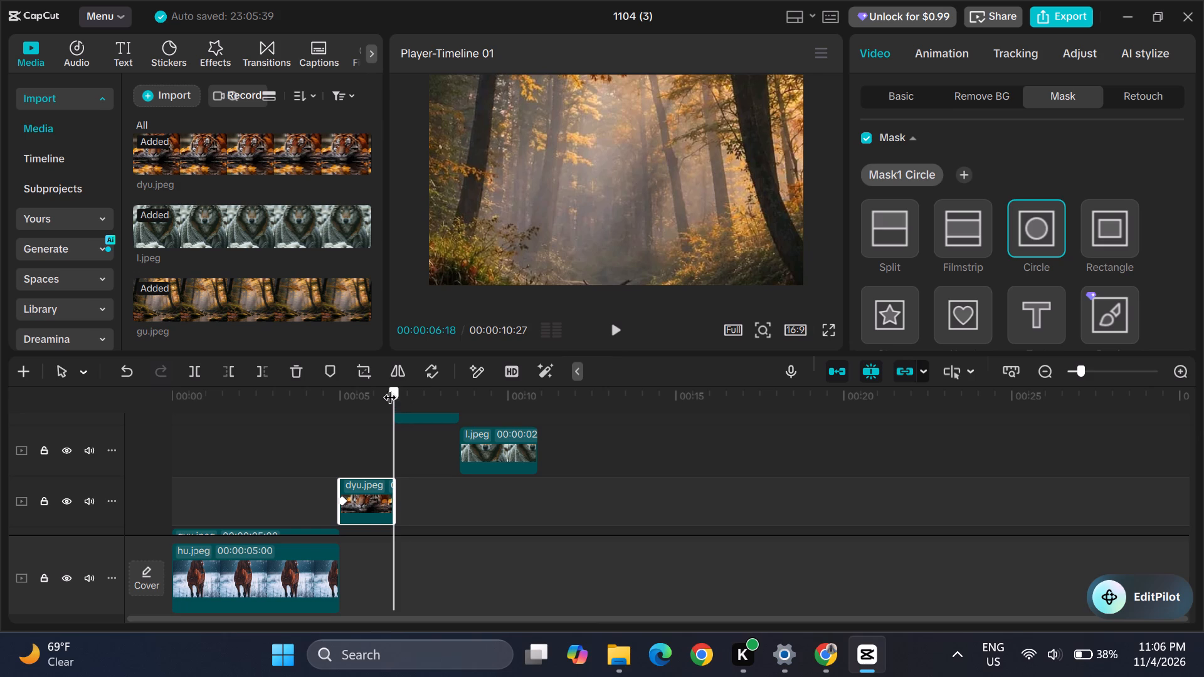
pyautogui.moveTo(389, 387); pyautogui.dragTo(381, 387)
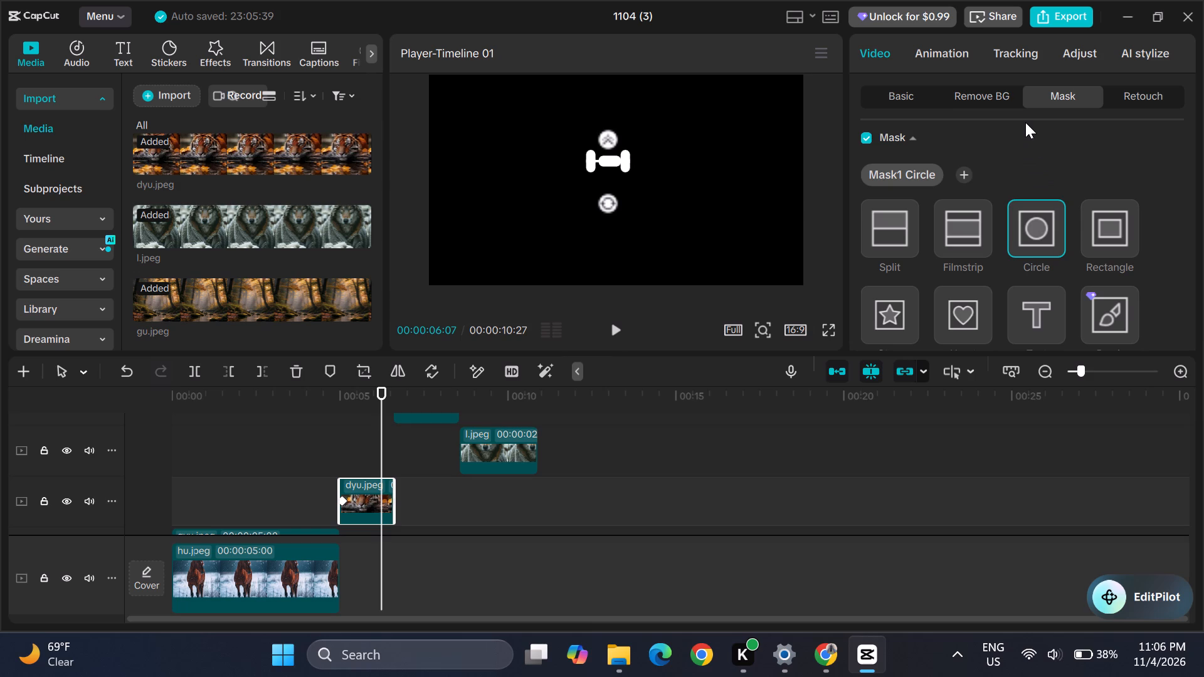
pyautogui.scroll(-1, 1043, 249)
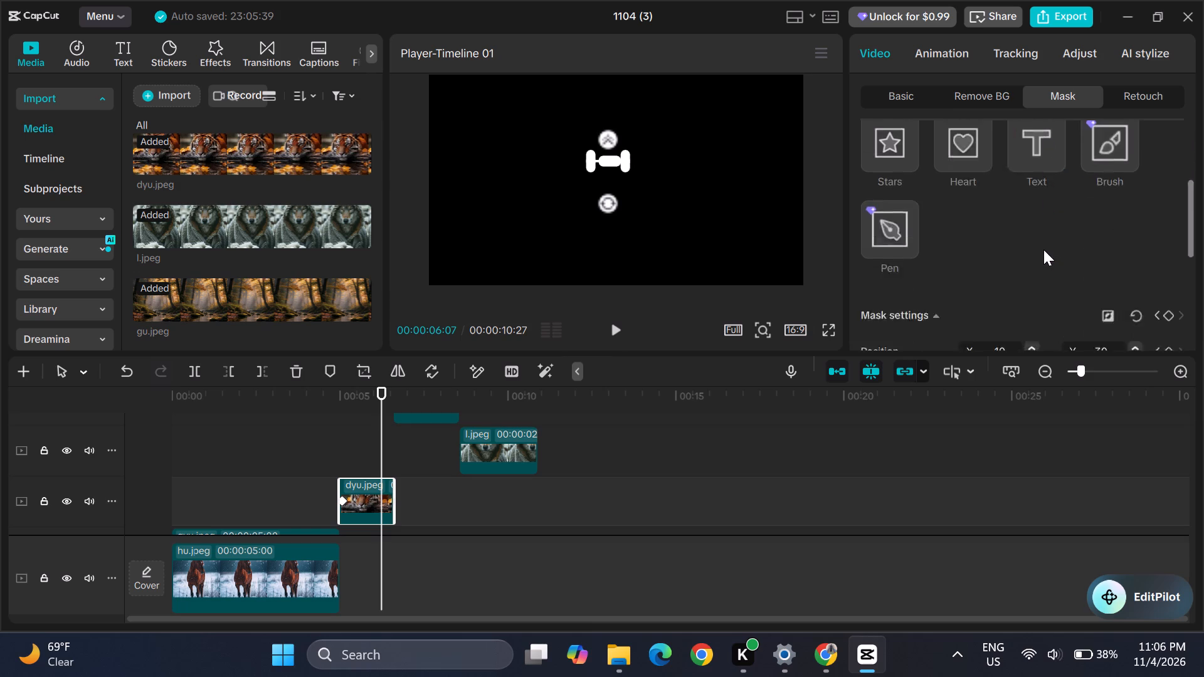
pyautogui.scroll(-1, 1043, 249)
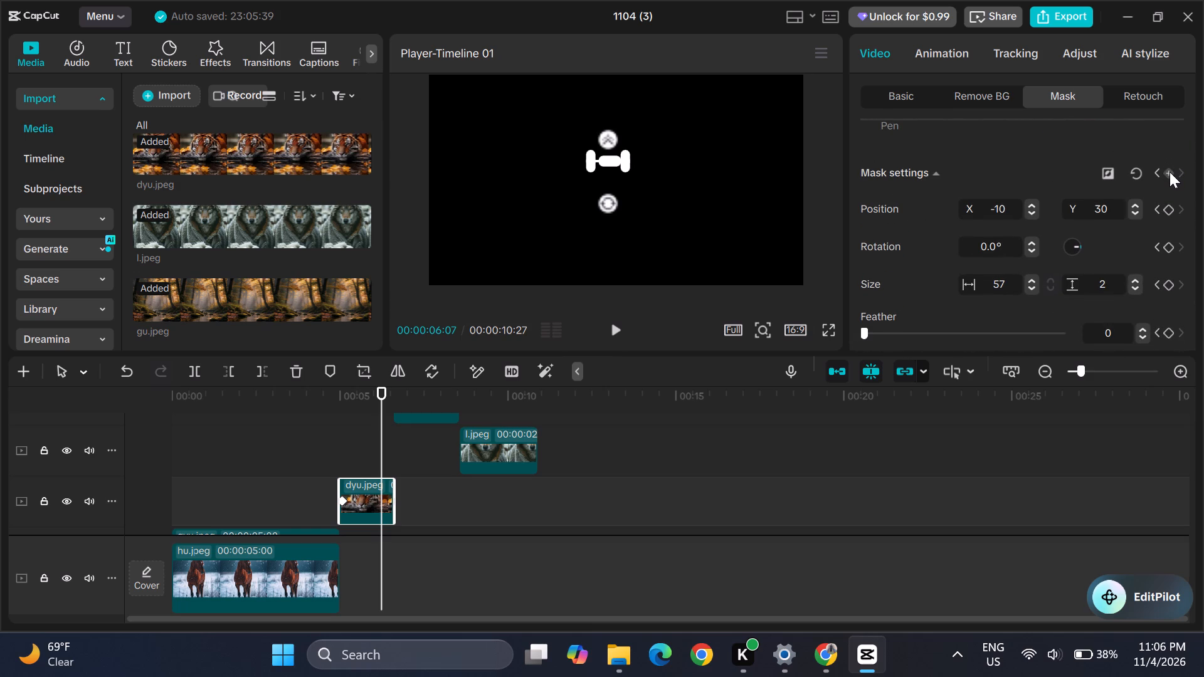
pyautogui.click(1170, 172)
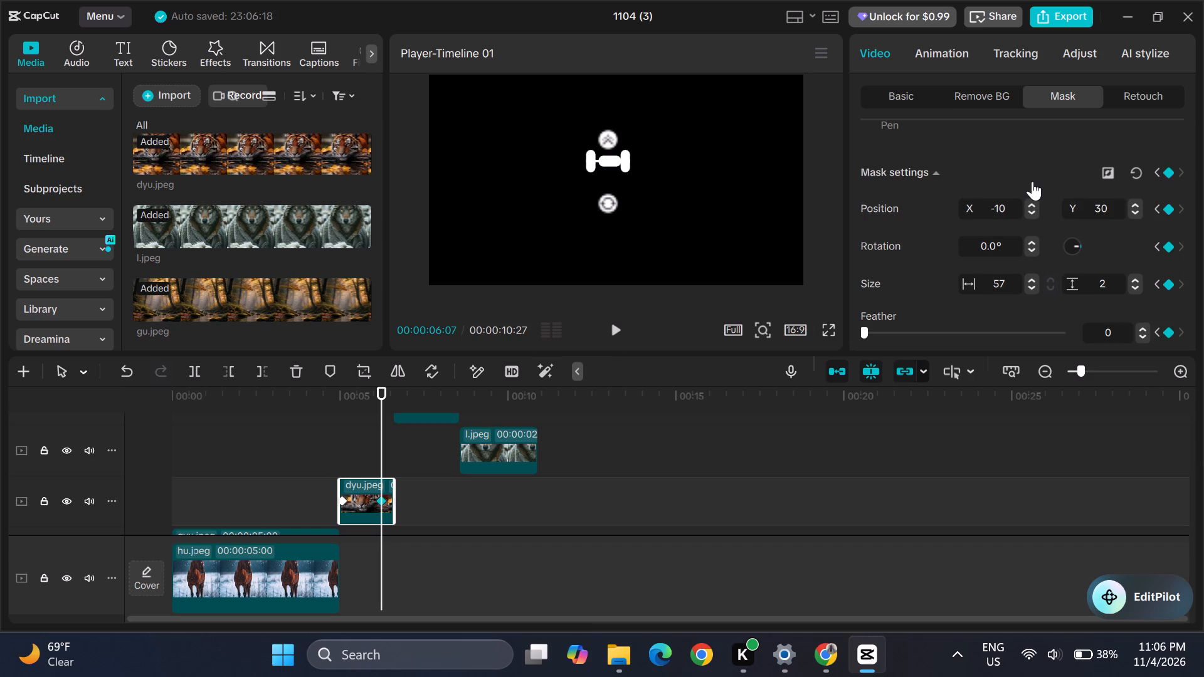
# Feather the edge of the tiger clip's circle mask at the 00:00:06:07 keyframe.
pyautogui.scroll(1, 1032, 181)
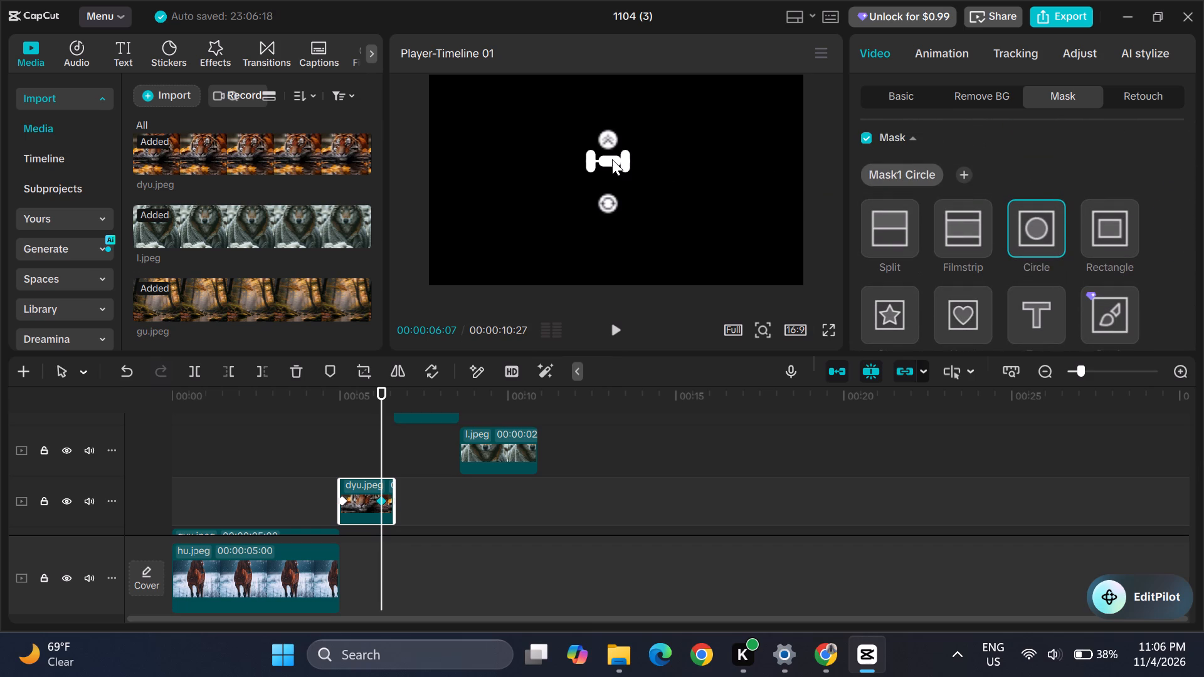
pyautogui.moveTo(610, 150); pyautogui.dragTo(606, 97)
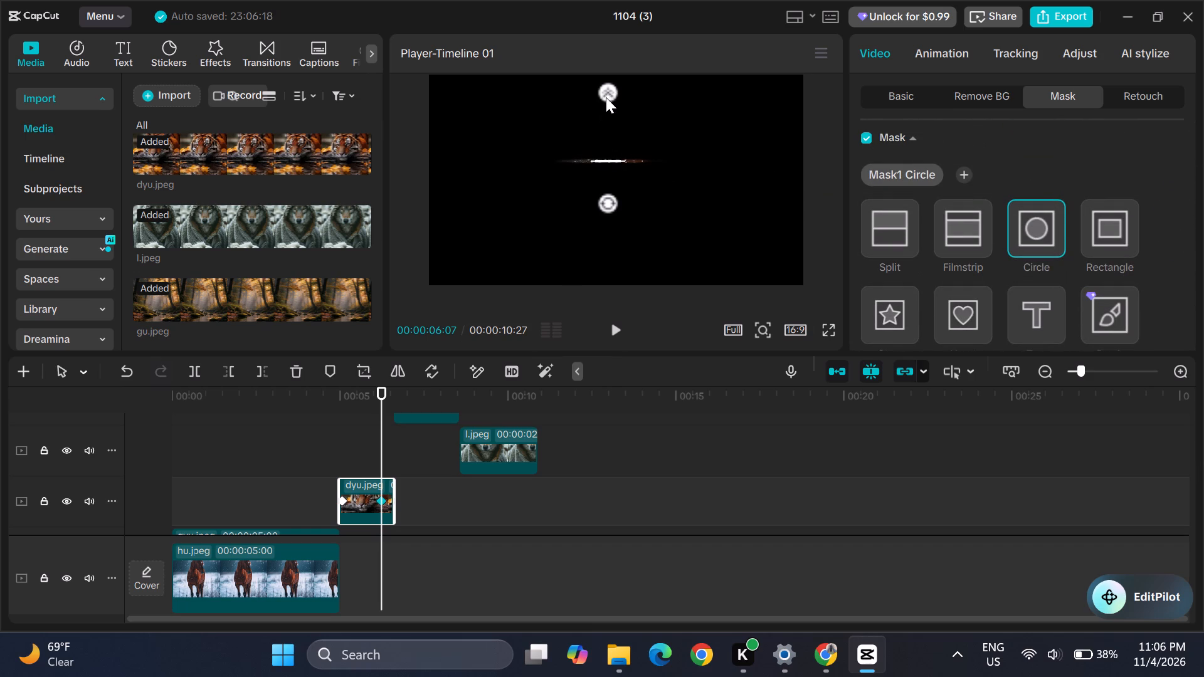
pyautogui.moveTo(606, 97); pyautogui.dragTo(610, 68)
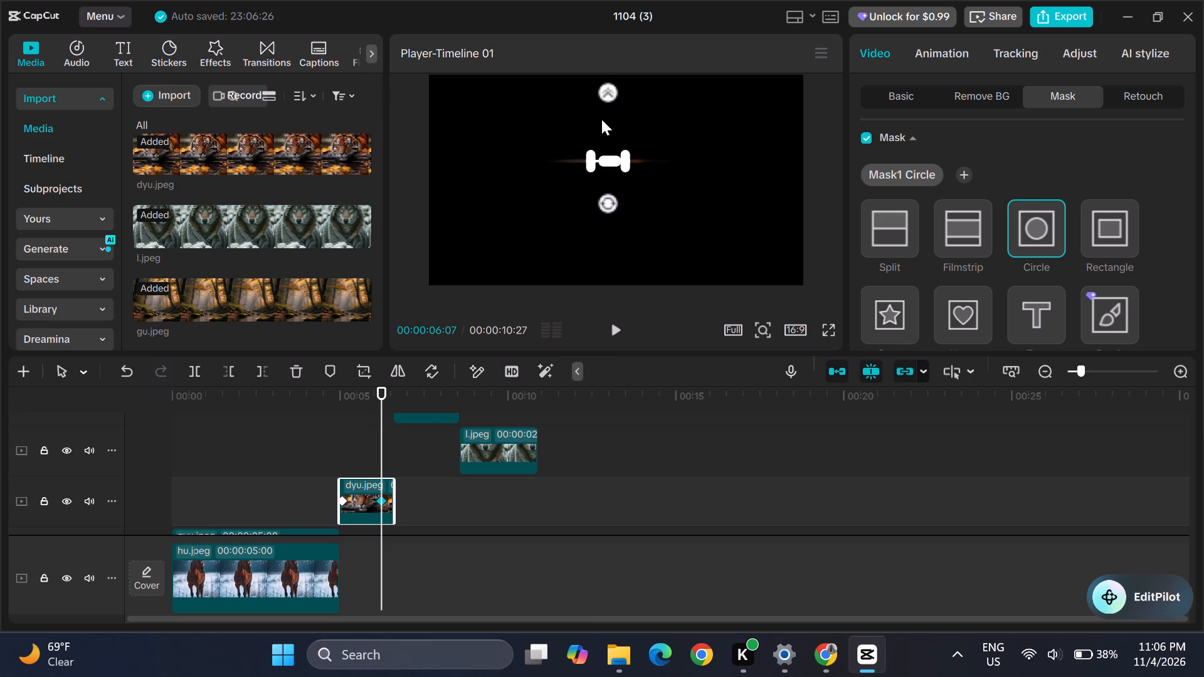
# Enlarge the circle mask in height and width until it extends past the frame edges, and deselect the tiger clip.
pyautogui.moveTo(606, 159); pyautogui.dragTo(608, 176)
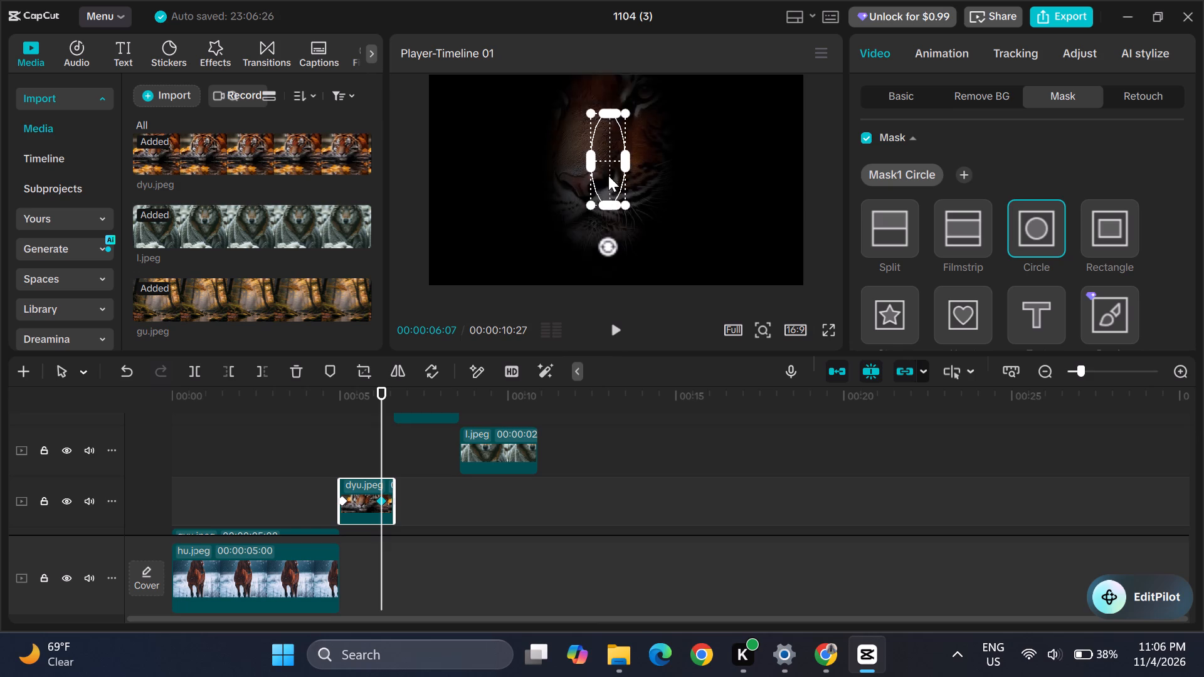
pyautogui.moveTo(608, 176); pyautogui.dragTo(611, 238)
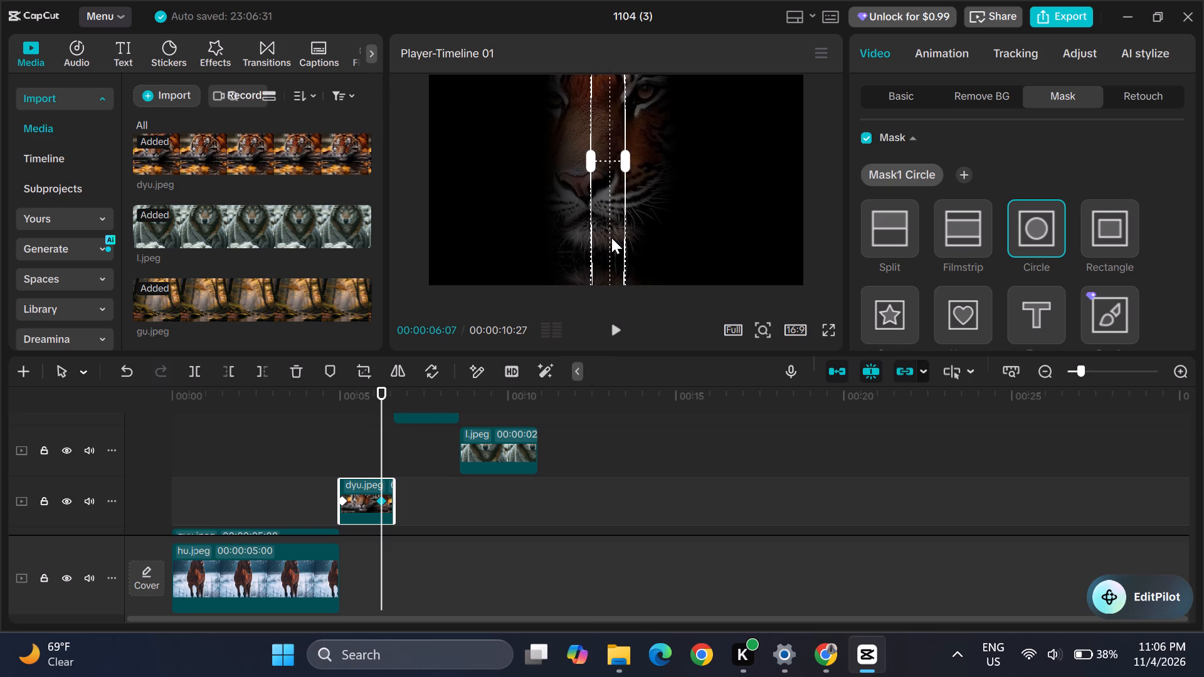
pyautogui.moveTo(626, 159); pyautogui.dragTo(645, 159)
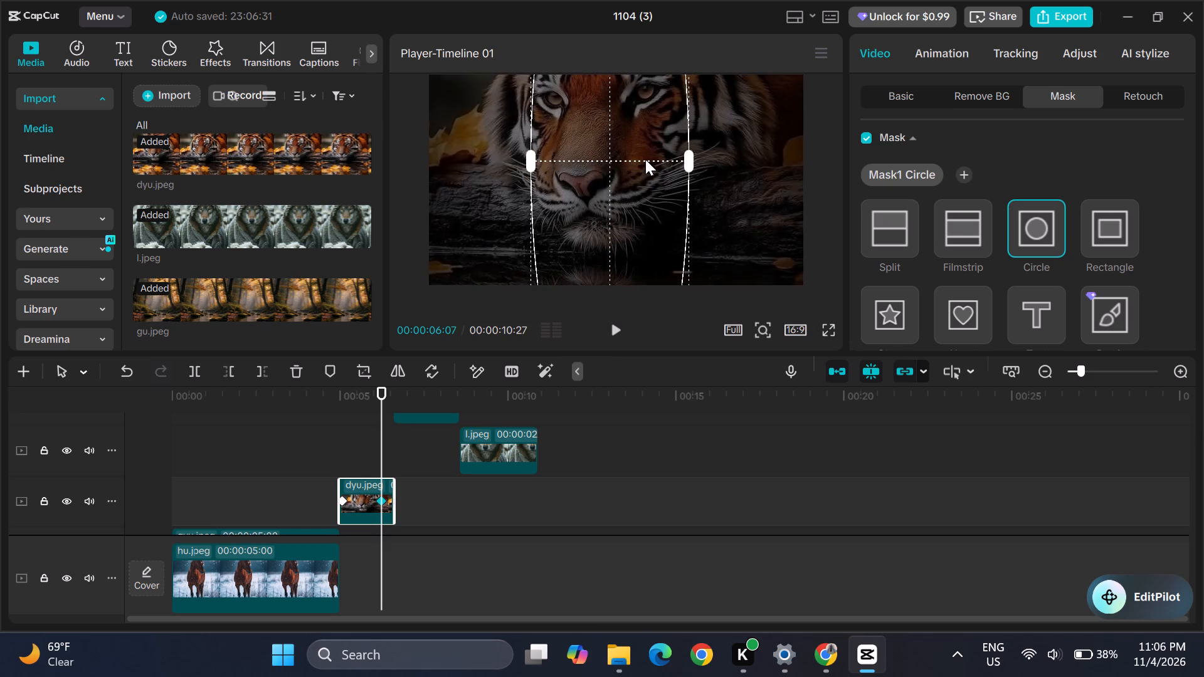
pyautogui.moveTo(645, 159); pyautogui.dragTo(677, 155)
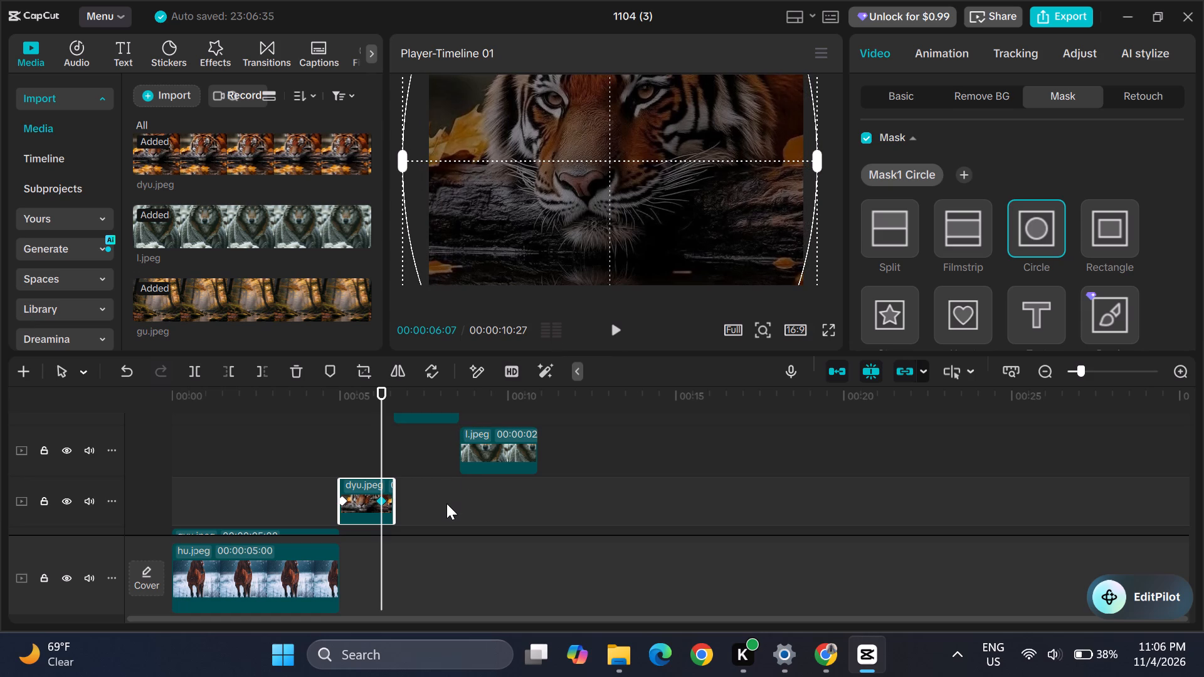
pyautogui.hscroll(1, 446, 503)
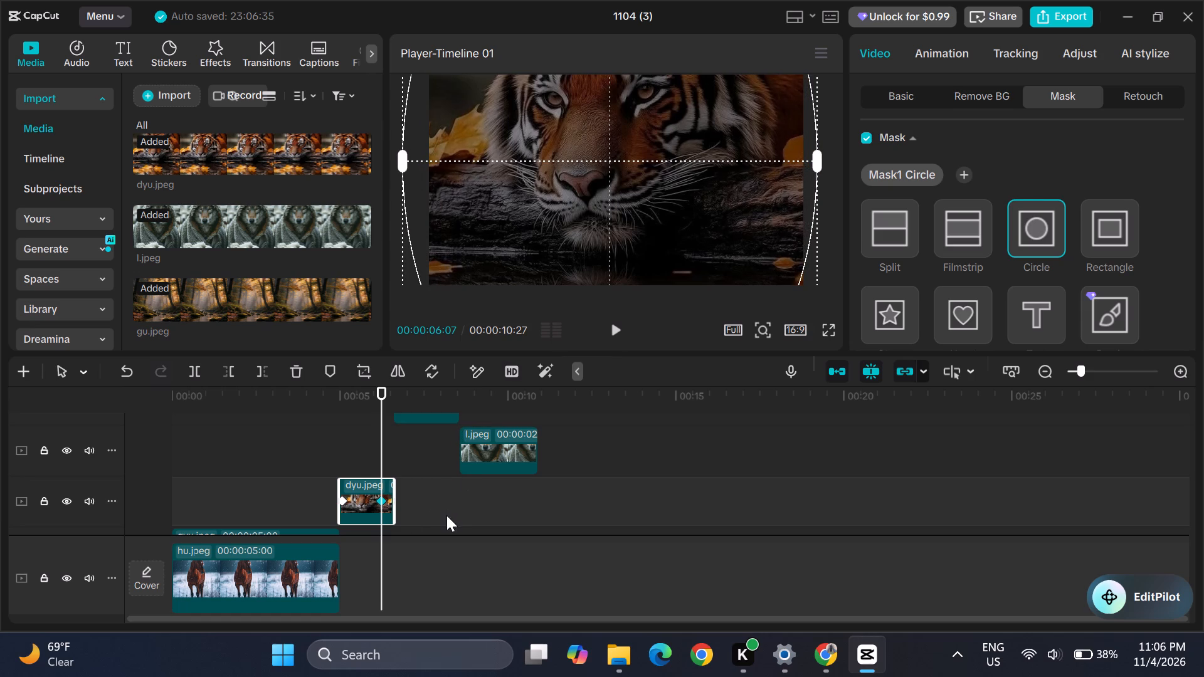
pyautogui.click(448, 516)
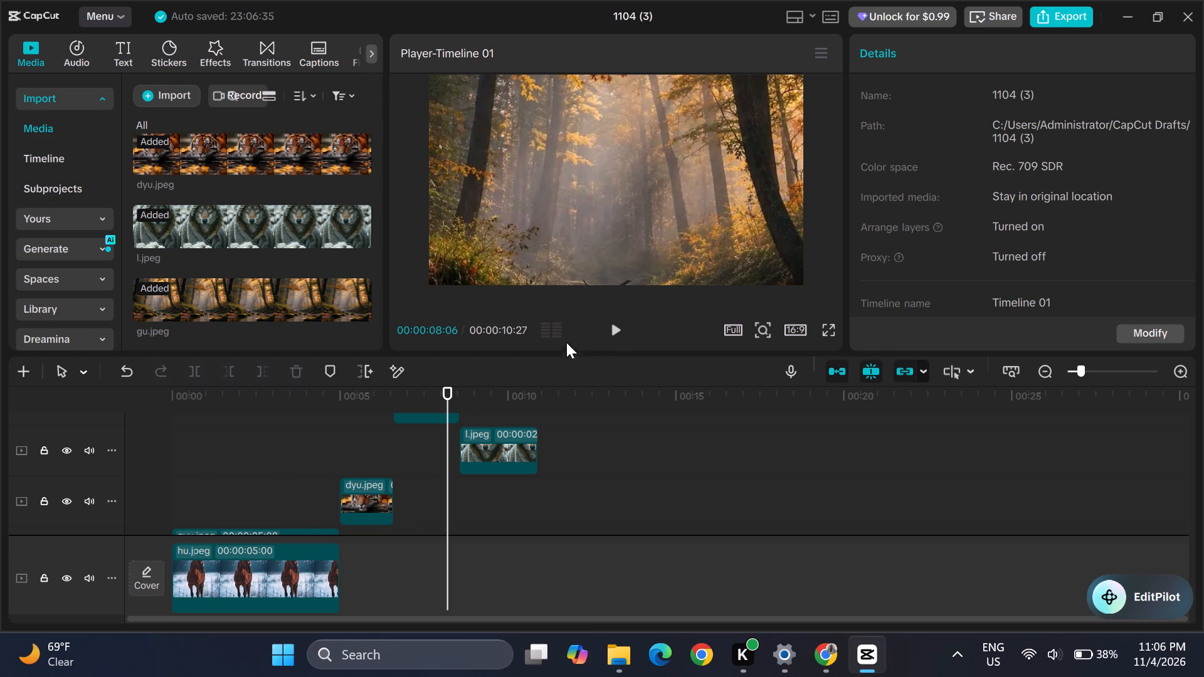
# Play back the timeline to check the tiger clip's circle reveal and the clips that follow it.
pyautogui.click(615, 332)
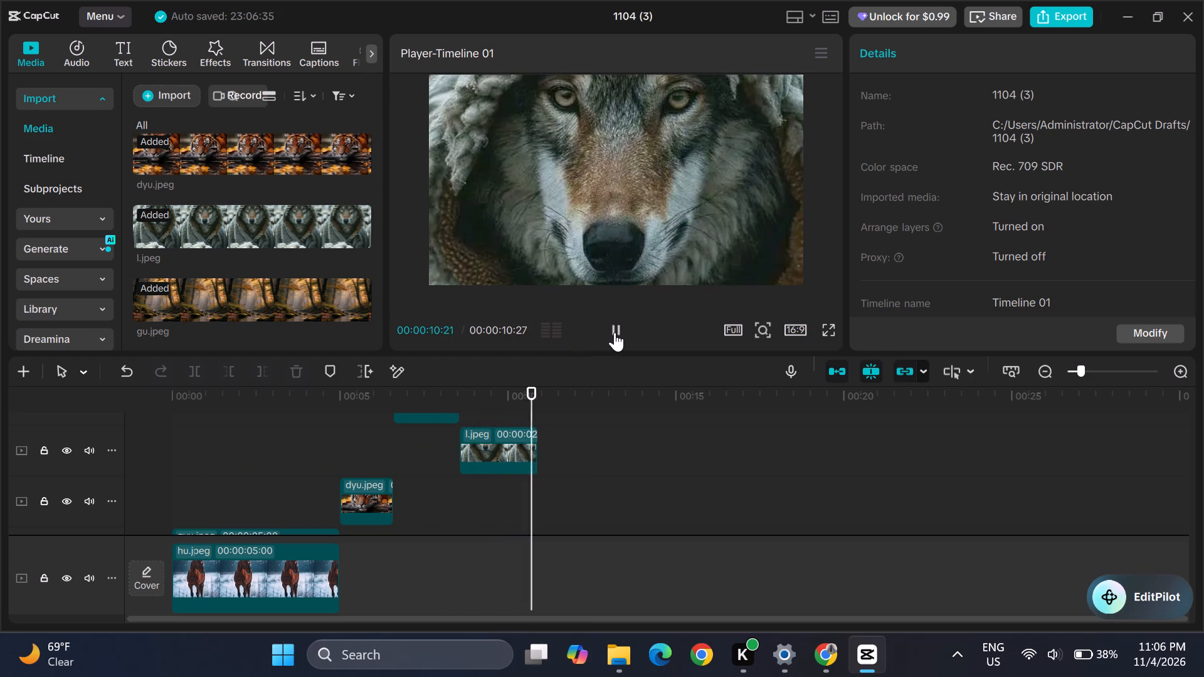
pyautogui.click(615, 332)
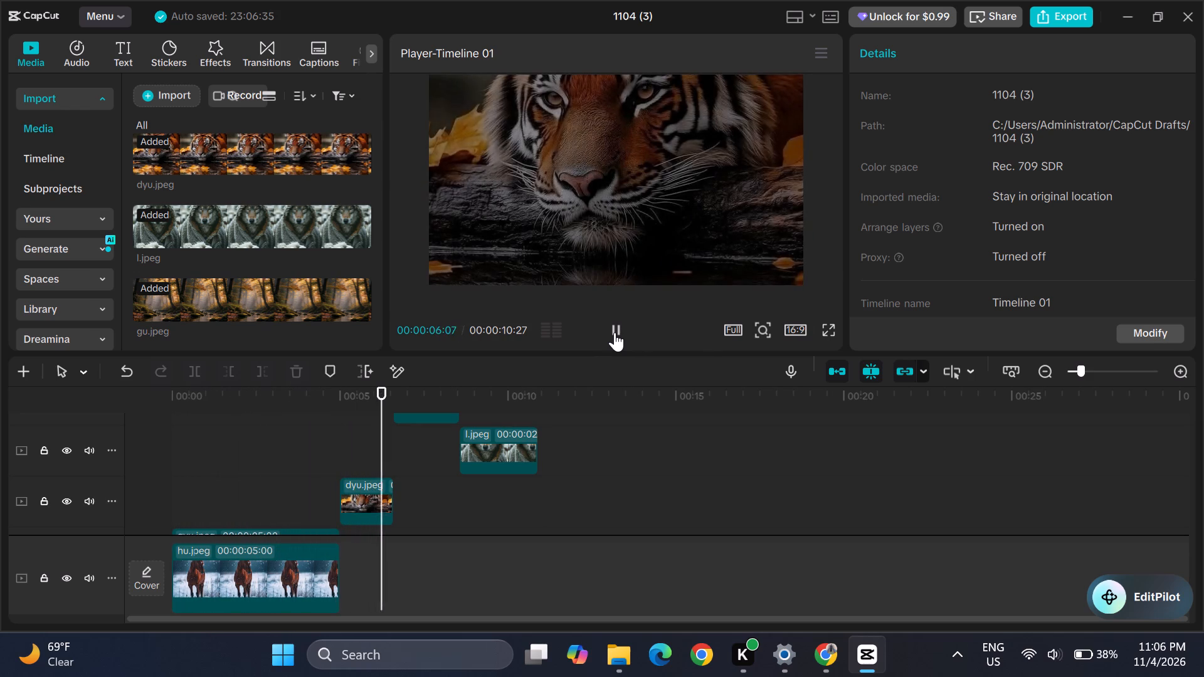
pyautogui.click(615, 332)
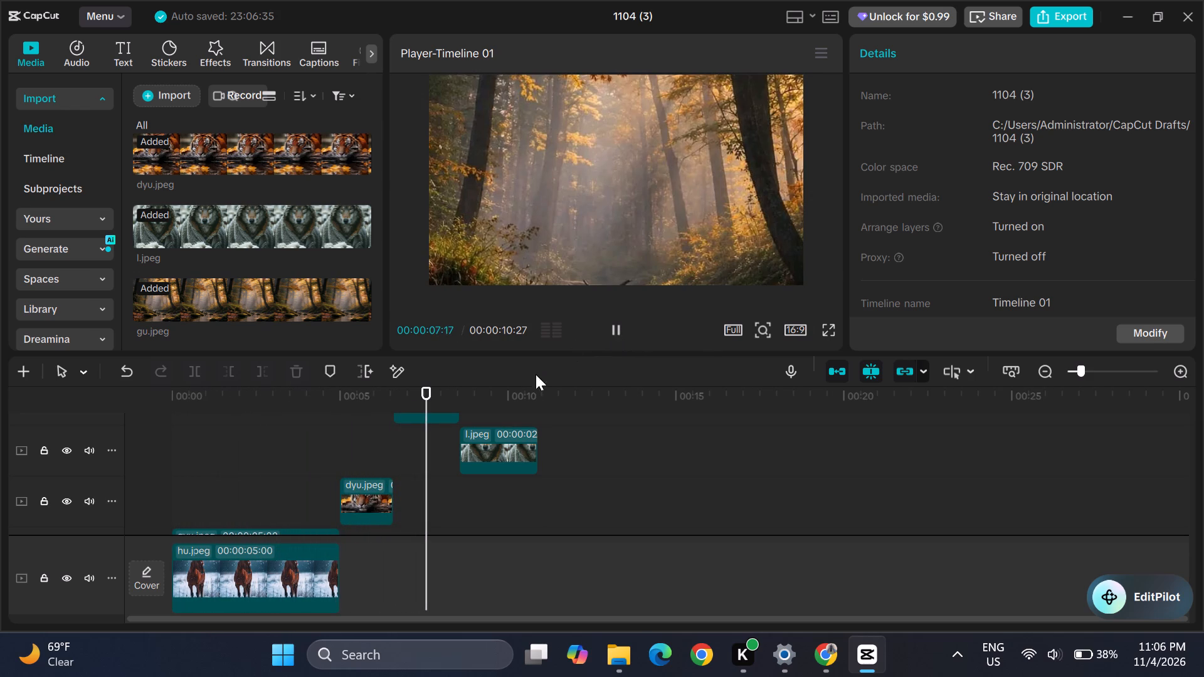
pyautogui.hscroll(1, 439, 496)
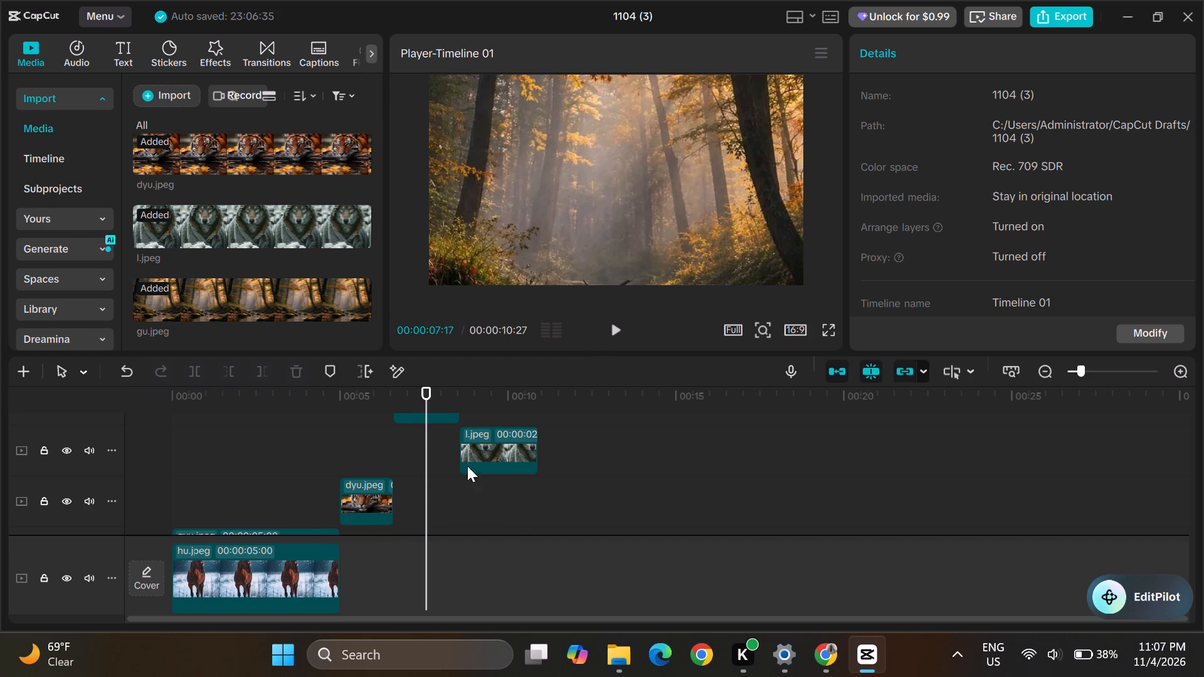
# Move the playhead to 00:00:06:18, at the start of the forest clip, and add a mask to that clip.
pyautogui.scroll(1, 480, 496)
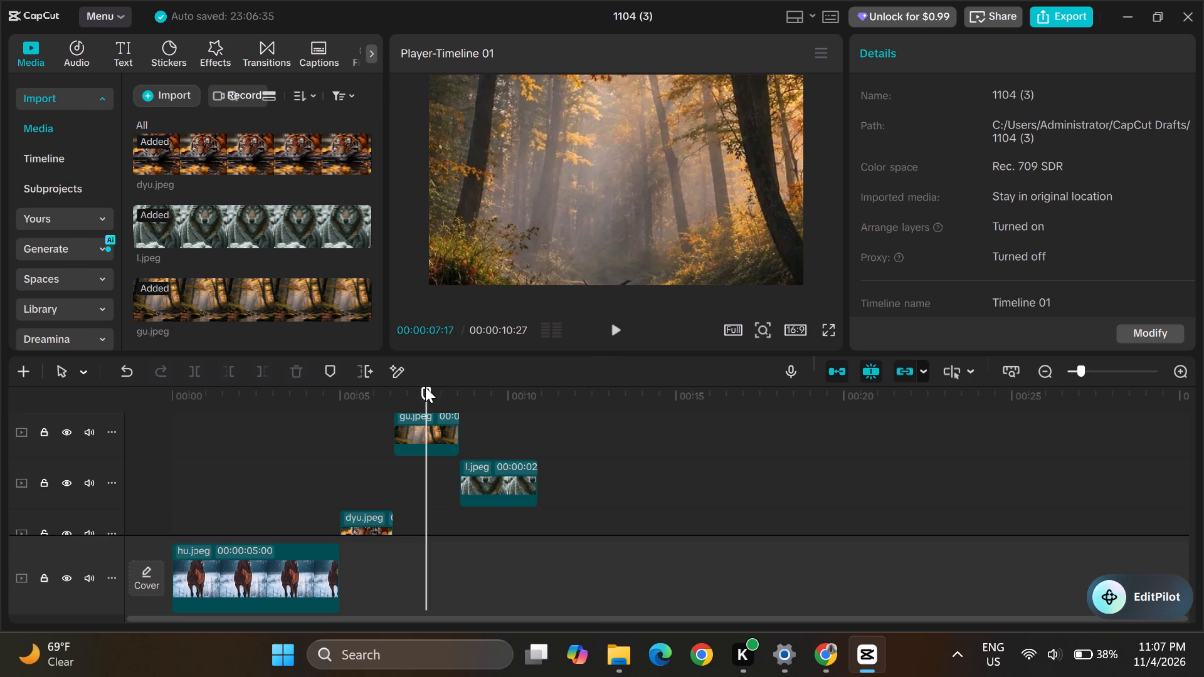
pyautogui.moveTo(426, 387); pyautogui.dragTo(391, 394)
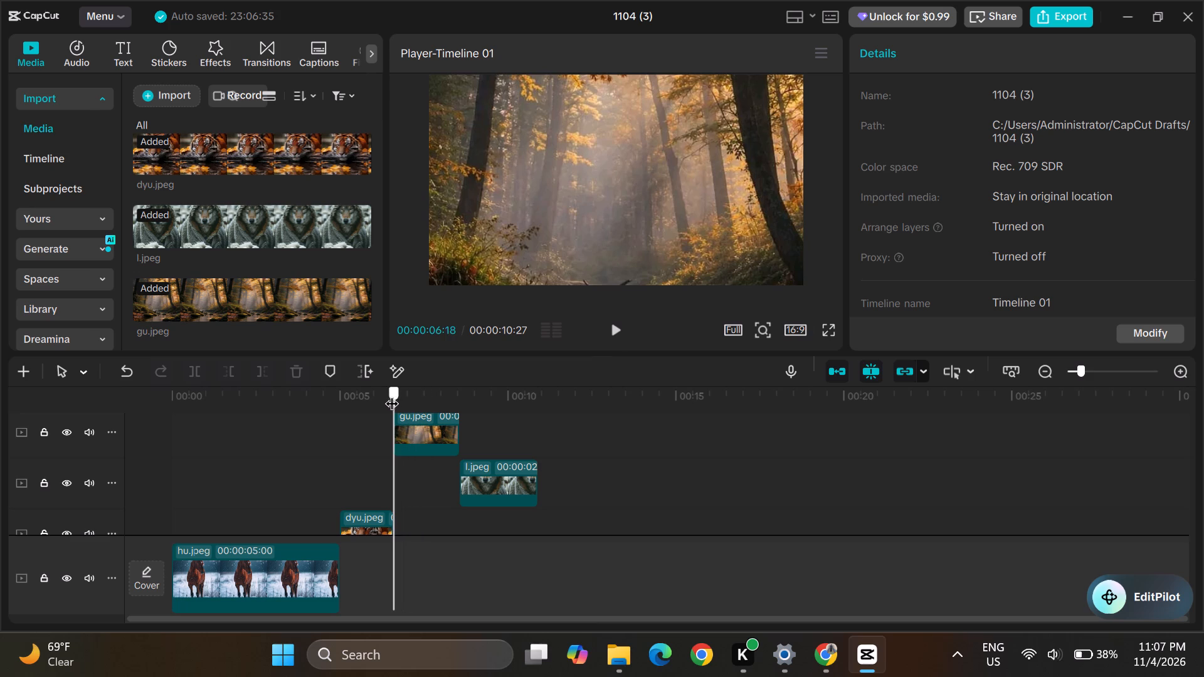
pyautogui.moveTo(391, 394); pyautogui.dragTo(378, 399)
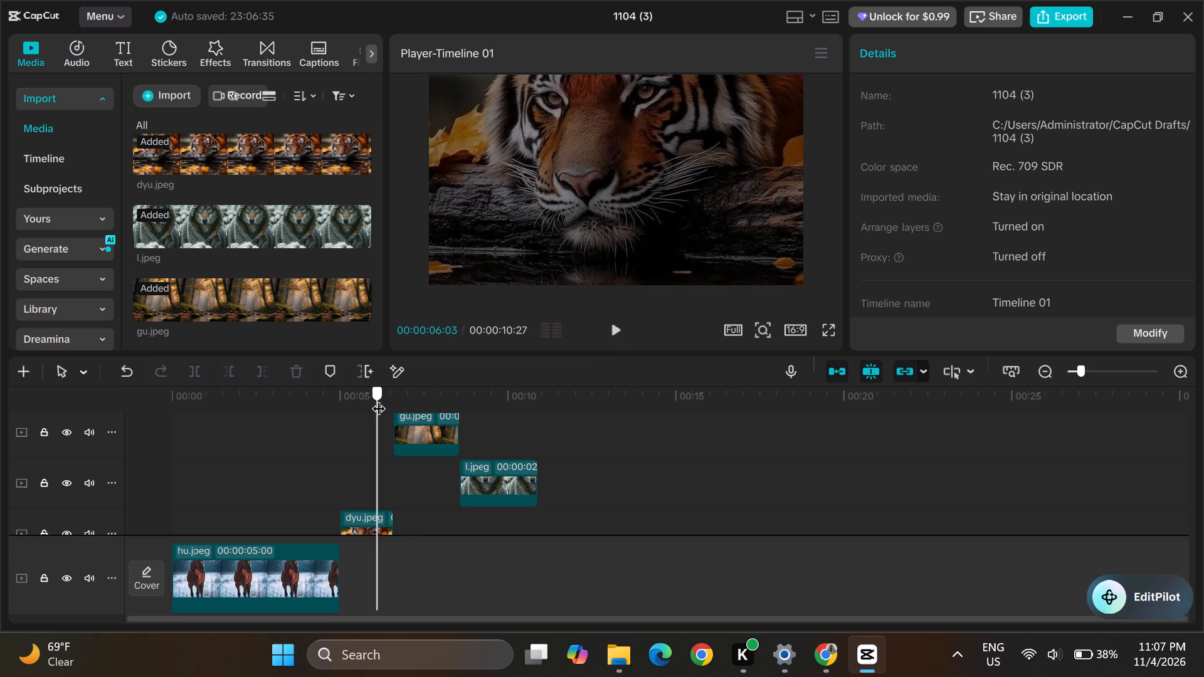
pyautogui.moveTo(378, 399); pyautogui.dragTo(388, 396)
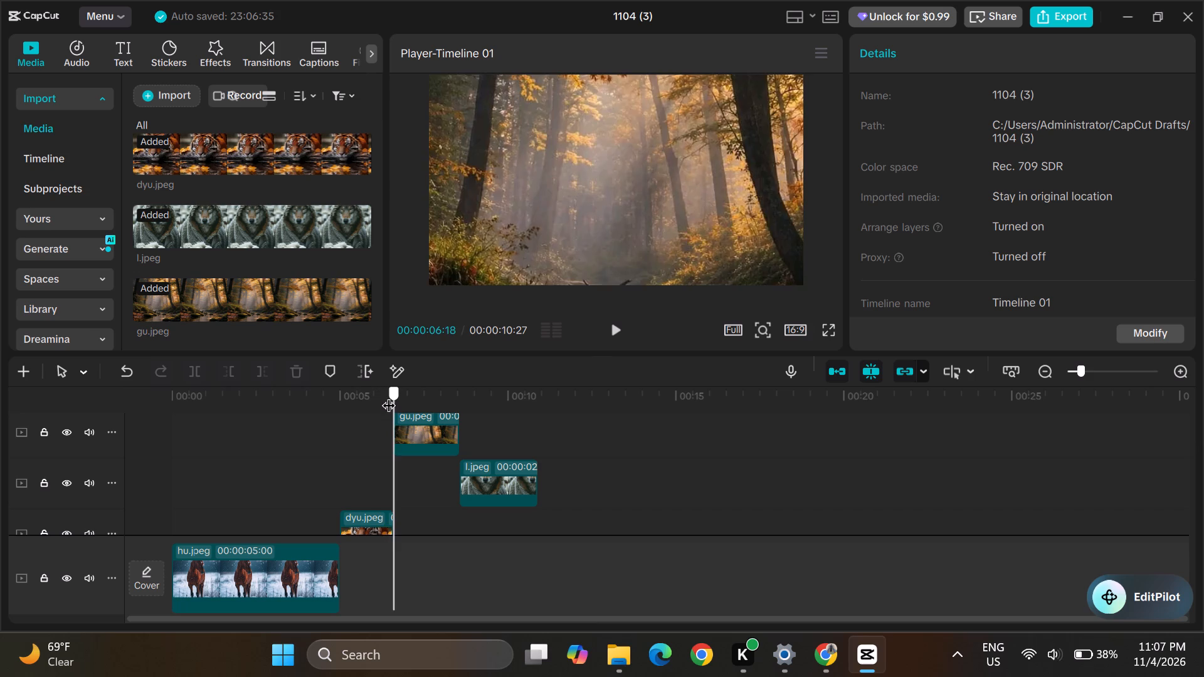
pyautogui.moveTo(388, 396); pyautogui.dragTo(385, 393)
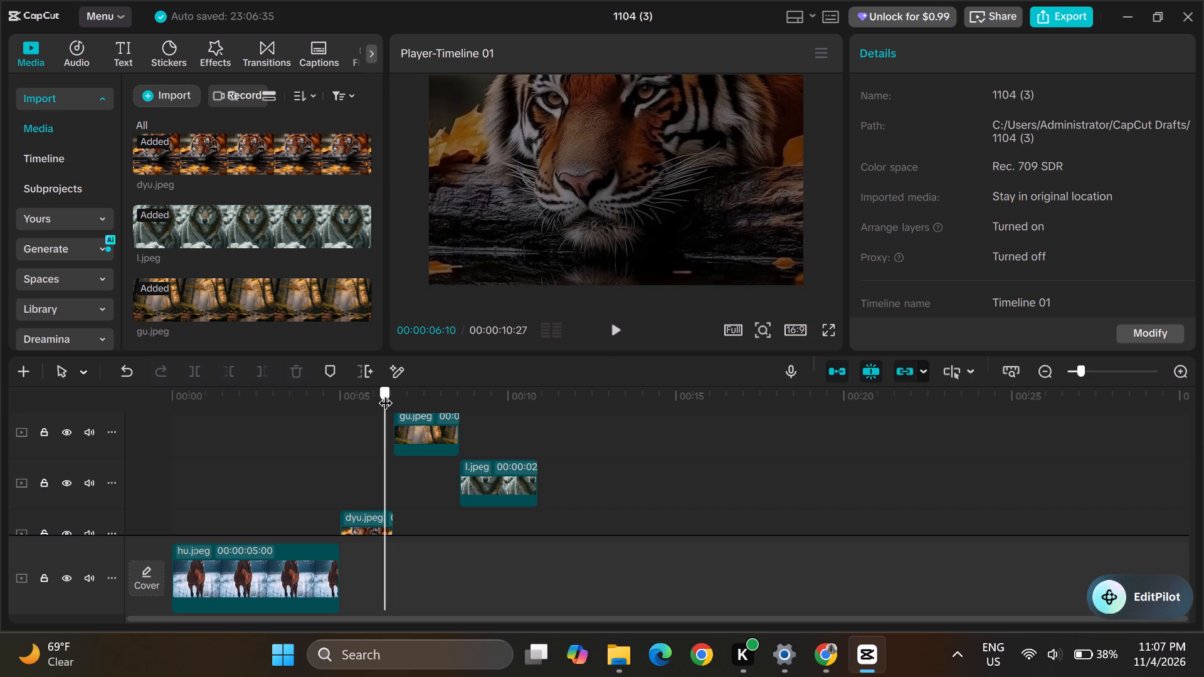
pyautogui.moveTo(385, 393); pyautogui.dragTo(390, 392)
pyautogui.click(415, 439)
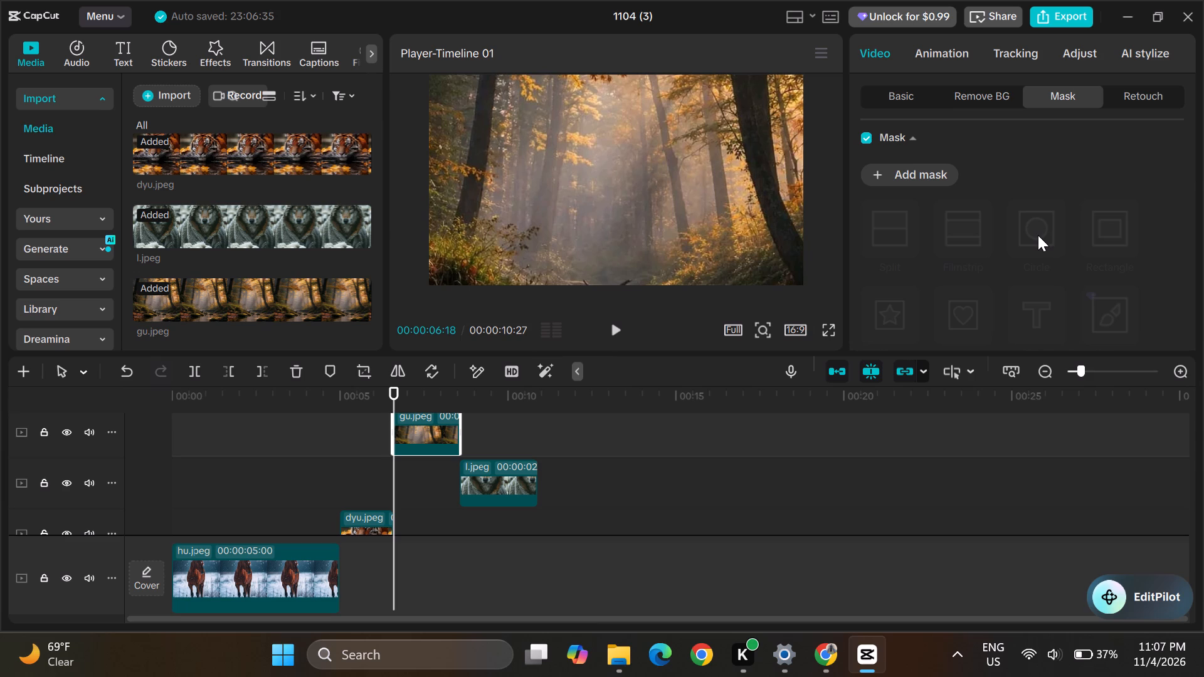
pyautogui.click(879, 174)
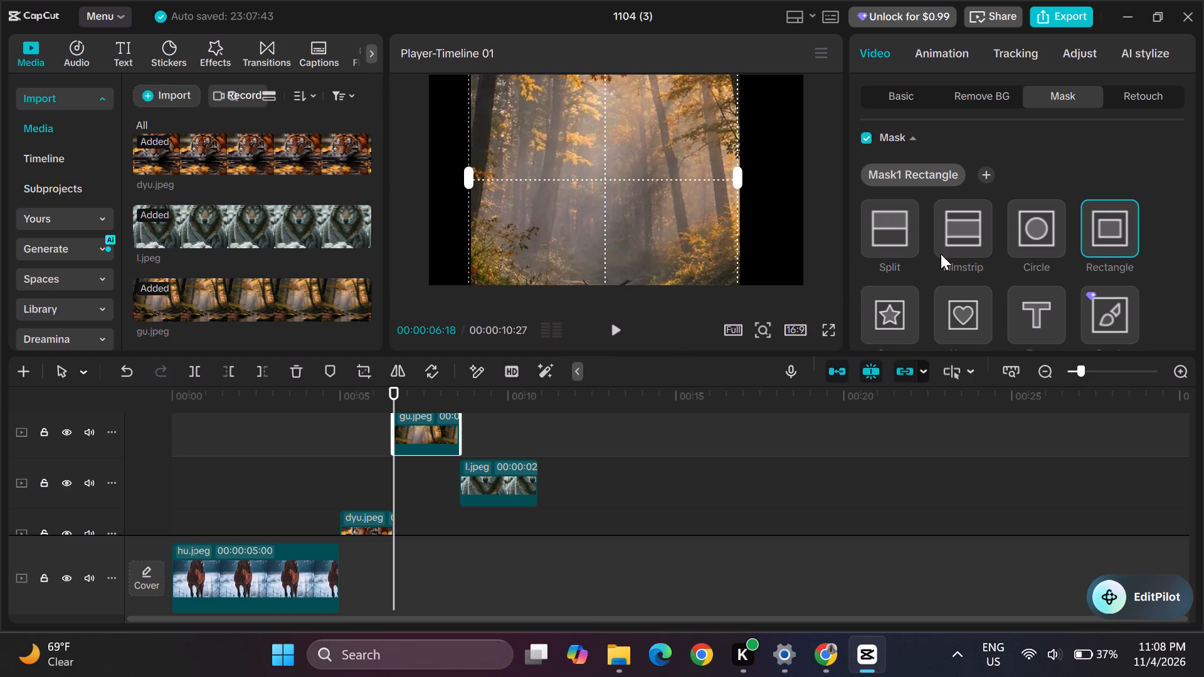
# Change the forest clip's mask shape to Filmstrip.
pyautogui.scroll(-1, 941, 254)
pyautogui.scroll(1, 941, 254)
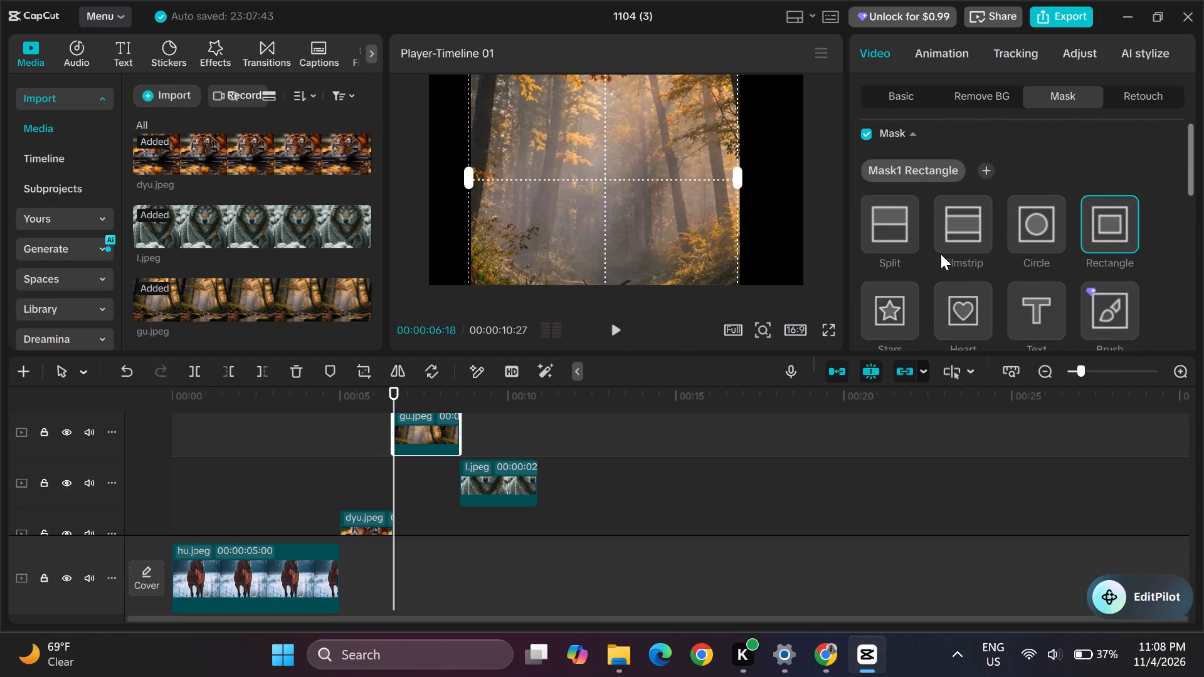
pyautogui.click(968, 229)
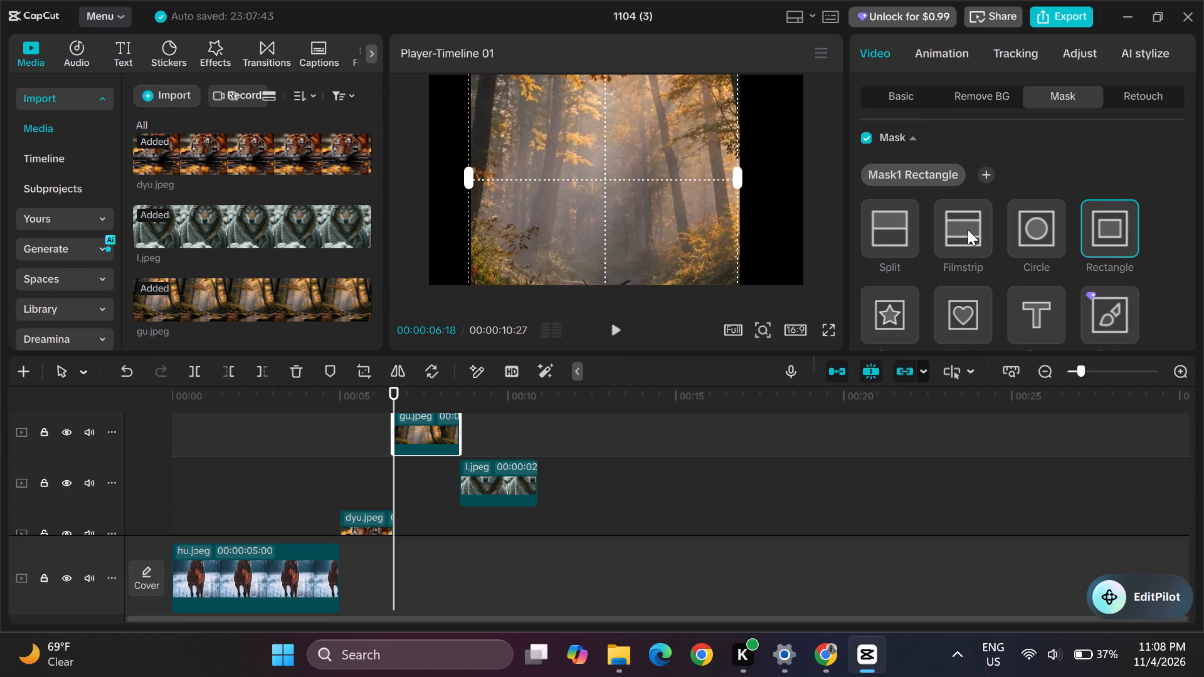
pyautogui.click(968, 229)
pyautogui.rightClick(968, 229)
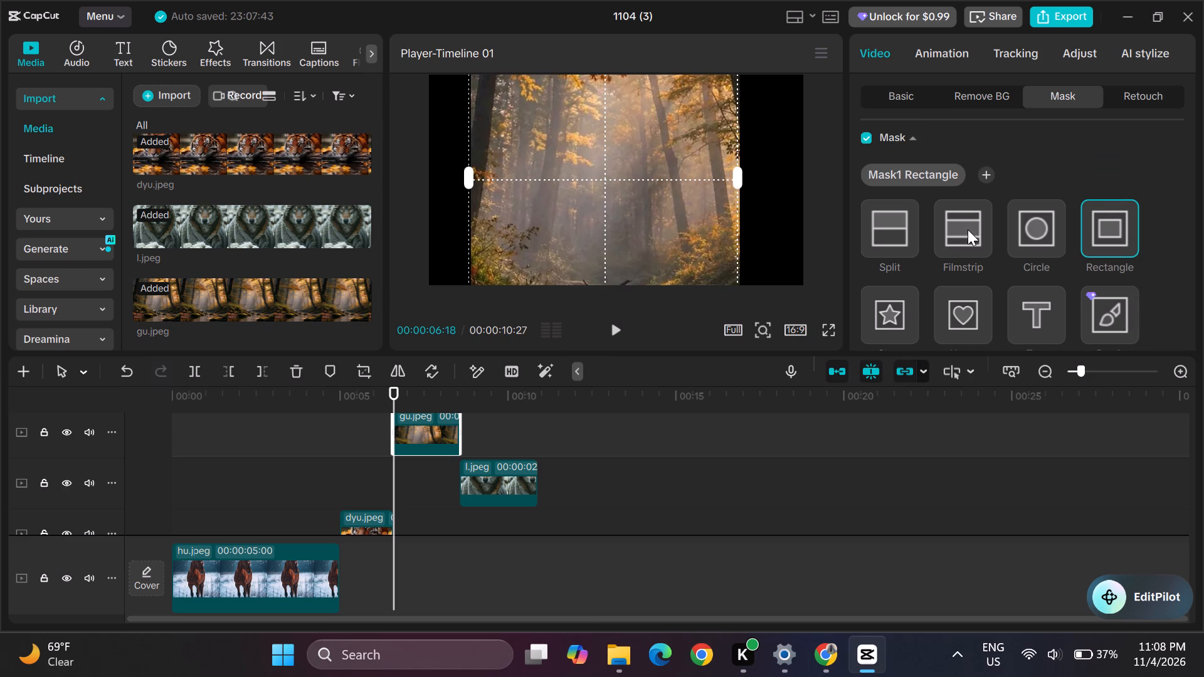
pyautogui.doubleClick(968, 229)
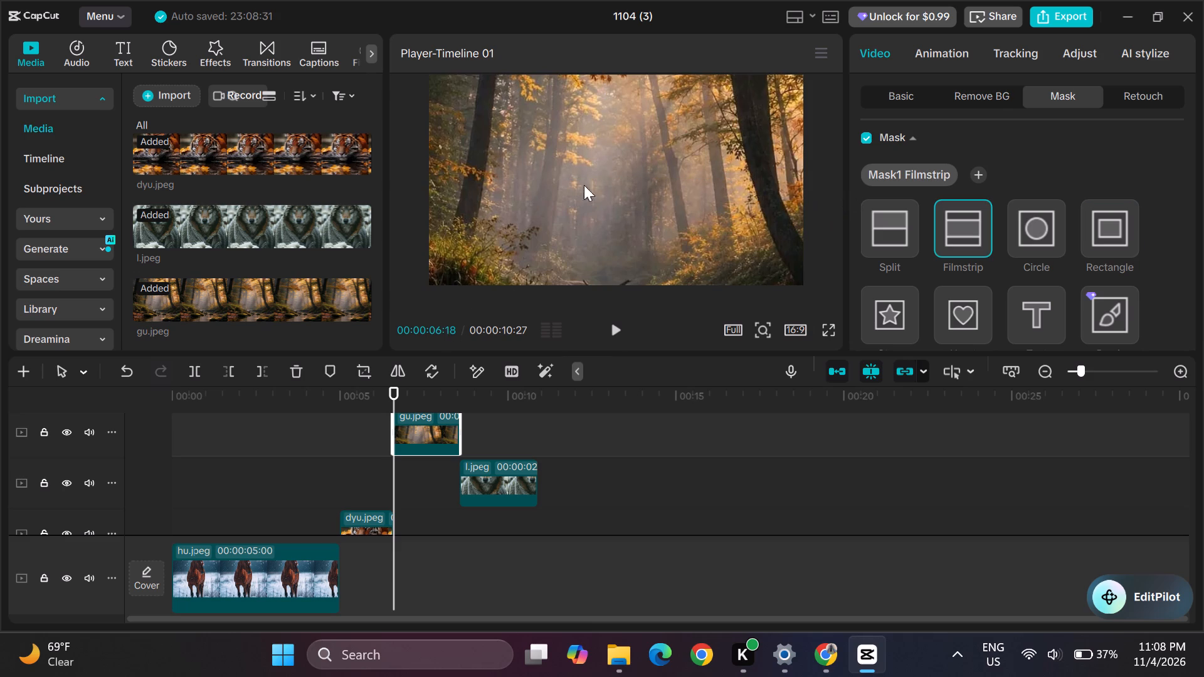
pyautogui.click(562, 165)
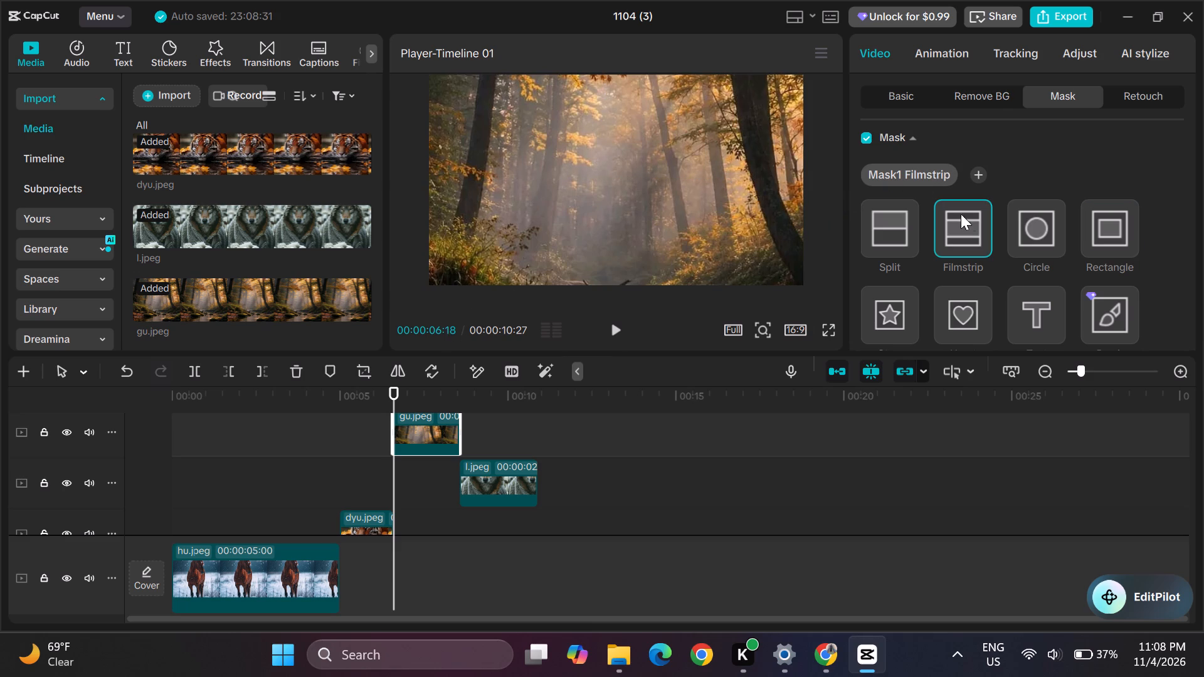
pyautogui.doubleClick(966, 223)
# Change the forest clip's mask shape to Split.
pyautogui.click(877, 243)
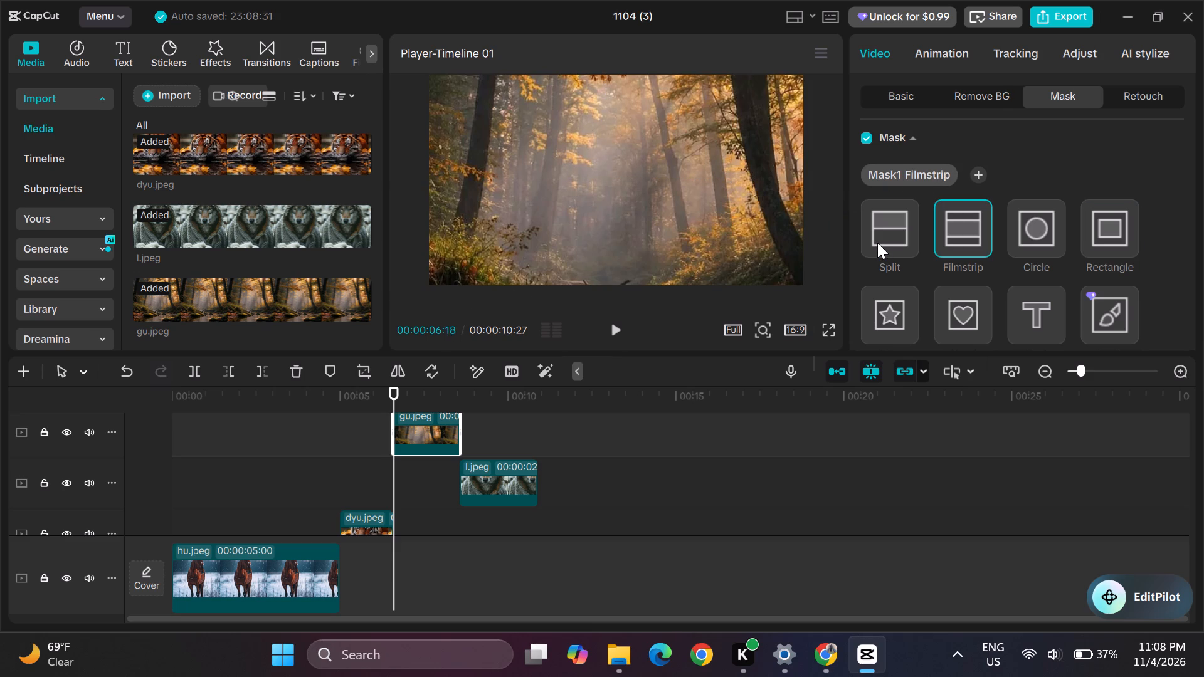
pyautogui.tripleClick(877, 243)
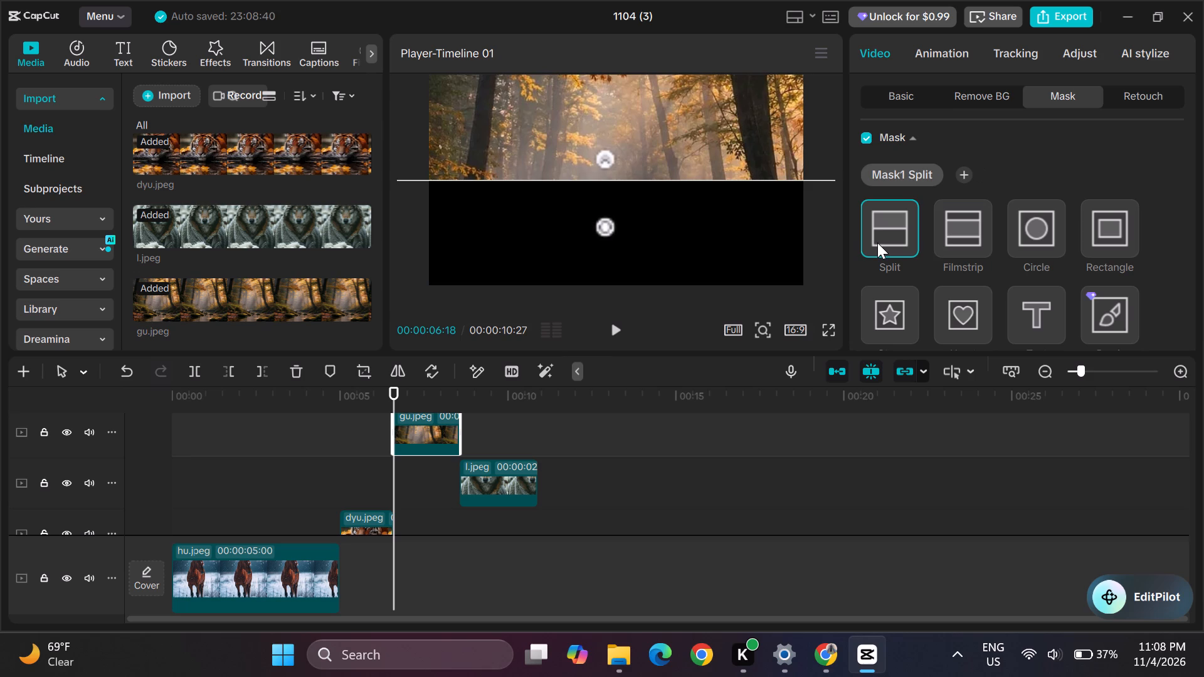
pyautogui.click(601, 223)
# Deselect the forest clip and play the timeline from the beginning, stopping near the tiger clip's end at 00:00:06:08.
pyautogui.hscroll(2, 406, 496)
pyautogui.click(655, 498)
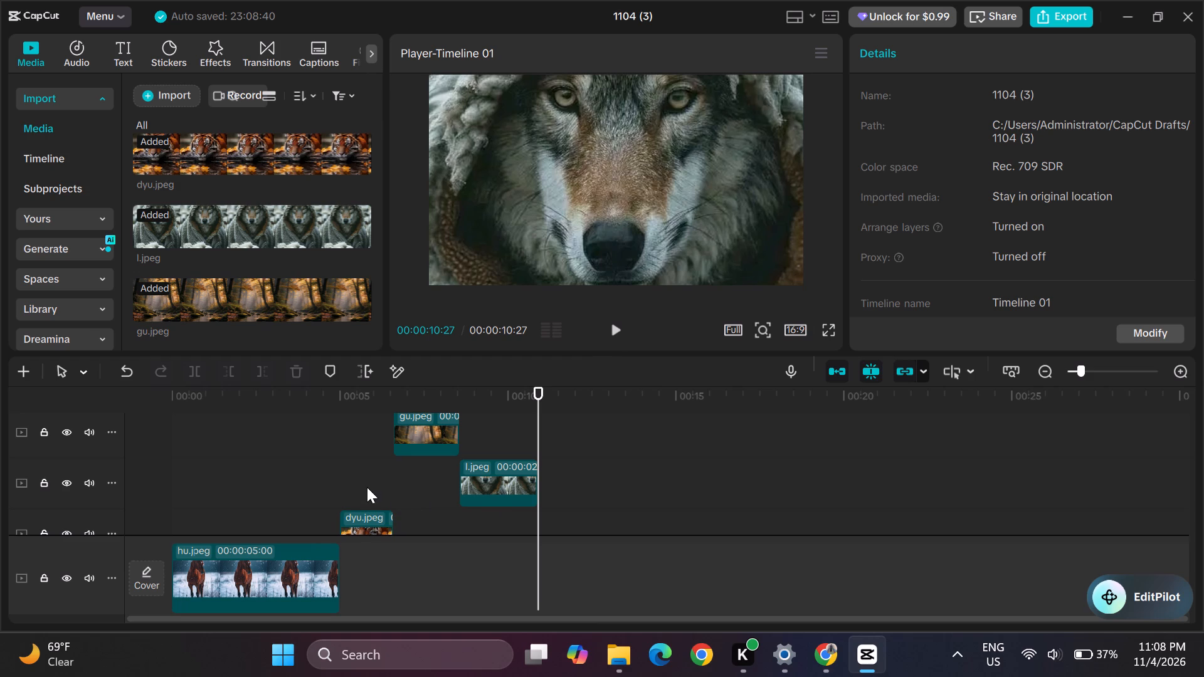
pyautogui.click(619, 330)
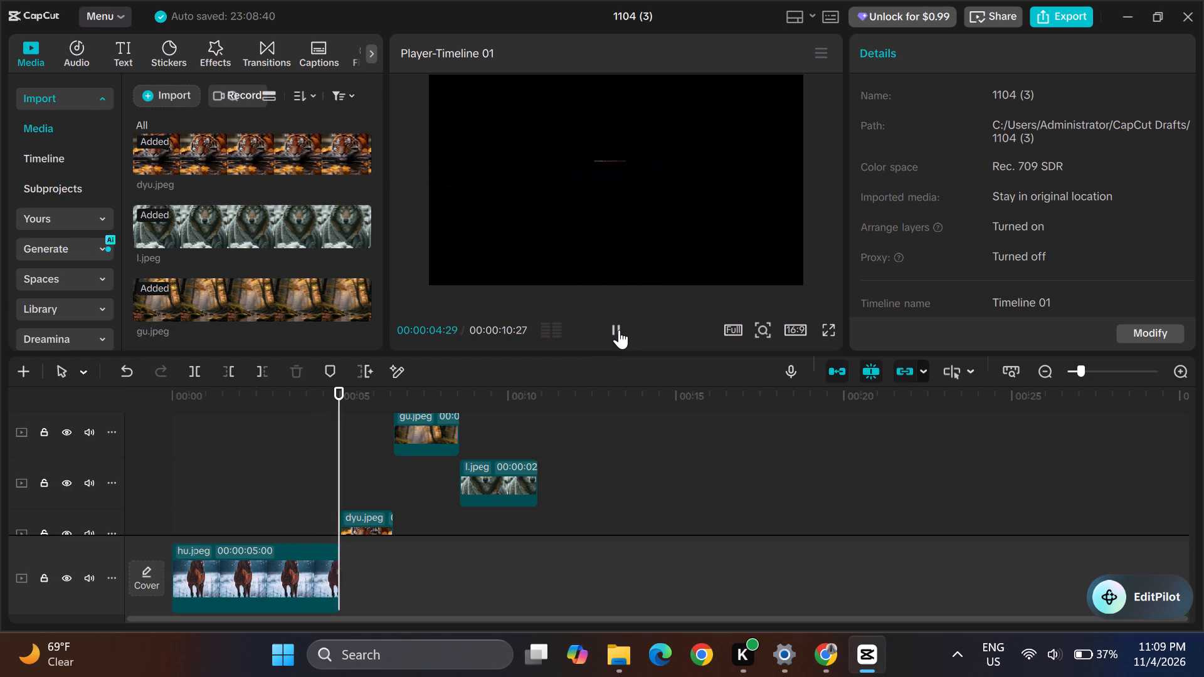
pyautogui.click(619, 330)
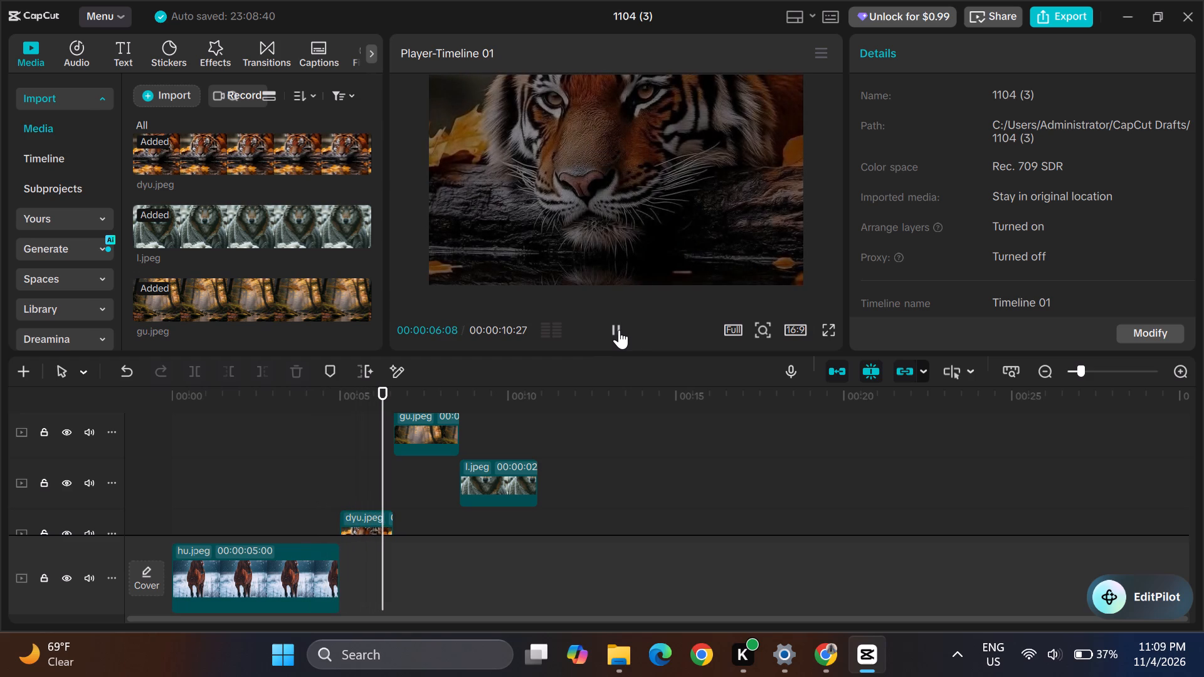
# Replace the tiger clip's circle mask with a Split mask.
pyautogui.click(378, 513)
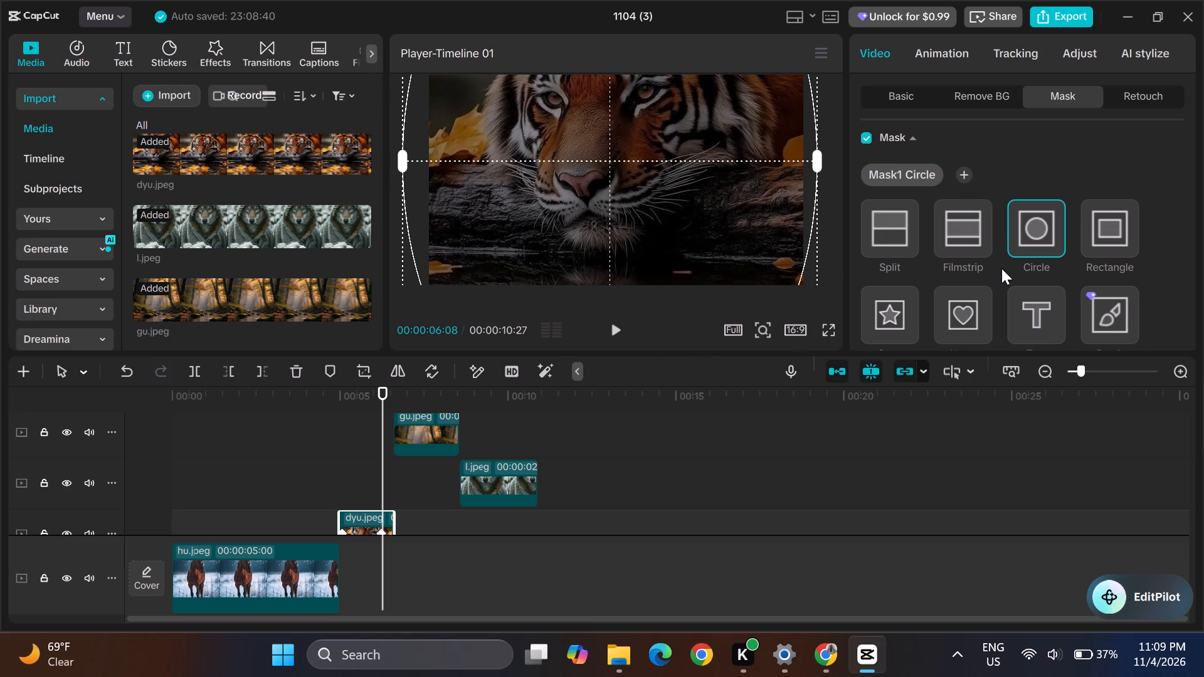
pyautogui.click(886, 226)
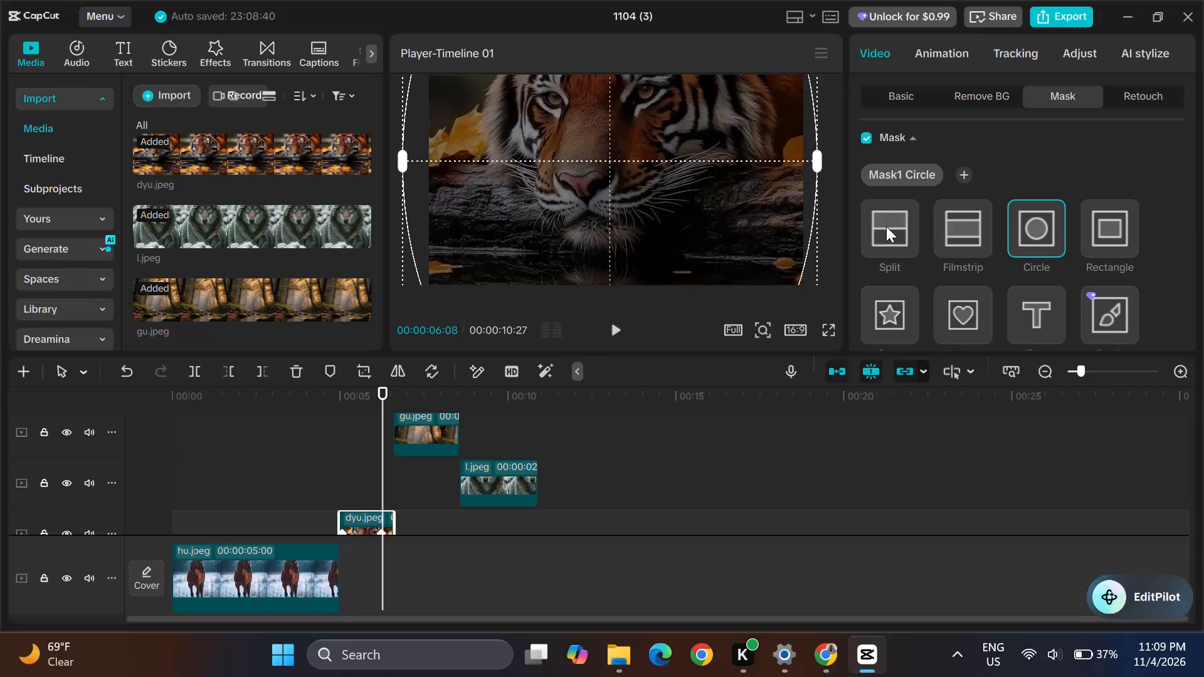
pyautogui.click(886, 226)
pyautogui.click(886, 226)
pyautogui.click(886, 226)
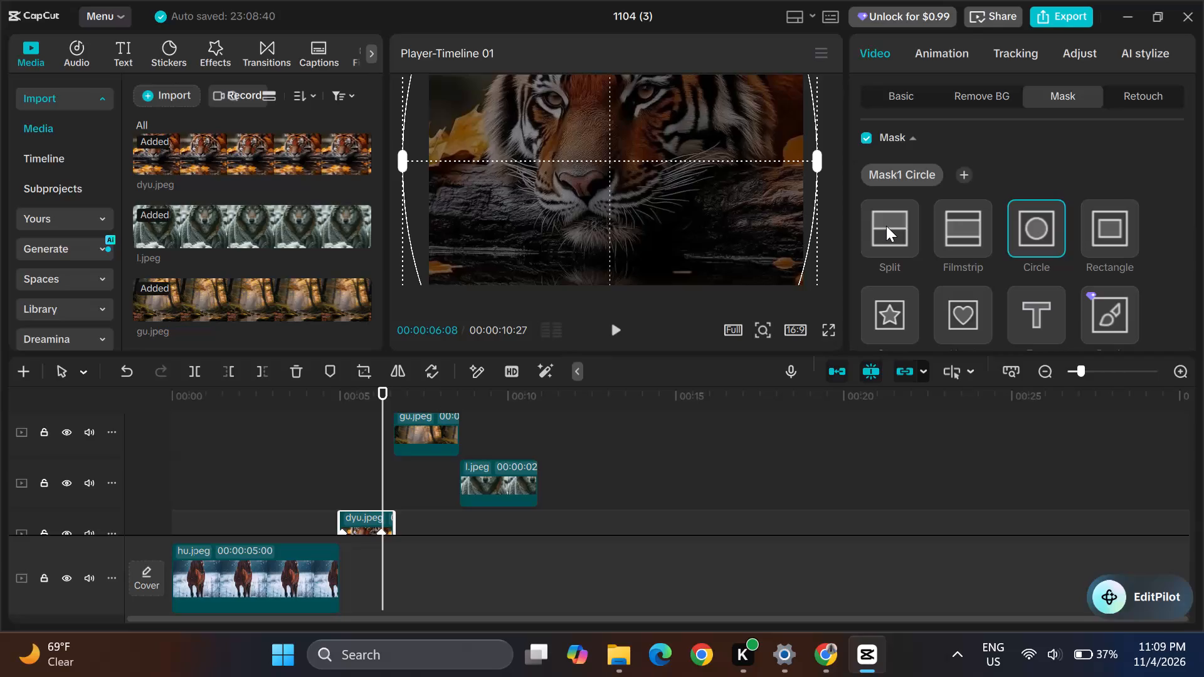
pyautogui.doubleClick(886, 226)
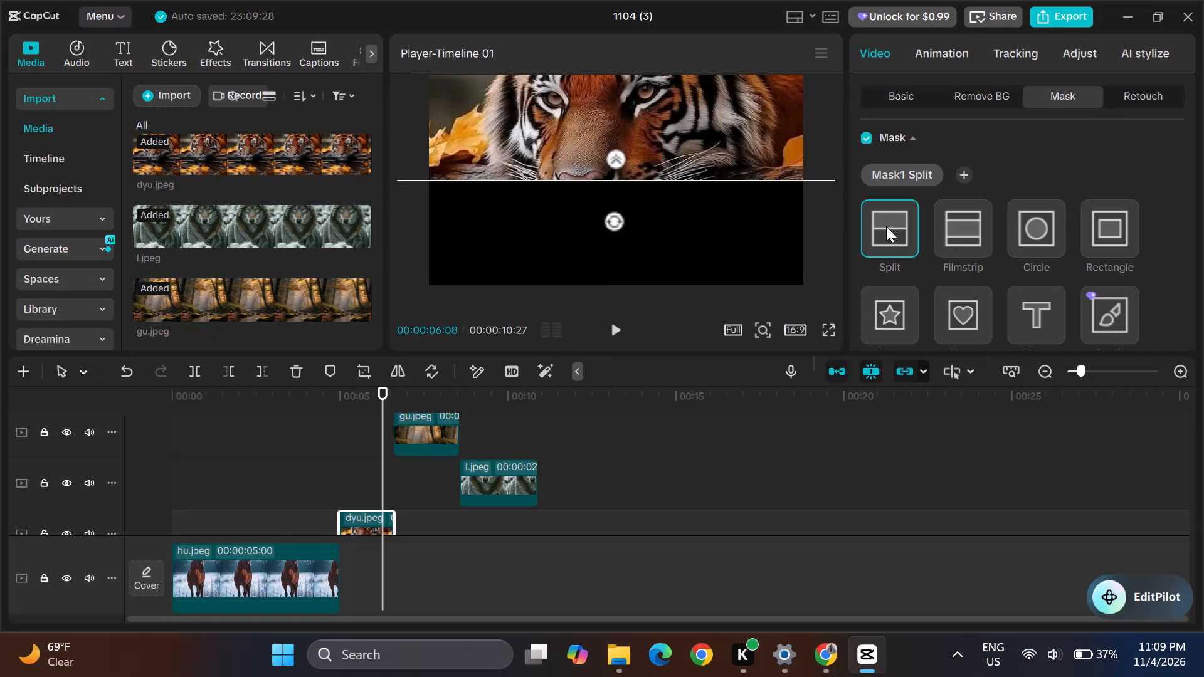
pyautogui.click(809, 176)
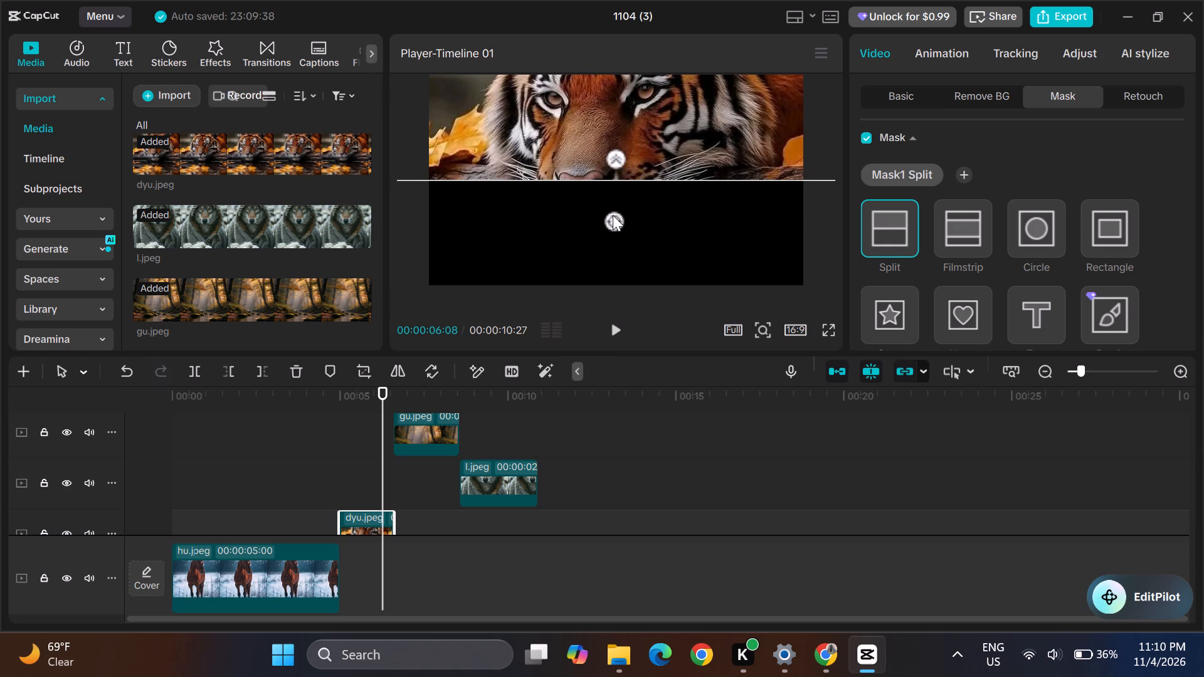
# Rotate the tiger clip's split mask line to vertical so that the left half of the image is kept.
pyautogui.moveTo(613, 215); pyautogui.dragTo(643, 215)
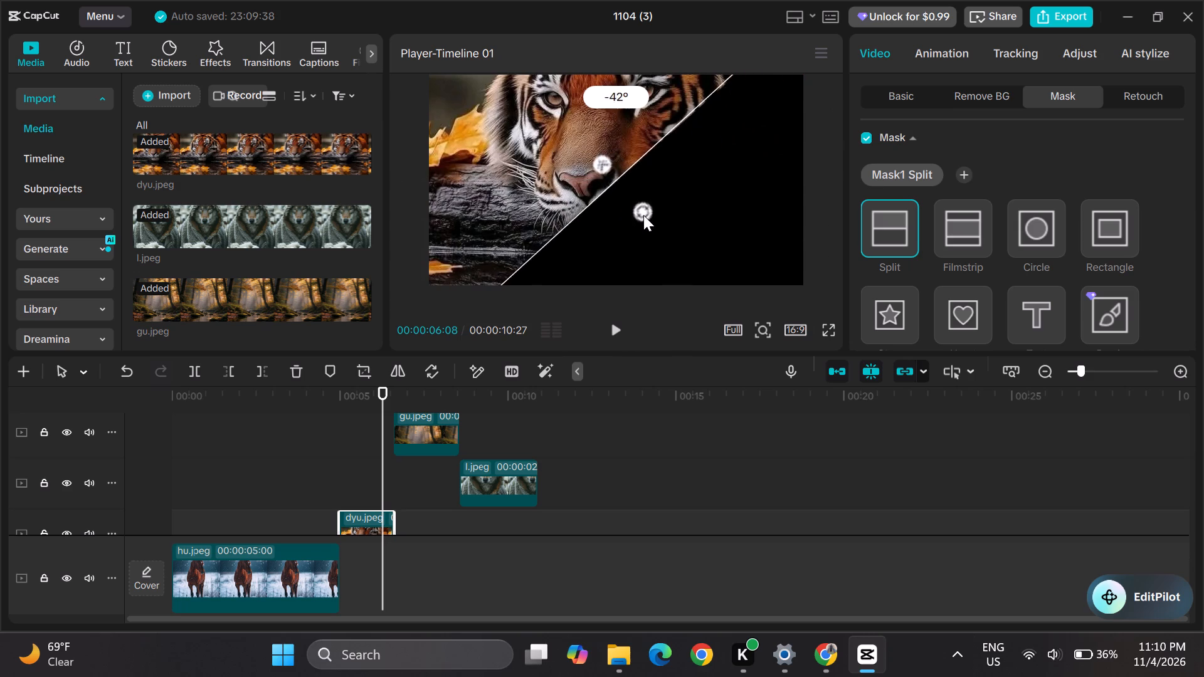
pyautogui.moveTo(643, 215); pyautogui.dragTo(684, 184)
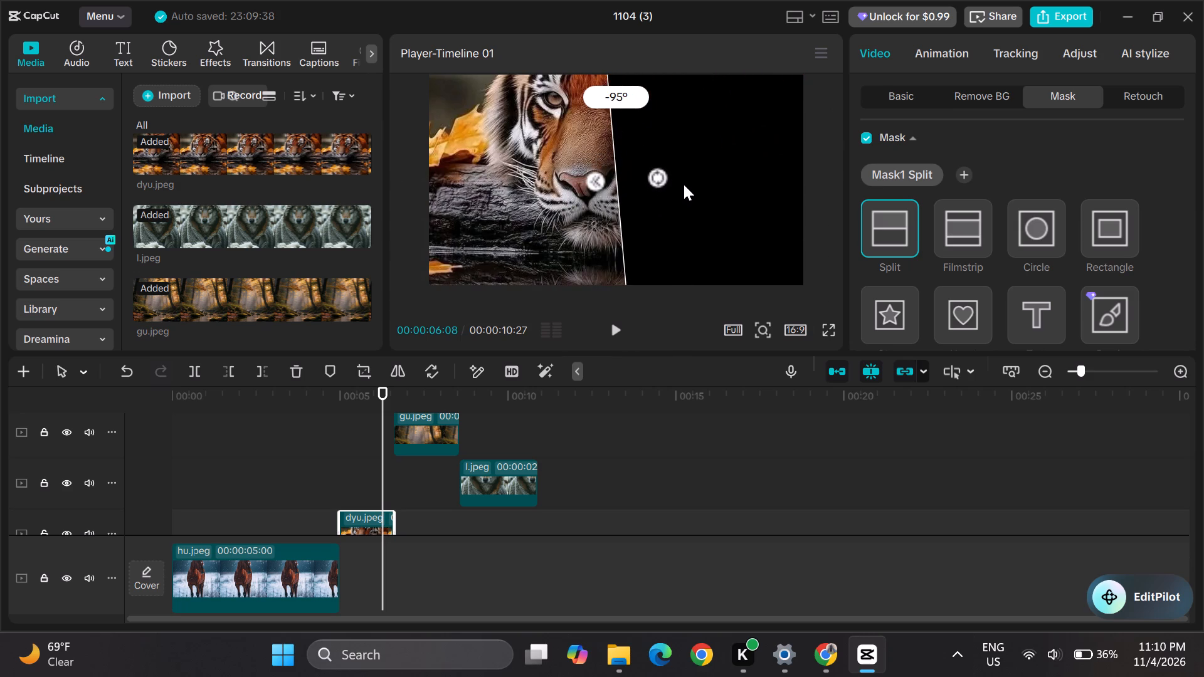
pyautogui.moveTo(684, 184); pyautogui.dragTo(680, 185)
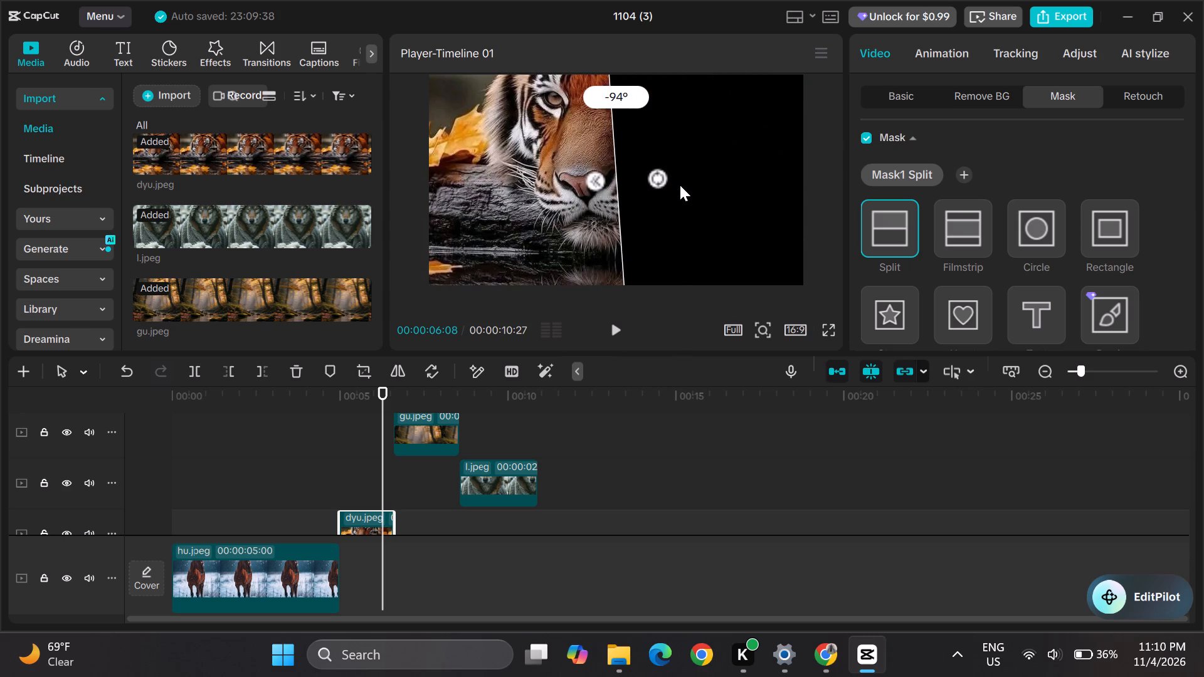
pyautogui.moveTo(680, 185); pyautogui.dragTo(680, 186)
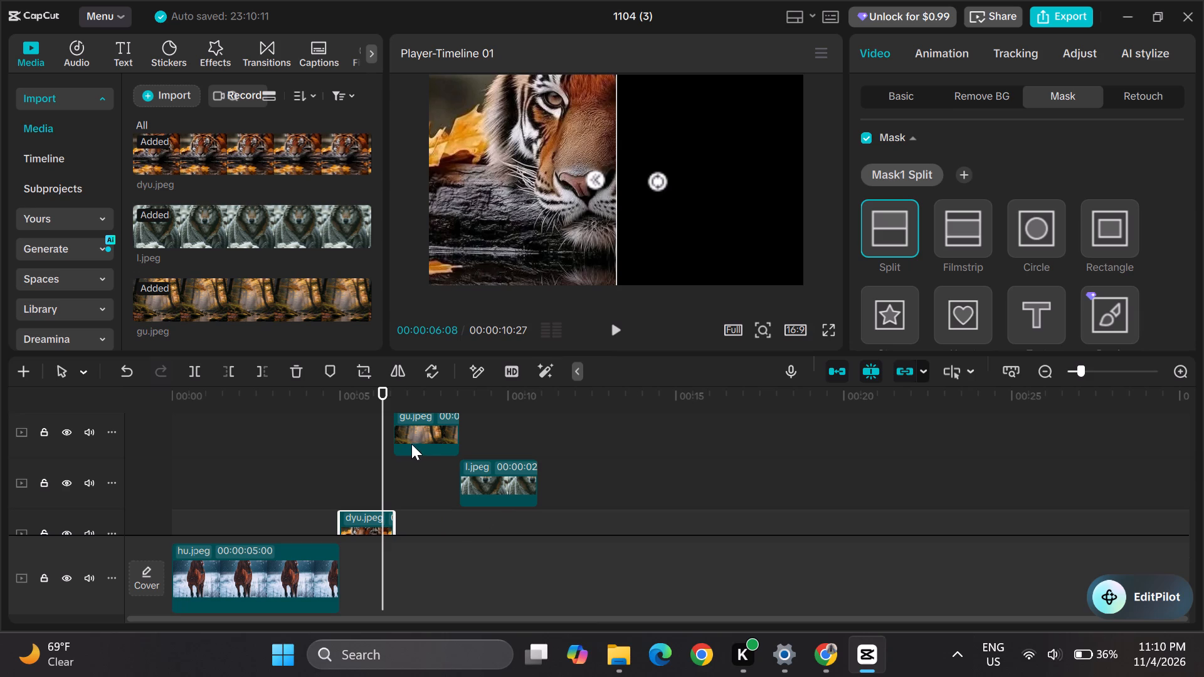
# Move the forest clip earlier so it starts at 00:00:06:08, overlapping the tiger clip's end.
pyautogui.moveTo(416, 433); pyautogui.dragTo(409, 435)
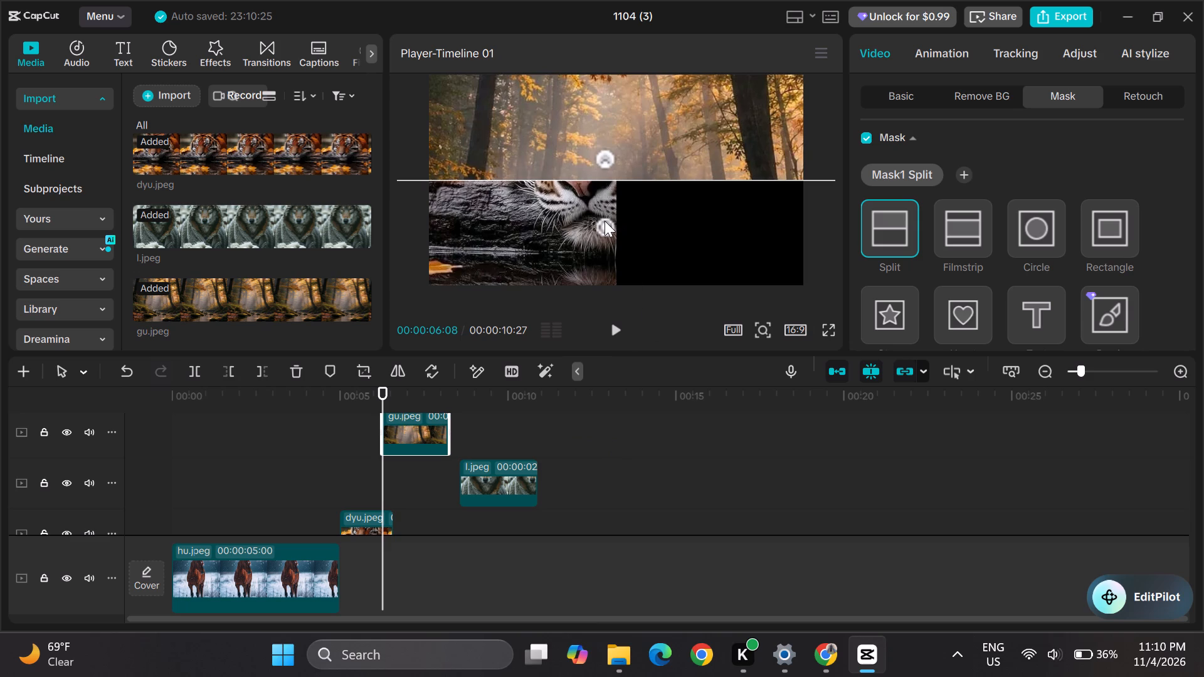
# Rotate the forest clip's split mask line to -90° so that the left half of the image is kept.
pyautogui.moveTo(605, 223); pyautogui.dragTo(666, 234)
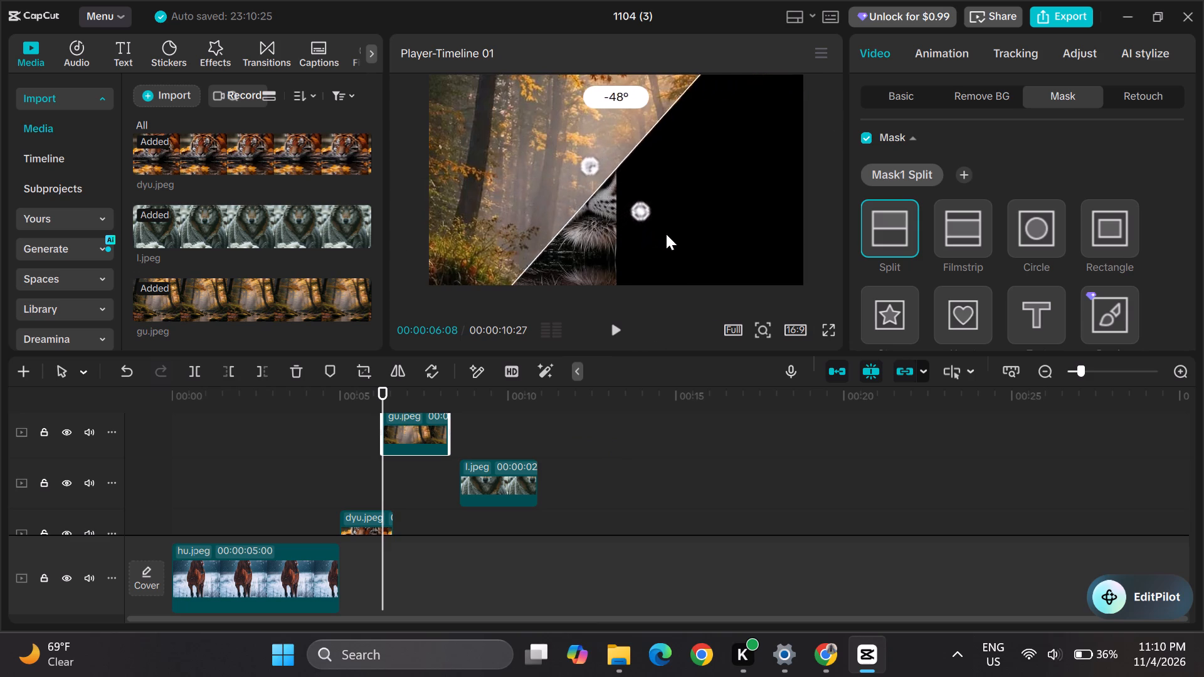
pyautogui.moveTo(666, 234); pyautogui.dragTo(744, 235)
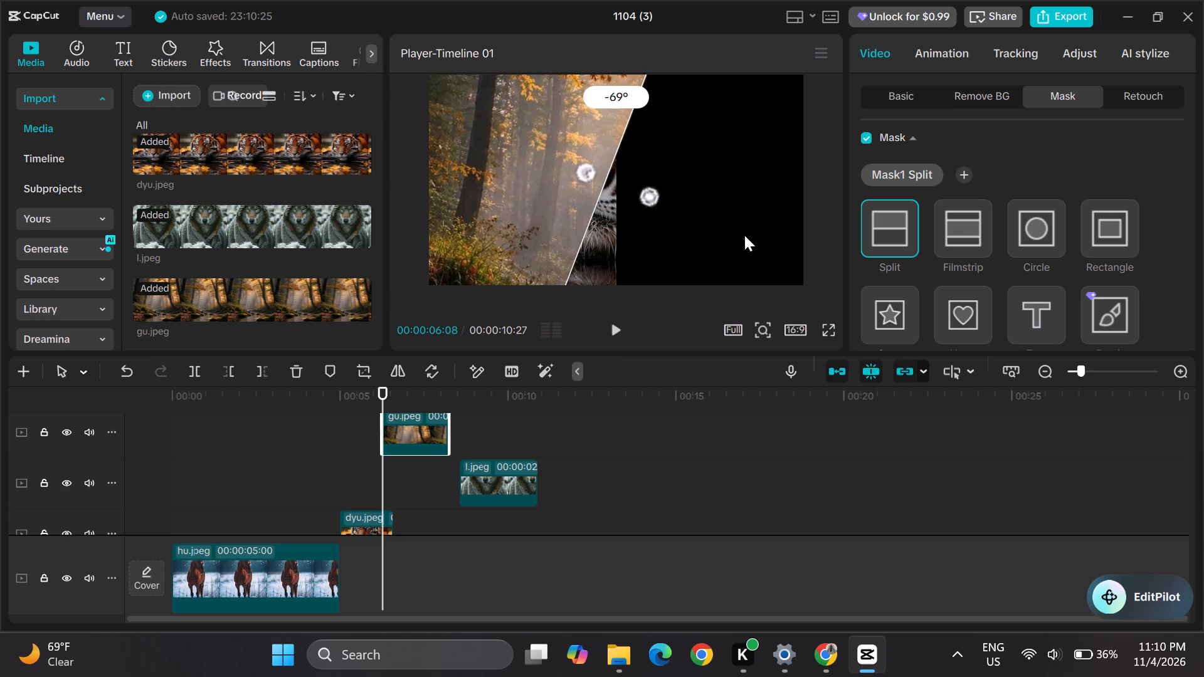
pyautogui.moveTo(744, 235); pyautogui.dragTo(791, 233)
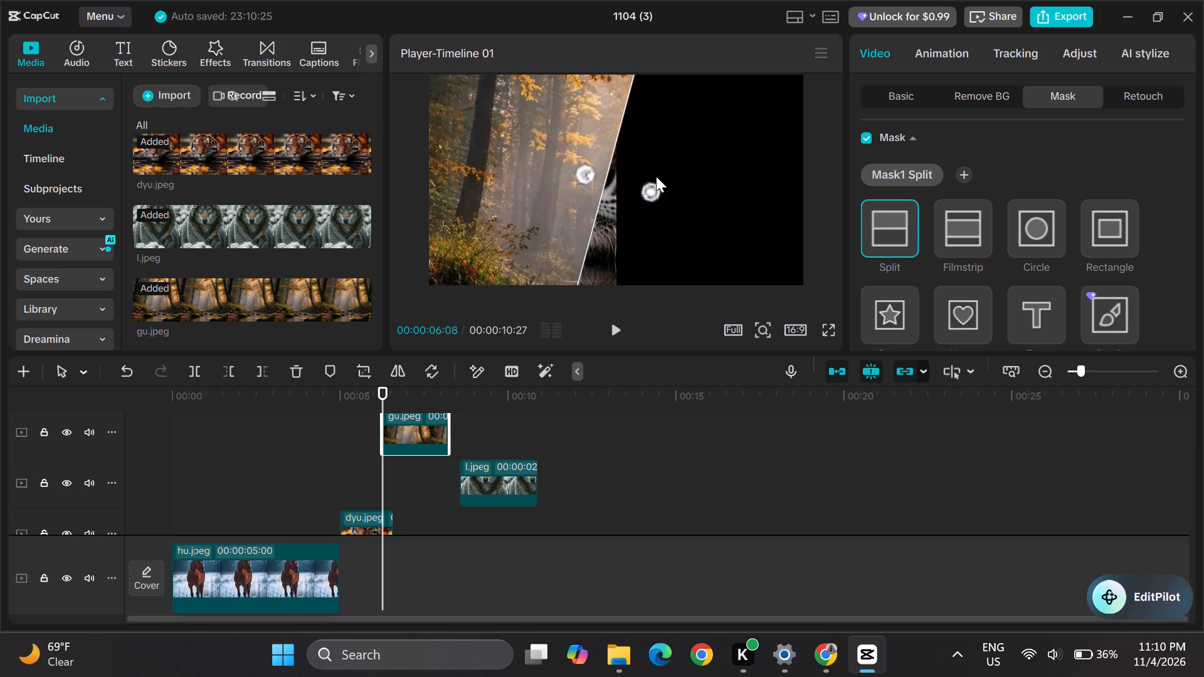
pyautogui.moveTo(649, 188); pyautogui.dragTo(655, 189)
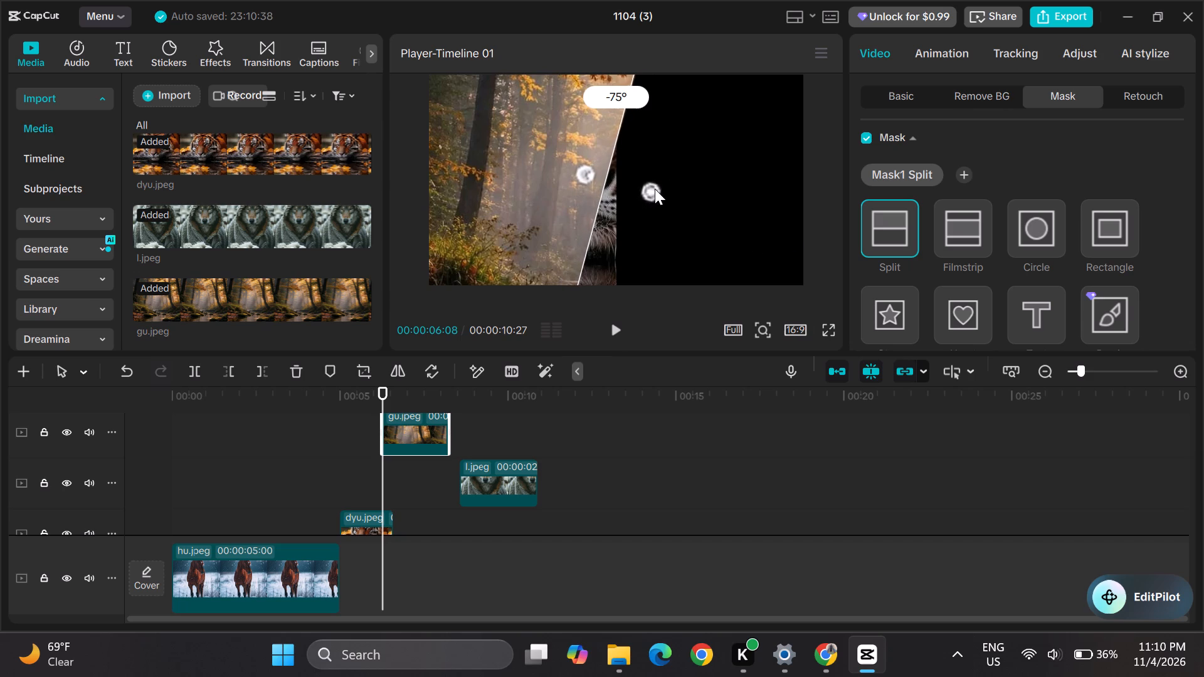
pyautogui.moveTo(655, 189); pyautogui.dragTo(679, 192)
pyautogui.moveTo(650, 192); pyautogui.dragTo(680, 191)
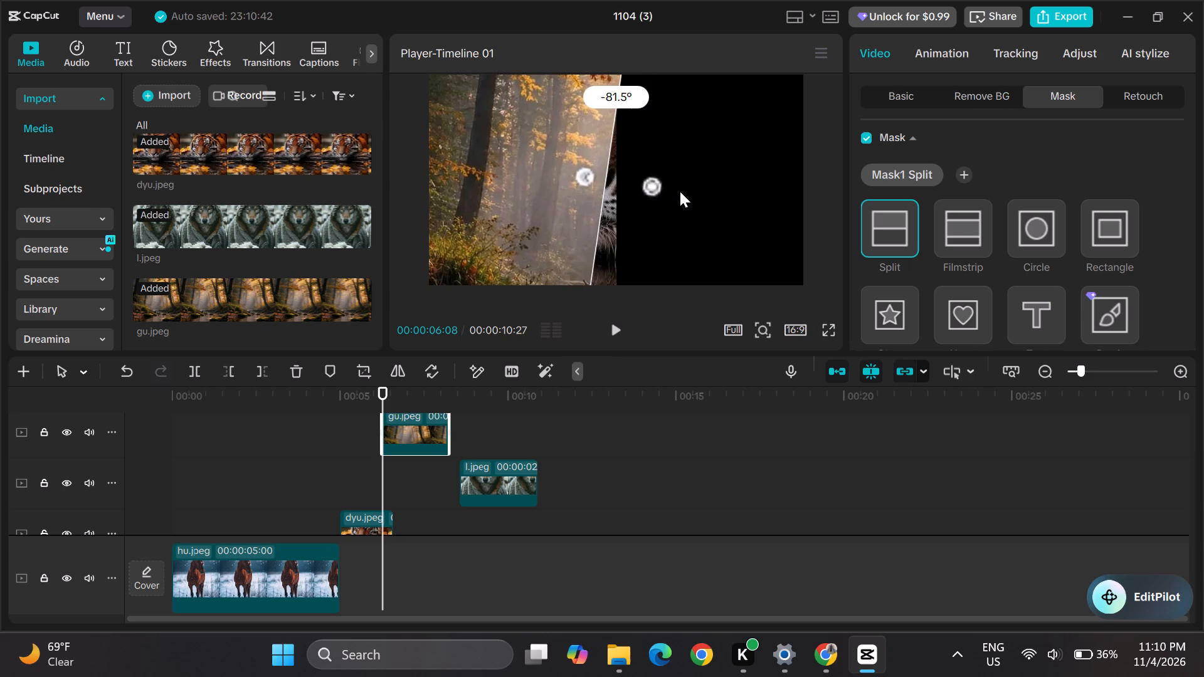
pyautogui.moveTo(680, 191); pyautogui.dragTo(685, 184)
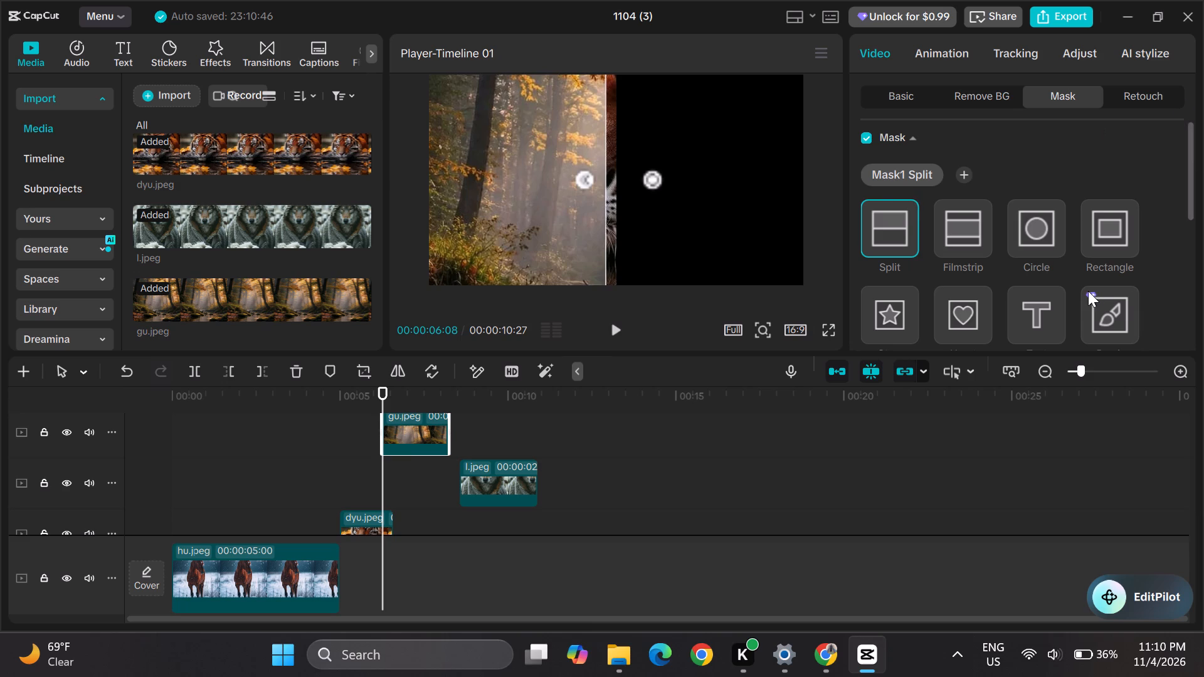
# Add a keyframe for all the forest clip's mask settings at 00:00:06:08.
pyautogui.scroll(-1, 1088, 291)
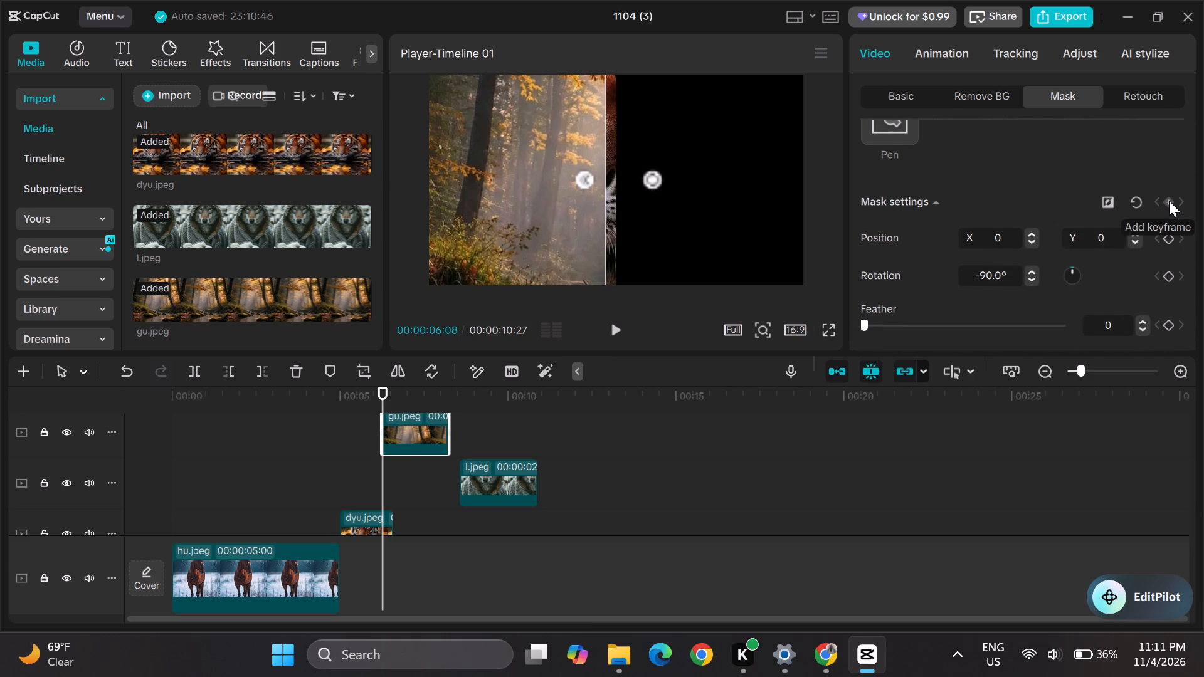
pyautogui.click(1169, 201)
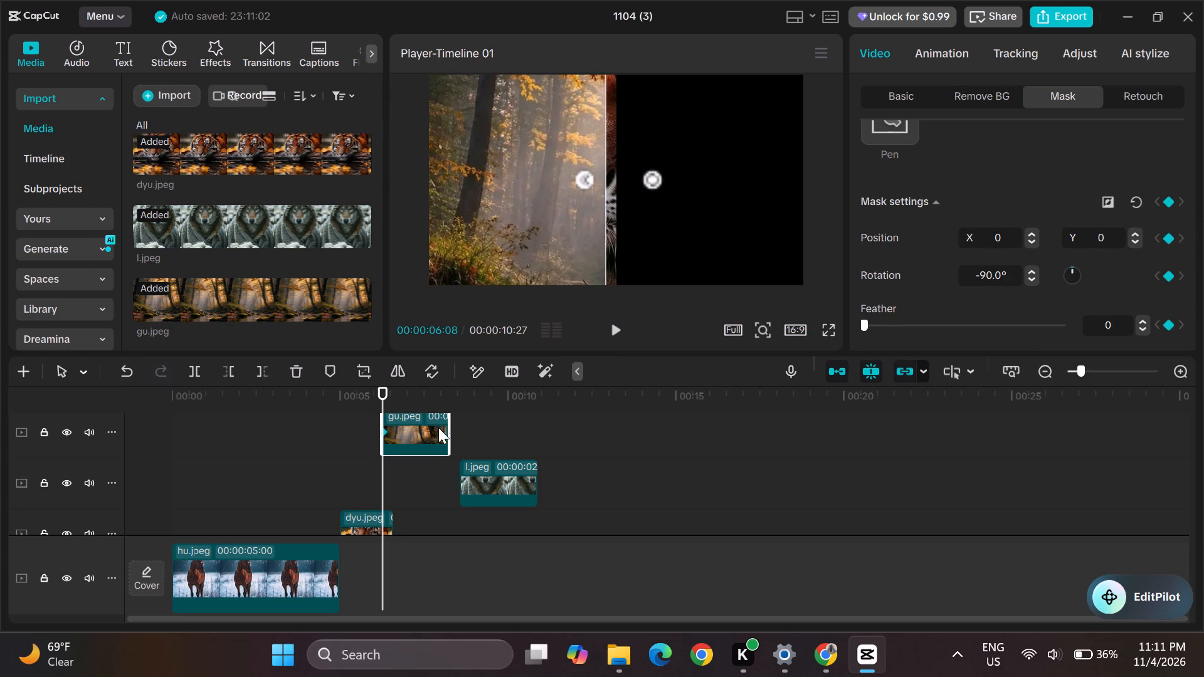
# Move the wolf clip earlier so it starts at 00:00:08:00, overlapping the forest clip's end.
pyautogui.moveTo(384, 389); pyautogui.dragTo(445, 402)
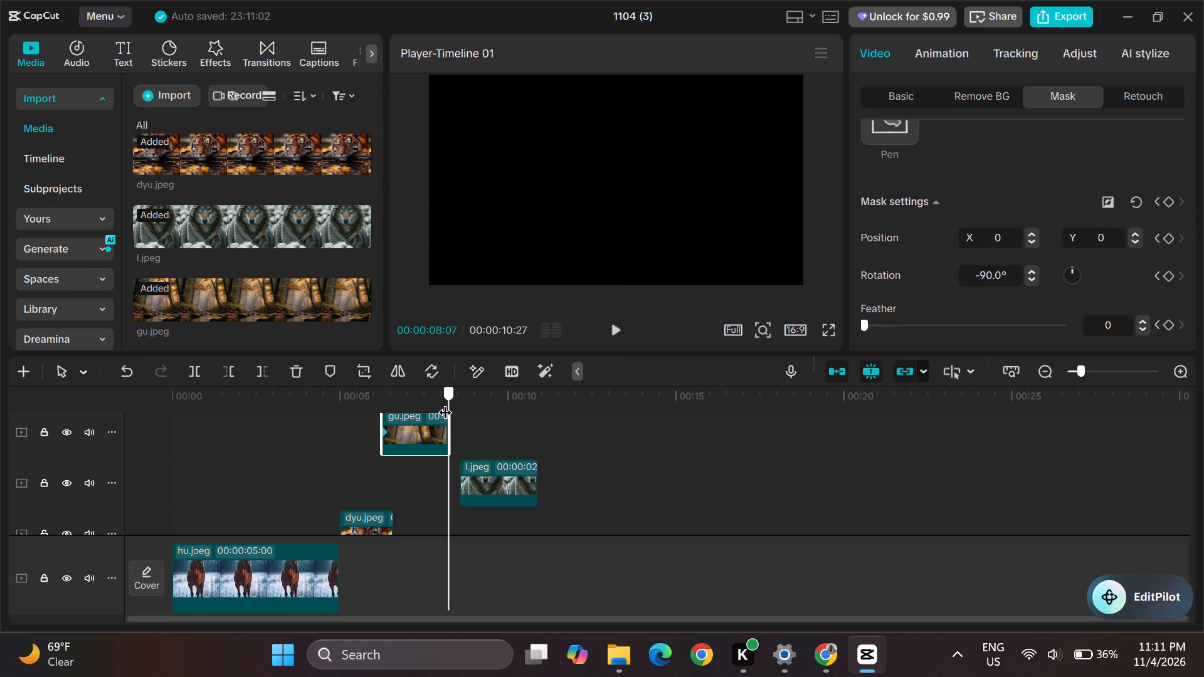
pyautogui.moveTo(445, 402); pyautogui.dragTo(441, 402)
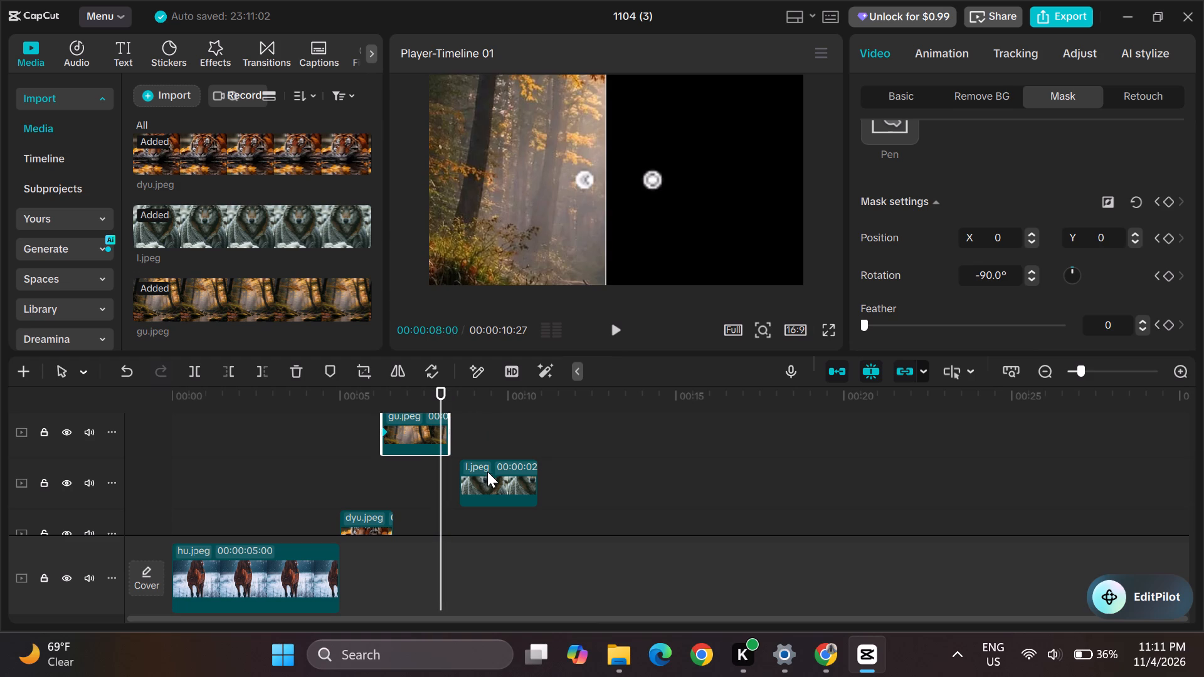
pyautogui.moveTo(492, 473); pyautogui.dragTo(477, 473)
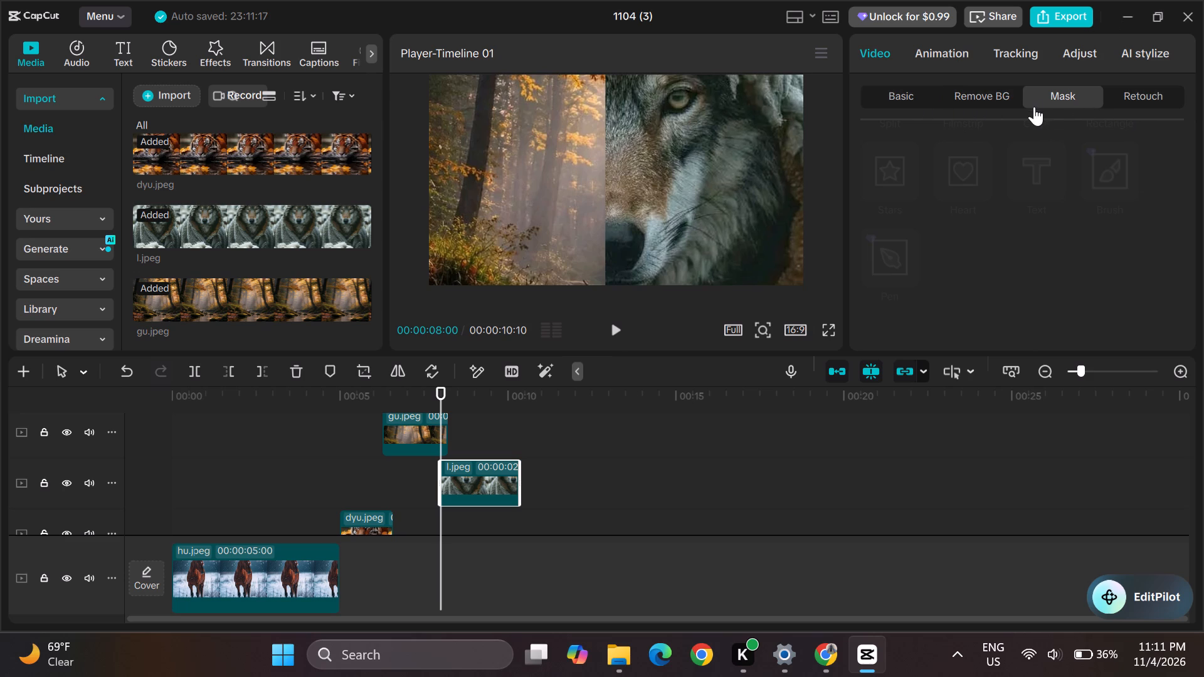
# Add a mask to the wolf clip and set its shape to Split.
pyautogui.click(1047, 90)
pyautogui.scroll(1, 941, 212)
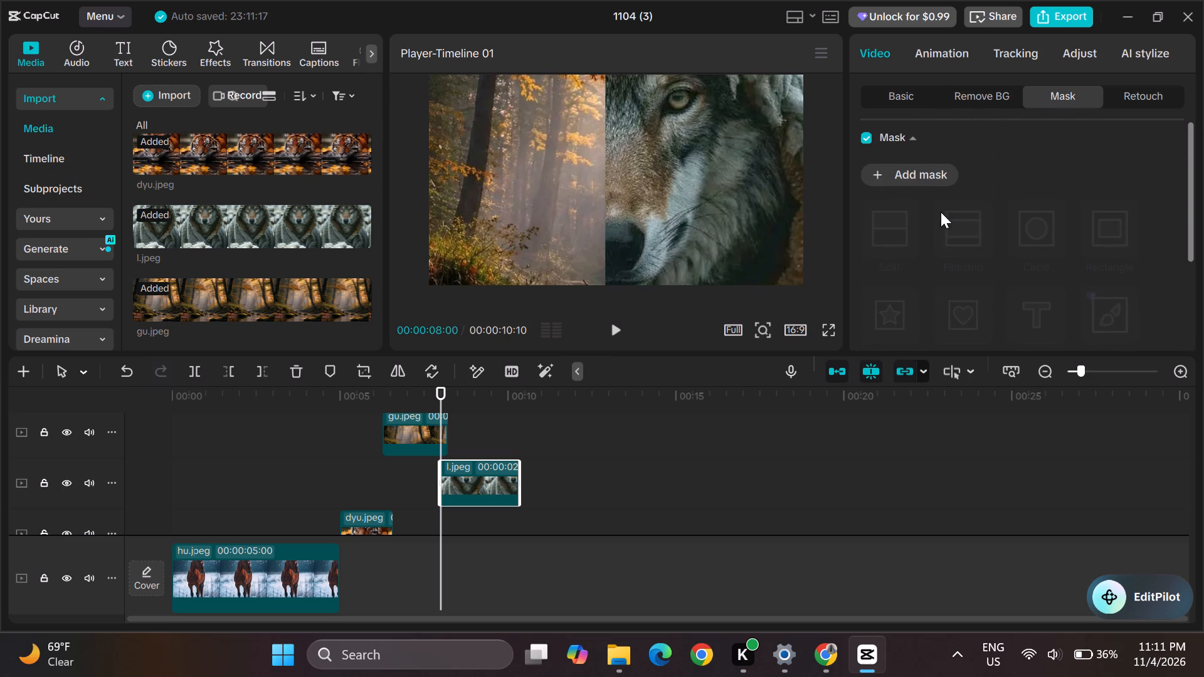
pyautogui.click(879, 177)
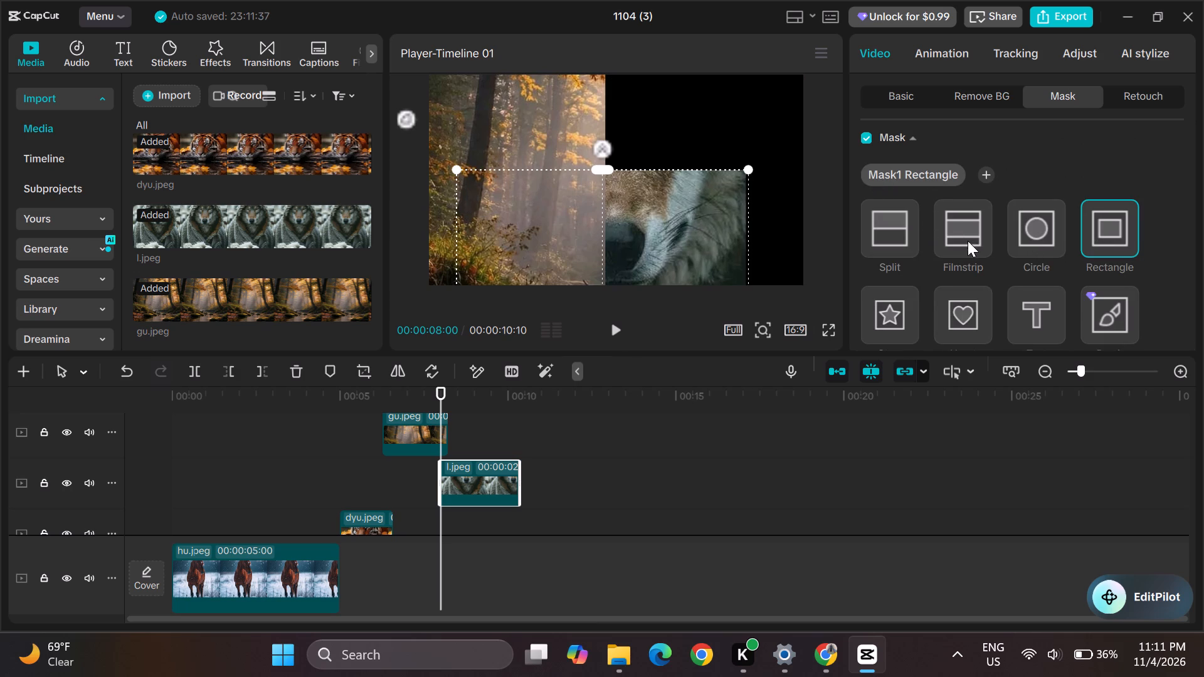
pyautogui.scroll(-1, 1040, 297)
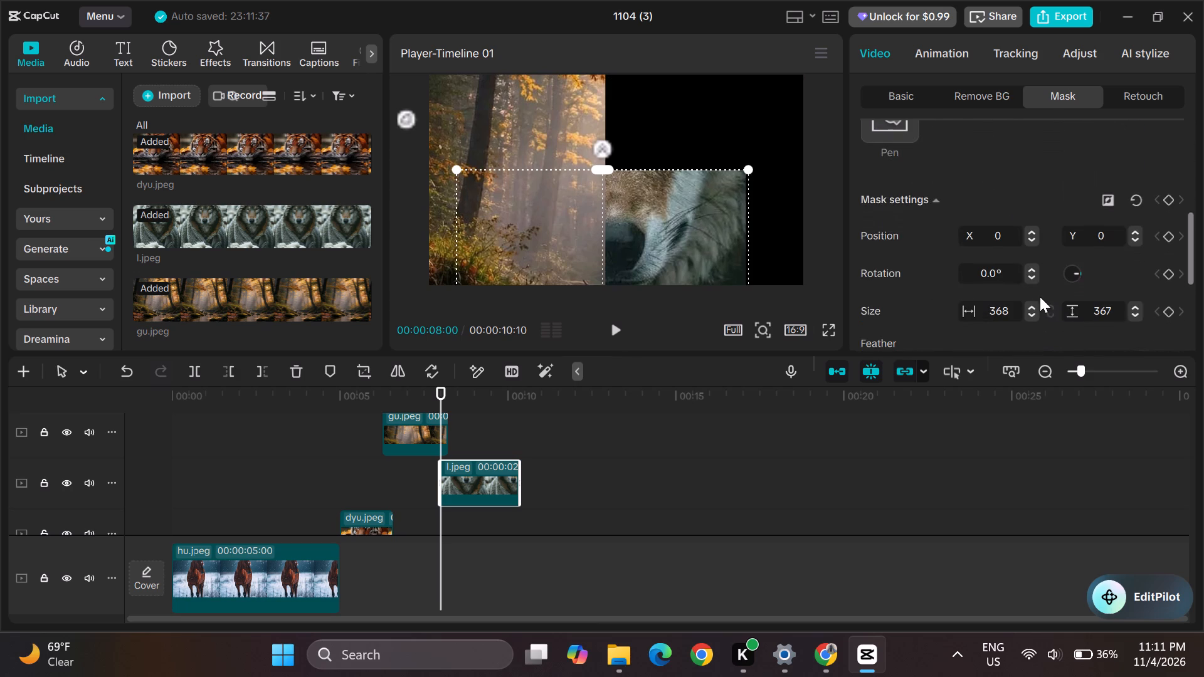
pyautogui.scroll(2, 1040, 297)
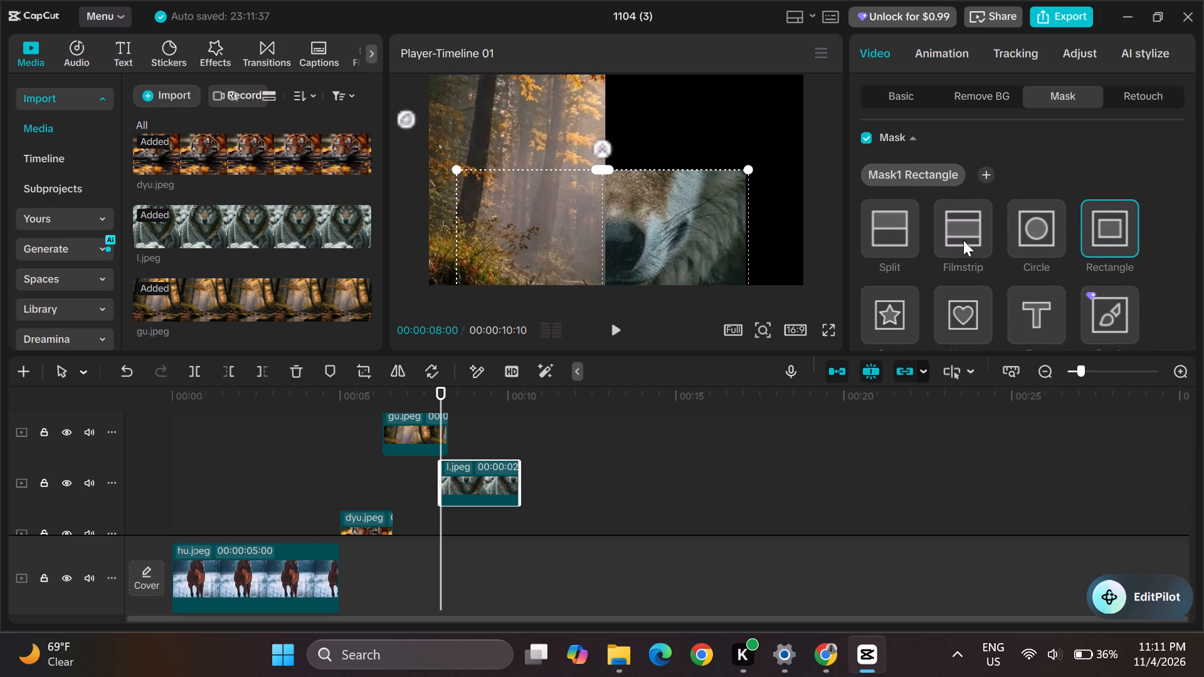
pyautogui.click(878, 233)
pyautogui.click(878, 233)
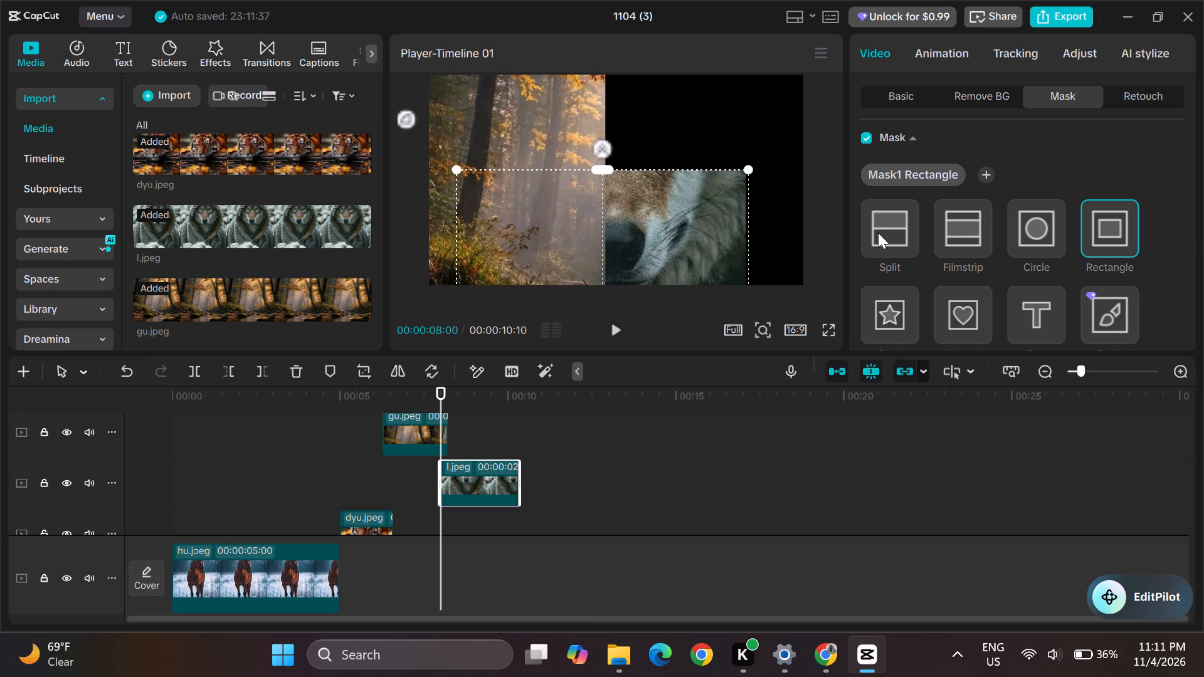
pyautogui.click(878, 233)
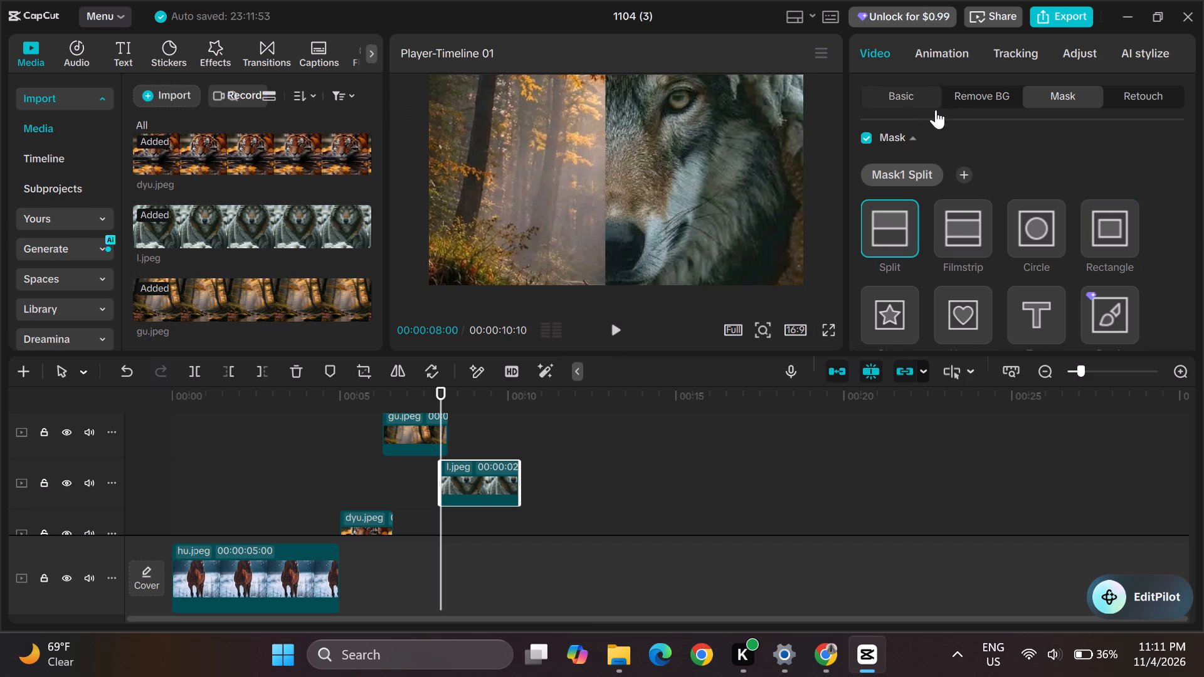
# Add a keyframe for all the wolf clip's mask settings at 00:00:08:00.
pyautogui.scroll(-1, 1049, 265)
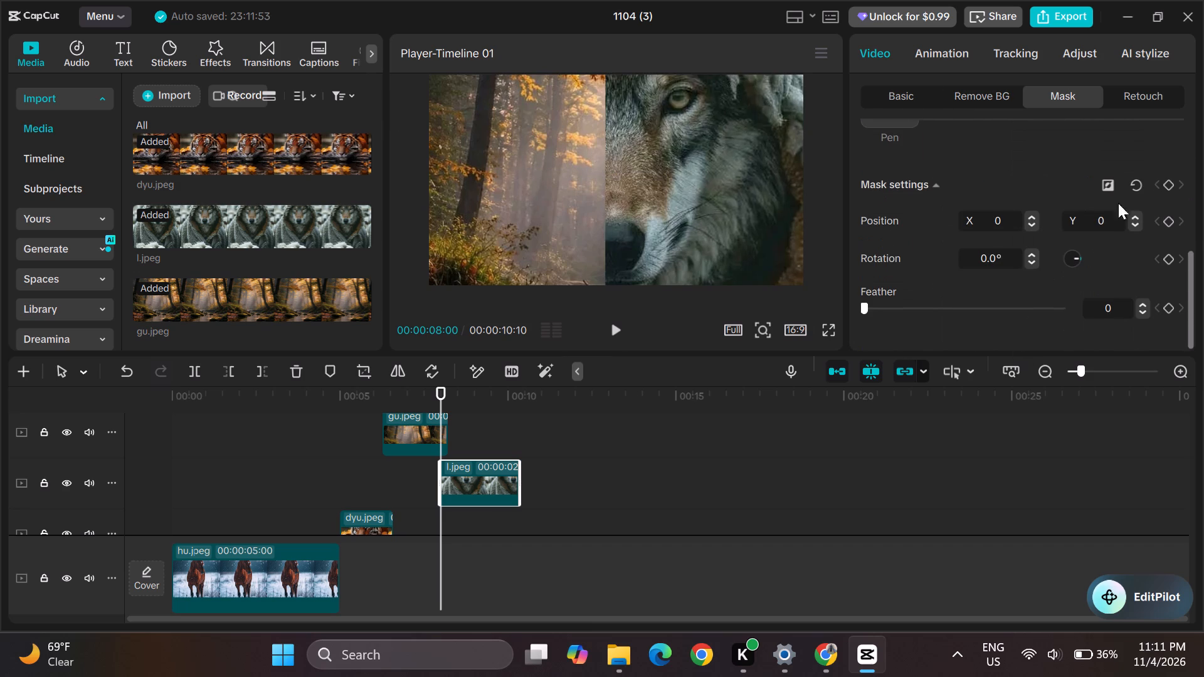
pyautogui.click(1171, 181)
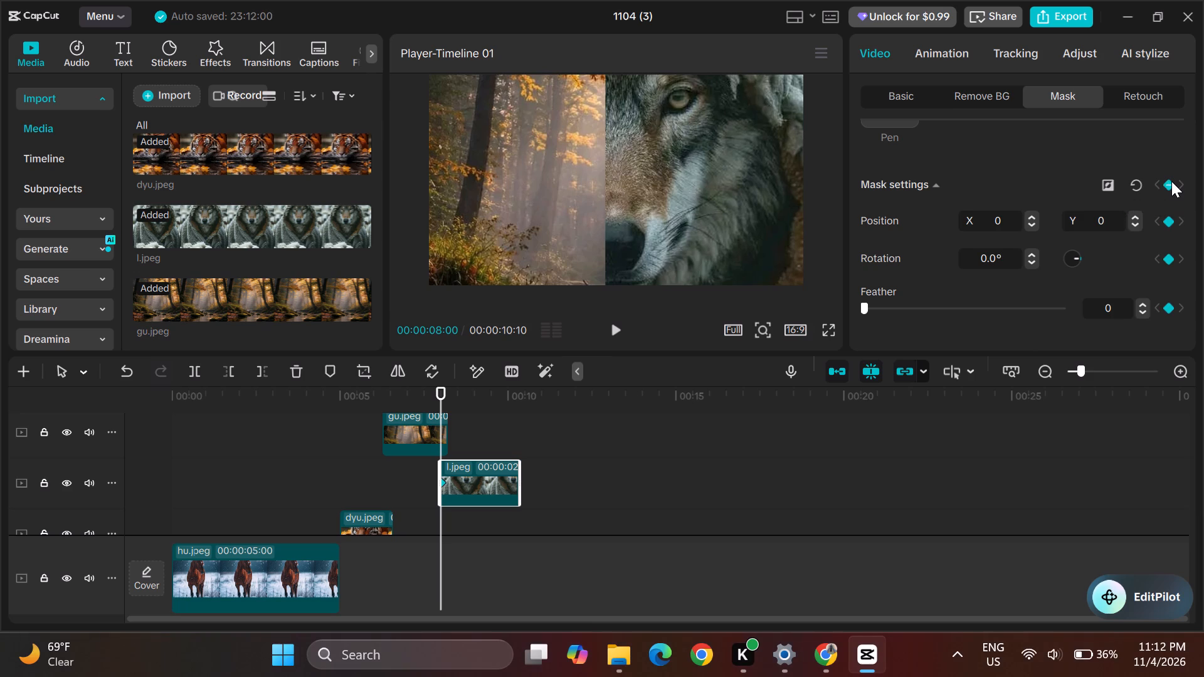
pyautogui.scroll(2, 1010, 172)
pyautogui.scroll(-1, 1010, 172)
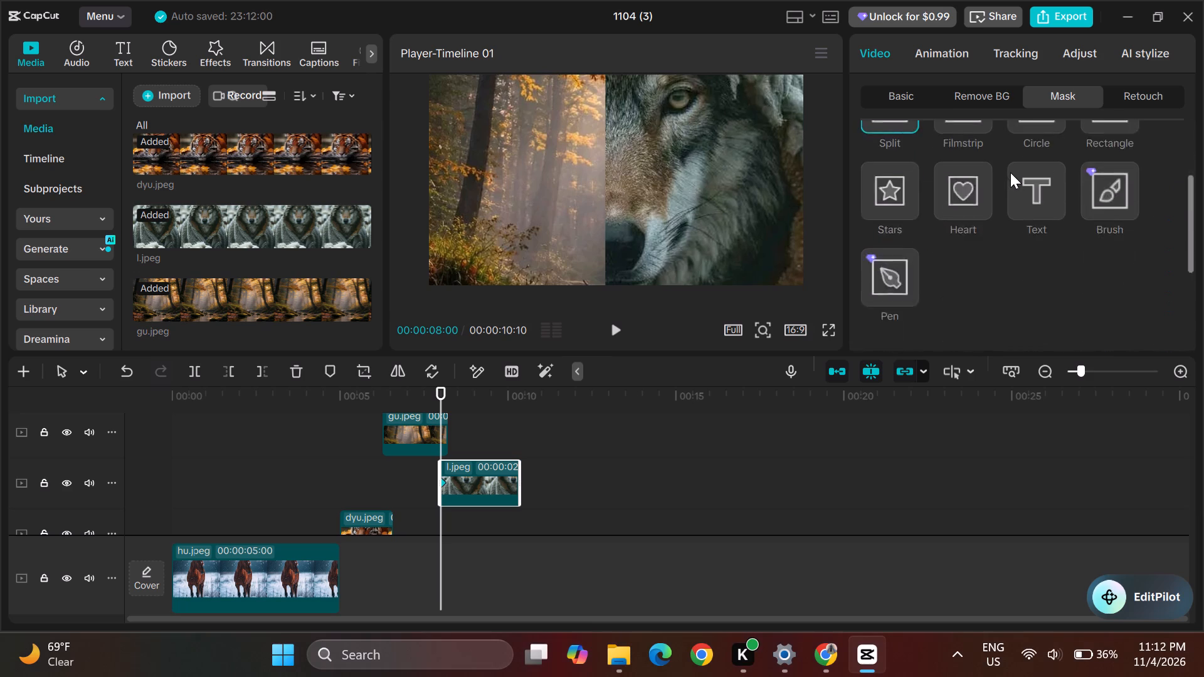
pyautogui.scroll(-1, 1010, 172)
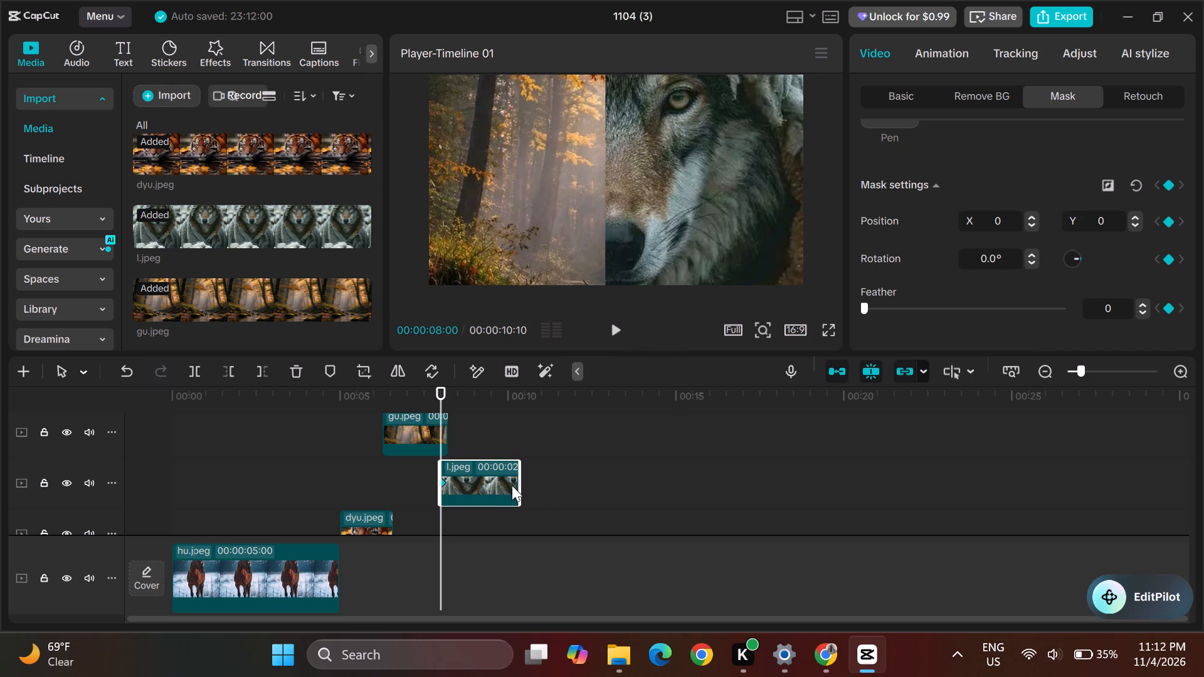
# Play the wolf clip to its end, then replay the timeline from the beginning, pausing at 00:00:08:17.
pyautogui.click(616, 332)
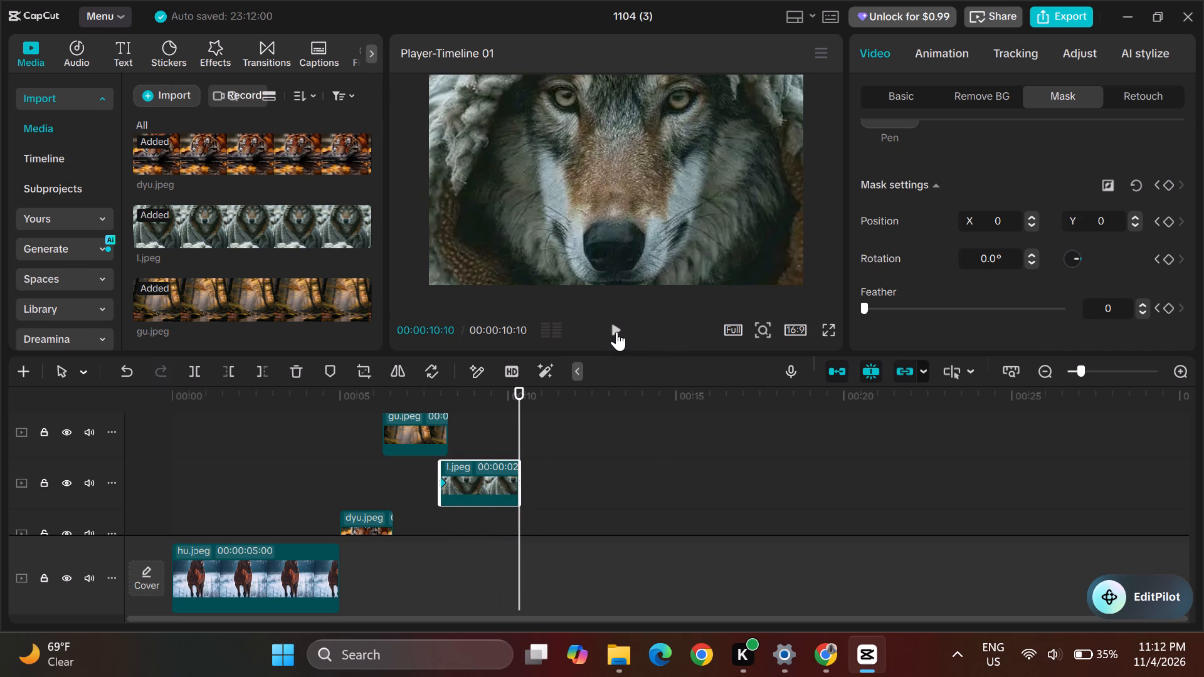
pyautogui.click(616, 332)
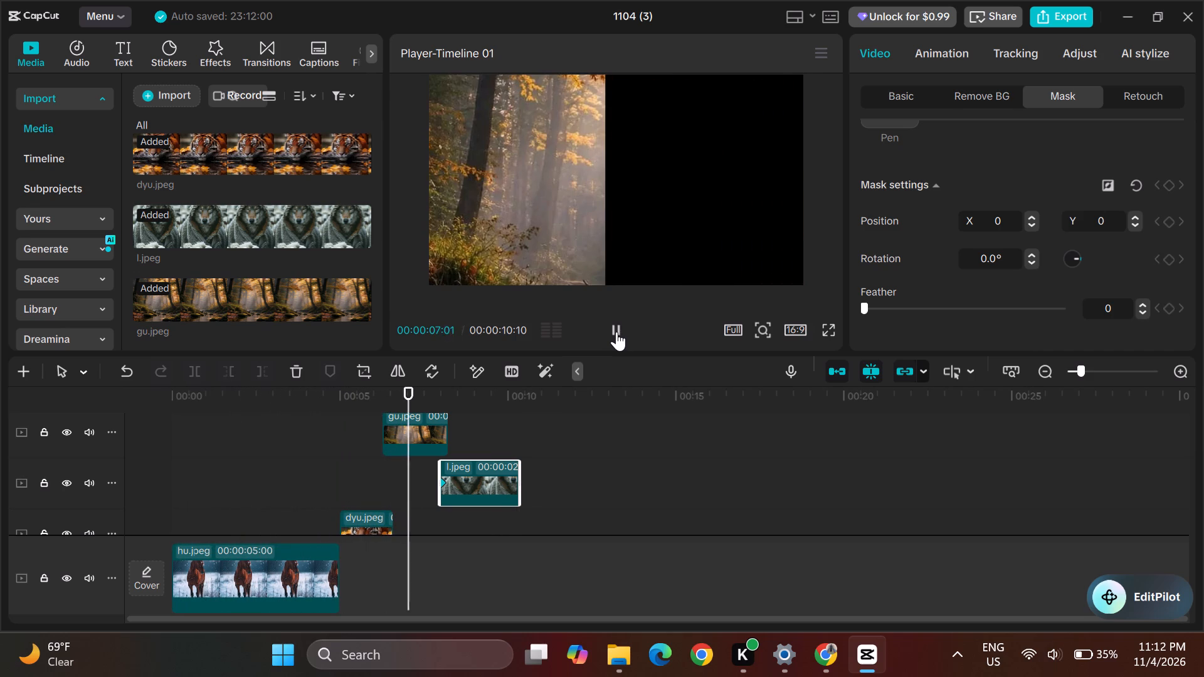
pyautogui.click(619, 332)
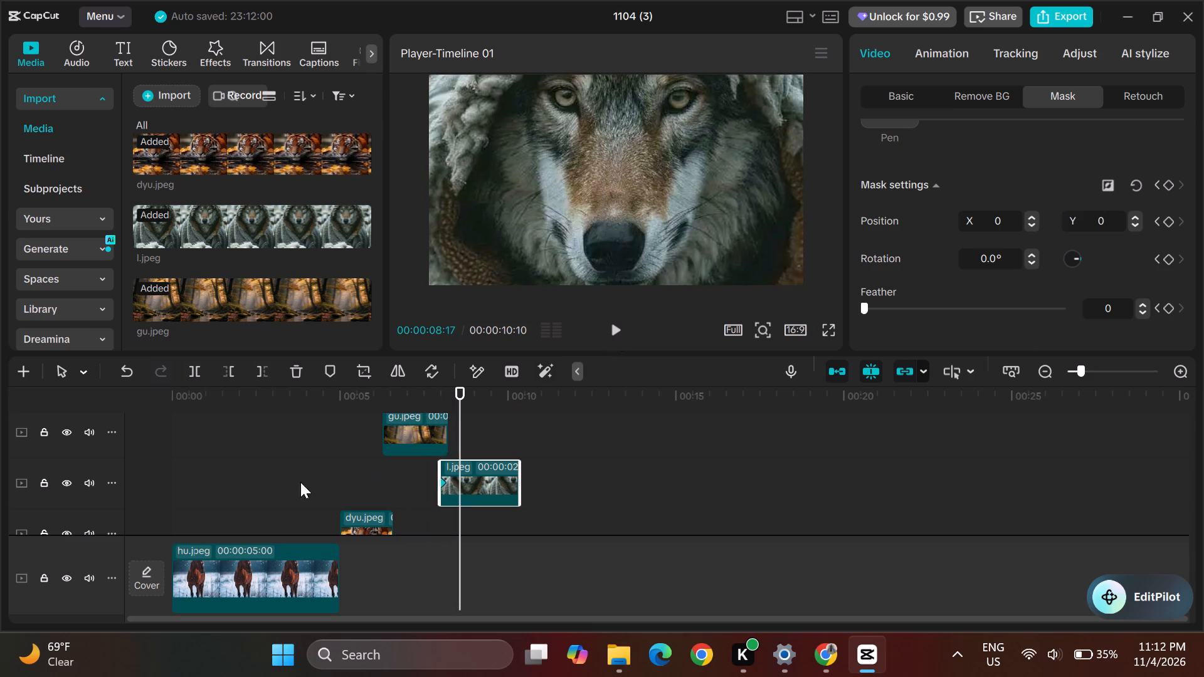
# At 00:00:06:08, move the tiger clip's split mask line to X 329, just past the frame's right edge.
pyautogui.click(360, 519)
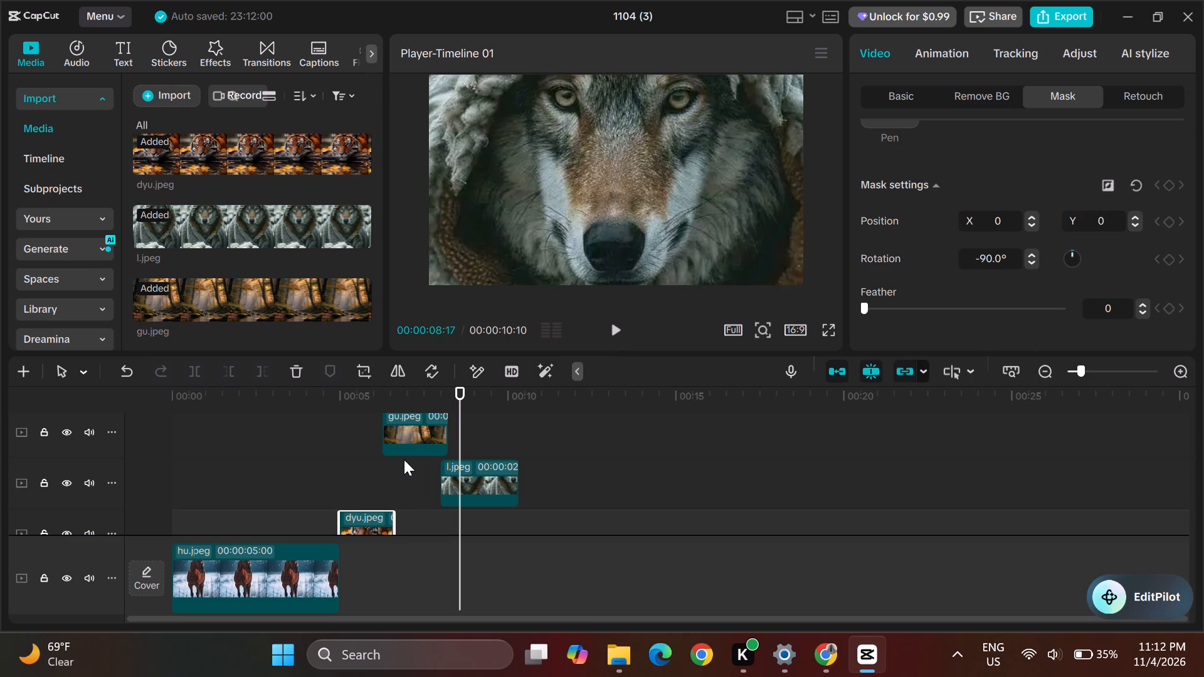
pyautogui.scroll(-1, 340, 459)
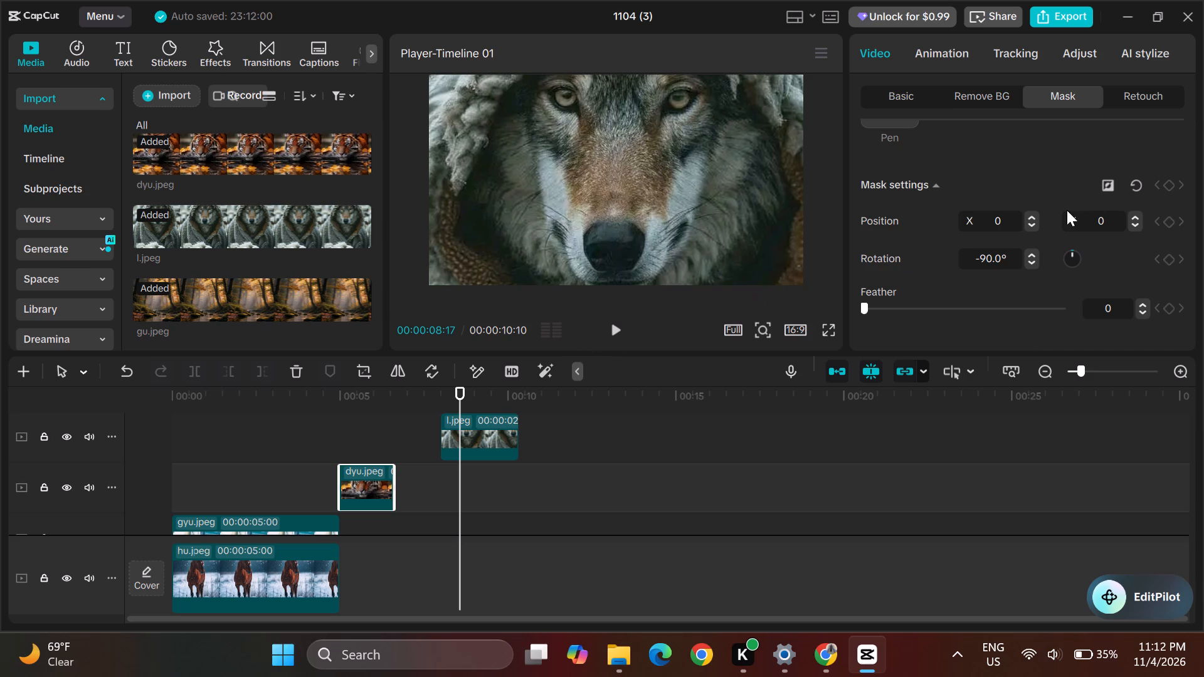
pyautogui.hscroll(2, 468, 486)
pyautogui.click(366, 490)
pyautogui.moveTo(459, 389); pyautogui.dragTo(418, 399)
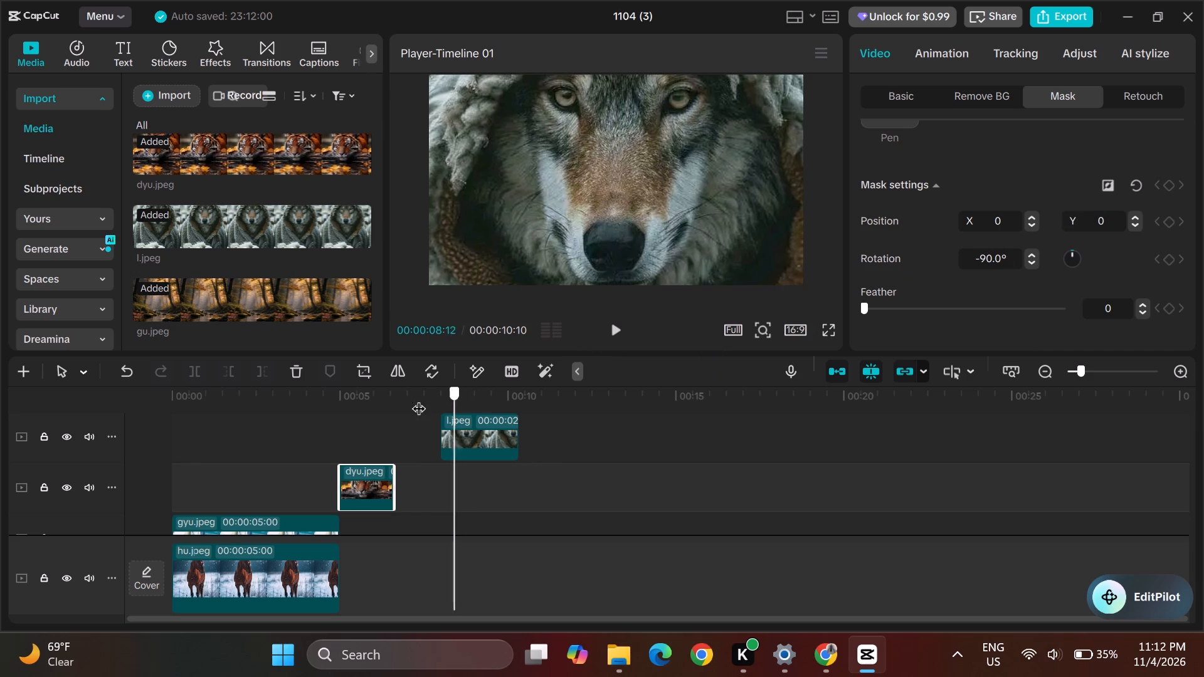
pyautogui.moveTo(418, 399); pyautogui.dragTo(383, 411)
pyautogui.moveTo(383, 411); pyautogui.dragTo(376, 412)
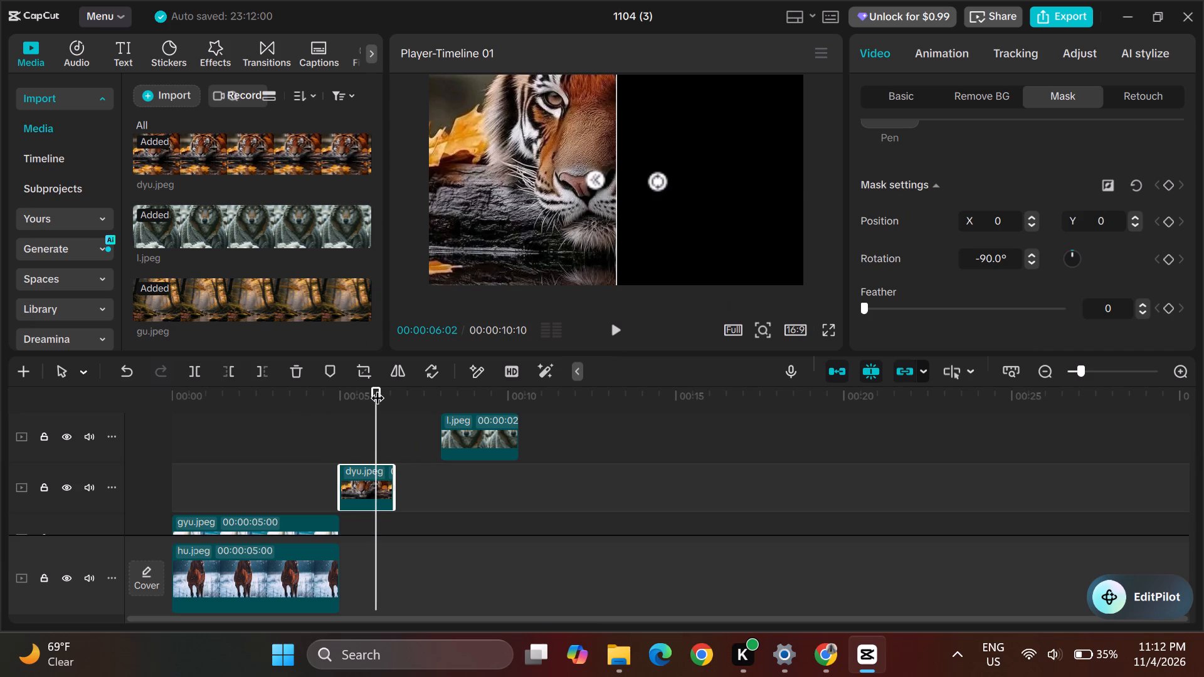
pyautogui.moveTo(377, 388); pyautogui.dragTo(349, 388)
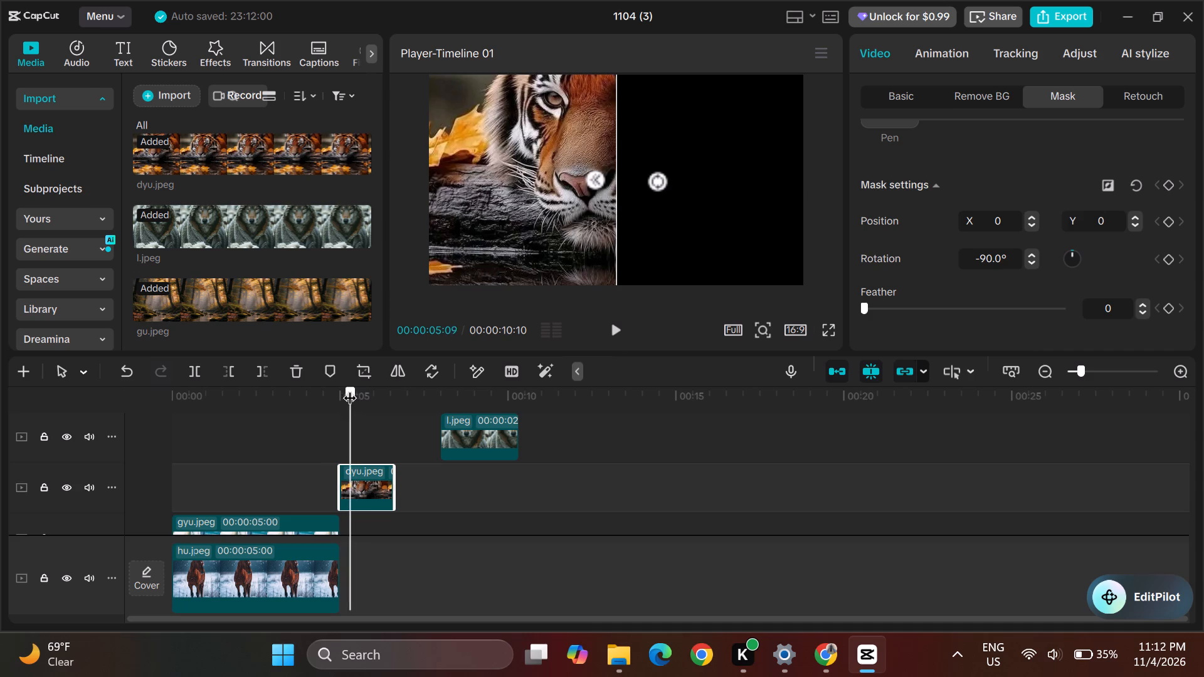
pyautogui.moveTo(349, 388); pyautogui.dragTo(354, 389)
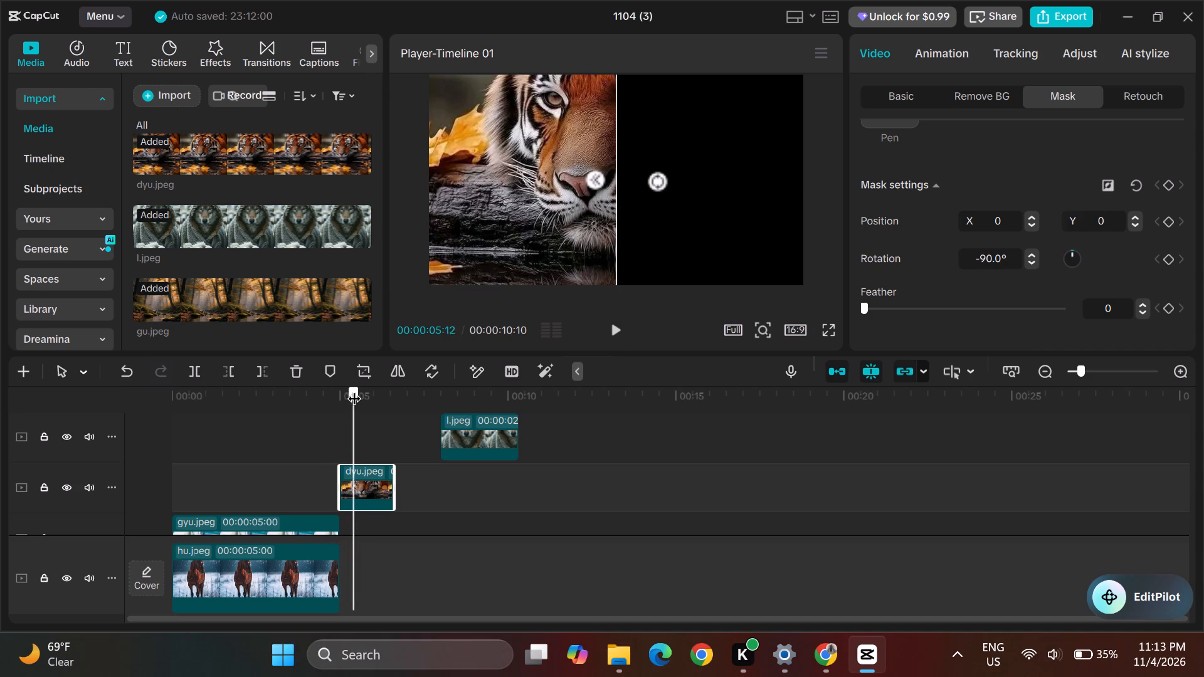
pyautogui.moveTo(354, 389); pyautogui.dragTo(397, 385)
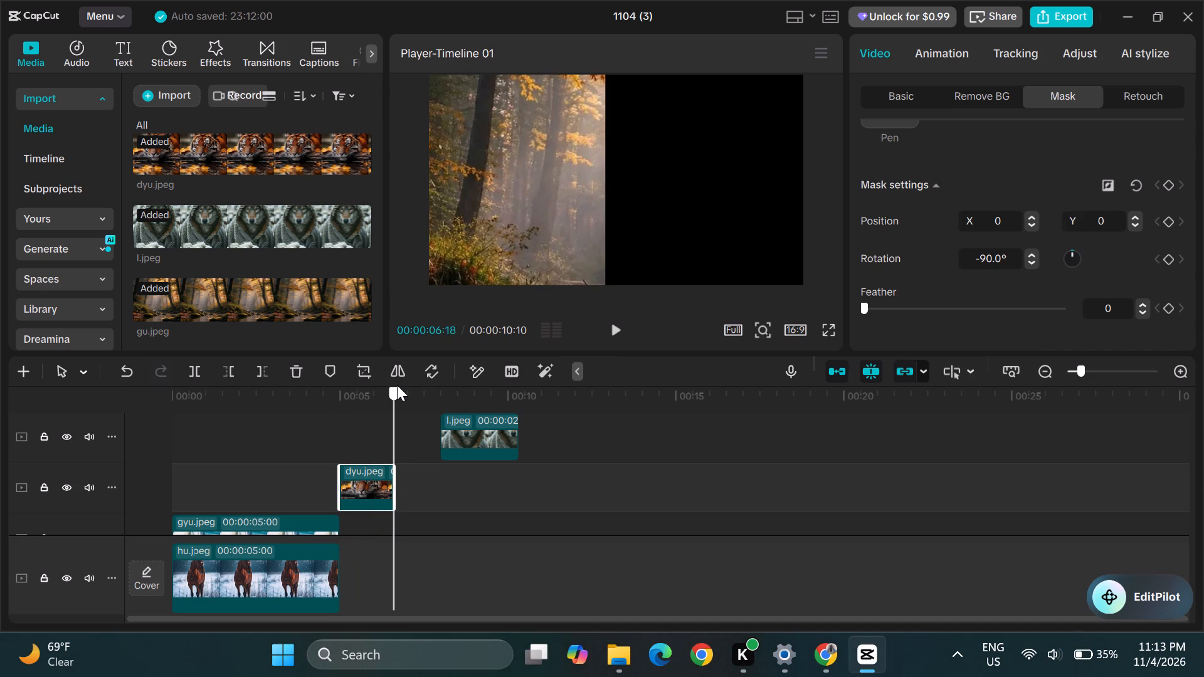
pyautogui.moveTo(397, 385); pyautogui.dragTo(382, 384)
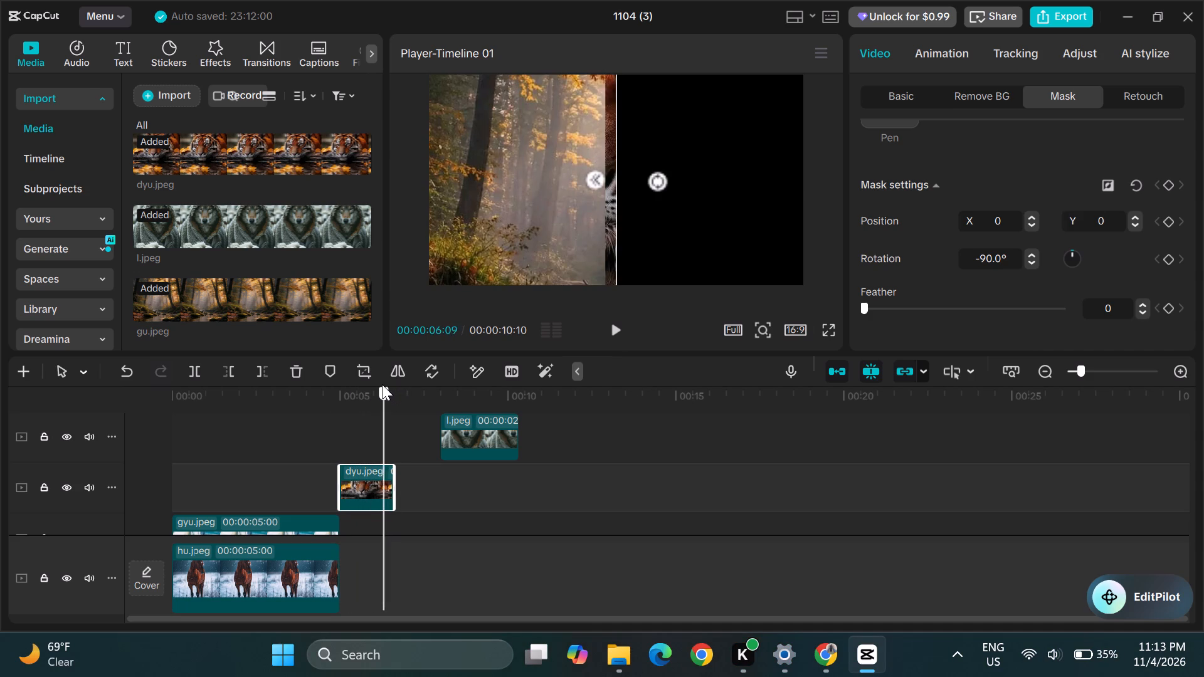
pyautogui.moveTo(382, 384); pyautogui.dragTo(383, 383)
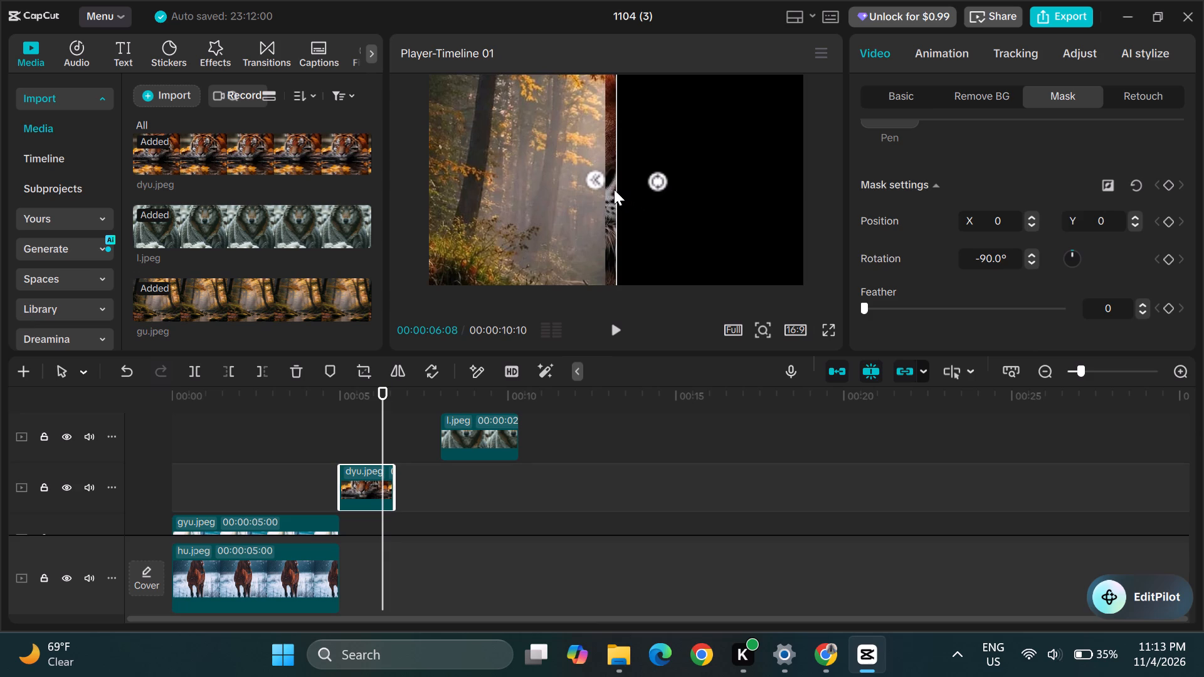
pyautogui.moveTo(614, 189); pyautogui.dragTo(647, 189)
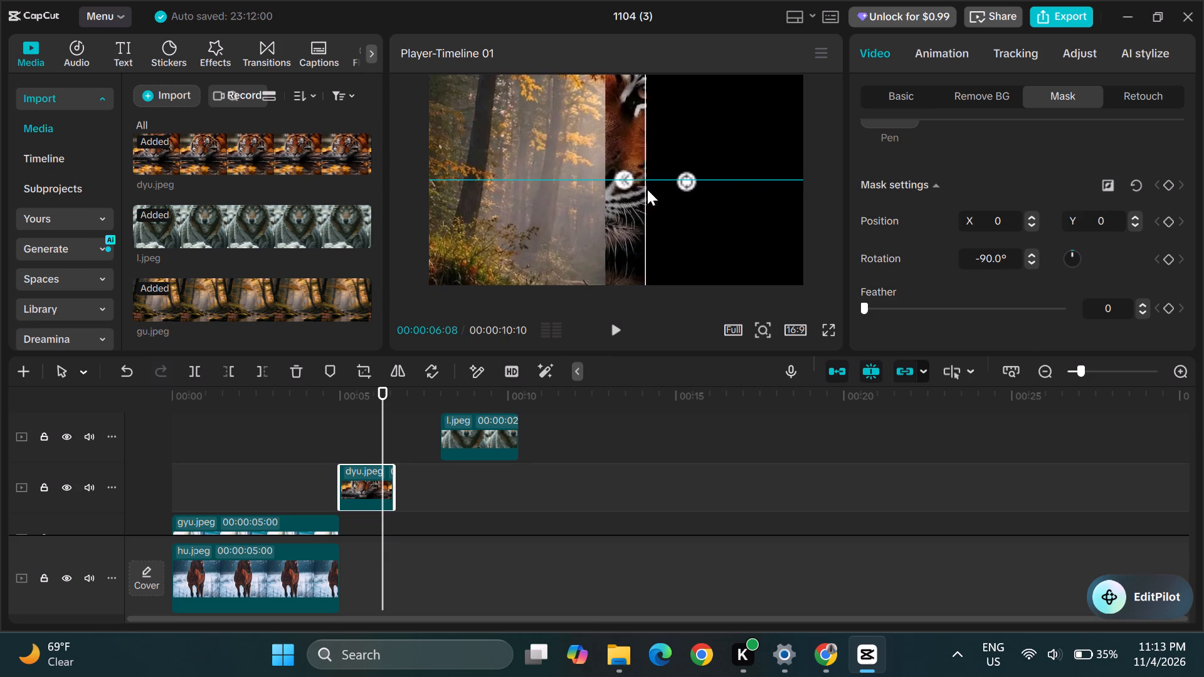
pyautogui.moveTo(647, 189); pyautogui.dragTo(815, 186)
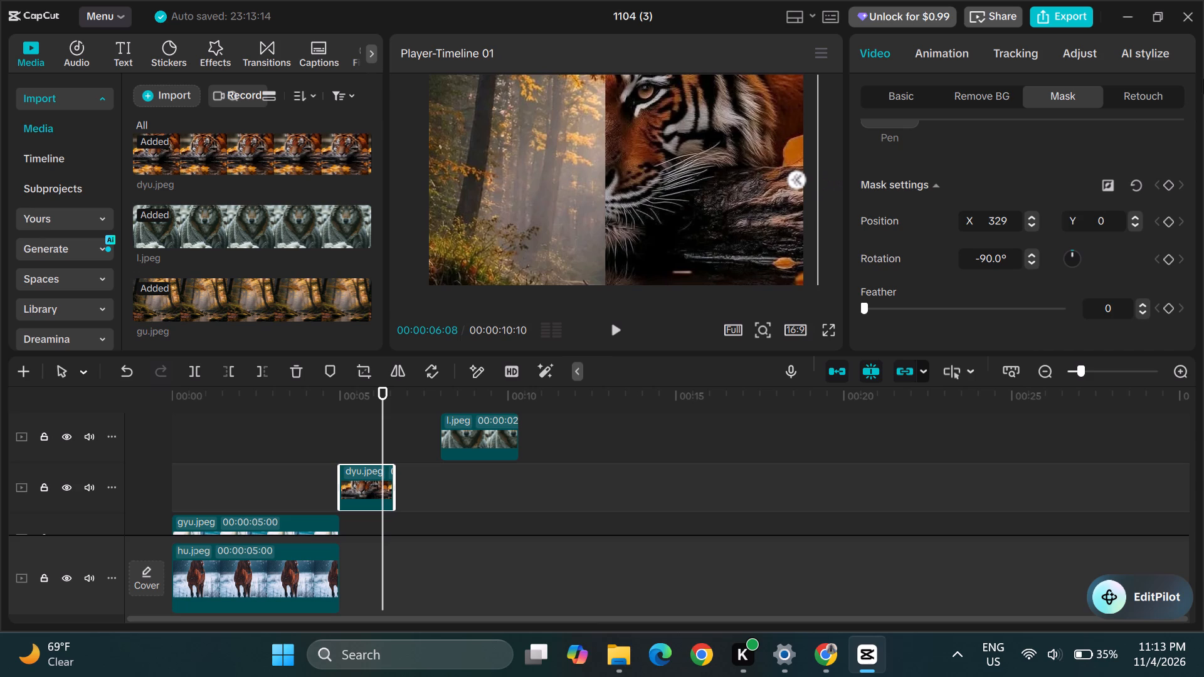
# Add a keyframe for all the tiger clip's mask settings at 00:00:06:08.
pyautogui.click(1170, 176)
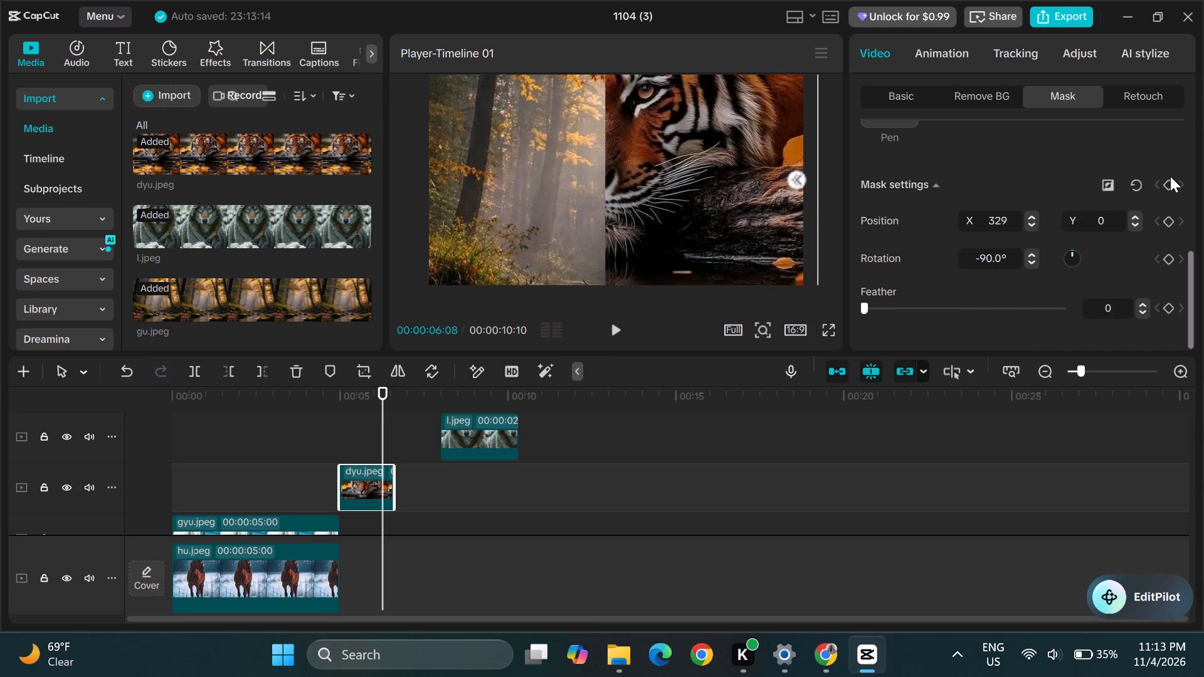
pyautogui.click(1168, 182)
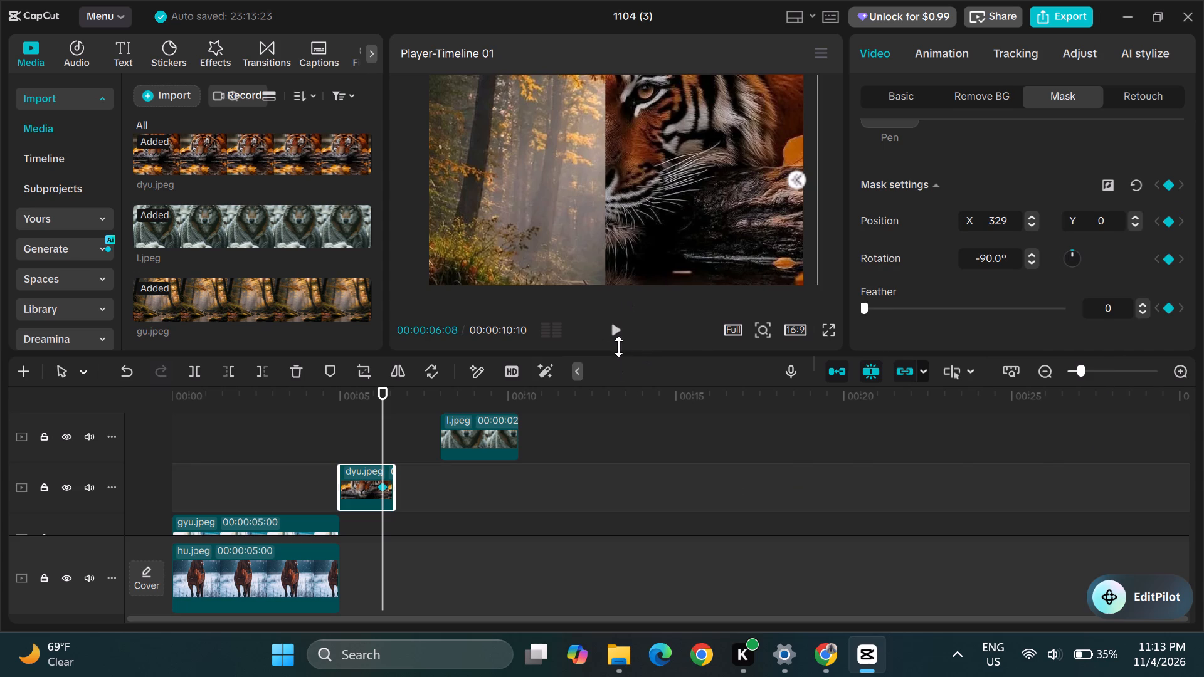
# Play the timeline to its end, then replay it from the beginning, pausing at 00:00:09:07.
pyautogui.click(614, 330)
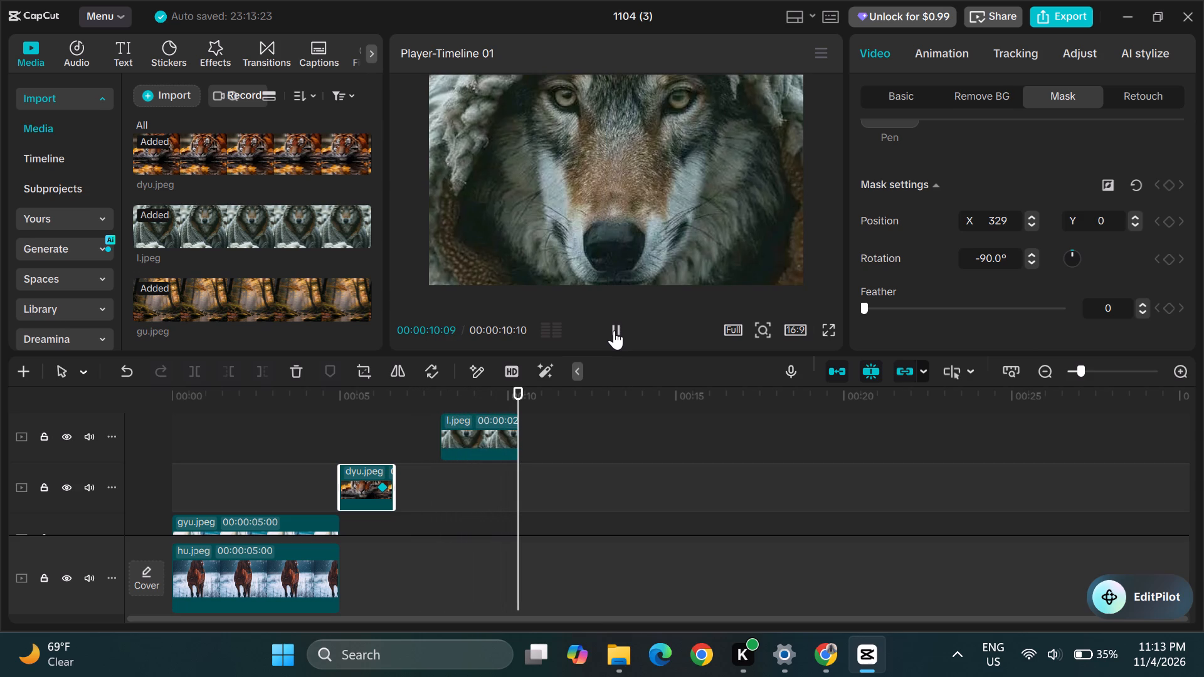
pyautogui.click(614, 330)
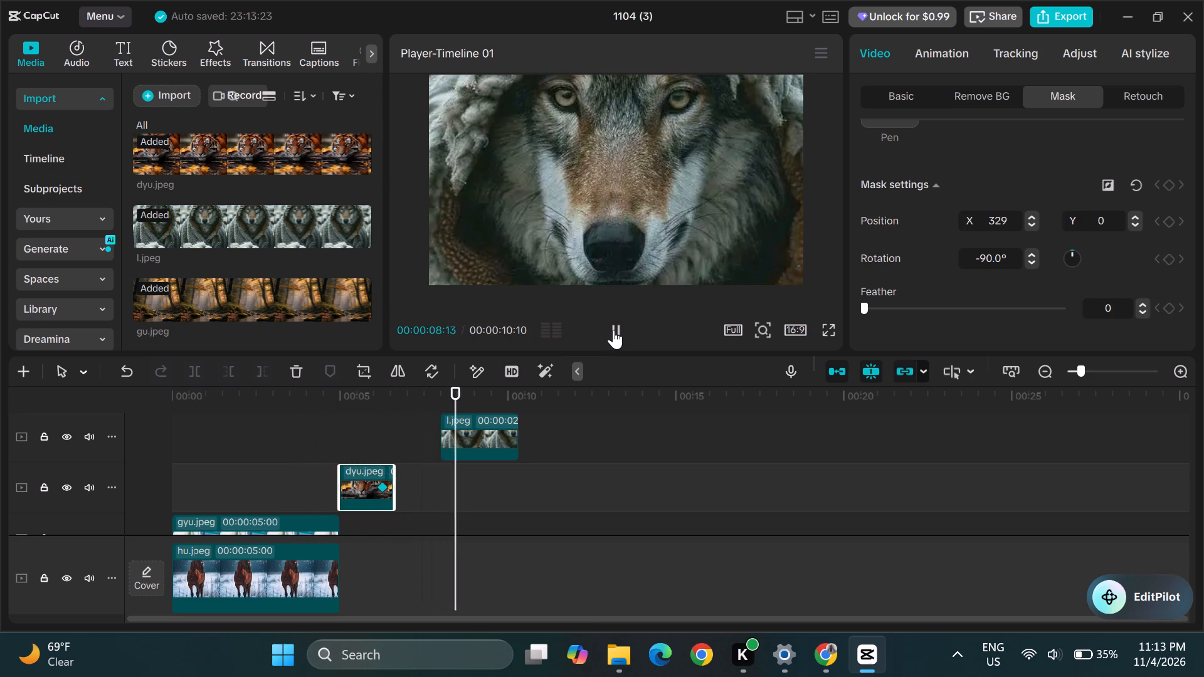
pyautogui.click(613, 330)
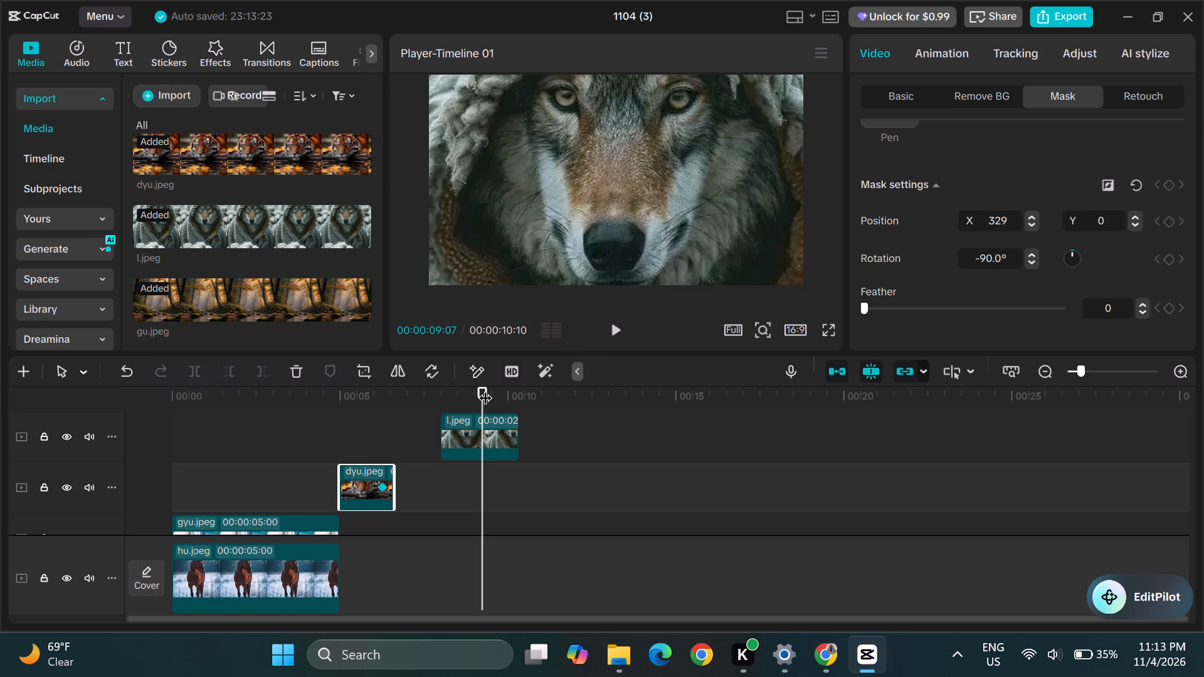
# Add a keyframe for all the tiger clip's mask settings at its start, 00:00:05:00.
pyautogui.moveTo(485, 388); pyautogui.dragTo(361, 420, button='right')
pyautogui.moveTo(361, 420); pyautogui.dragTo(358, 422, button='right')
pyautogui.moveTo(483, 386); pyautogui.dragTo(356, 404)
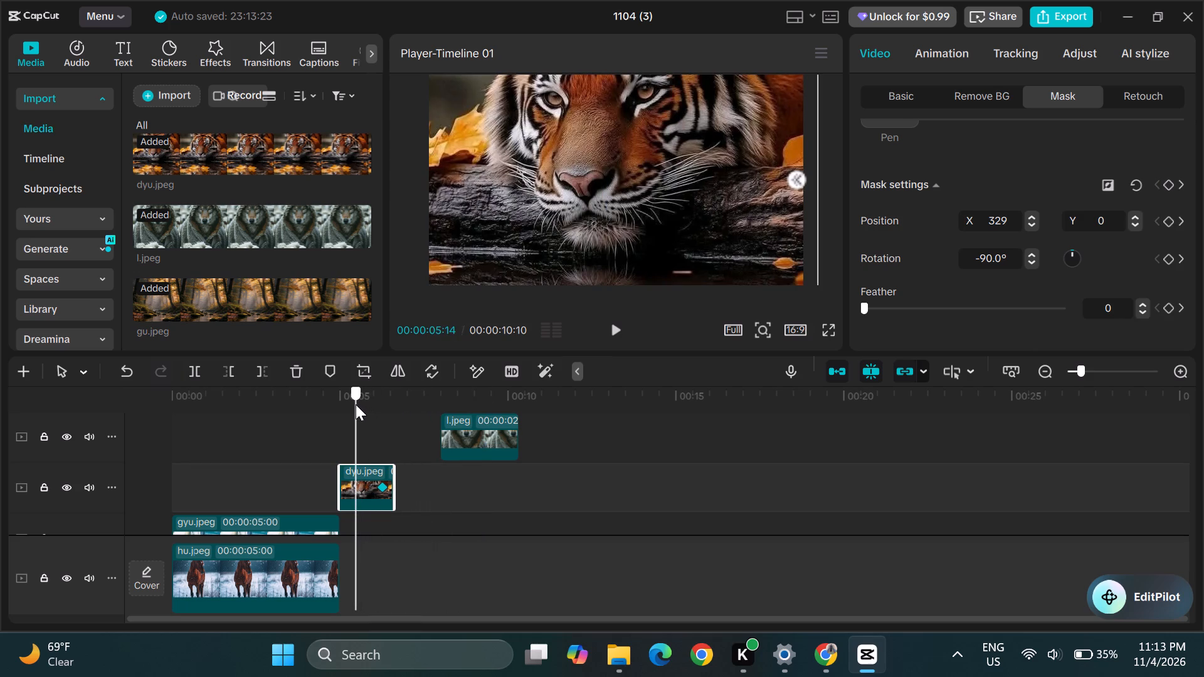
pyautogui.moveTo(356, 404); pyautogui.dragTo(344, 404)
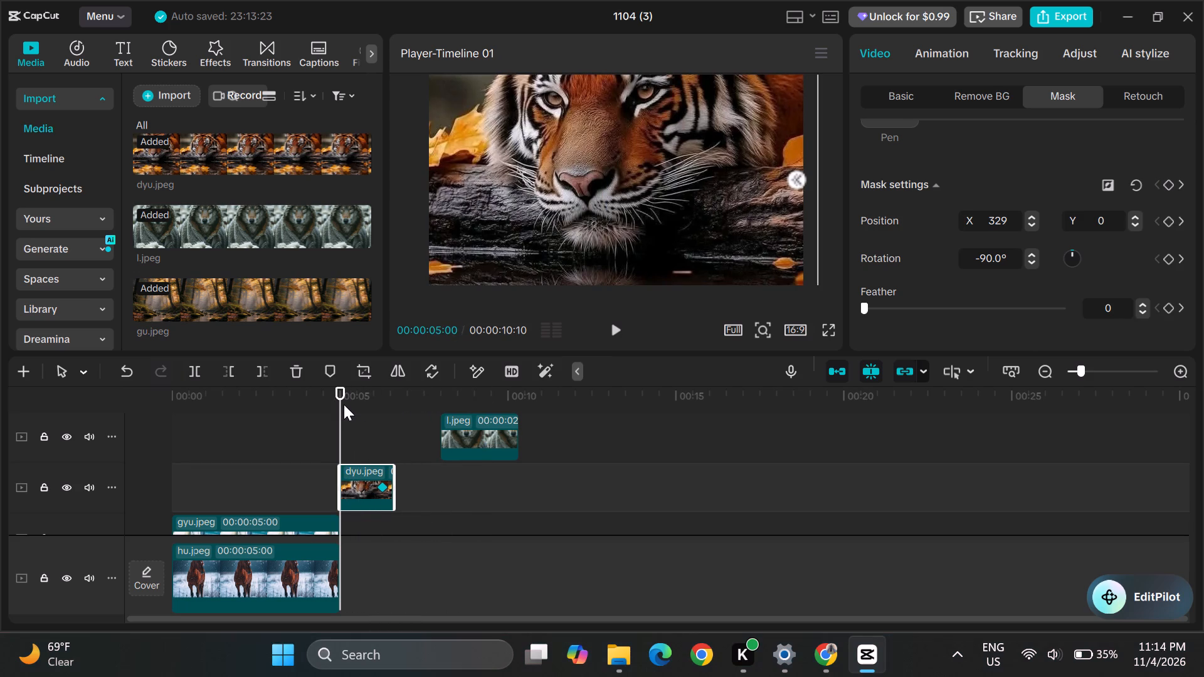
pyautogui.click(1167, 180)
# Change the tiger clip's mask shape to Circle and shift the circle upward over the tiger's face.
pyautogui.scroll(1, 948, 149)
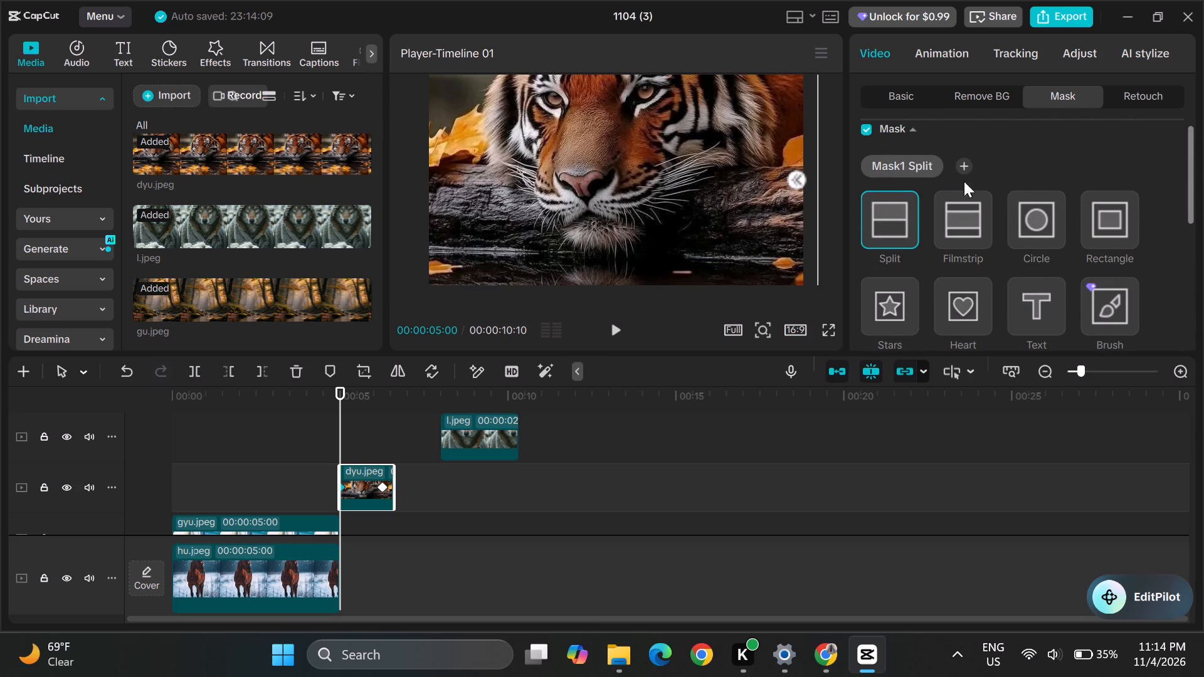
pyautogui.click(1027, 219)
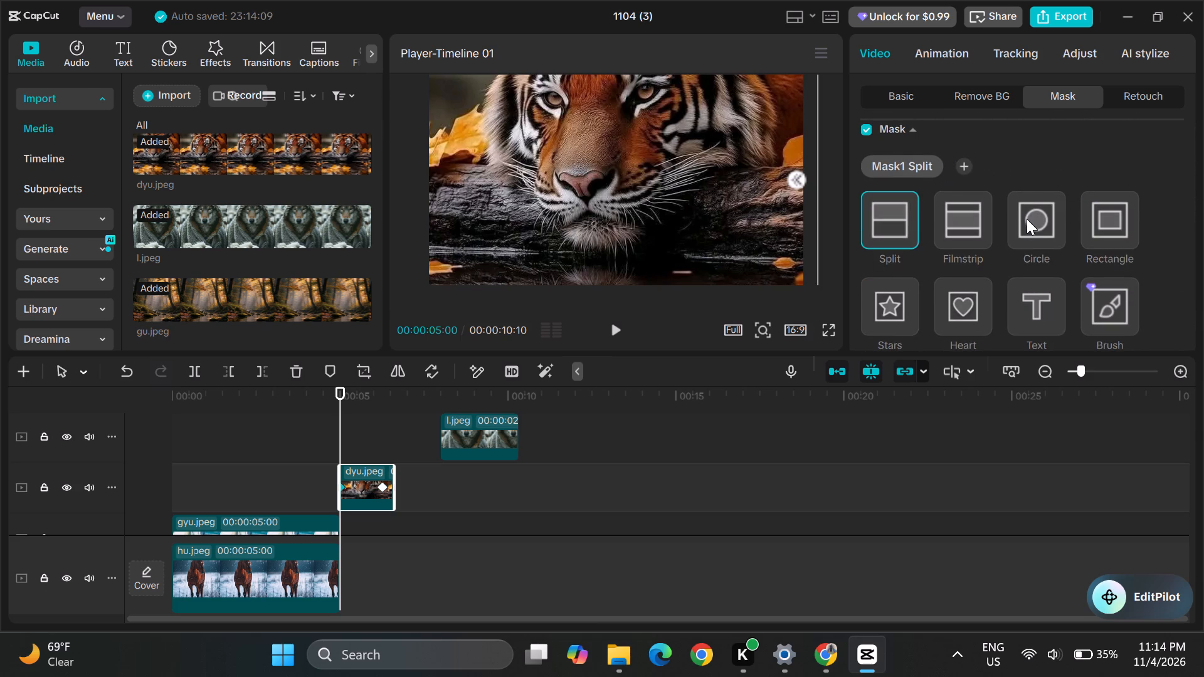
pyautogui.click(1027, 219)
pyautogui.doubleClick(1027, 219)
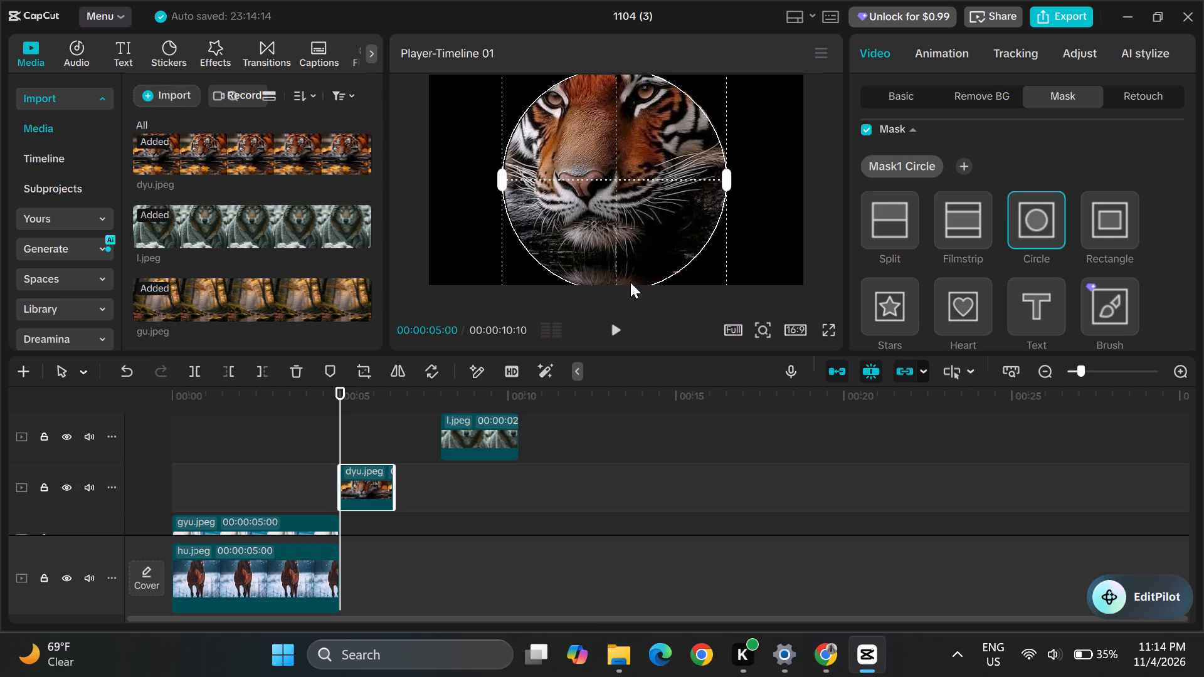
pyautogui.moveTo(663, 273); pyautogui.dragTo(662, 260)
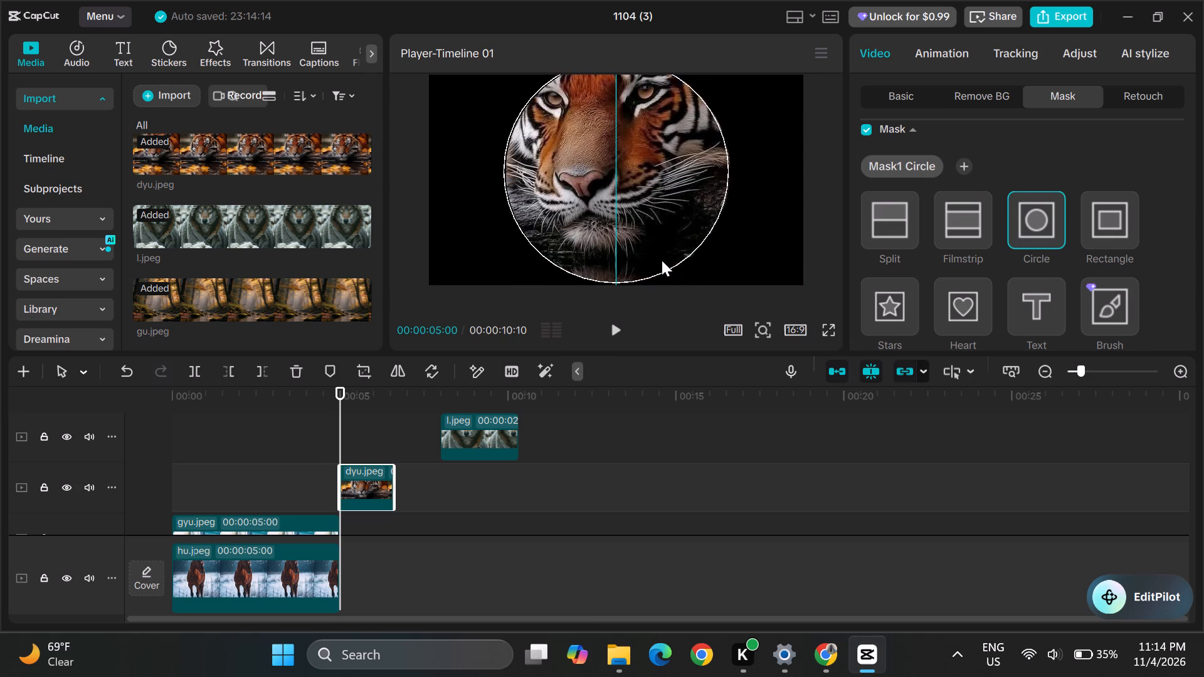
pyautogui.moveTo(662, 260); pyautogui.dragTo(657, 241)
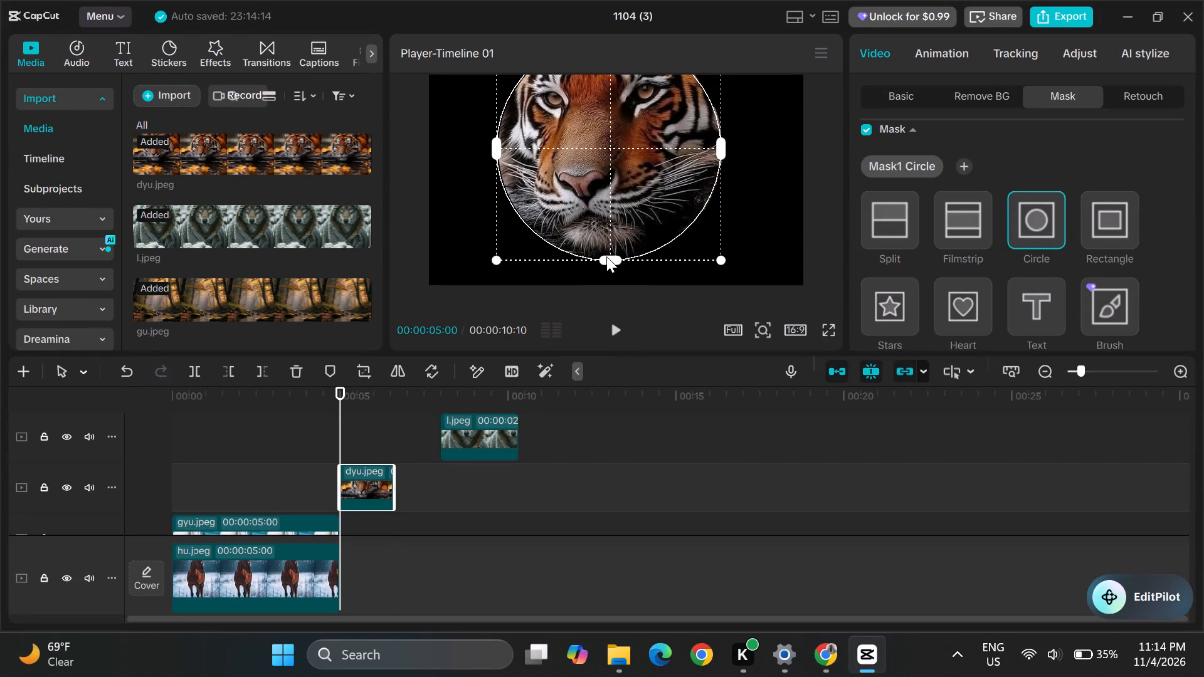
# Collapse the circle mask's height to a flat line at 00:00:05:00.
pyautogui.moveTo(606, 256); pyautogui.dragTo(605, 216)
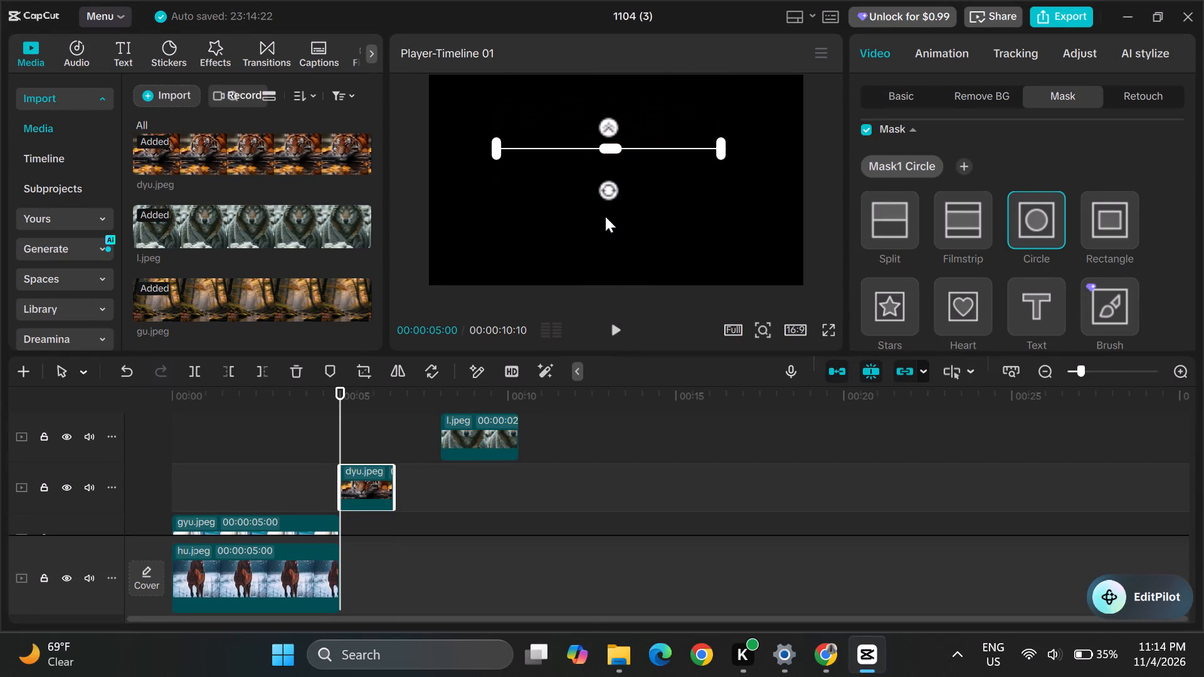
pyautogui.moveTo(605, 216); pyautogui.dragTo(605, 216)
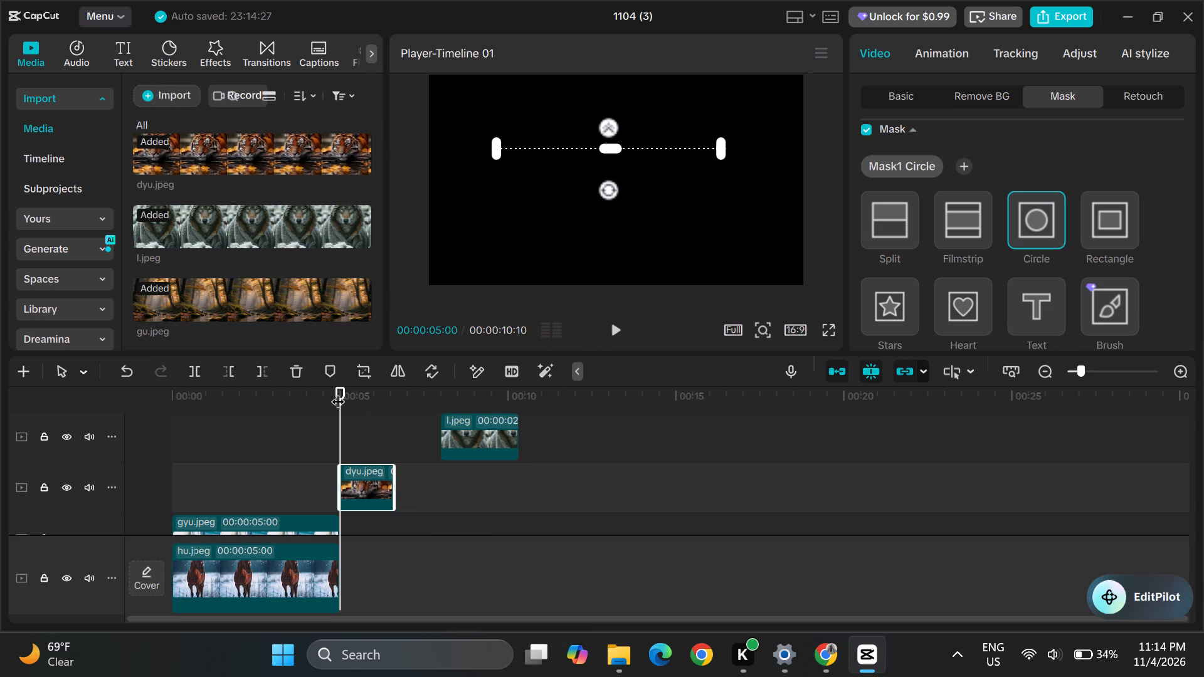
# At 00:00:05:19, expand the tiger clip's circle mask to about 1178 by 490 so it uncovers the whole image.
pyautogui.moveTo(340, 385); pyautogui.dragTo(357, 392)
pyautogui.moveTo(339, 387); pyautogui.dragTo(357, 390)
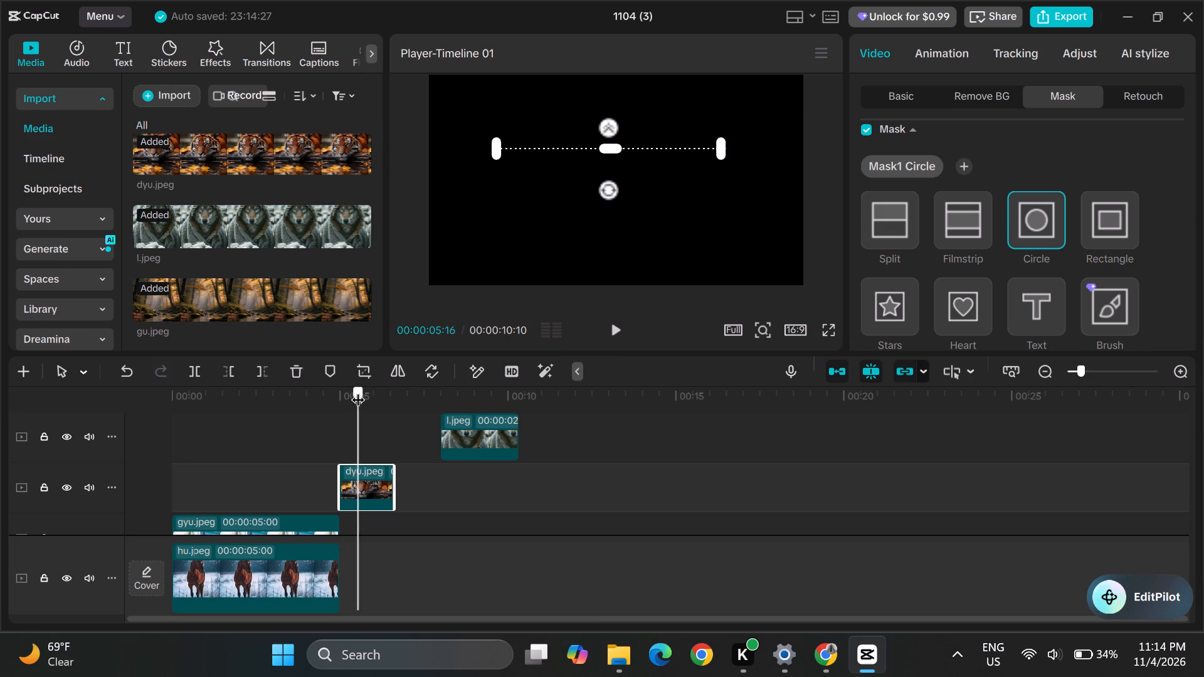
pyautogui.moveTo(357, 390); pyautogui.dragTo(362, 390)
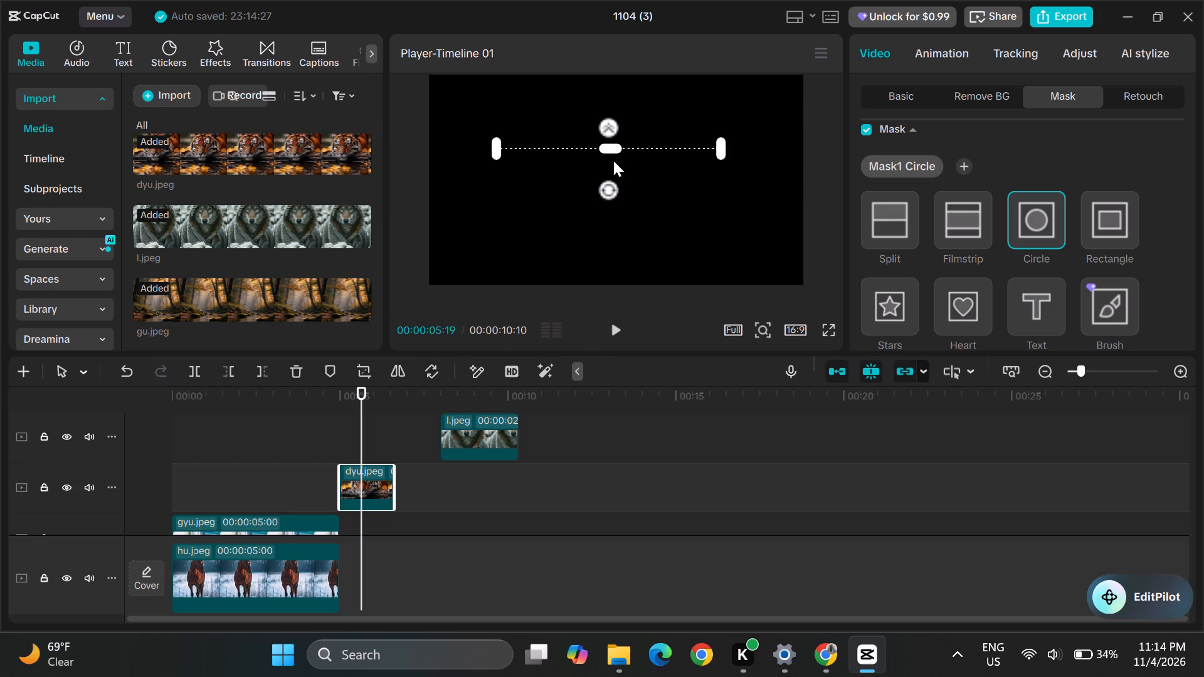
pyautogui.moveTo(613, 150); pyautogui.dragTo(613, 181)
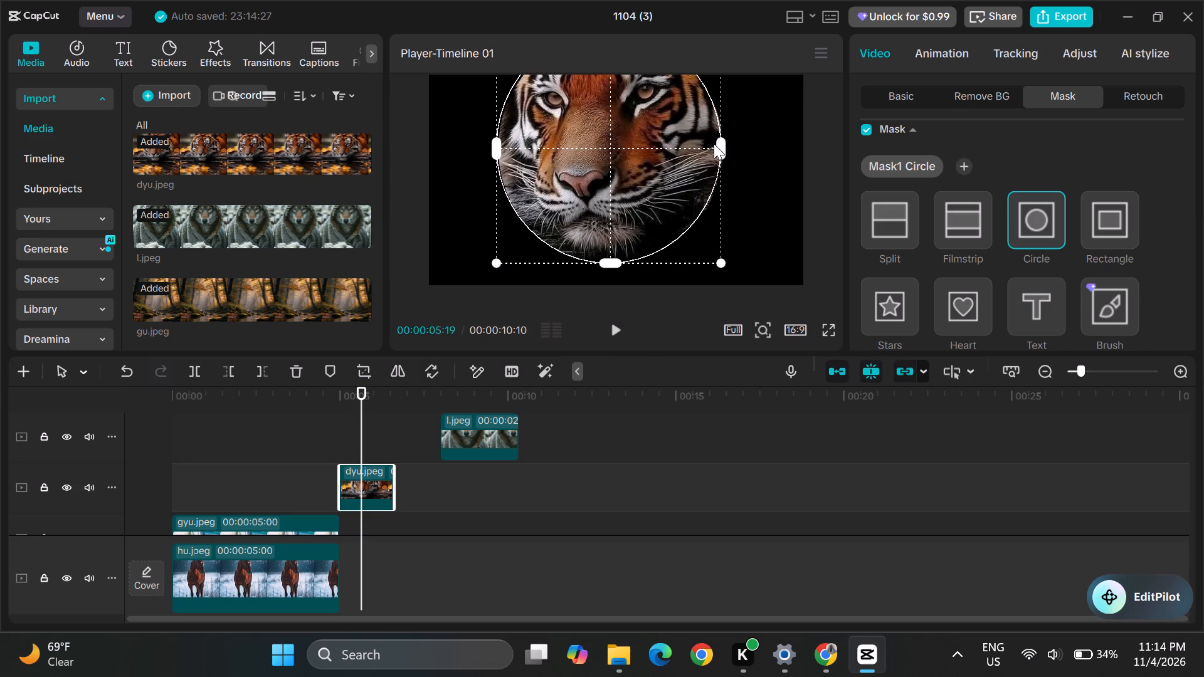
pyautogui.click(714, 144)
pyautogui.moveTo(718, 145); pyautogui.dragTo(744, 150)
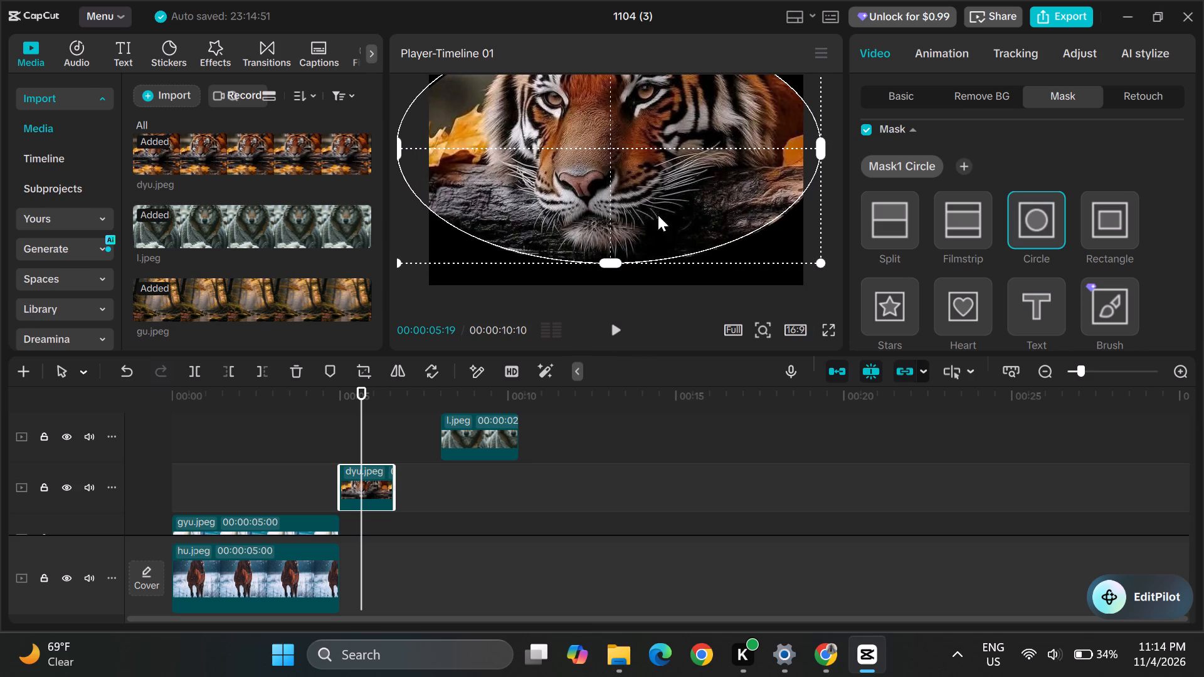
pyautogui.moveTo(611, 255); pyautogui.dragTo(611, 265)
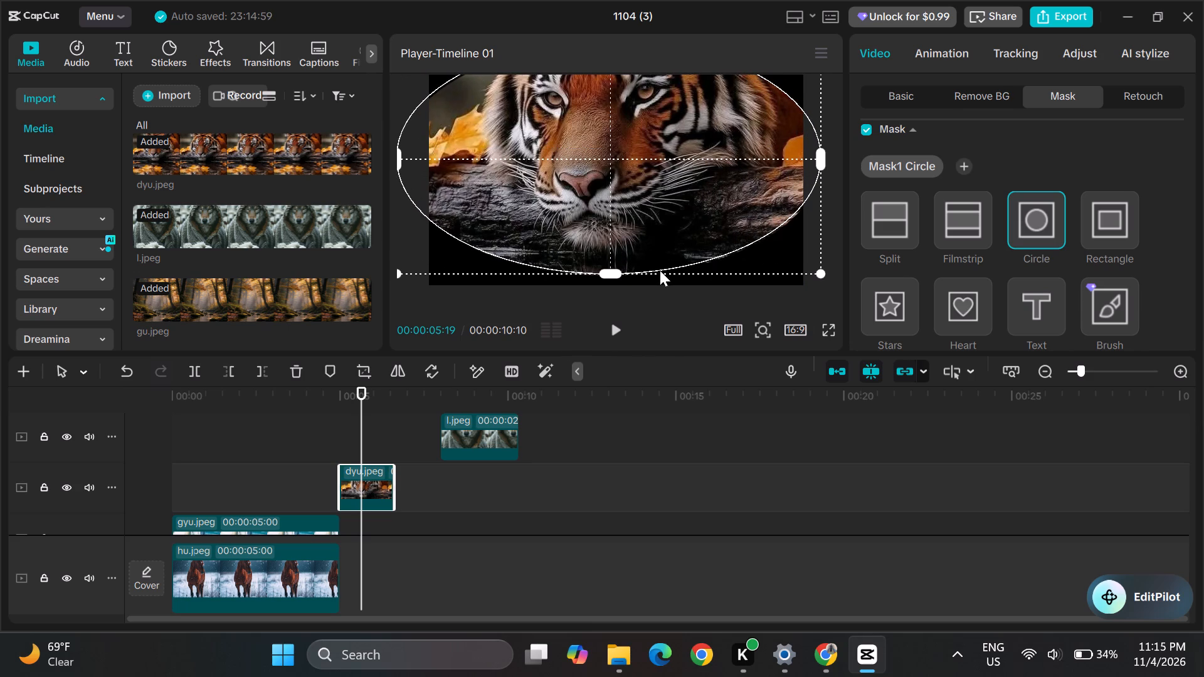
pyautogui.moveTo(611, 270); pyautogui.dragTo(611, 279)
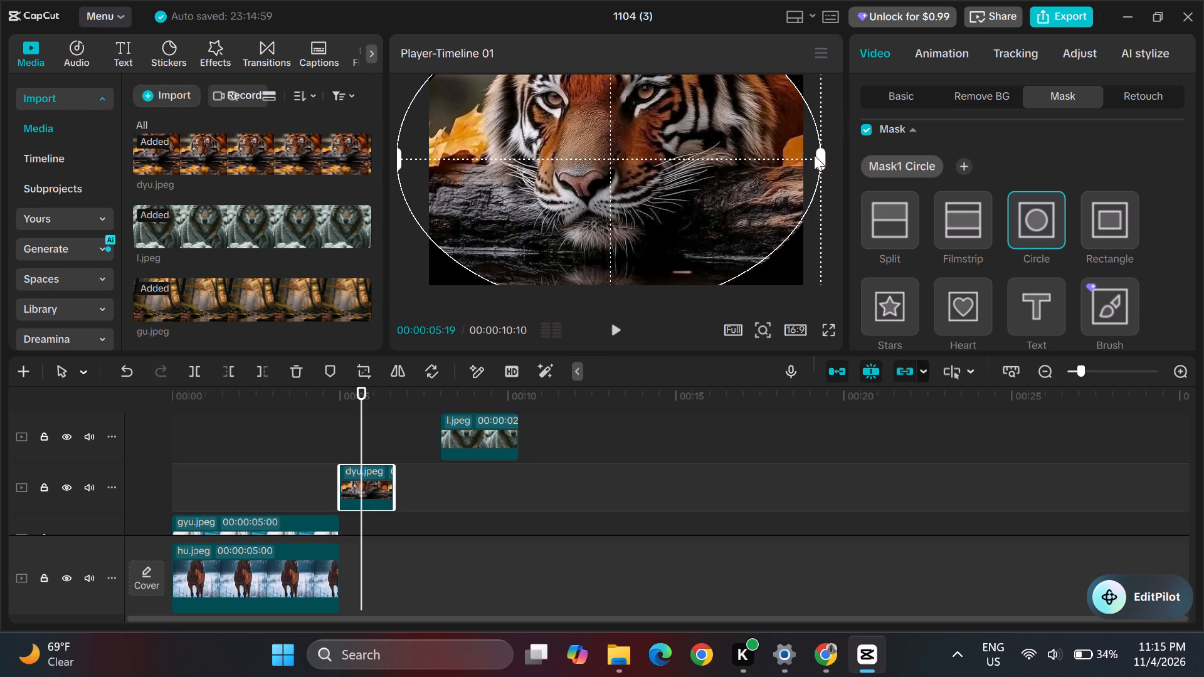
pyautogui.moveTo(816, 154); pyautogui.dragTo(833, 162)
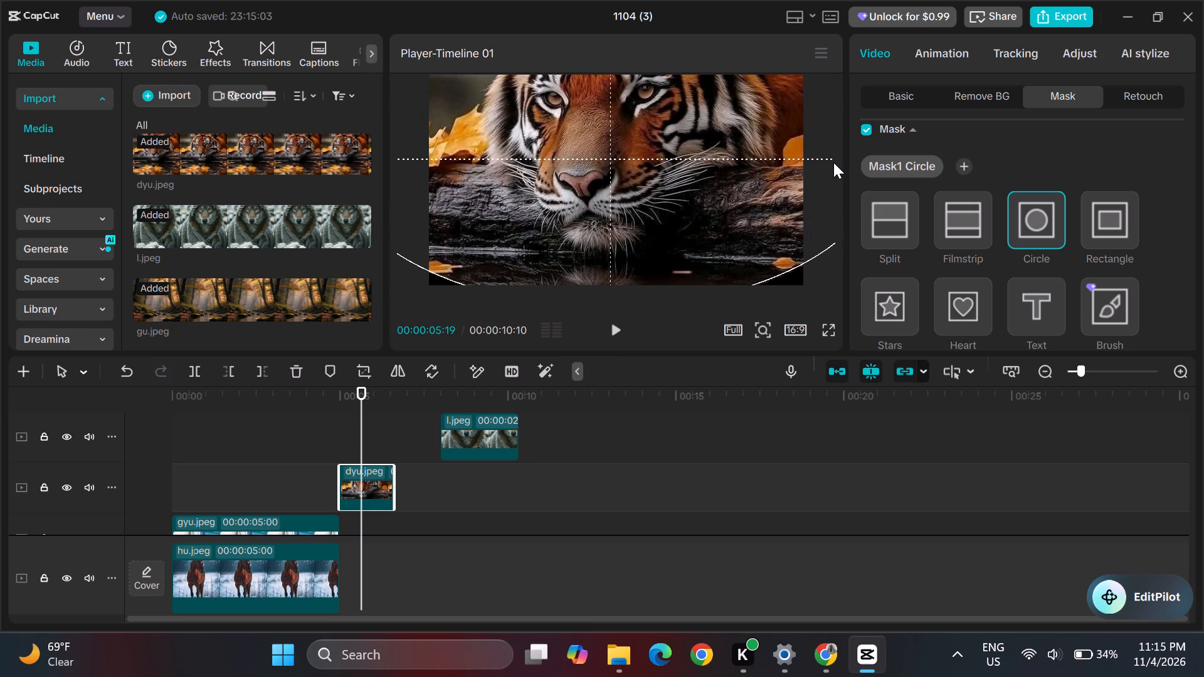
pyautogui.moveTo(833, 162); pyautogui.dragTo(851, 162)
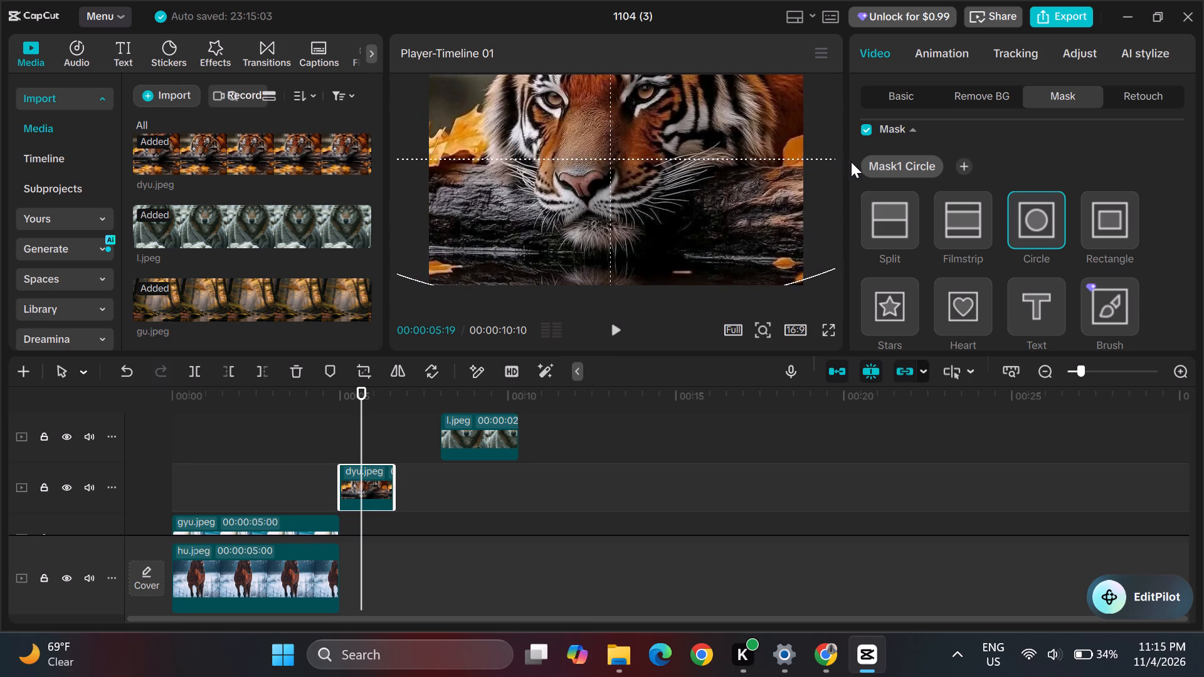
pyautogui.moveTo(851, 162); pyautogui.dragTo(855, 162)
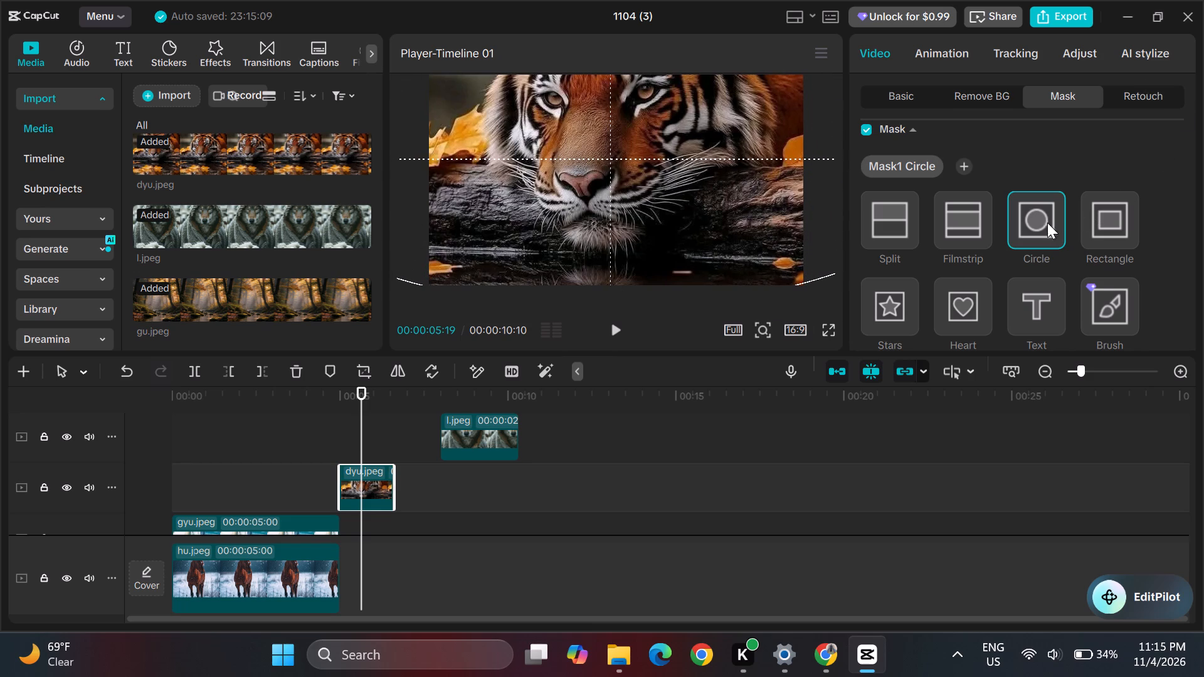
# Add a keyframe for all the tiger clip's mask settings at 00:00:05:19.
pyautogui.scroll(-1, 1118, 210)
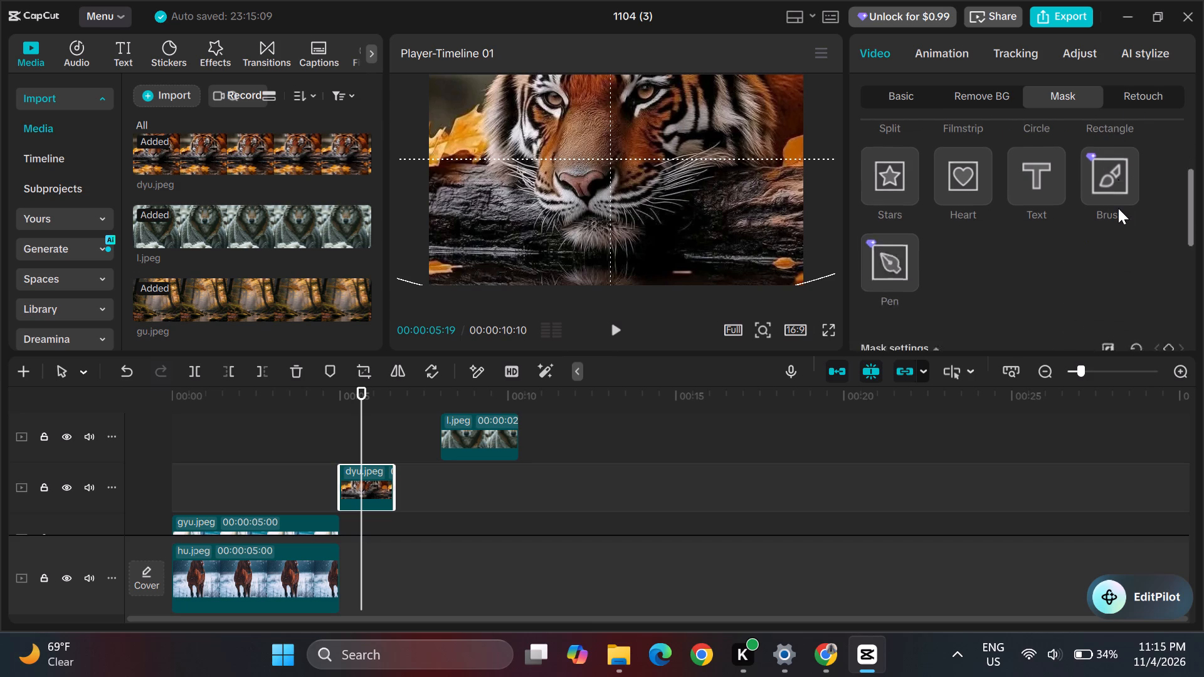
pyautogui.scroll(-1, 1118, 208)
pyautogui.click(1173, 179)
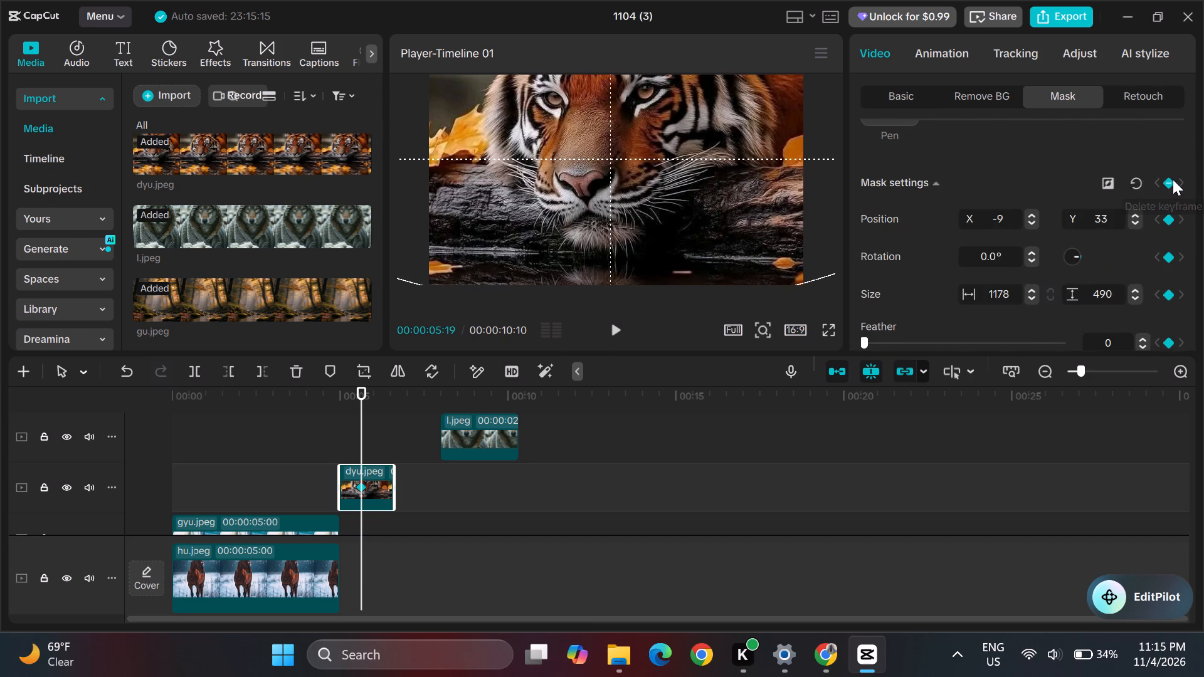
# Play the timeline to its end, then replay it from the beginning, pausing on the tiger clip.
pyautogui.click(619, 325)
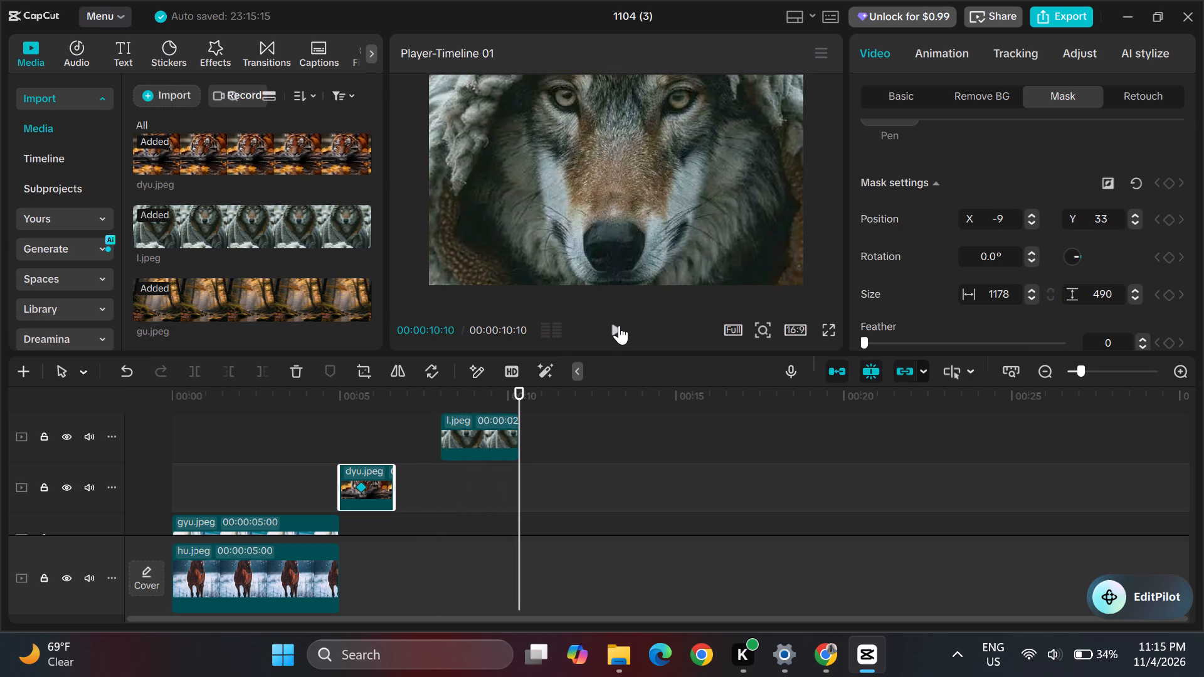
pyautogui.click(619, 325)
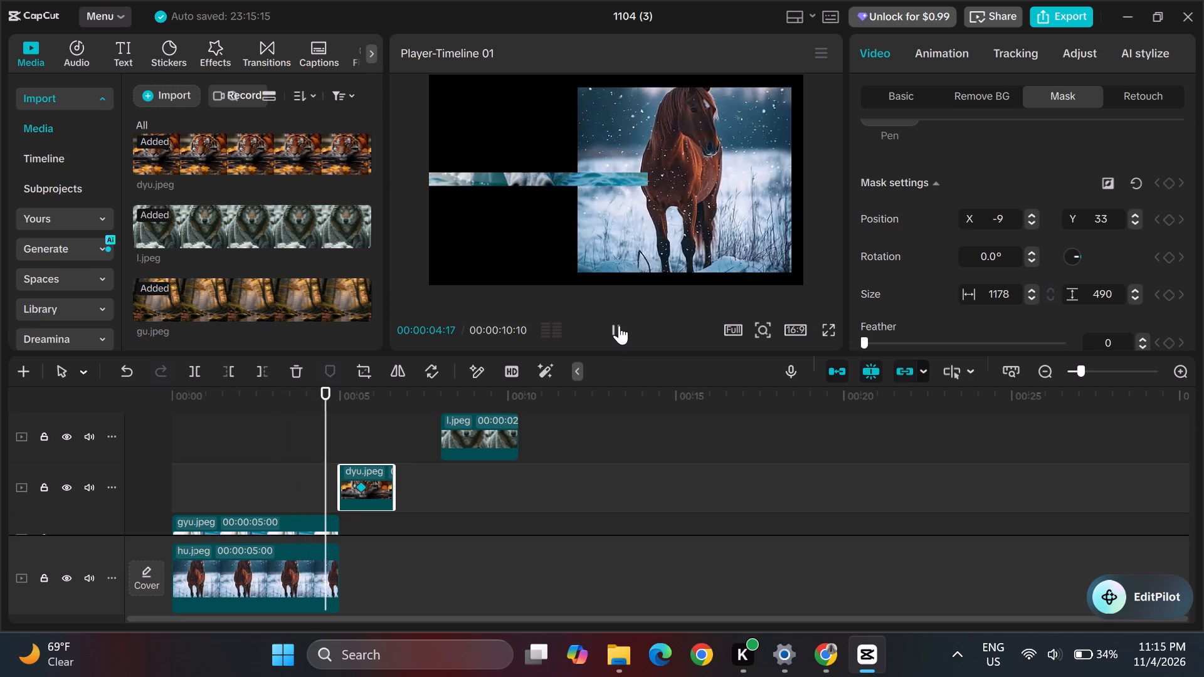
pyautogui.click(619, 325)
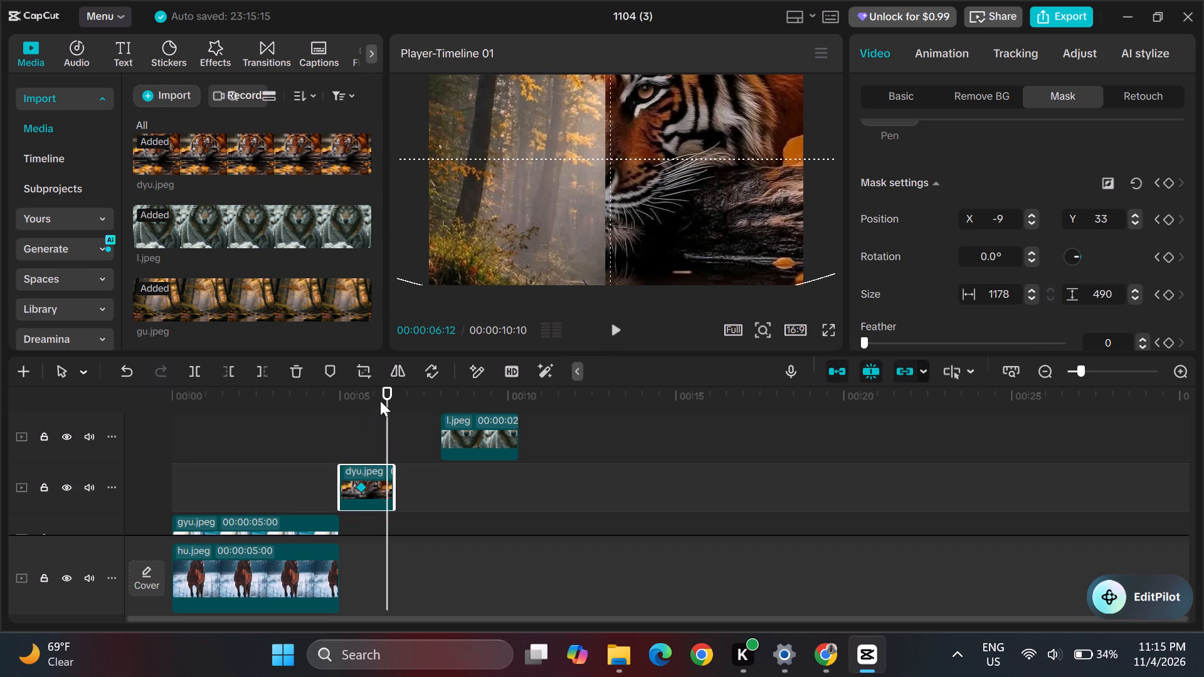
# Add a keyframe for all the tiger clip's mask settings at its start, 00:00:05:00.
pyautogui.moveTo(390, 387); pyautogui.dragTo(388, 387)
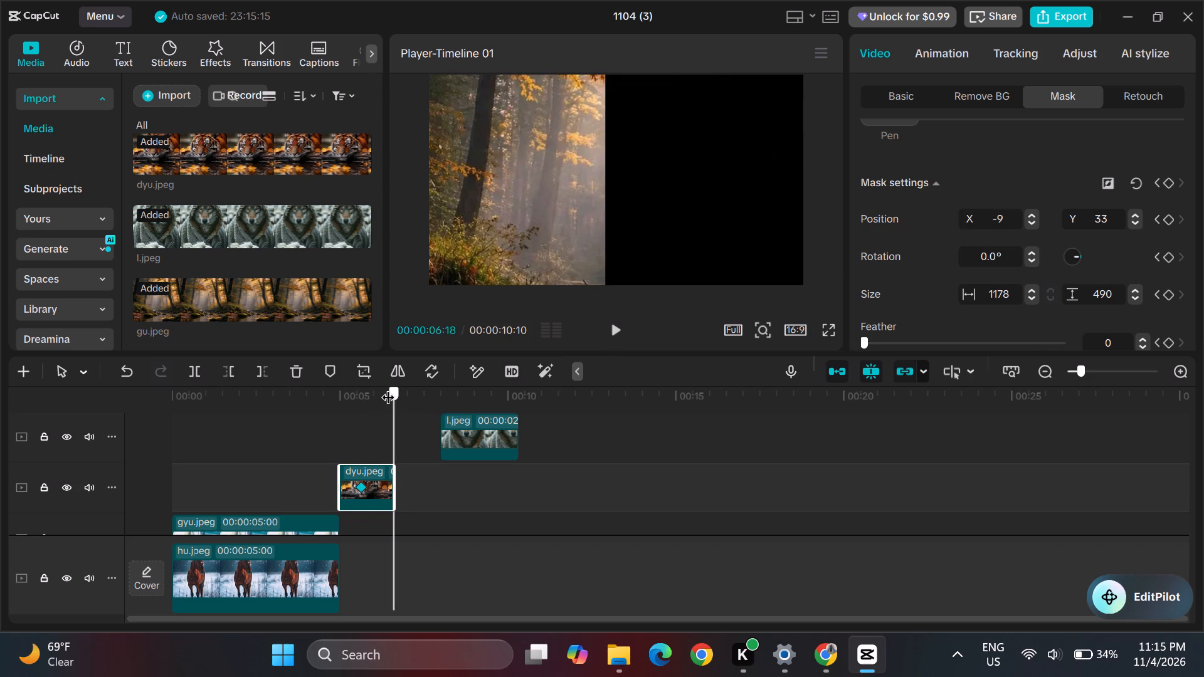
pyautogui.moveTo(388, 387); pyautogui.dragTo(336, 389)
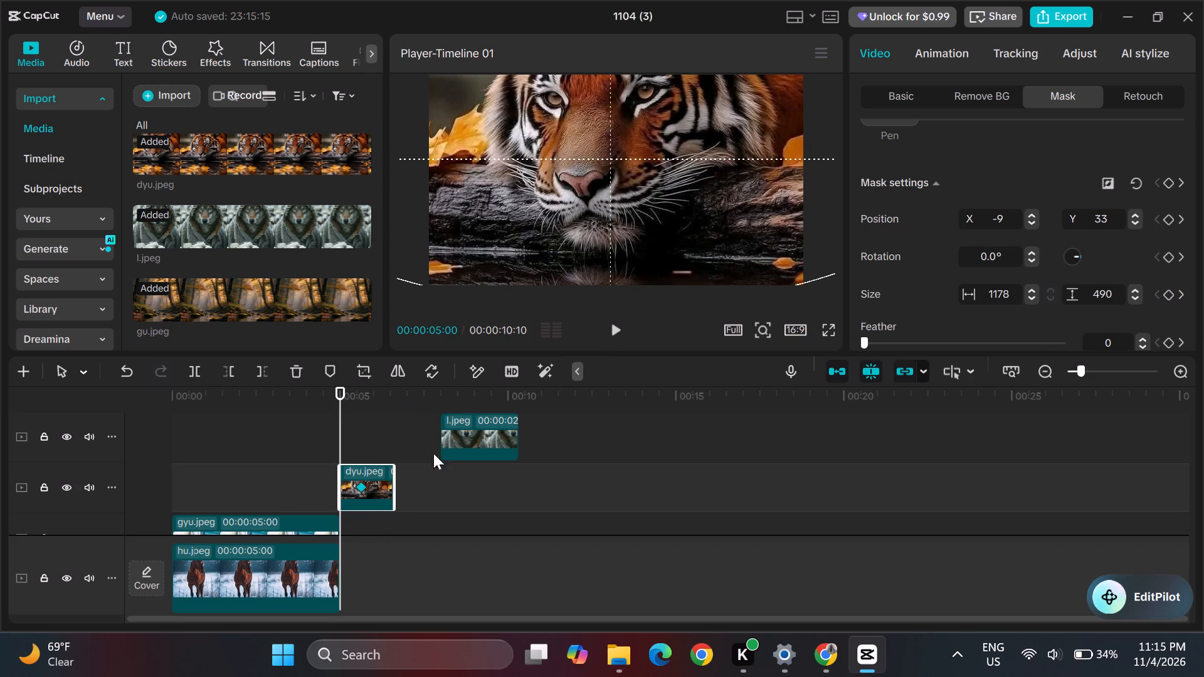
pyautogui.click(1168, 179)
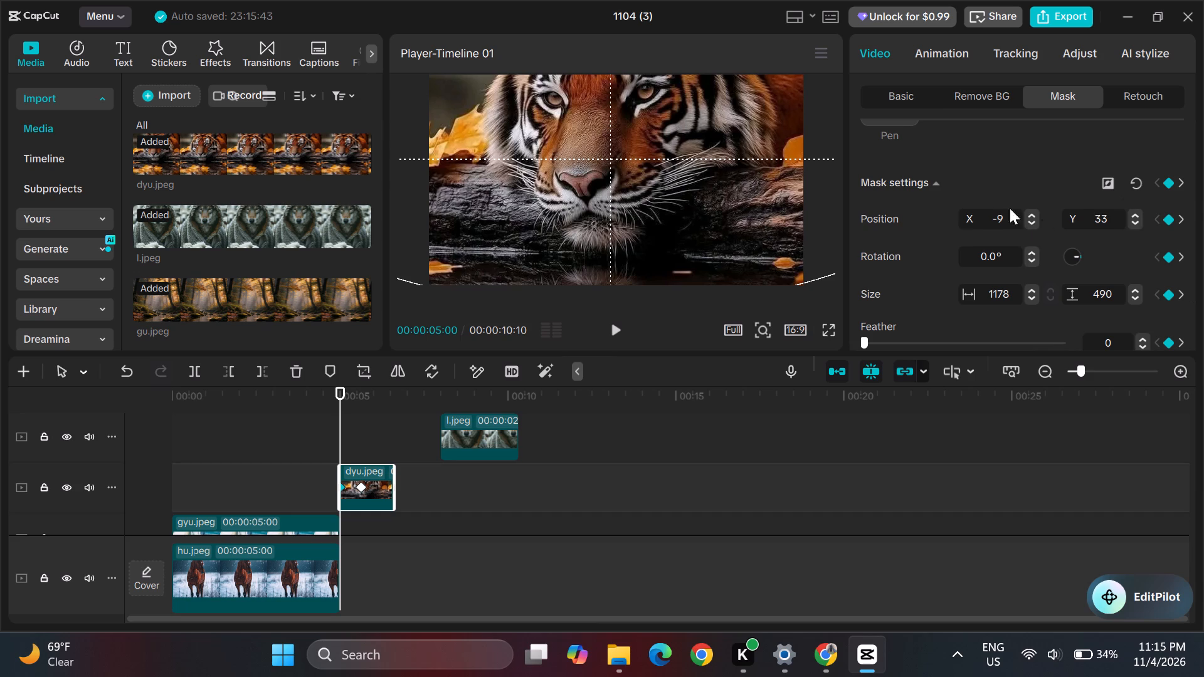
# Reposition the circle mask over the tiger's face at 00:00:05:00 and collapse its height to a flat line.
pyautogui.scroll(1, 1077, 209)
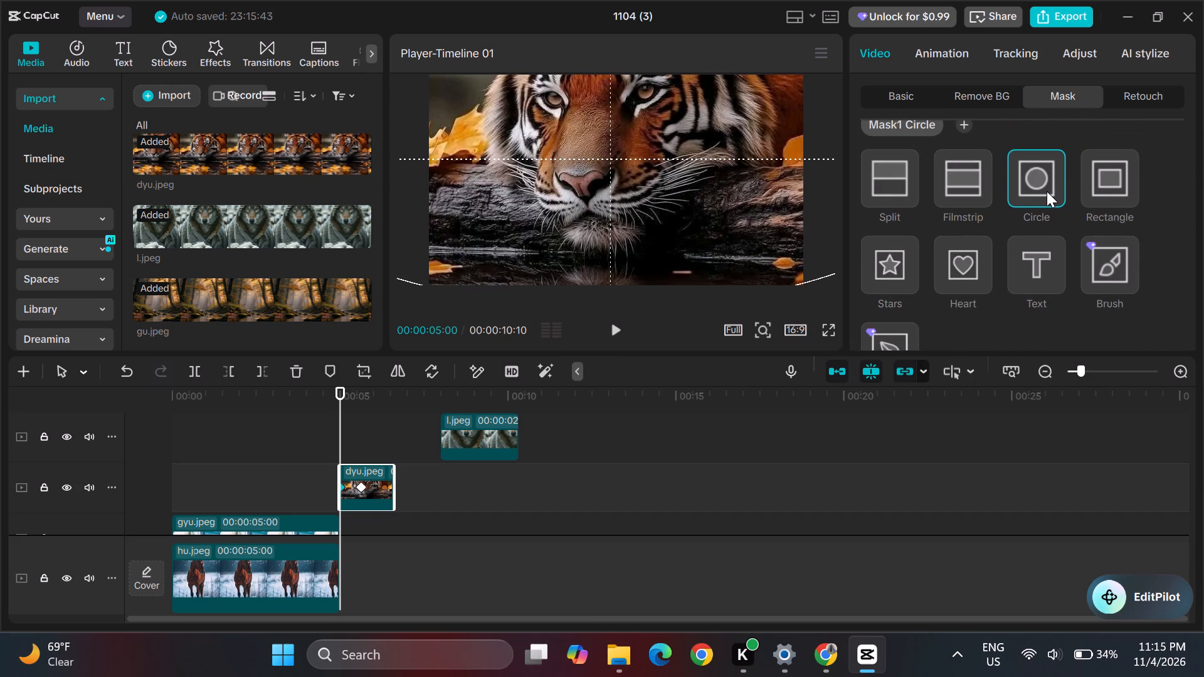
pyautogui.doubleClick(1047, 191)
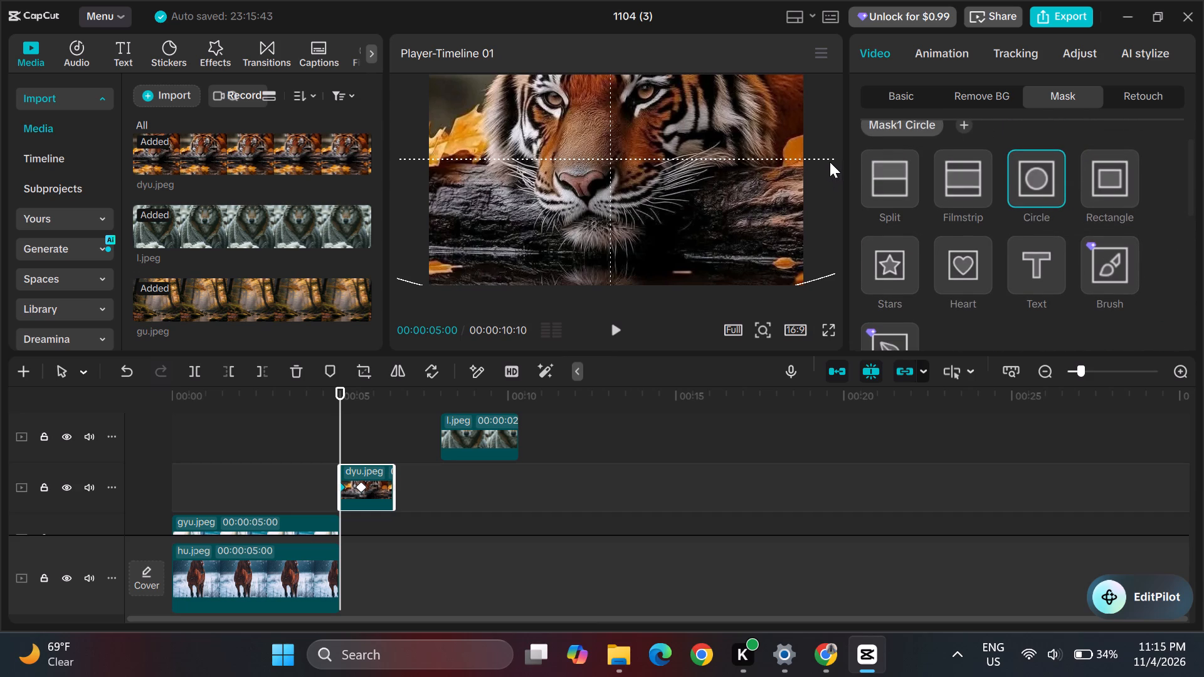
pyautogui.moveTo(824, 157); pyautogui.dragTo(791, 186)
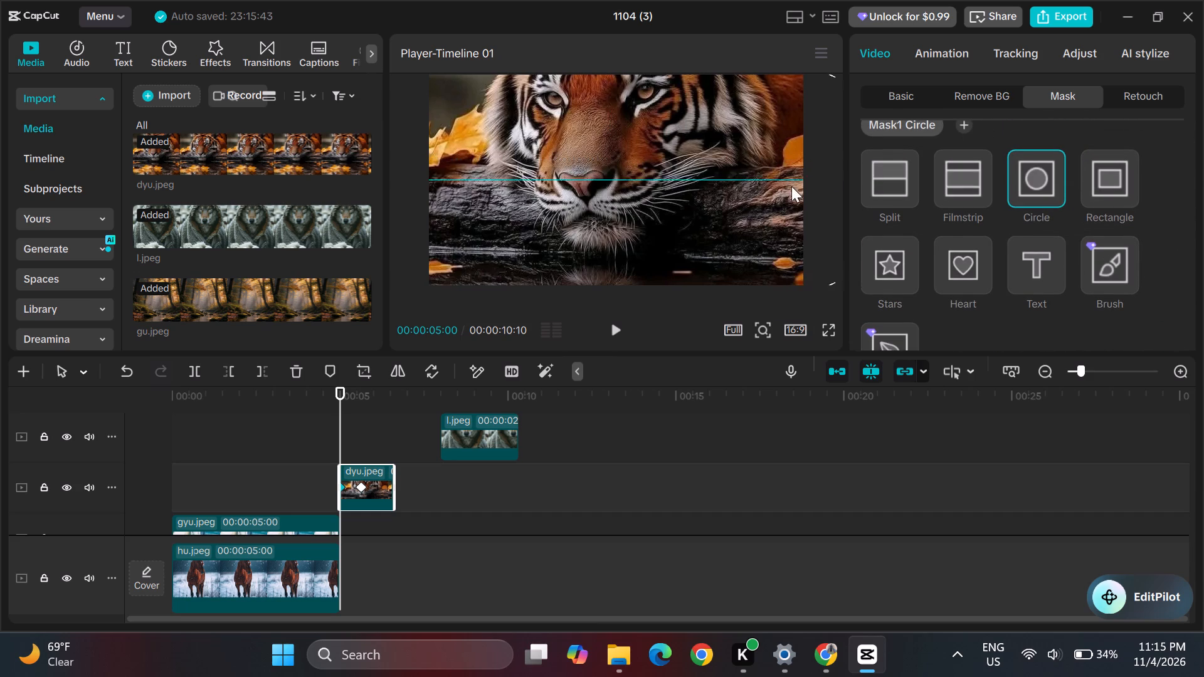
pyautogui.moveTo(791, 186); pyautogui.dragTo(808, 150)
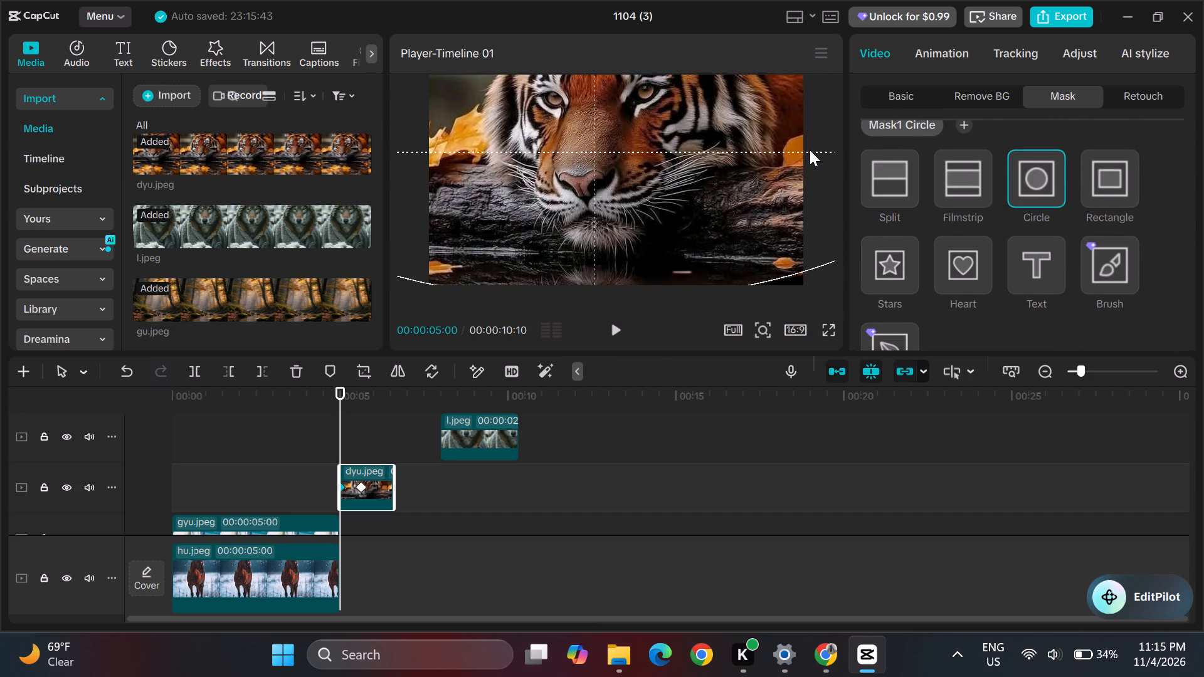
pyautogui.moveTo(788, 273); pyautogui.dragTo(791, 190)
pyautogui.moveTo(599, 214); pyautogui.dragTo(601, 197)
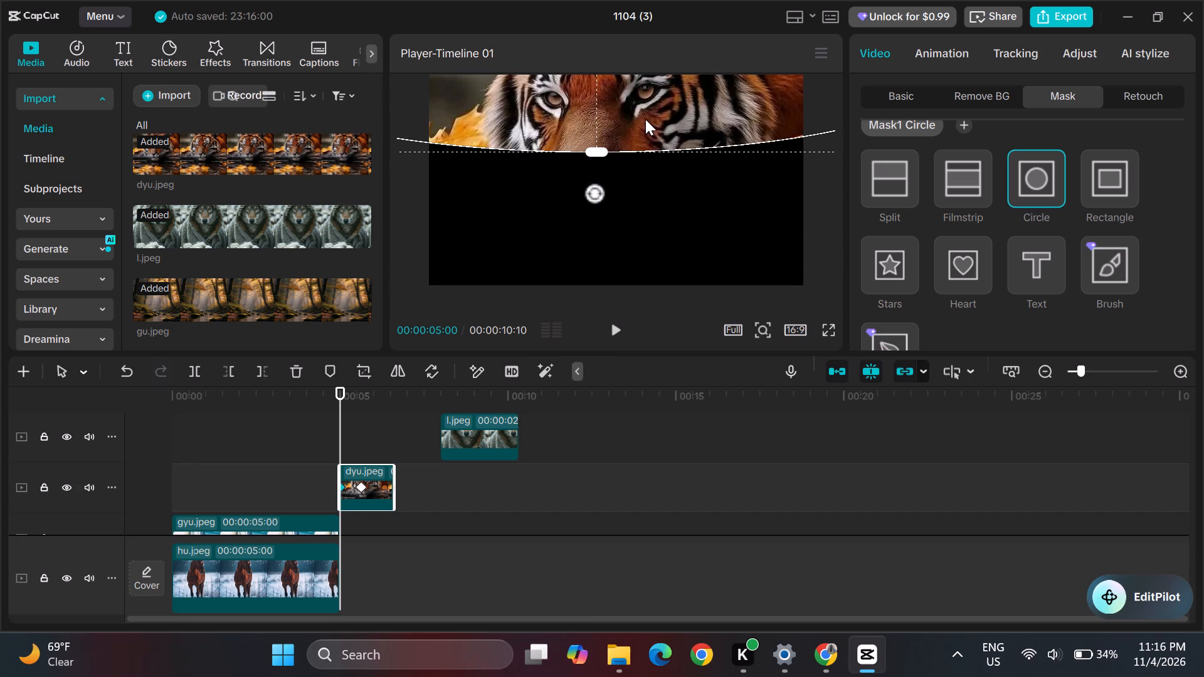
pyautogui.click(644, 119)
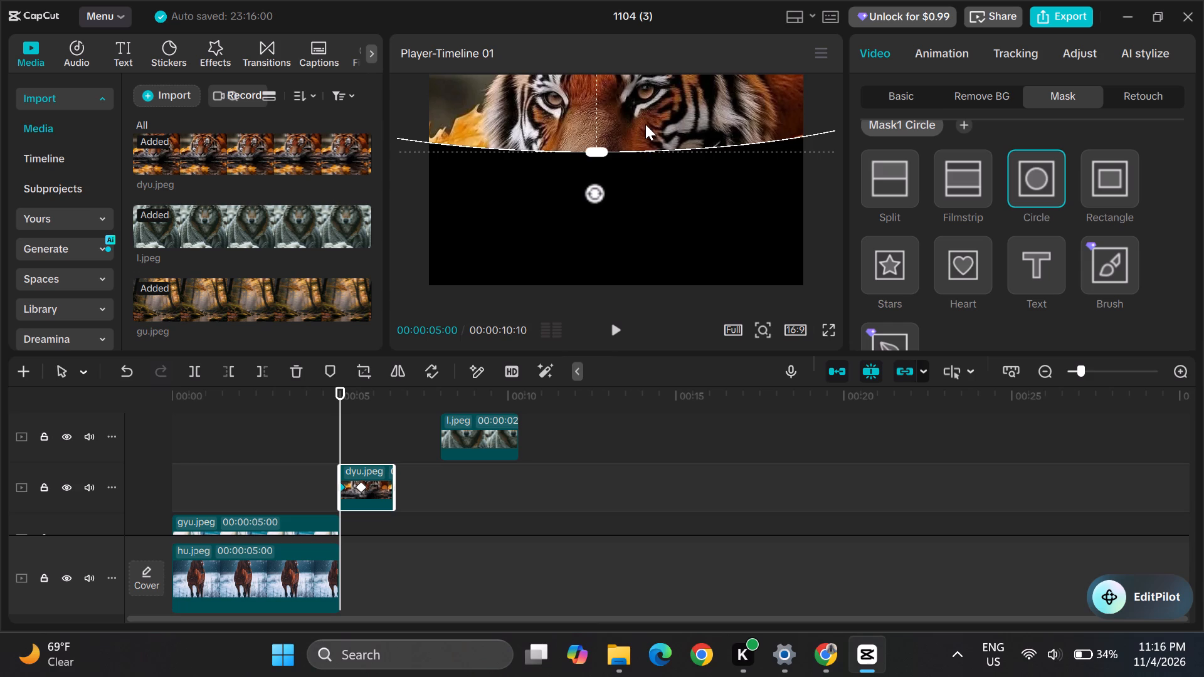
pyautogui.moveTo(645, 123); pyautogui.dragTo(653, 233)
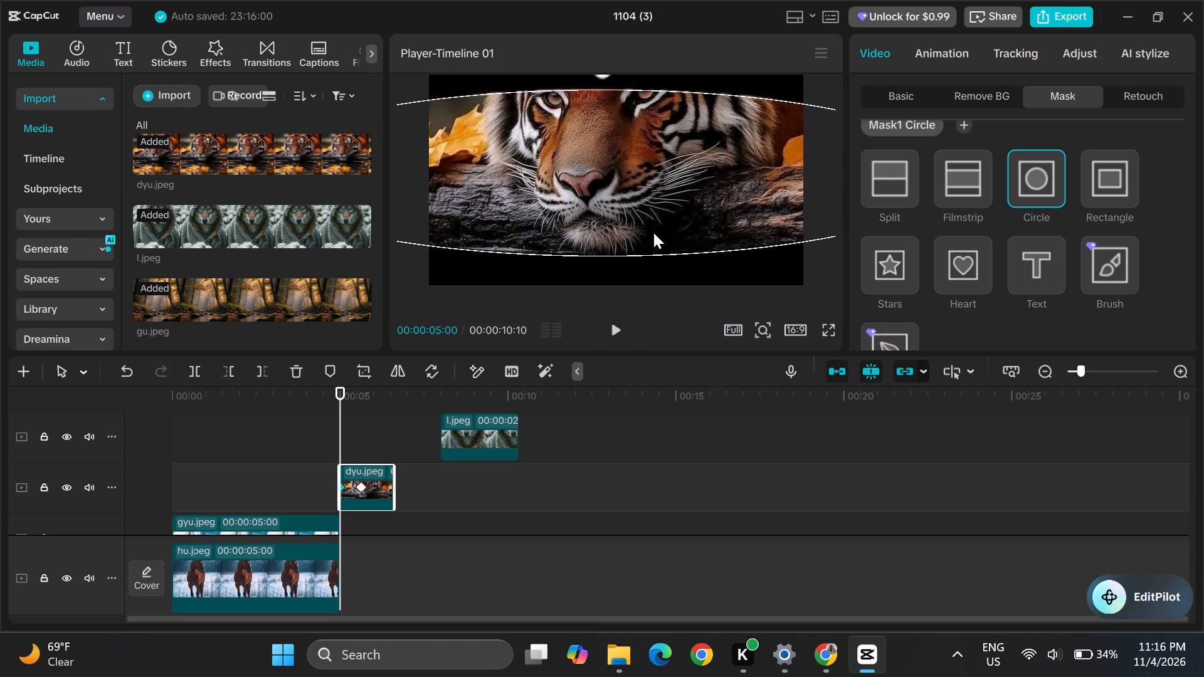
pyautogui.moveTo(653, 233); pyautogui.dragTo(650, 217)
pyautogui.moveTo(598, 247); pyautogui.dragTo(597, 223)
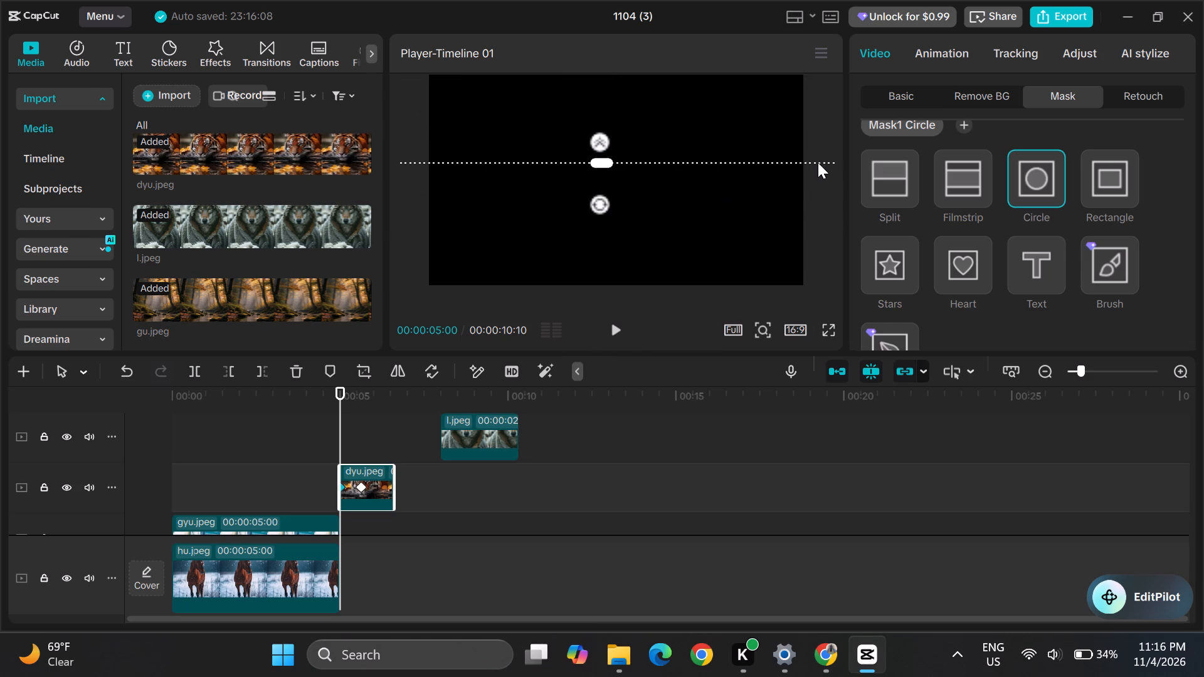
# Reopen the flattened mask into a horizontal band across the tiger's nose and shift its centre to the image's left edge.
pyautogui.moveTo(818, 162); pyautogui.dragTo(800, 164)
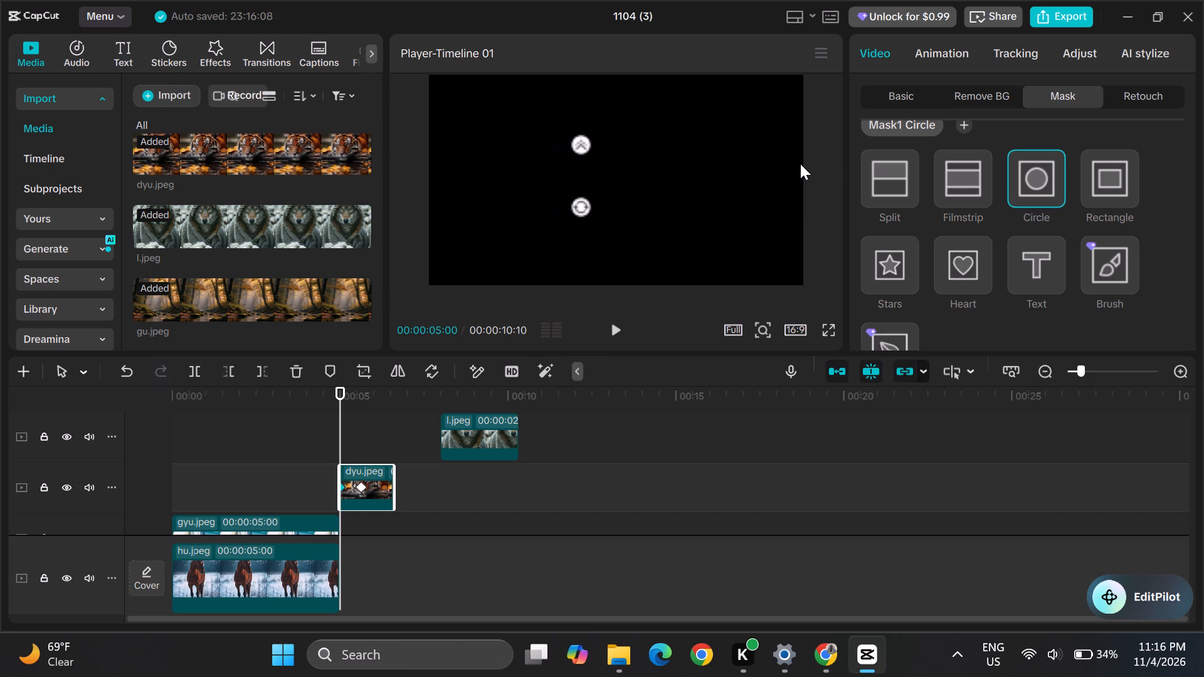
pyautogui.moveTo(800, 164); pyautogui.dragTo(801, 163)
pyautogui.moveTo(586, 164); pyautogui.dragTo(597, 176)
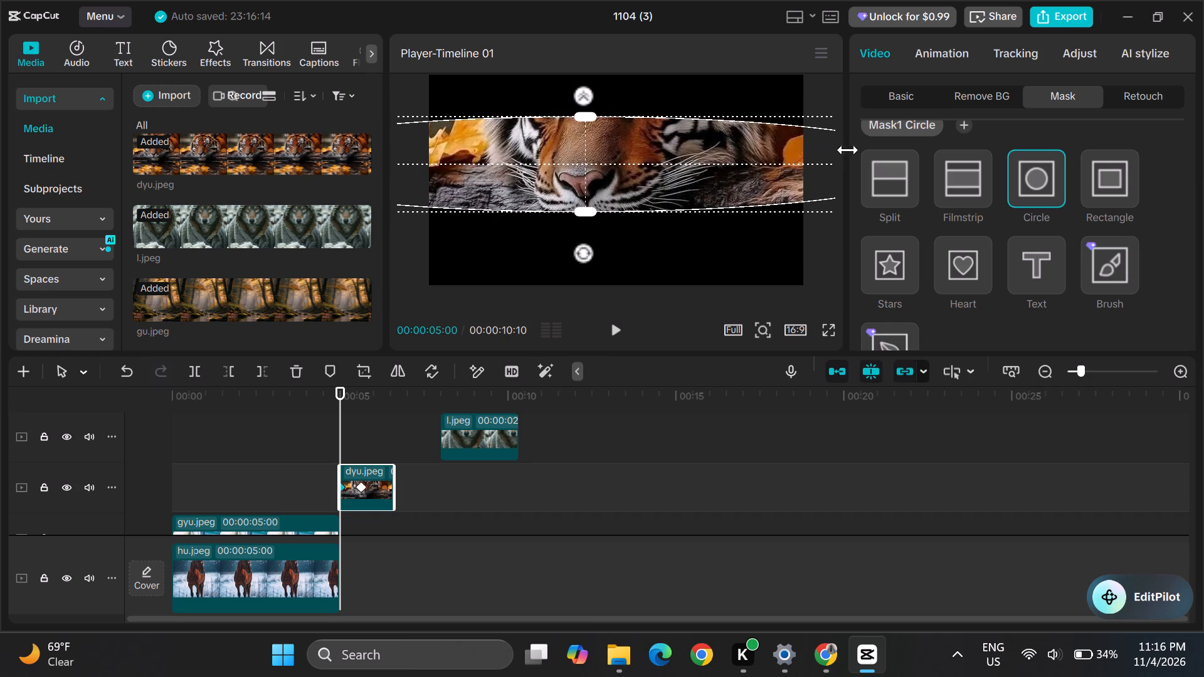
pyautogui.moveTo(837, 192); pyautogui.dragTo(819, 195)
pyautogui.moveTo(819, 195); pyautogui.dragTo(807, 196)
pyautogui.moveTo(815, 126); pyautogui.dragTo(716, 134)
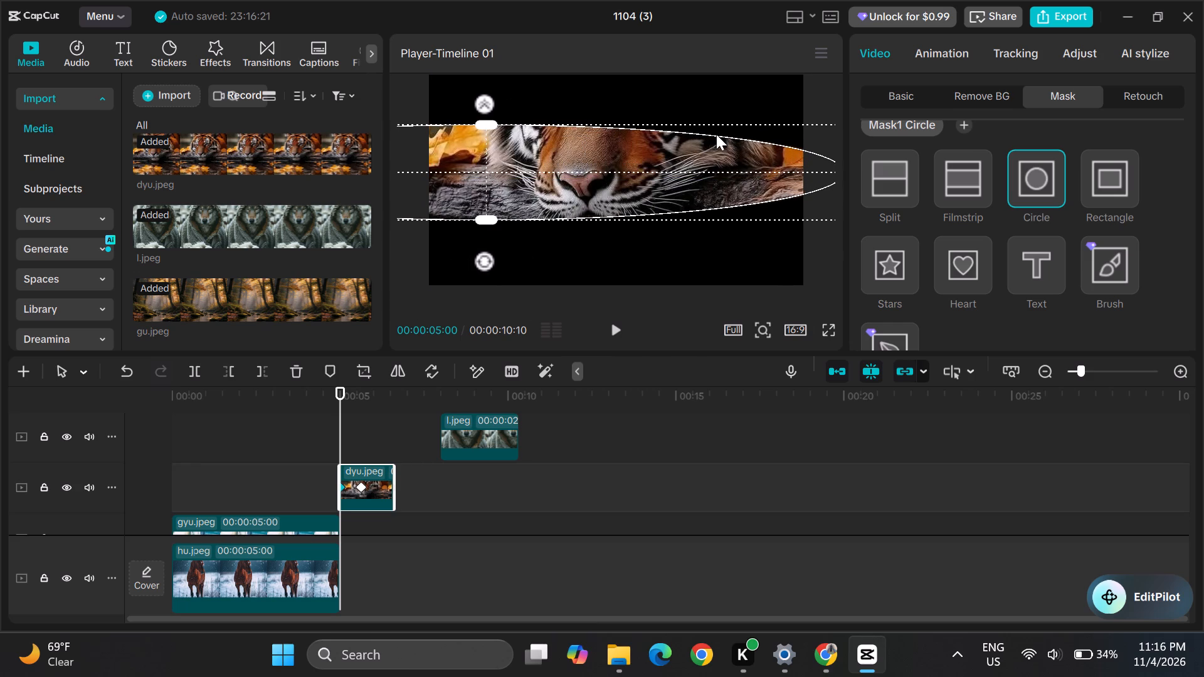
pyautogui.moveTo(803, 149); pyautogui.dragTo(757, 154)
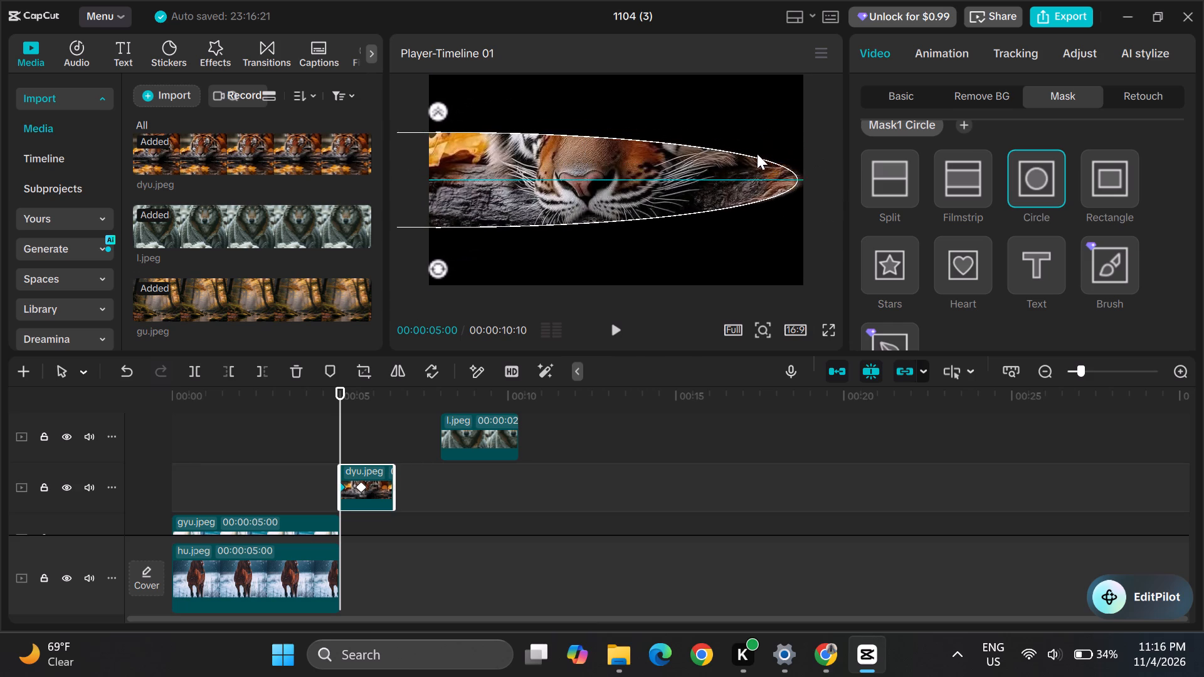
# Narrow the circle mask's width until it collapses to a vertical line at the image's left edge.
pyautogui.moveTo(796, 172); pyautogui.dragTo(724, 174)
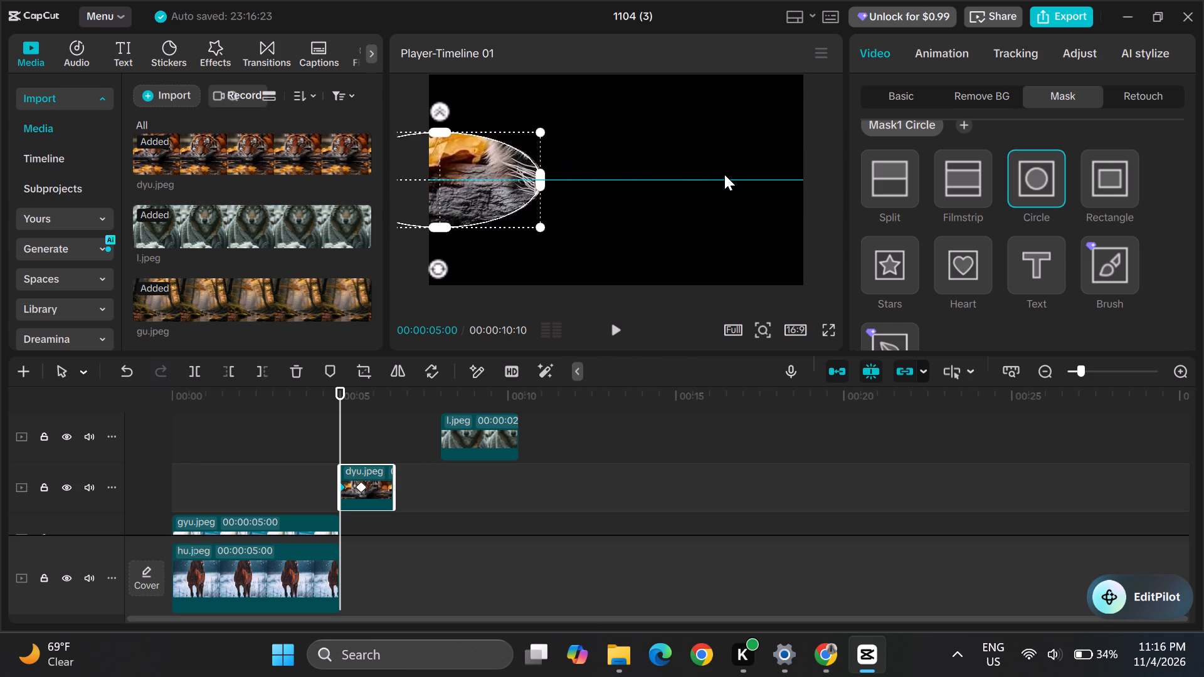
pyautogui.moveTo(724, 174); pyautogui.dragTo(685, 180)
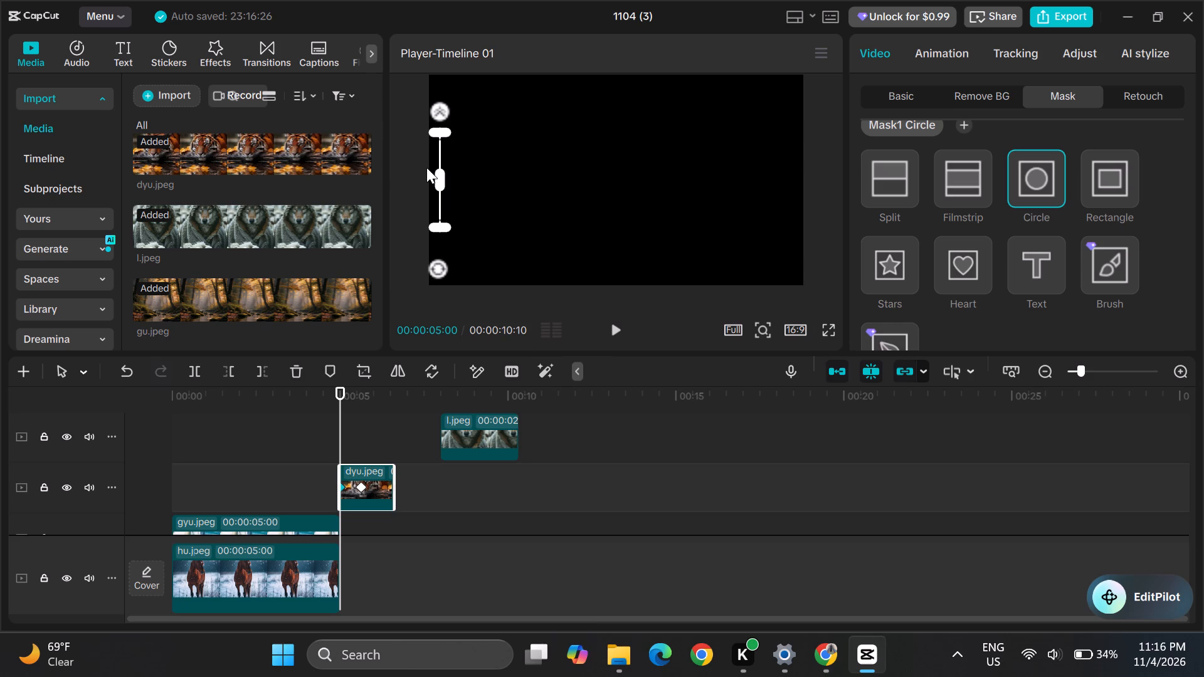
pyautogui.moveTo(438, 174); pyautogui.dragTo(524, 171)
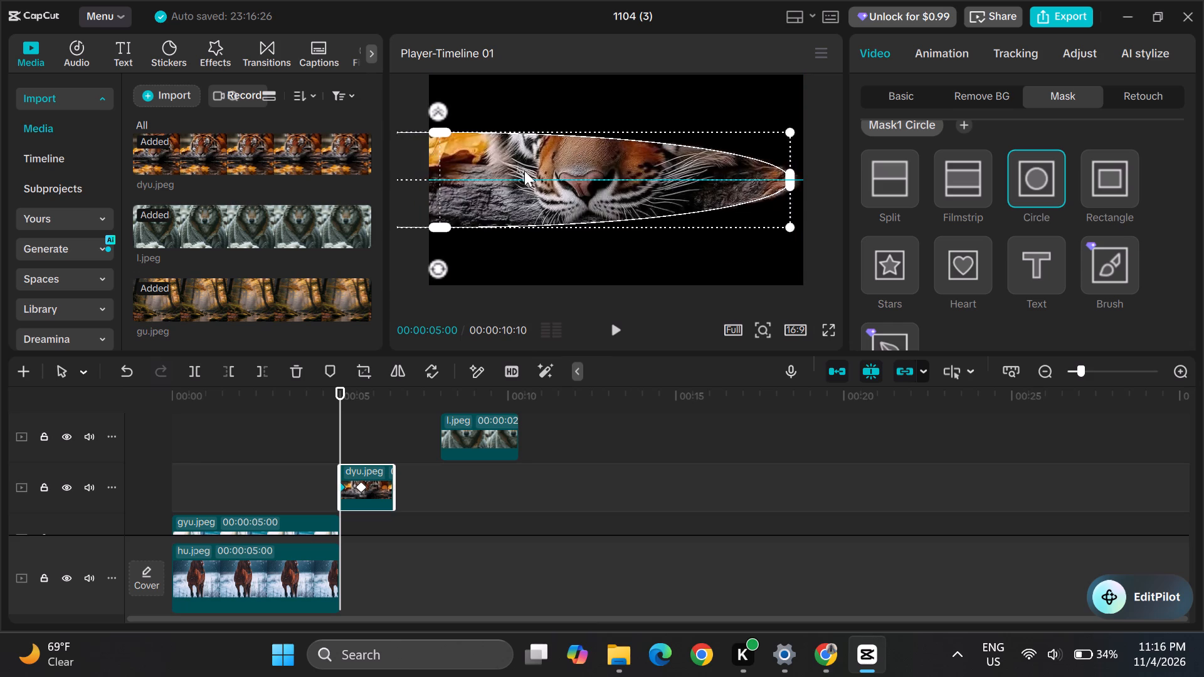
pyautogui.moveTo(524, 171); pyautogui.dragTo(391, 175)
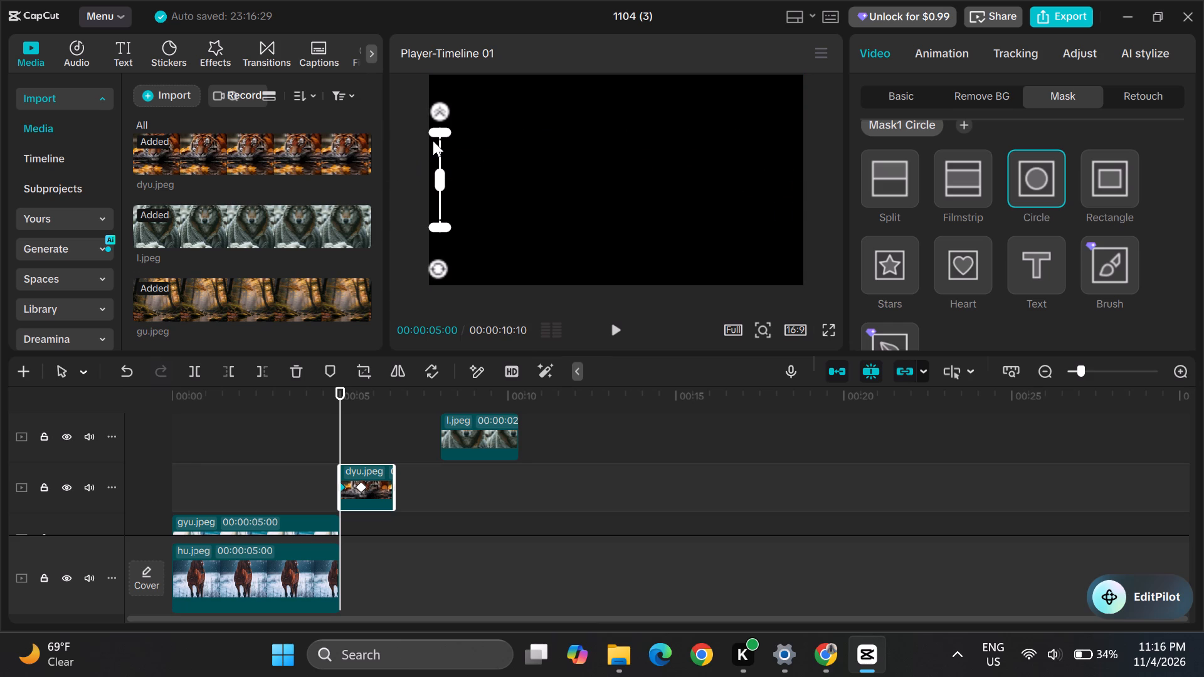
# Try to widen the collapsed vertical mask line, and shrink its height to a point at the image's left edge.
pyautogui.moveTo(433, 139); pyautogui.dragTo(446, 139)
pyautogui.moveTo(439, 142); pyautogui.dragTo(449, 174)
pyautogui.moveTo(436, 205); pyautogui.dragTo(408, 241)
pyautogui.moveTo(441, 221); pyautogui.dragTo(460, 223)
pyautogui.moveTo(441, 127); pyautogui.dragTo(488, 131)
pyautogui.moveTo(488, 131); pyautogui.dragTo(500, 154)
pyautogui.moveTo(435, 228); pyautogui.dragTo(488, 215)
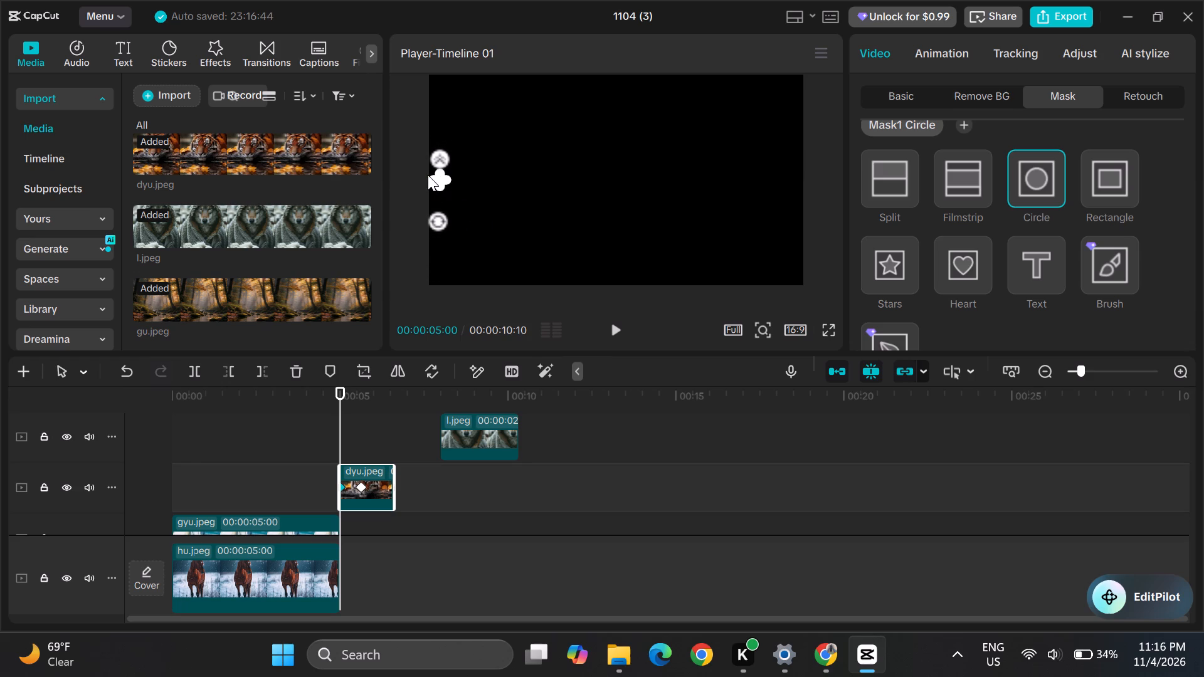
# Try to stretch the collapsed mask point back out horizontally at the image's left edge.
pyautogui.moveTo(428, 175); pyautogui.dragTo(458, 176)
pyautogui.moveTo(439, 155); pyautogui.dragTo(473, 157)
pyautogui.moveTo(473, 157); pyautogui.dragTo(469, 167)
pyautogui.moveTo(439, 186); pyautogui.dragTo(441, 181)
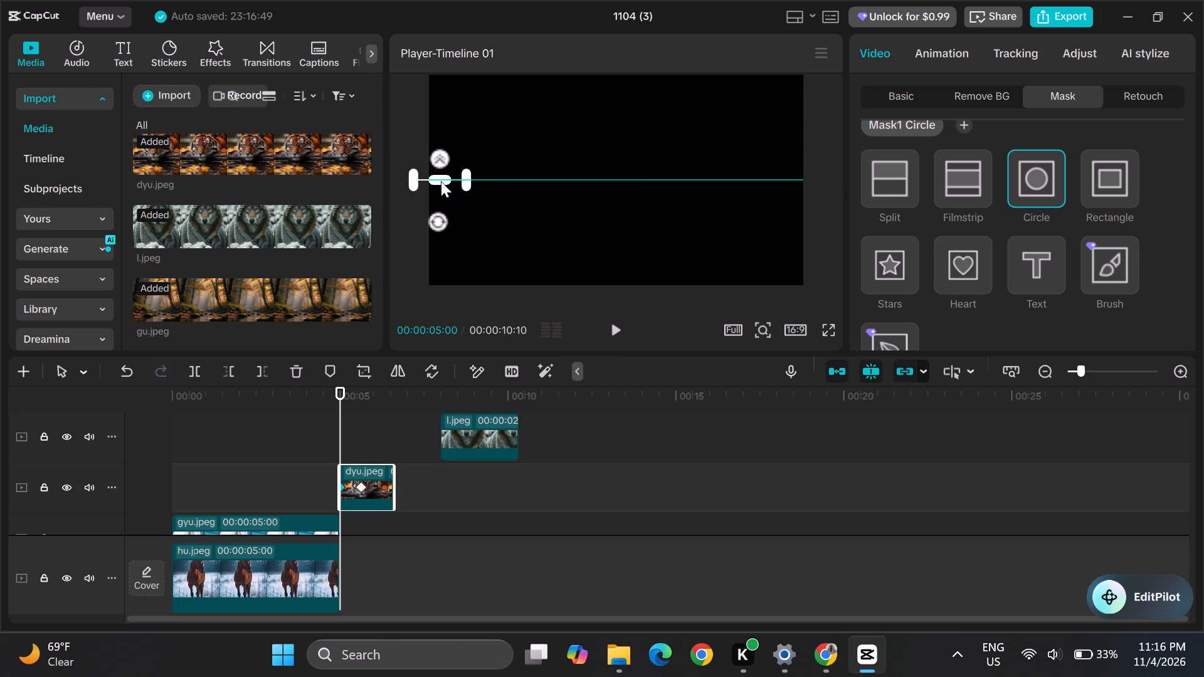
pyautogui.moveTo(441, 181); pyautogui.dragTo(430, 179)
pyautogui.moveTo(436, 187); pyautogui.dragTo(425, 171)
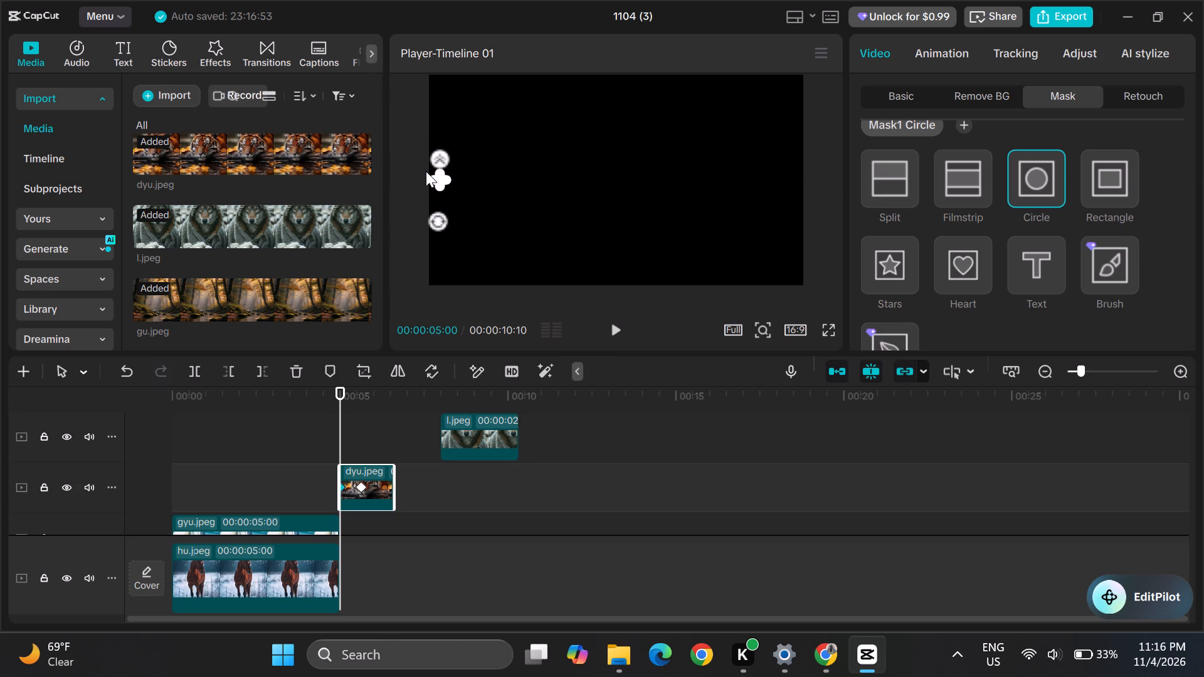
# Reopen the collapsed mask's height and widen it into a round circle at the image's left edge.
pyautogui.click(437, 183)
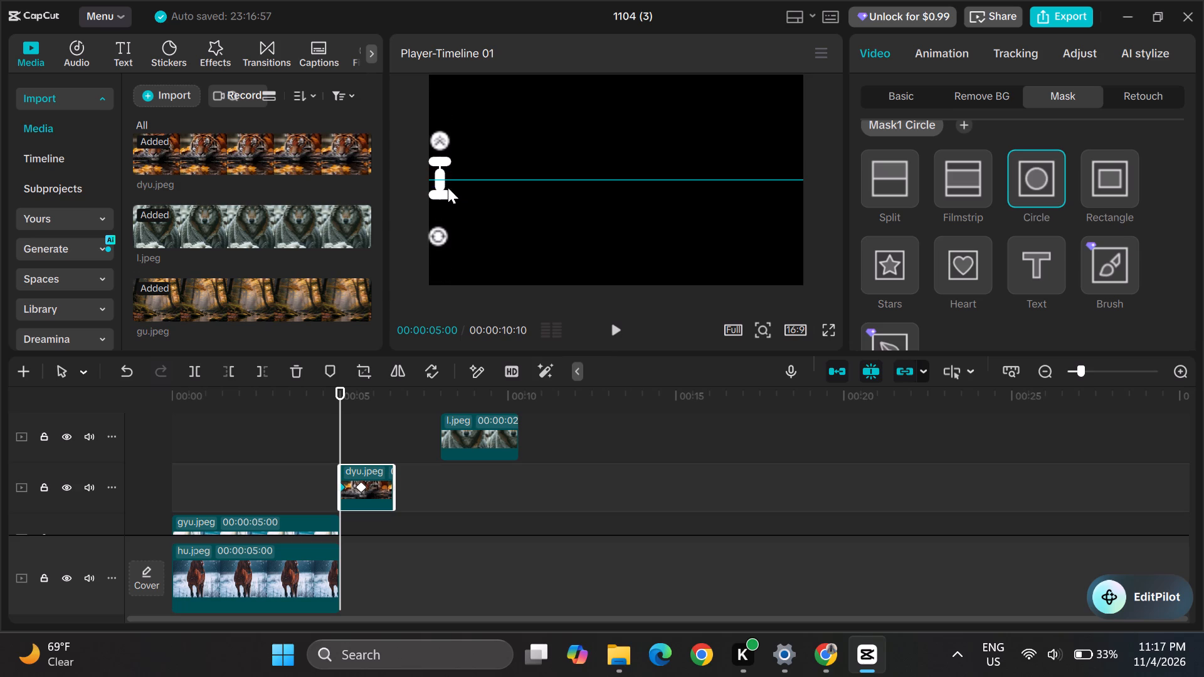
pyautogui.moveTo(440, 177); pyautogui.dragTo(478, 174)
pyautogui.moveTo(437, 181); pyautogui.dragTo(446, 197)
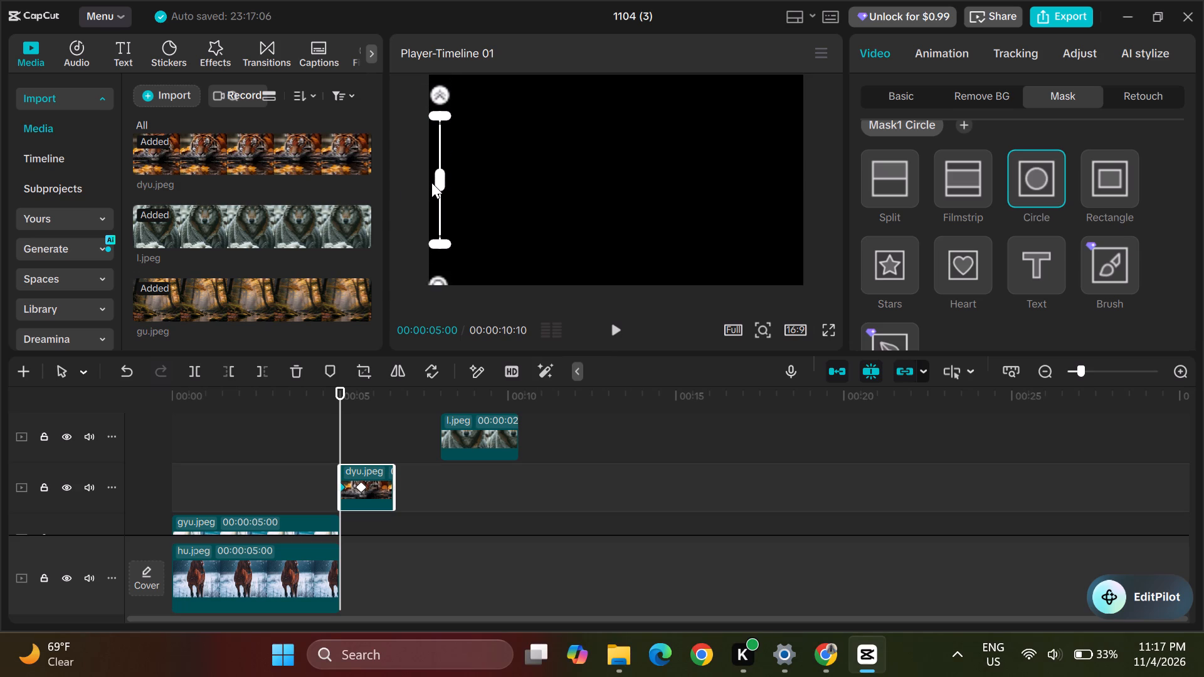
pyautogui.moveTo(431, 179); pyautogui.dragTo(468, 180)
pyautogui.moveTo(438, 179); pyautogui.dragTo(463, 179)
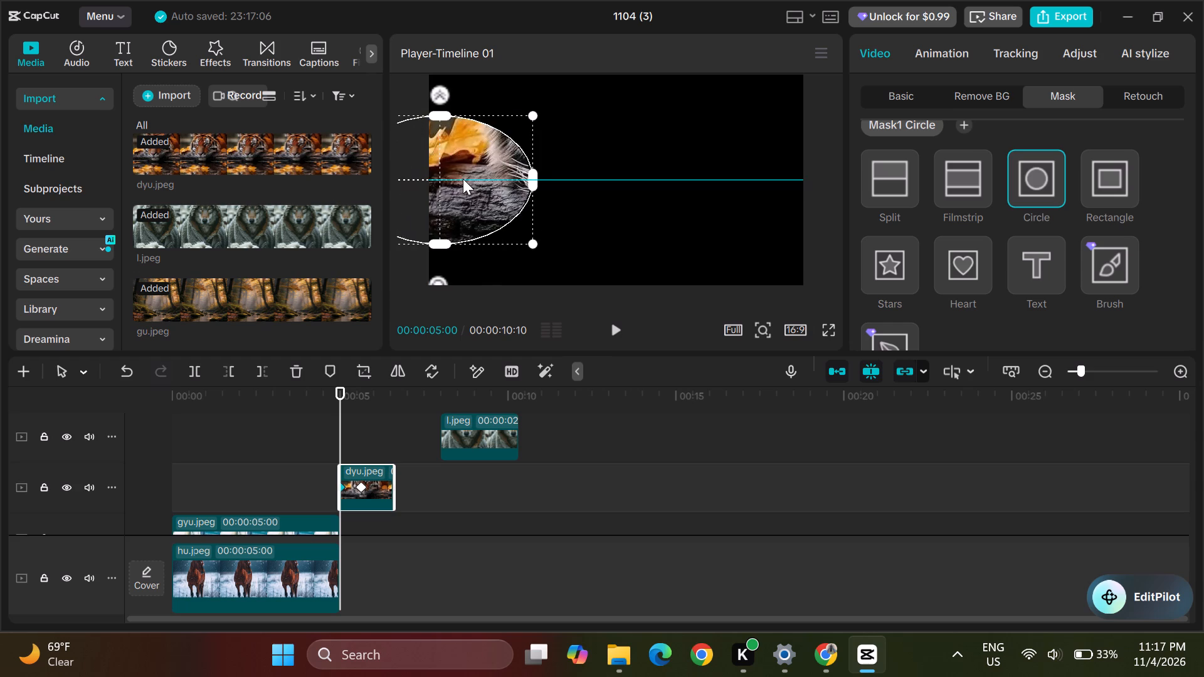
pyautogui.moveTo(463, 179); pyautogui.dragTo(457, 179)
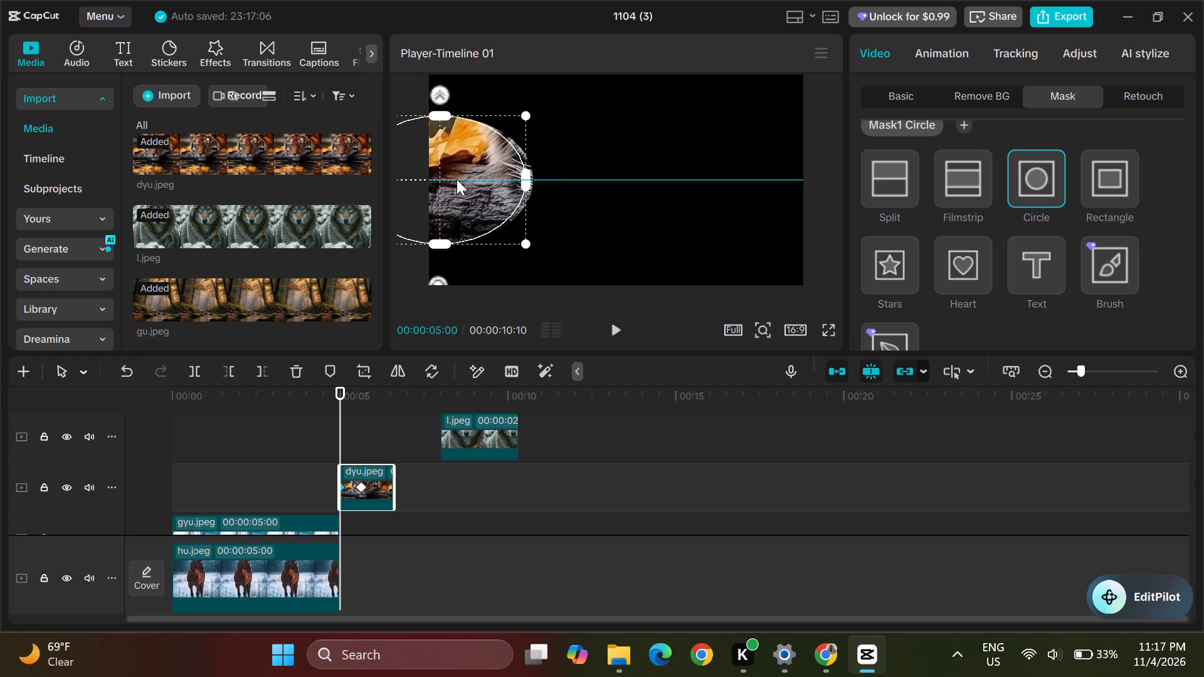
pyautogui.moveTo(457, 179); pyautogui.dragTo(475, 179)
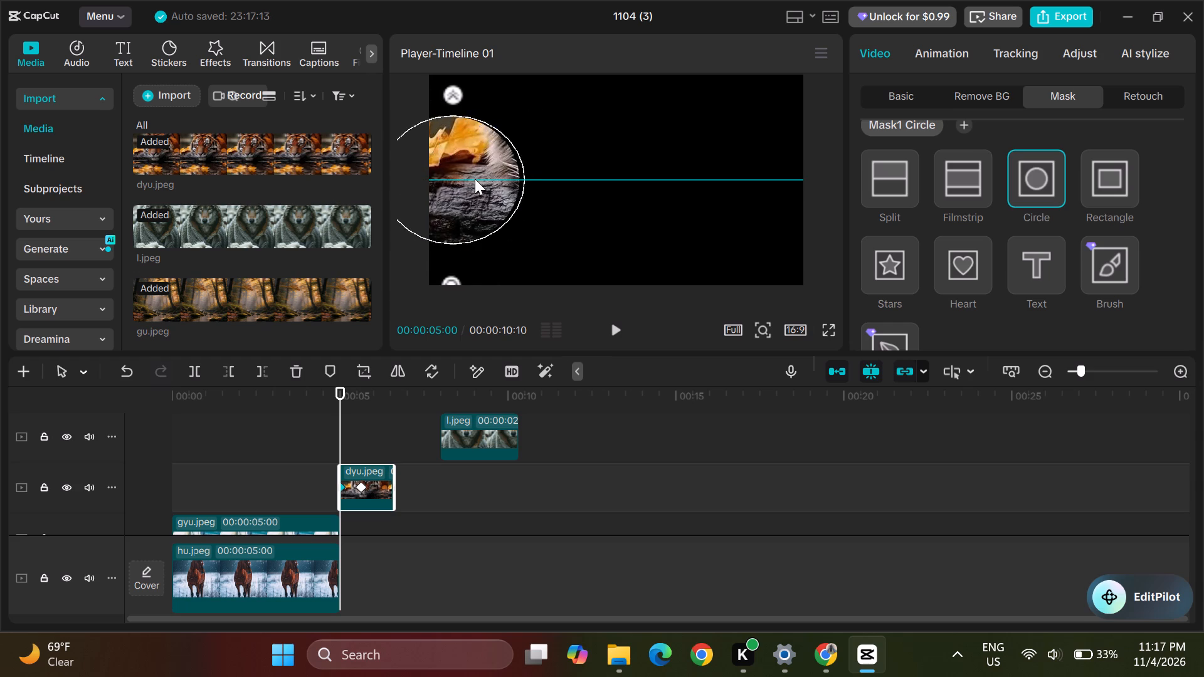
# Move the circle mask across the tiger's face and settle it over the nose at mid-height of the frame.
pyautogui.moveTo(475, 179); pyautogui.dragTo(607, 133)
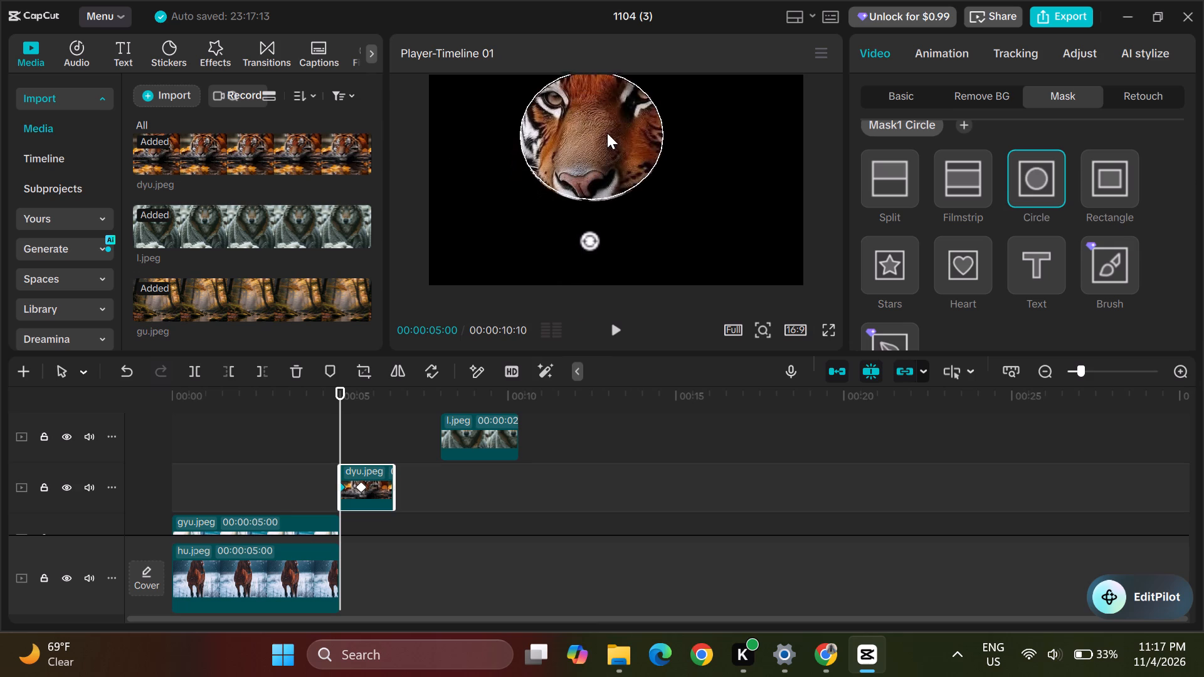
pyautogui.moveTo(607, 133); pyautogui.dragTo(661, 130)
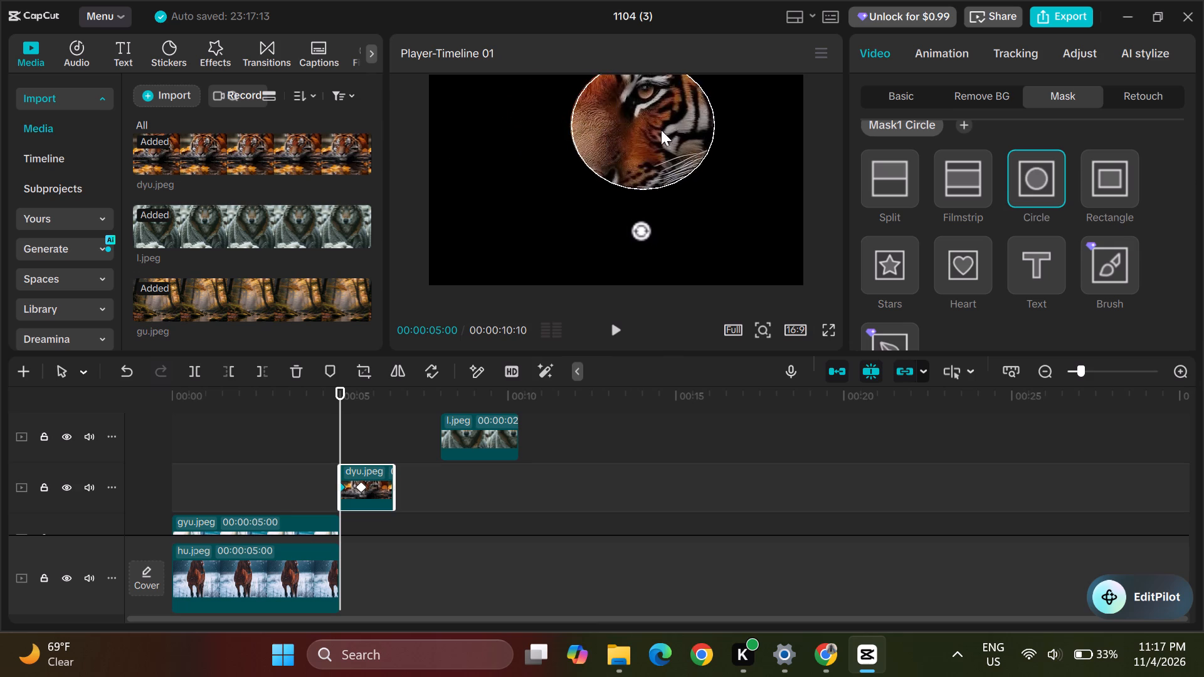
pyautogui.moveTo(661, 130); pyautogui.dragTo(617, 229)
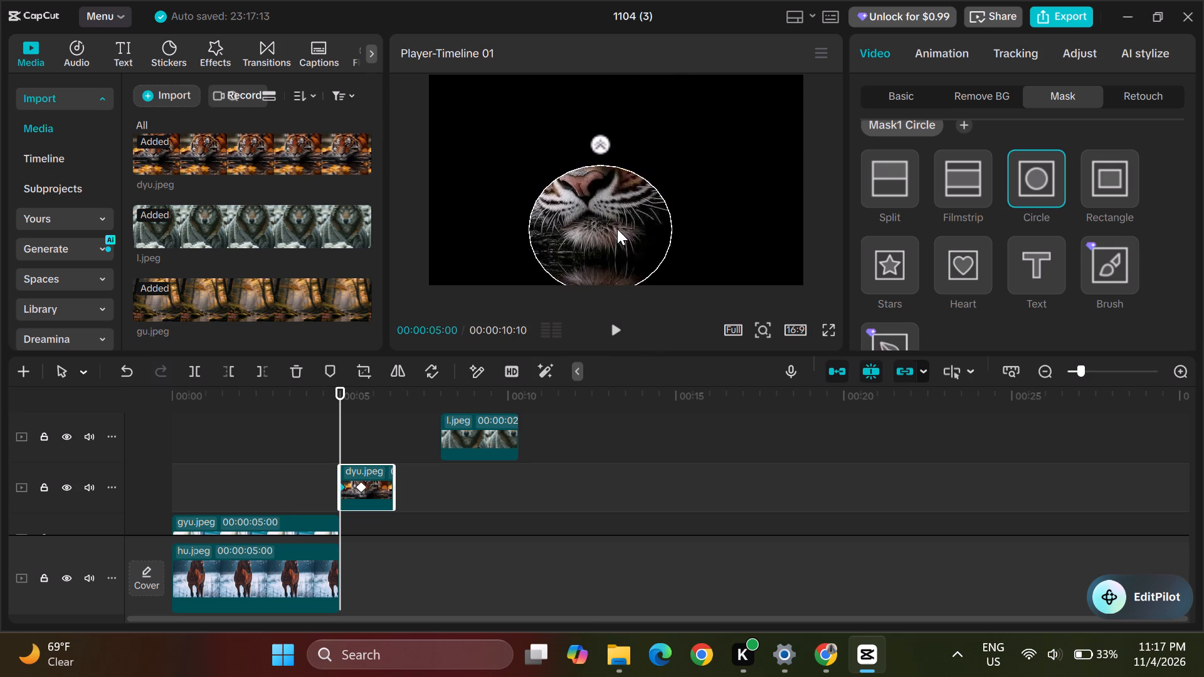
pyautogui.moveTo(617, 229); pyautogui.dragTo(608, 193)
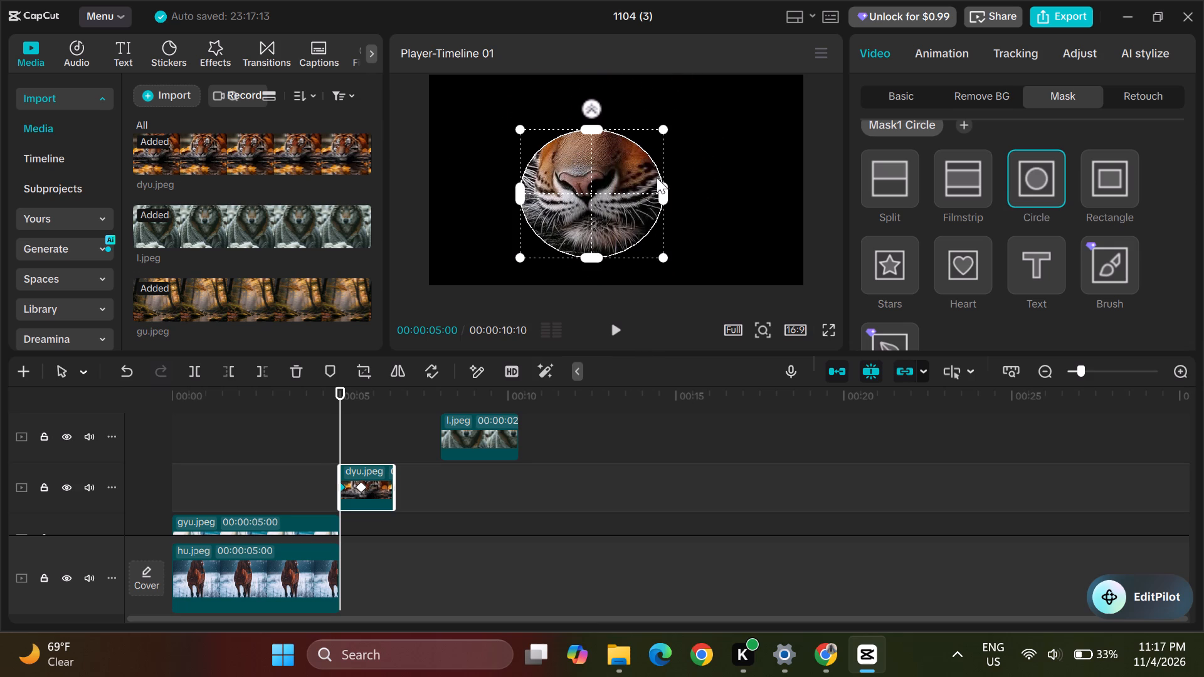
pyautogui.moveTo(658, 187); pyautogui.dragTo(642, 177)
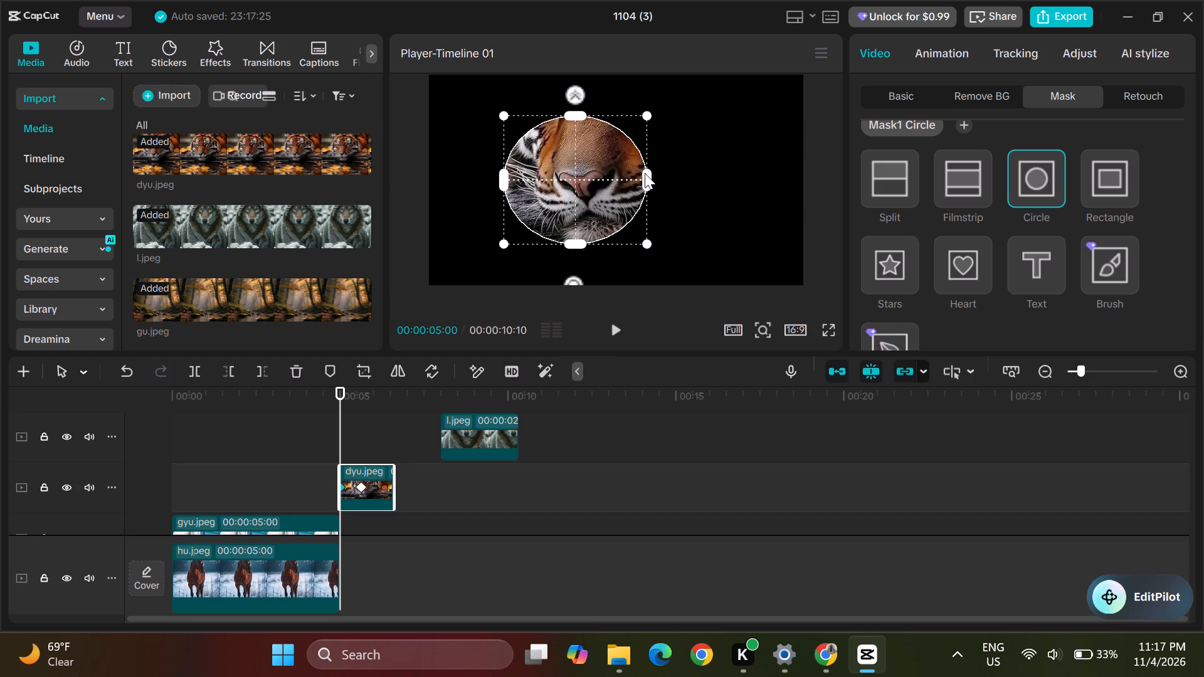
# Enlarge the circle mask at 00:00:05:00 into a wide ellipse revealing most of the tiger's face and the frame.
pyautogui.moveTo(645, 173); pyautogui.dragTo(675, 182)
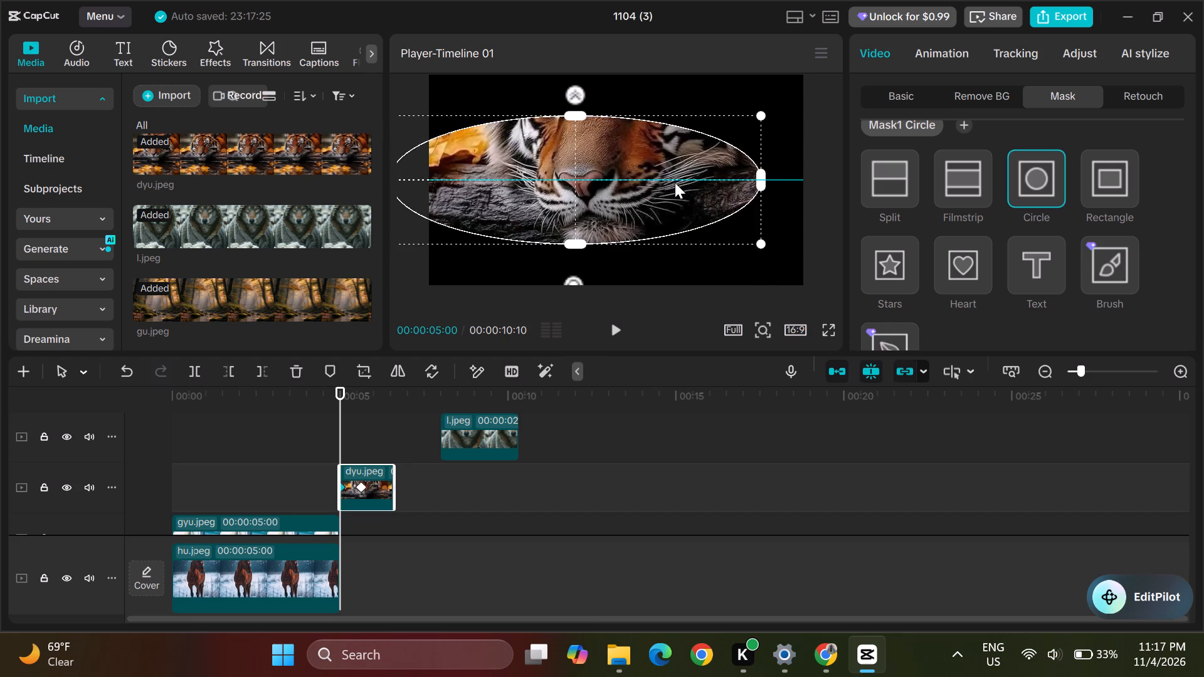
pyautogui.moveTo(675, 182); pyautogui.dragTo(670, 185)
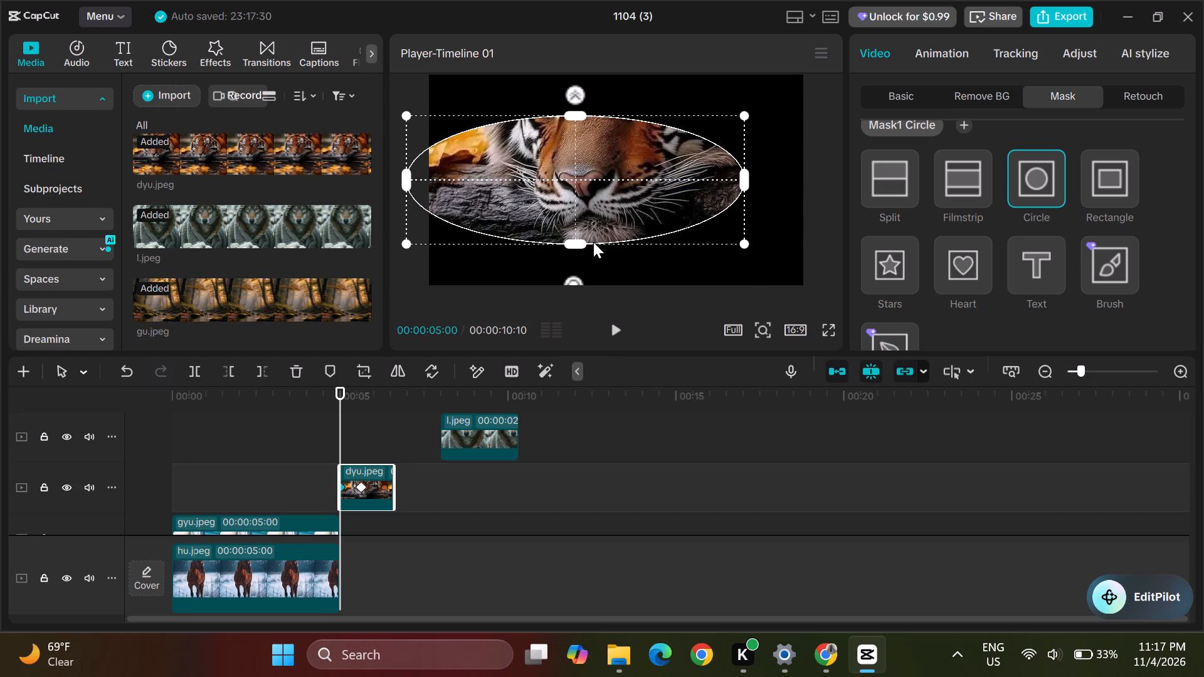
pyautogui.moveTo(572, 240); pyautogui.dragTo(577, 246)
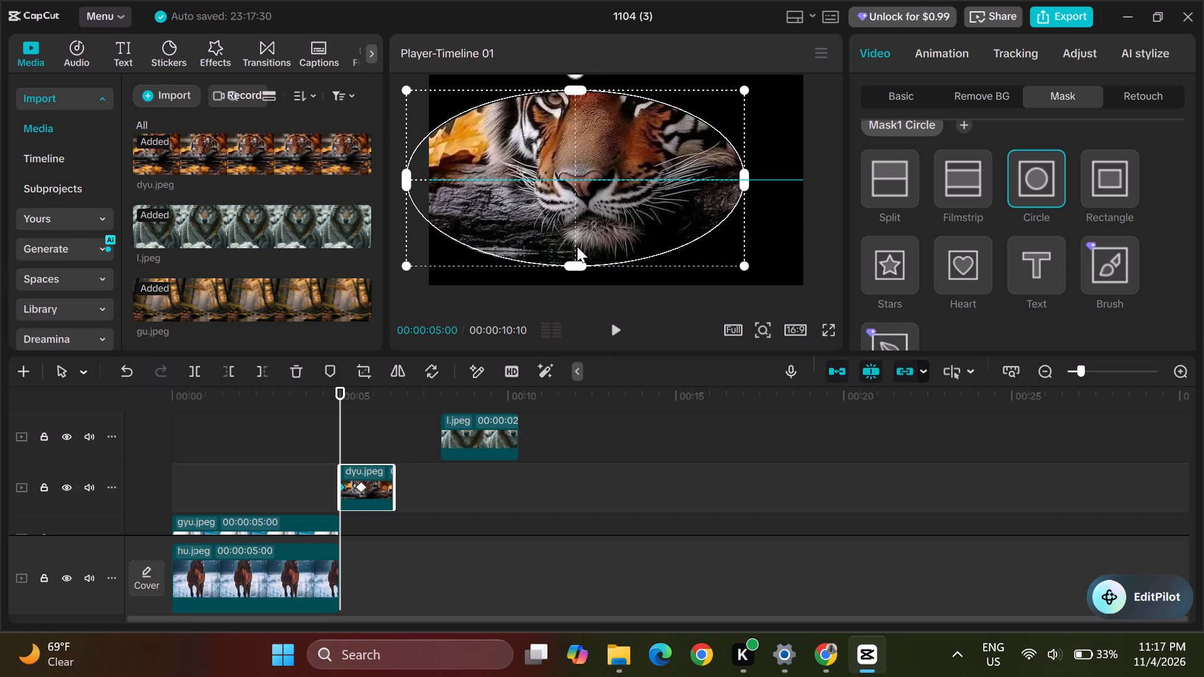
pyautogui.moveTo(577, 246); pyautogui.dragTo(578, 254)
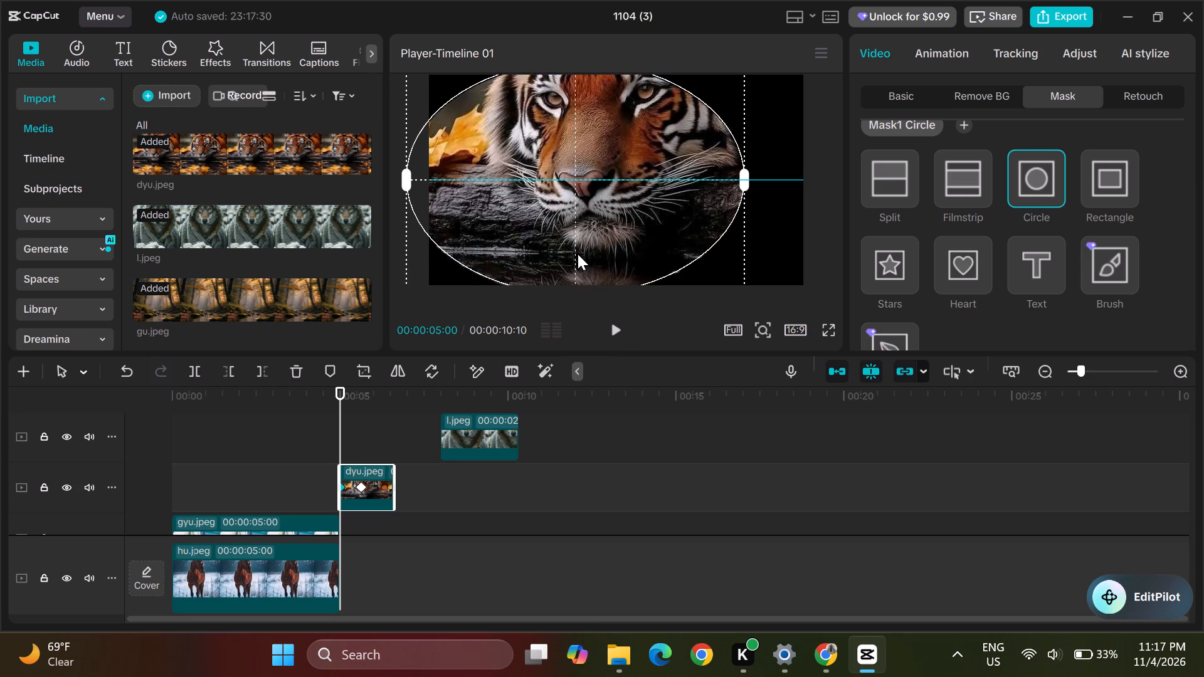
pyautogui.moveTo(578, 254); pyautogui.dragTo(578, 251)
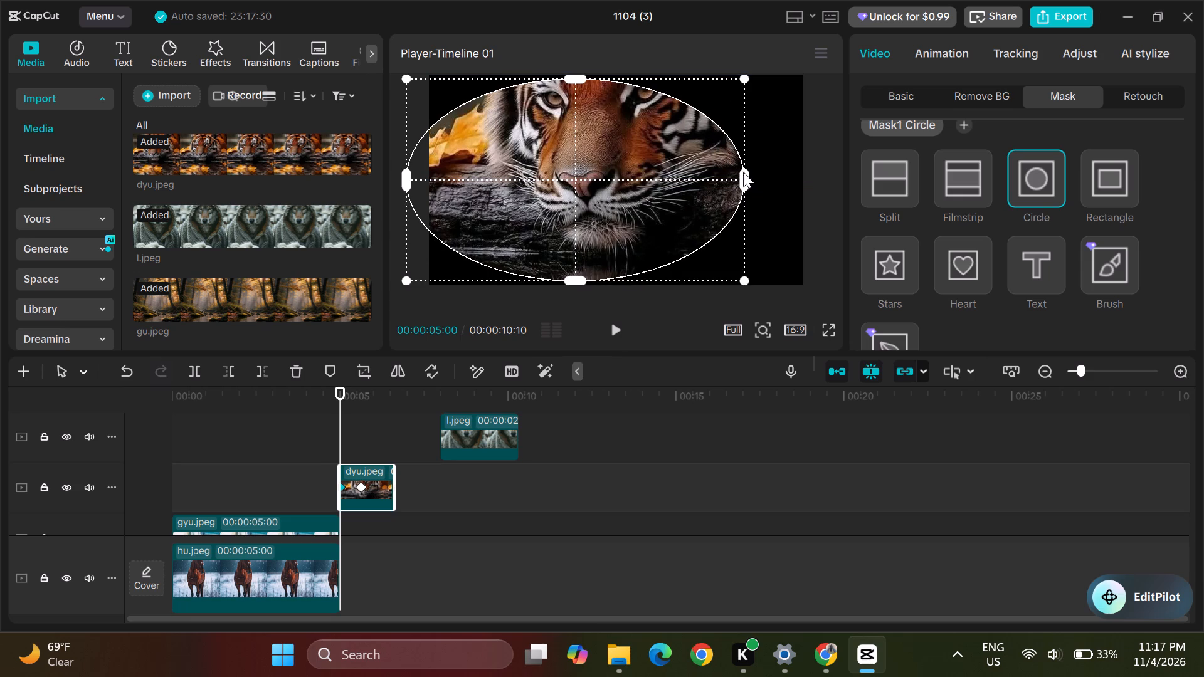
pyautogui.moveTo(746, 176); pyautogui.dragTo(752, 177)
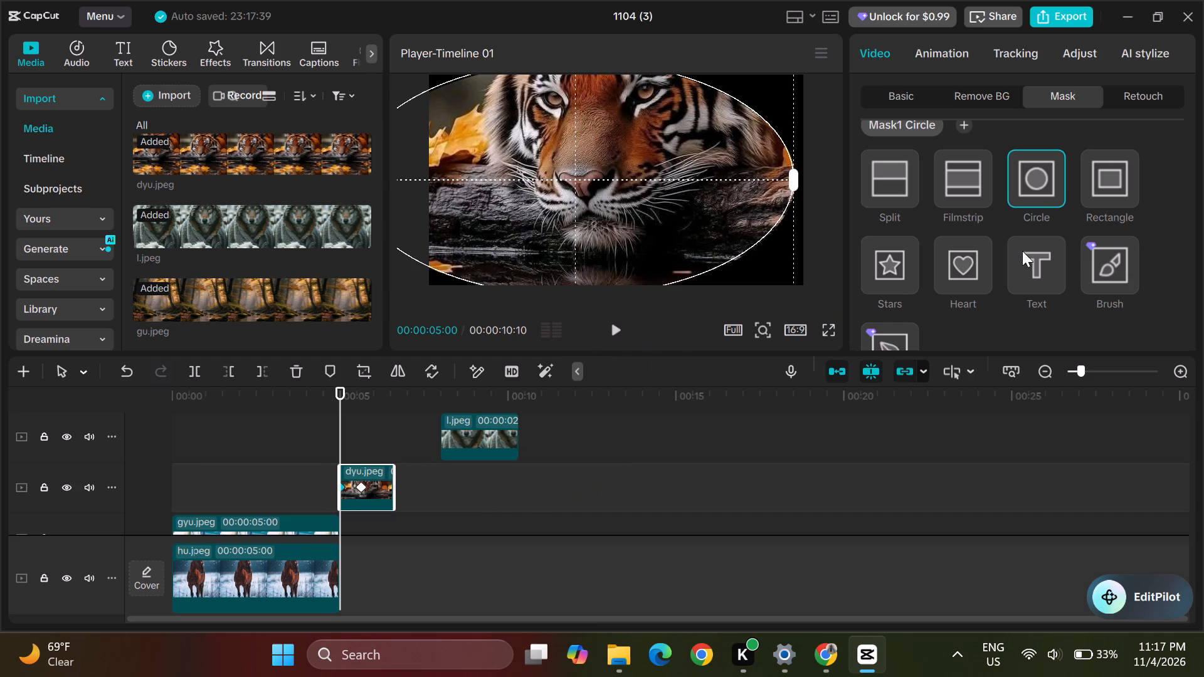
# Deselect the tiger clip, jump to the end of the timeline at 00:00:10:10 and try playback.
pyautogui.scroll(-1, 1023, 240)
pyautogui.scroll(2, 1023, 240)
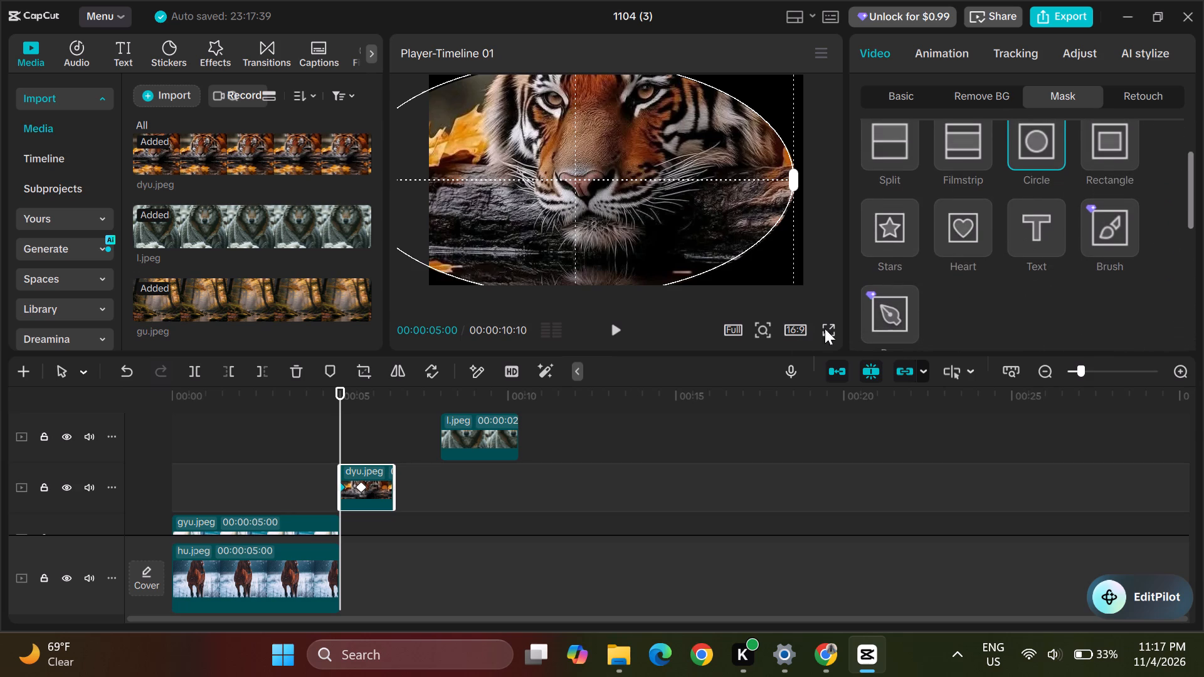
pyautogui.click(625, 478)
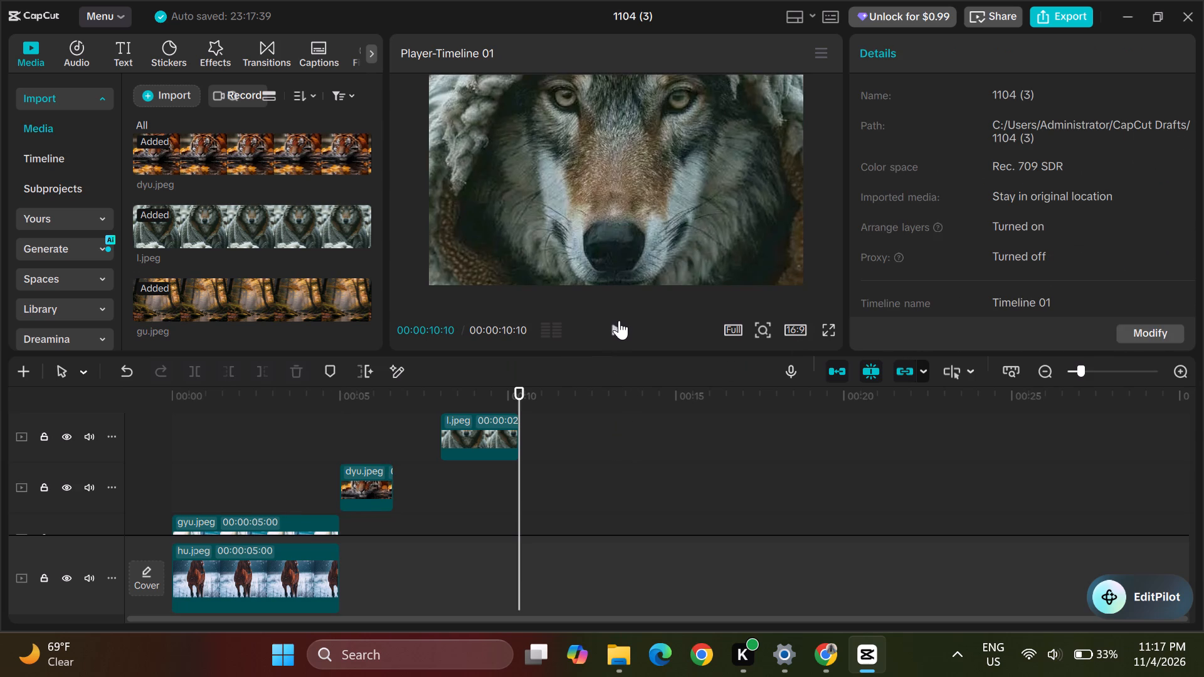
pyautogui.click(614, 328)
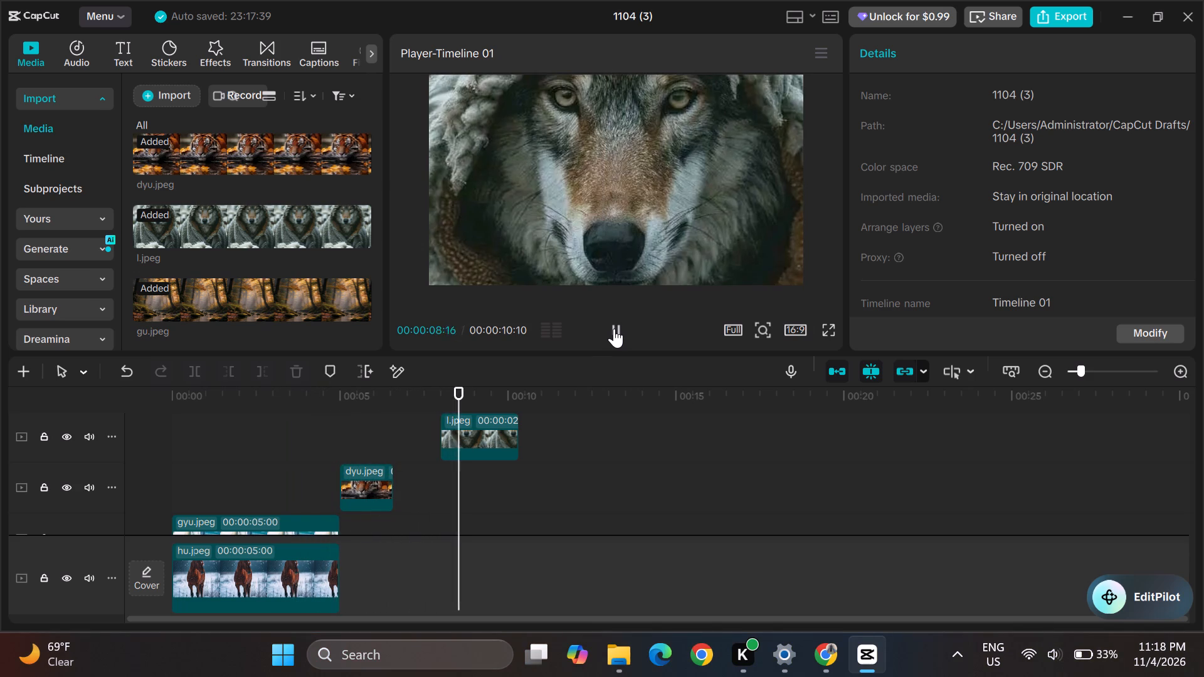
# At 00:00:05:00, centre the tiger clip's circle mask over the frame and collapse its width to nothing.
pyautogui.click(367, 486)
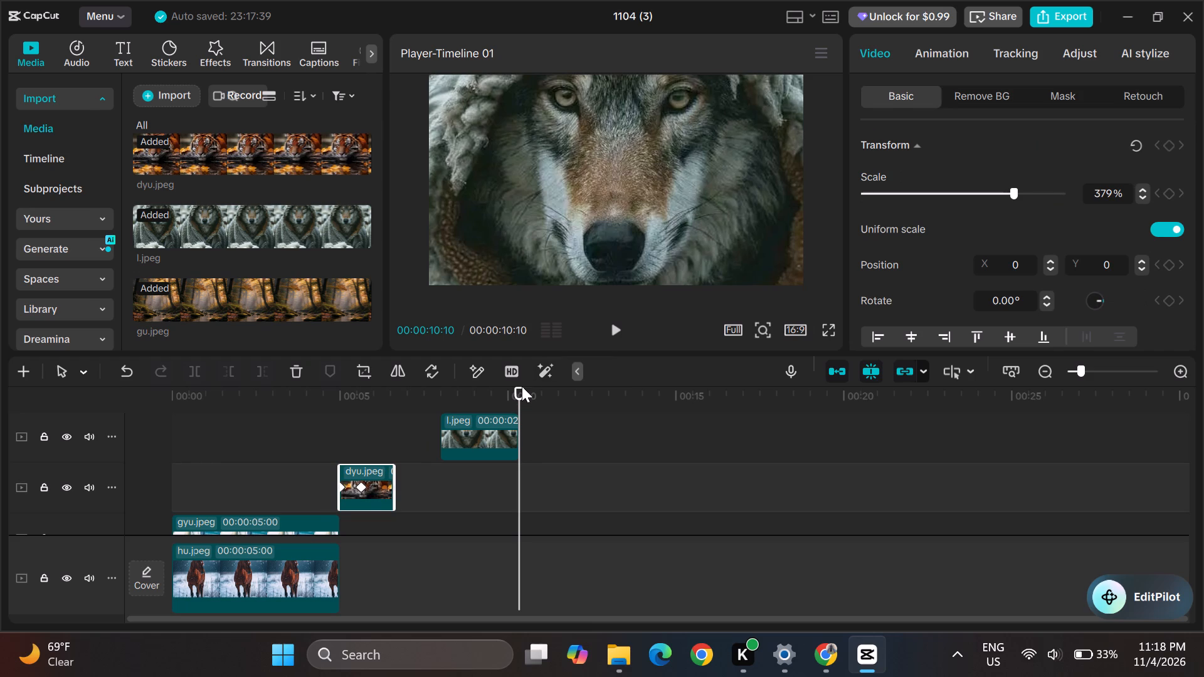
pyautogui.moveTo(522, 386); pyautogui.dragTo(339, 420)
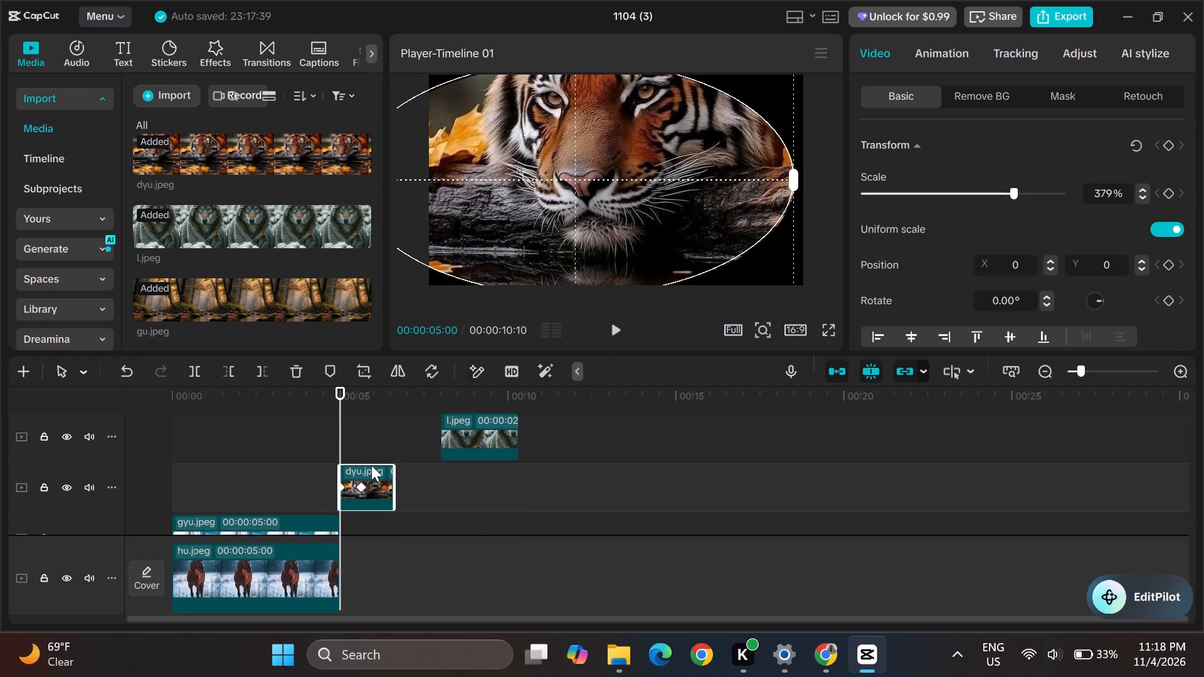
pyautogui.click(370, 466)
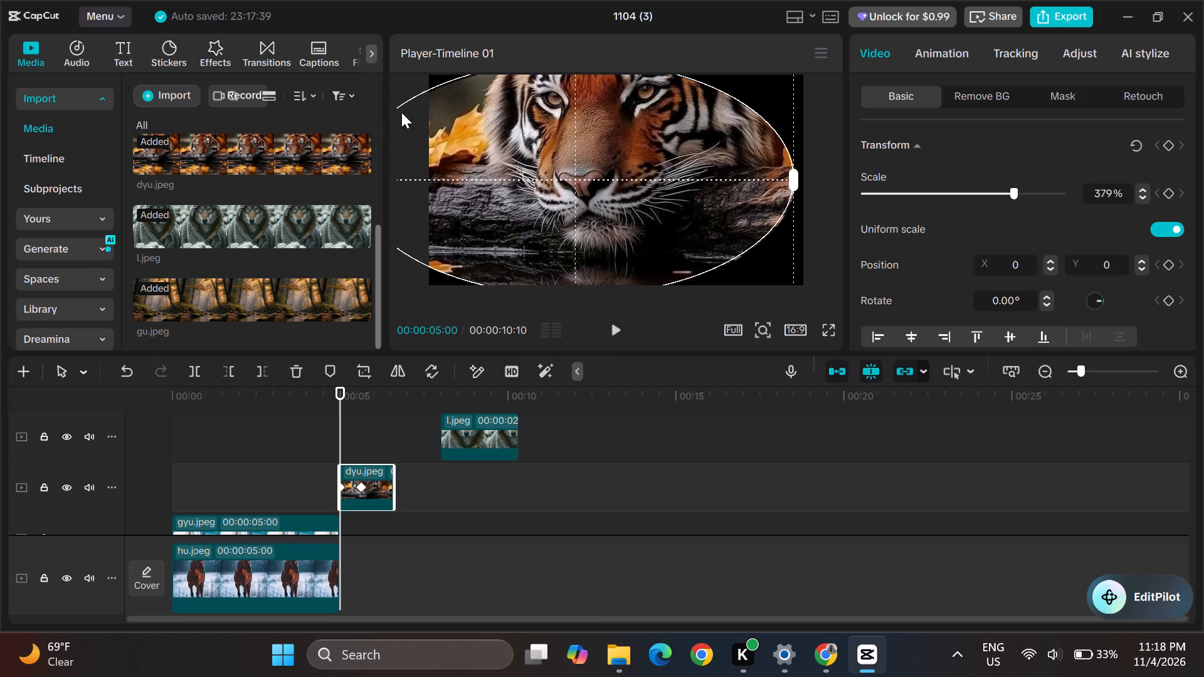
pyautogui.moveTo(396, 102); pyautogui.dragTo(424, 102)
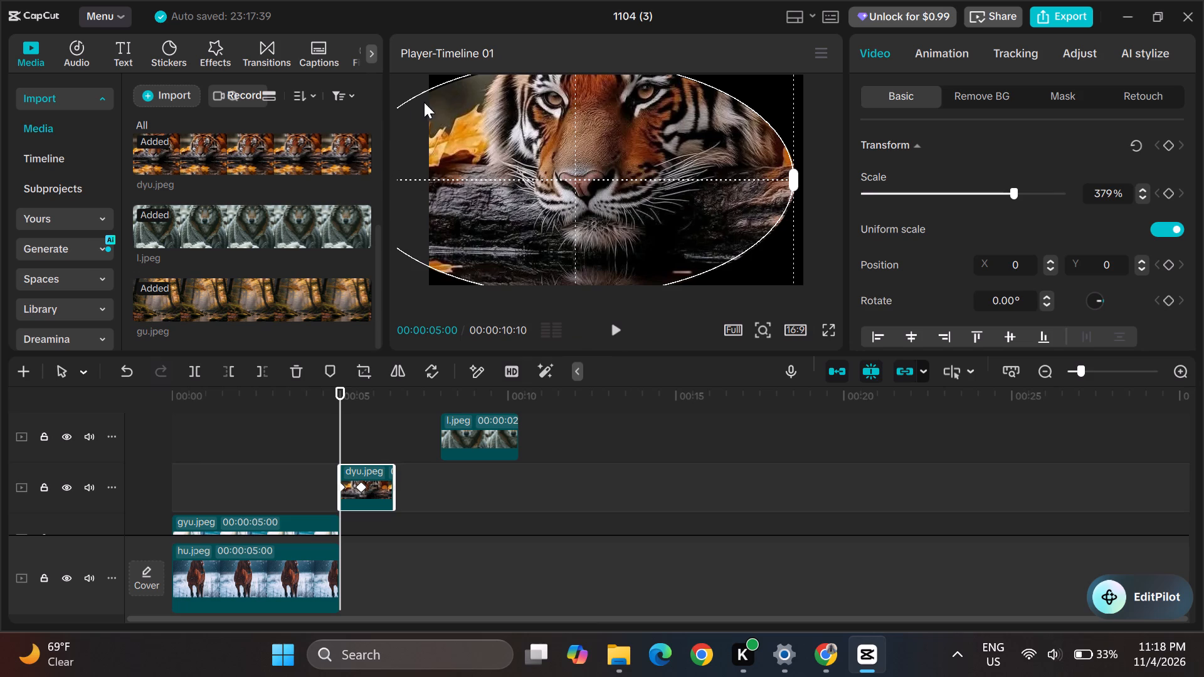
pyautogui.moveTo(424, 102); pyautogui.dragTo(461, 162)
pyautogui.moveTo(573, 177); pyautogui.dragTo(610, 175)
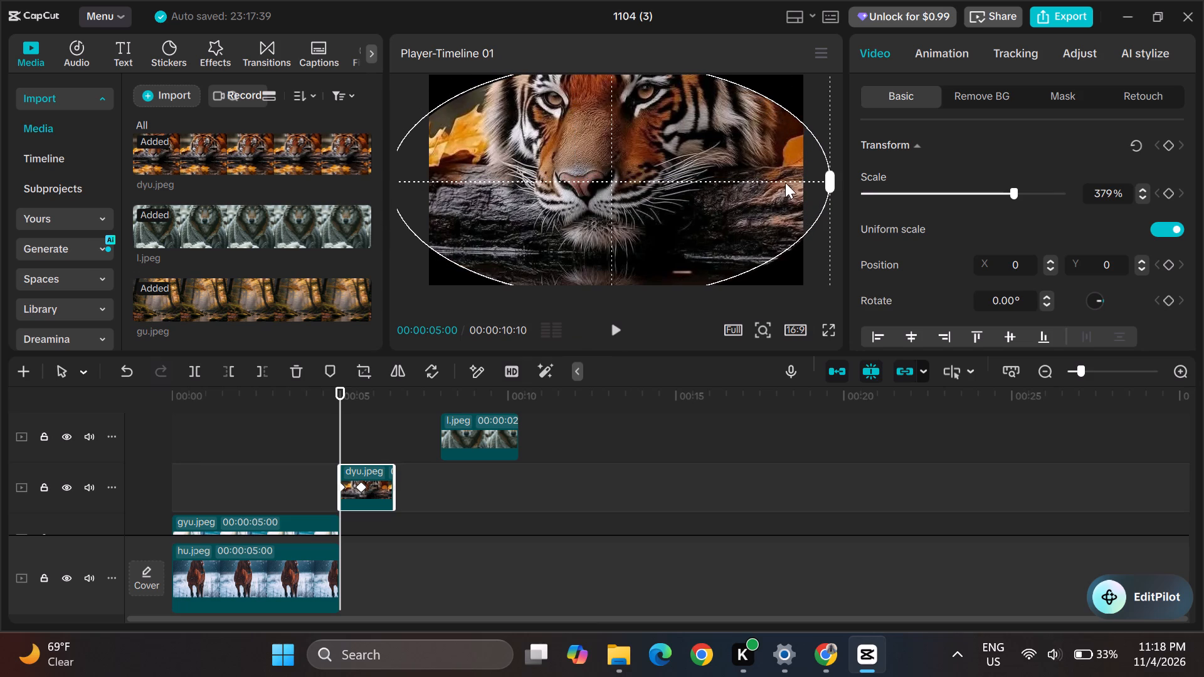
pyautogui.moveTo(830, 182); pyautogui.dragTo(817, 184)
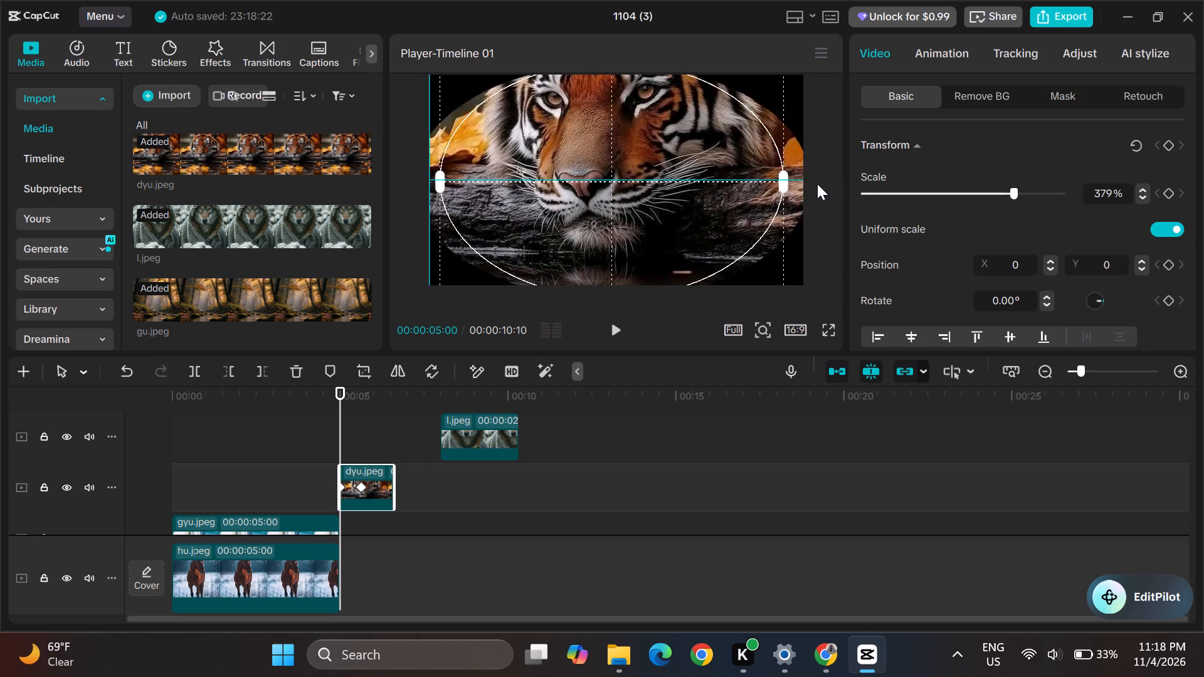
pyautogui.moveTo(817, 184); pyautogui.dragTo(765, 196)
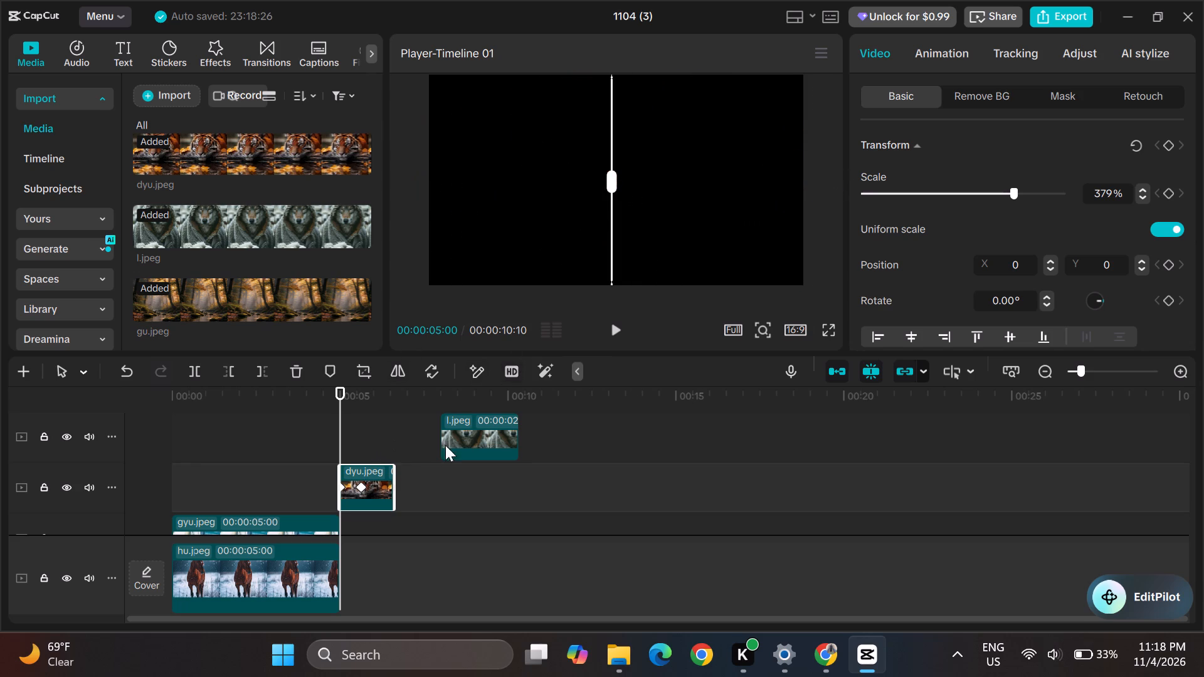
# At the tiger clip's second keyframe, 00:00:05:19, nudge the enlarged circle mask slightly while keeping the whole frame covered.
pyautogui.click(357, 484)
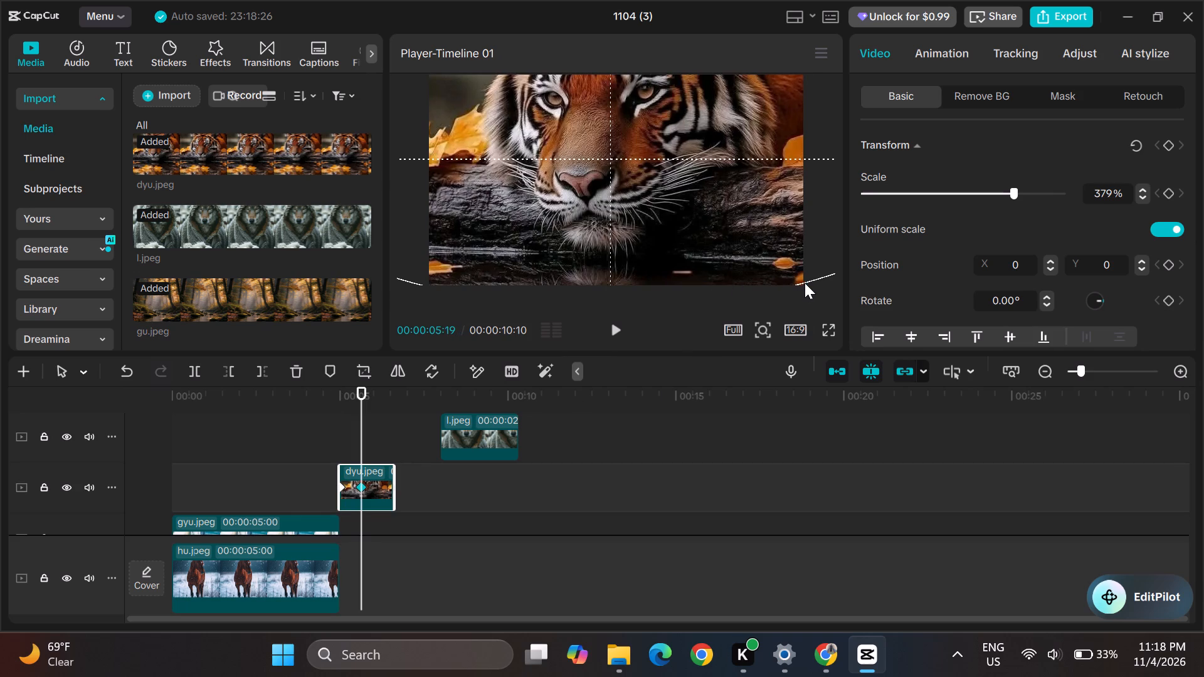
pyautogui.moveTo(803, 278); pyautogui.dragTo(770, 275)
pyautogui.moveTo(770, 275); pyautogui.dragTo(769, 275)
pyautogui.moveTo(774, 270); pyautogui.dragTo(803, 275)
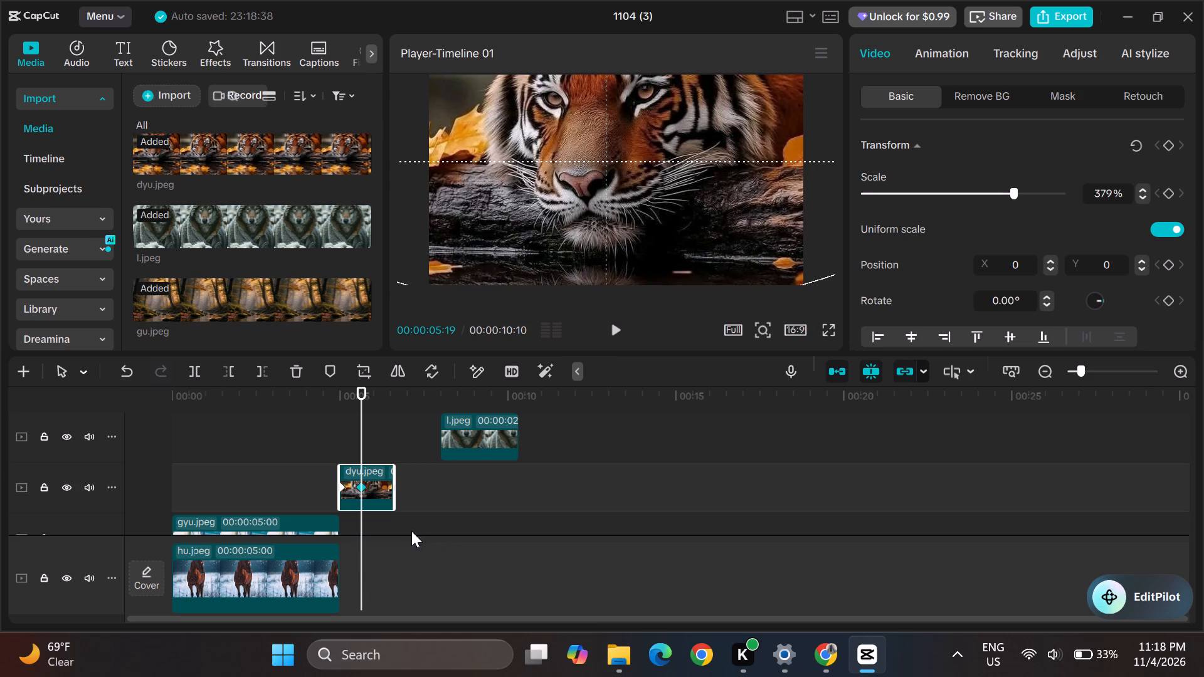
# Play the timeline through to review the tiger's mask reveal and the following clips, pausing at 00:00:05:22.
pyautogui.hscroll(2, 403, 540)
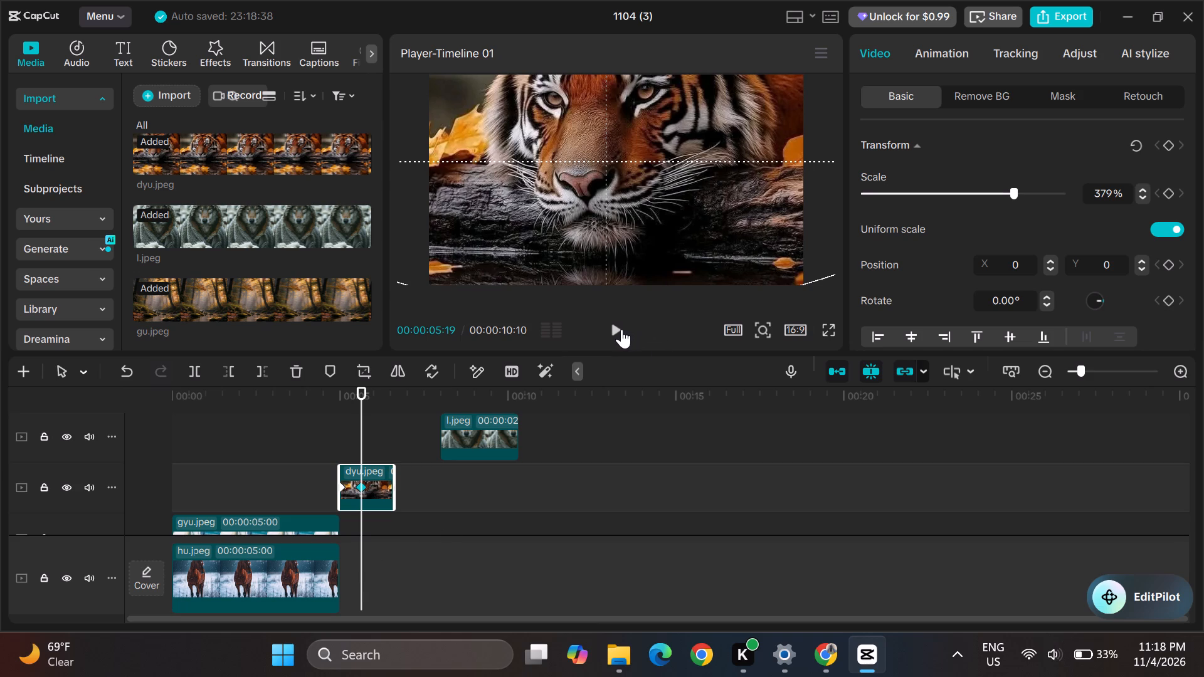
pyautogui.click(618, 327)
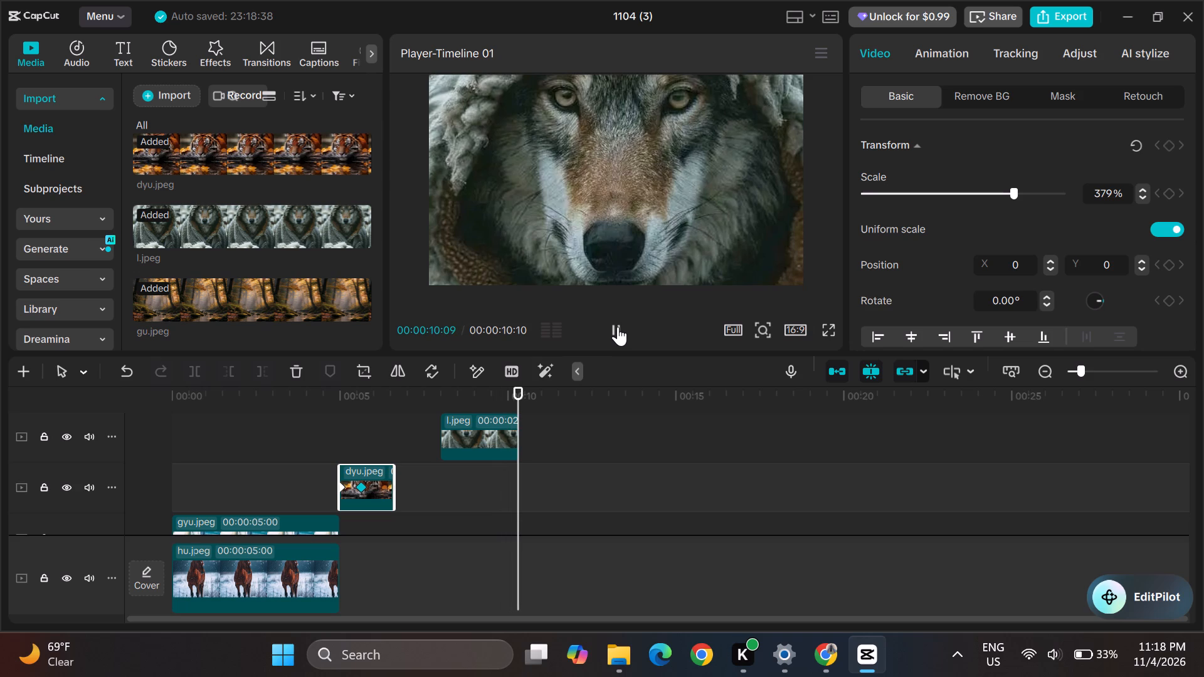
pyautogui.click(618, 327)
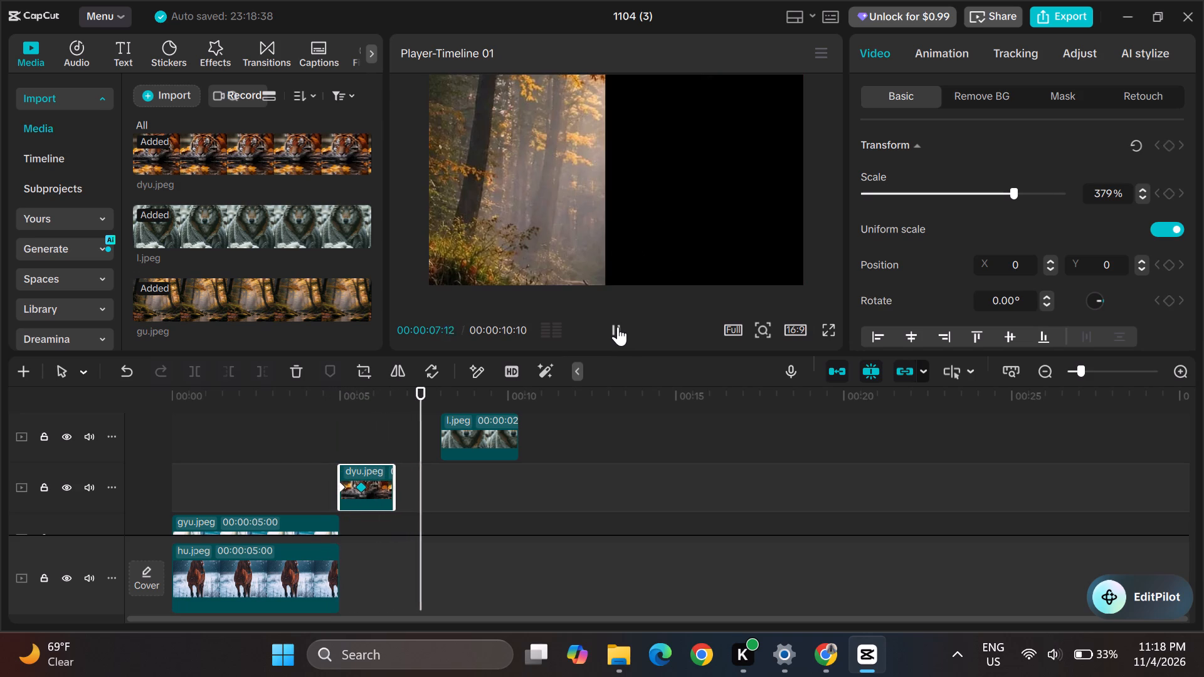
pyautogui.scroll(1, 482, 513)
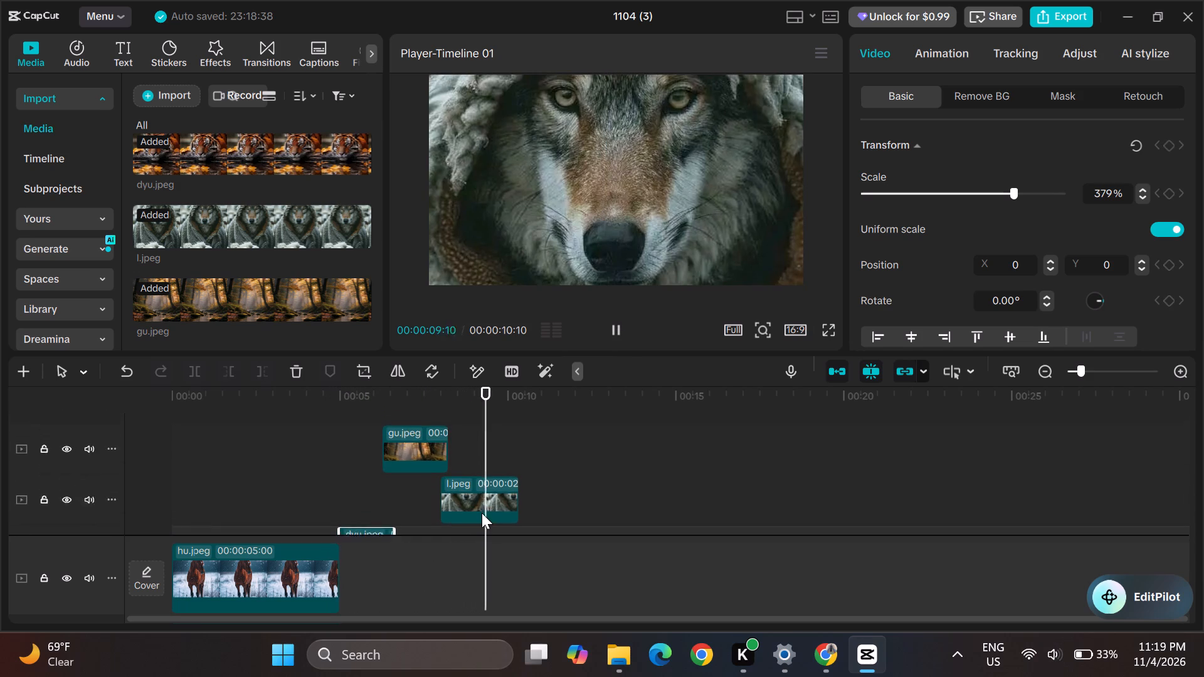
pyautogui.scroll(1, 482, 513)
pyautogui.scroll(-1, 466, 471)
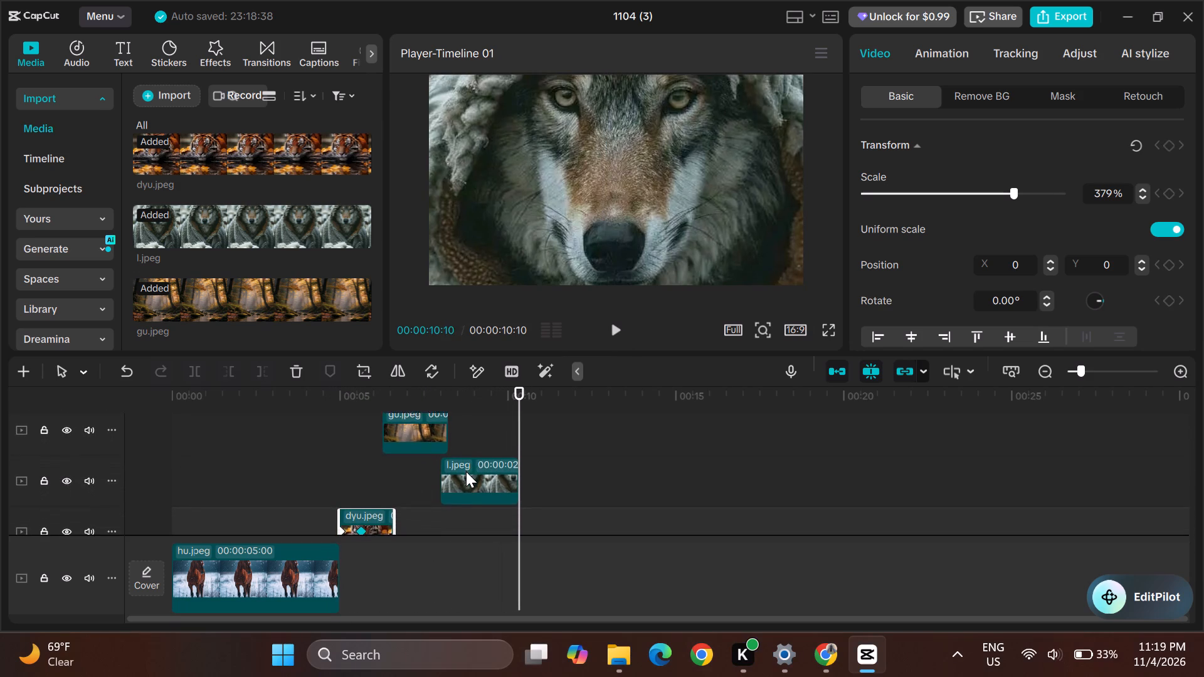
pyautogui.scroll(-1, 466, 471)
pyautogui.click(616, 336)
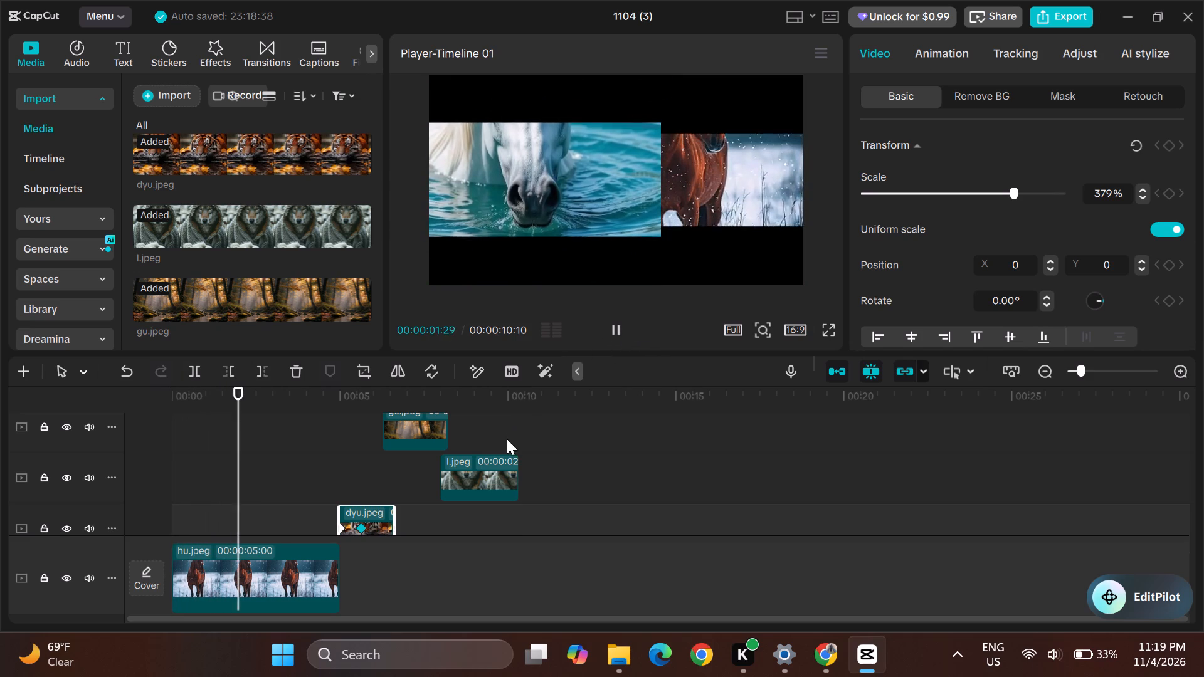
pyautogui.click(408, 424)
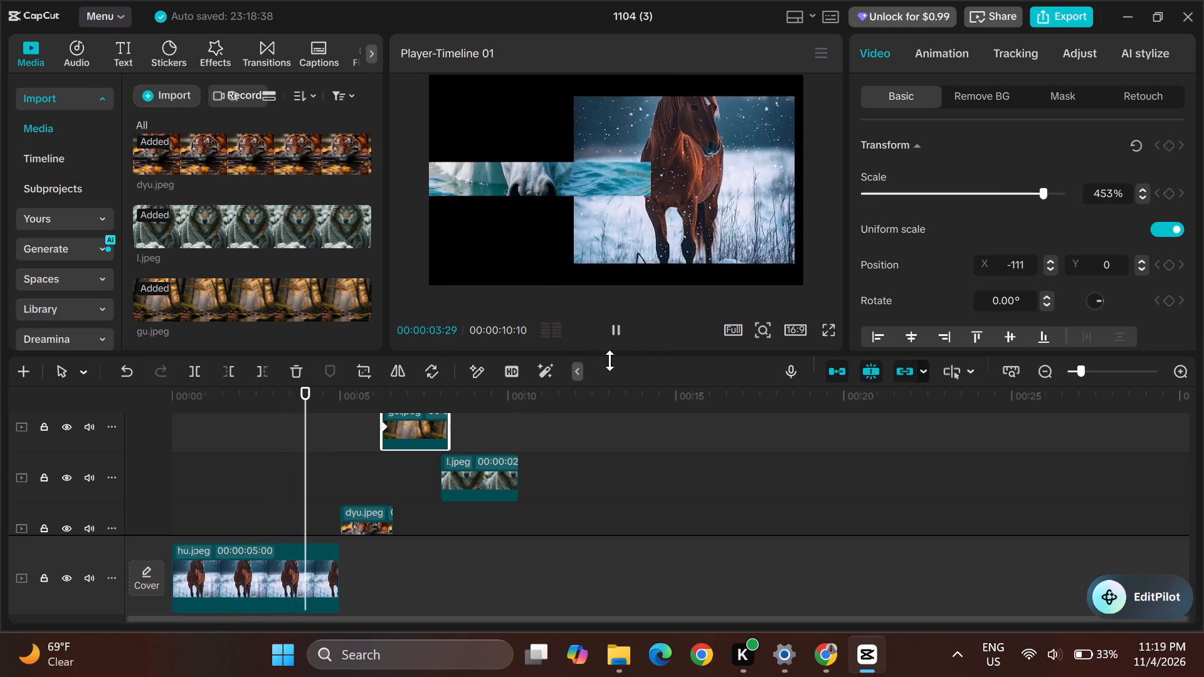
pyautogui.click(615, 339)
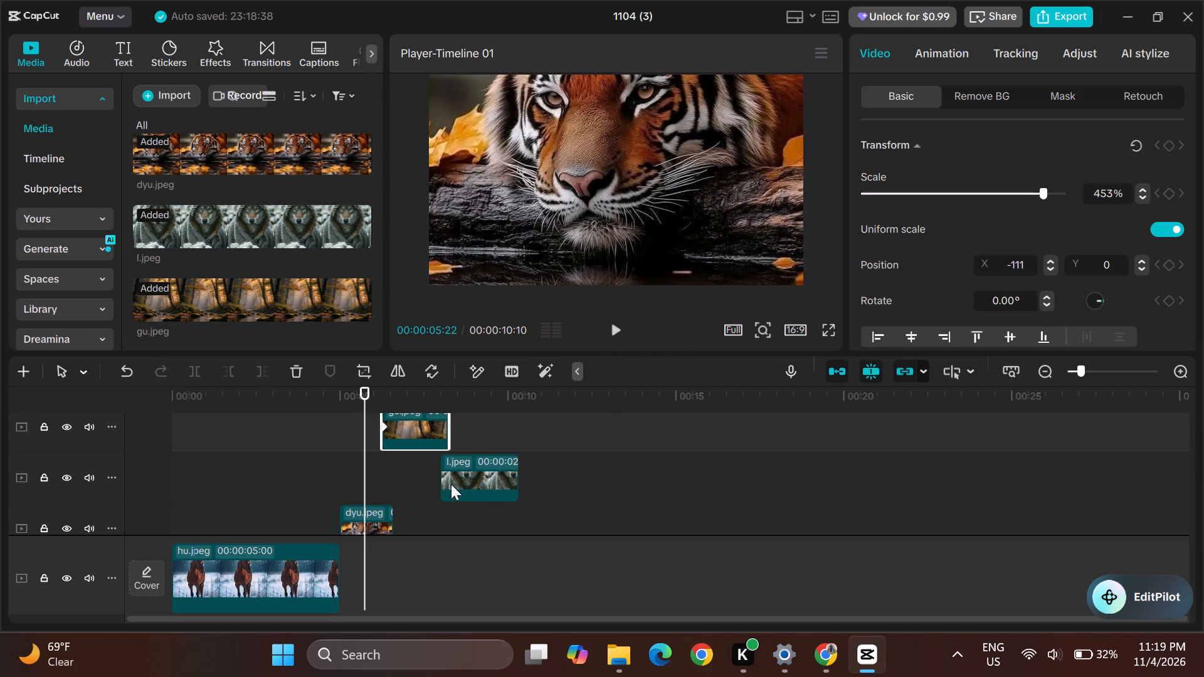
# Trim the end of the tiger clip to just after its second mask keyframe, slightly past 00:00:05:22.
pyautogui.scroll(-1, 406, 499)
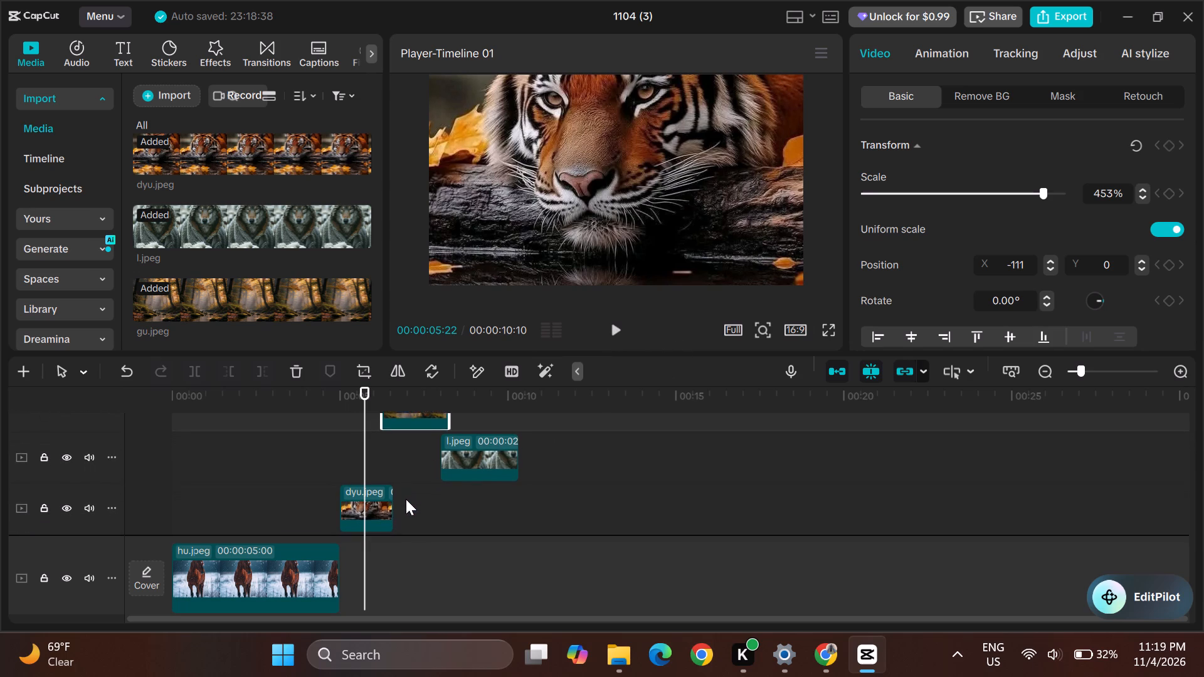
pyautogui.scroll(-1, 406, 499)
pyautogui.click(382, 505)
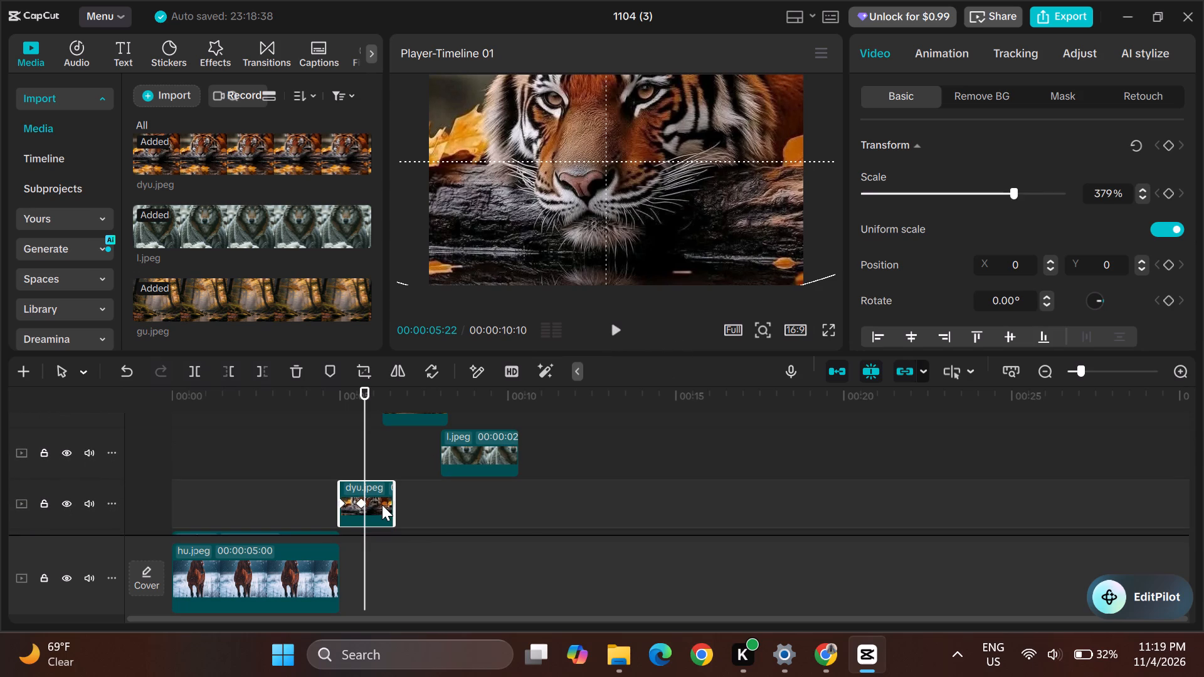
pyautogui.moveTo(396, 502); pyautogui.dragTo(366, 505)
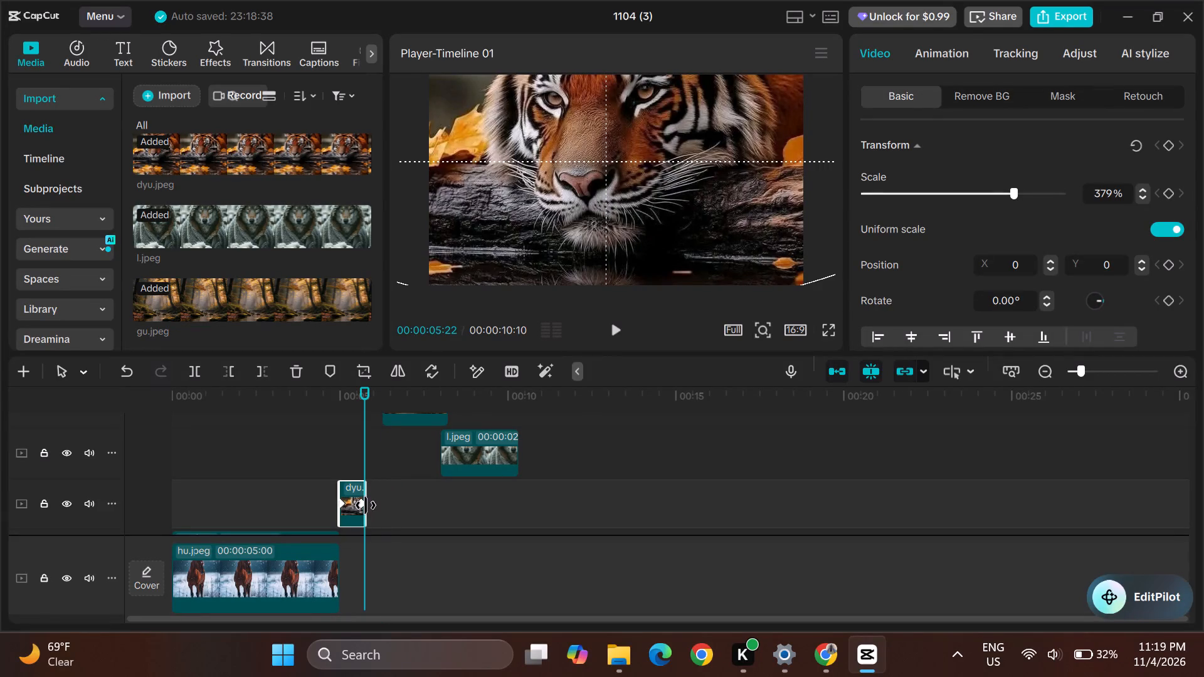
pyautogui.moveTo(366, 505); pyautogui.dragTo(369, 505)
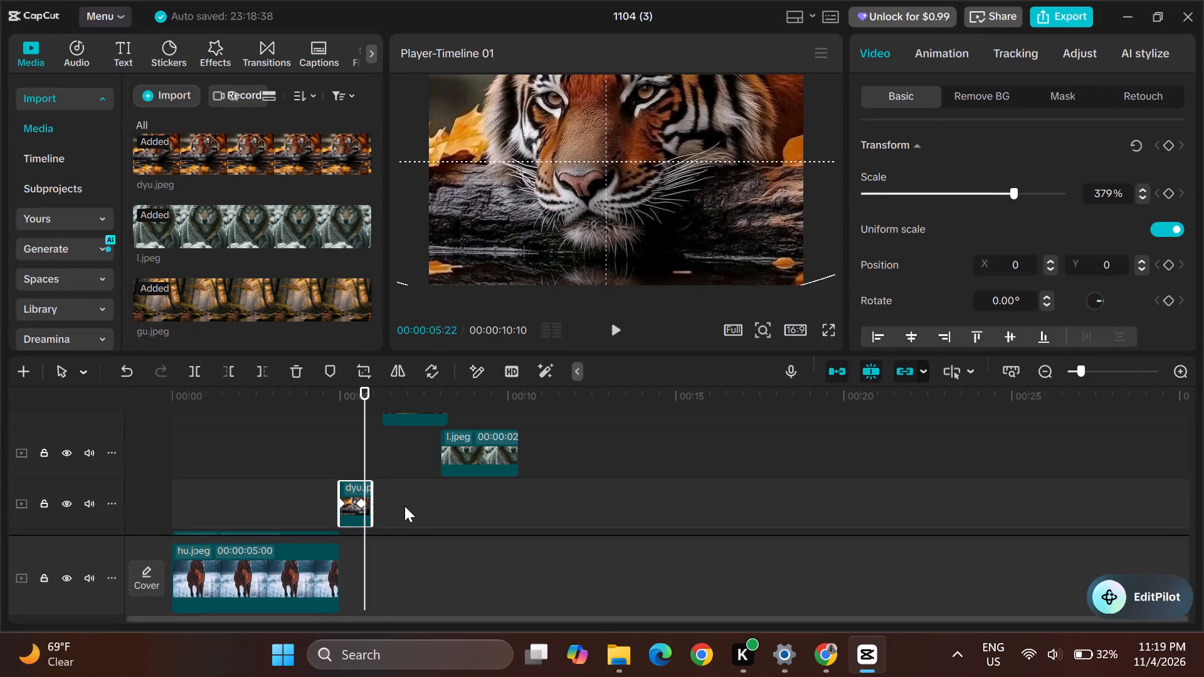
# Move the forest clip earlier to start at 00:00:05:22, overlapping the end of the tiger clip.
pyautogui.scroll(1, 404, 506)
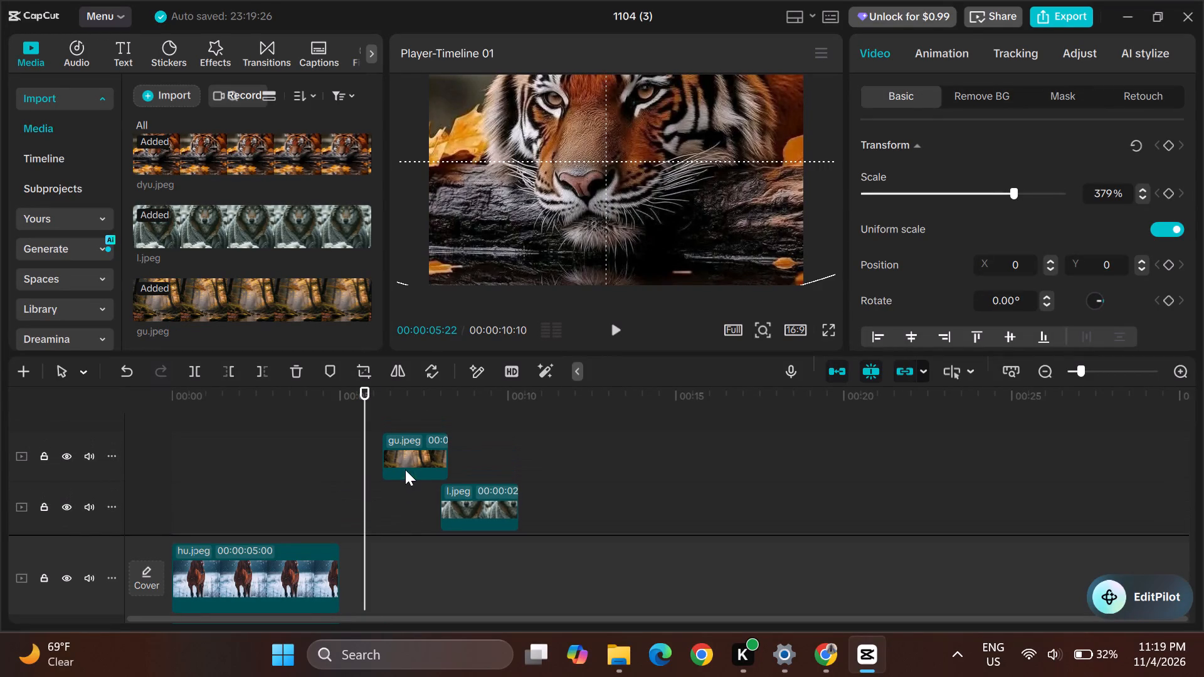
pyautogui.moveTo(405, 453); pyautogui.dragTo(389, 454)
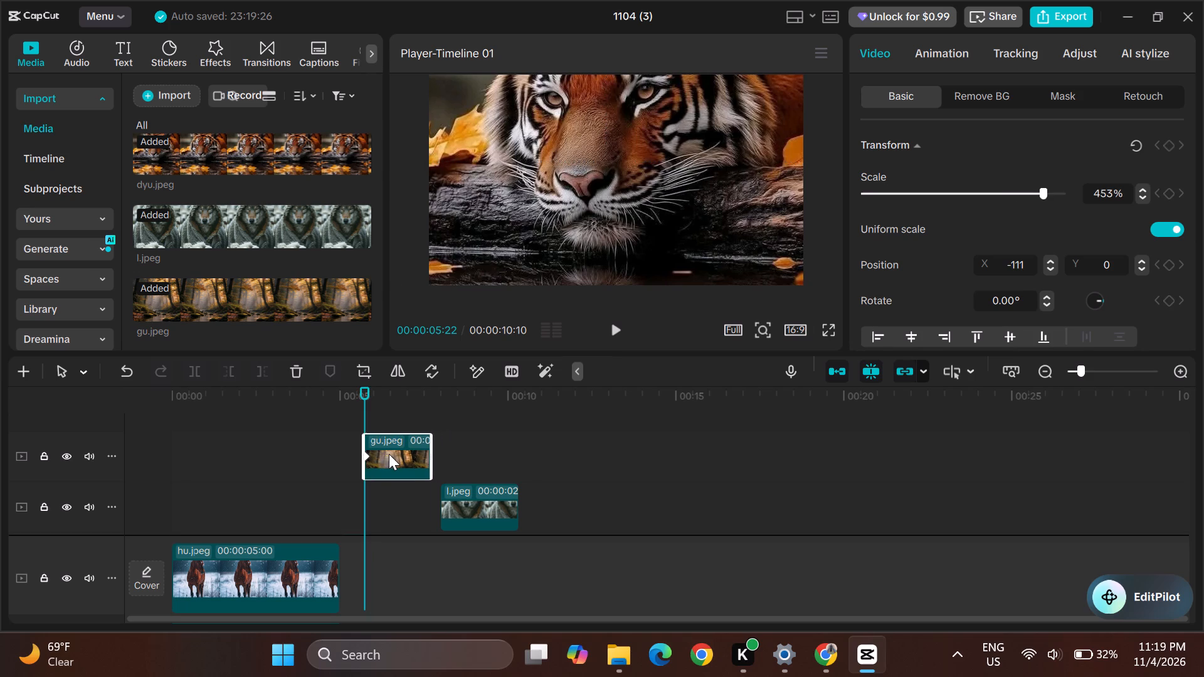
pyautogui.moveTo(389, 454); pyautogui.dragTo(386, 454)
# Play the timeline through to check the transition from the tiger clip to the forest and wolf clips.
pyautogui.scroll(-1, 534, 446)
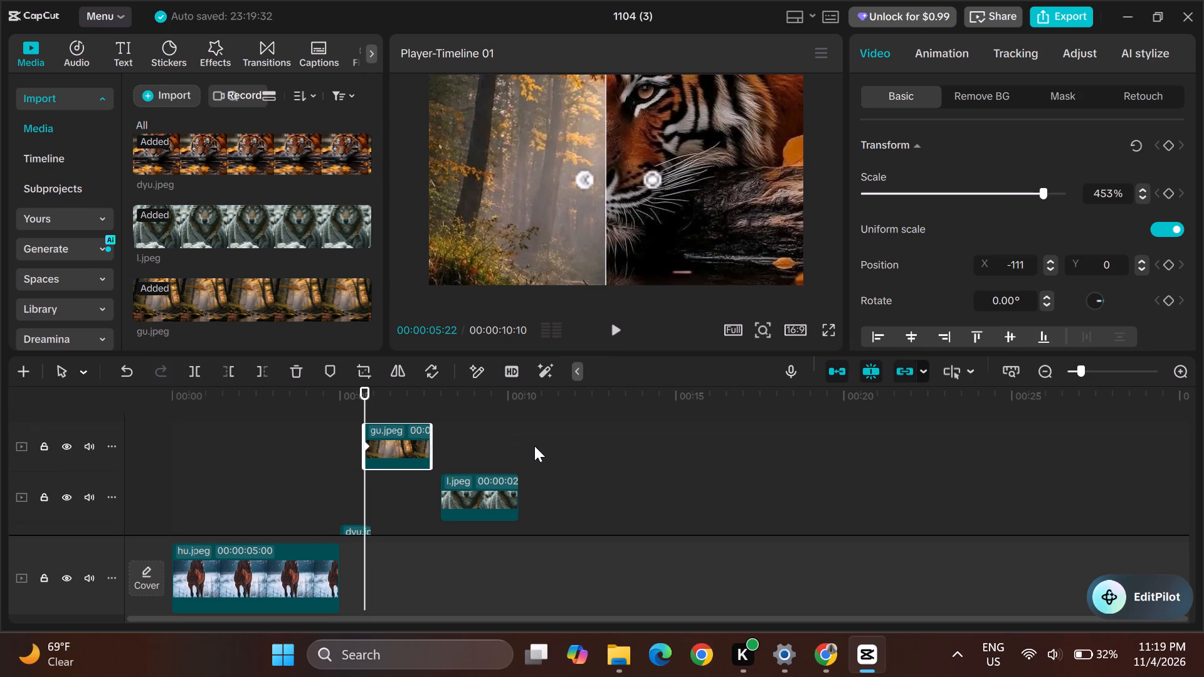
pyautogui.scroll(-1, 534, 446)
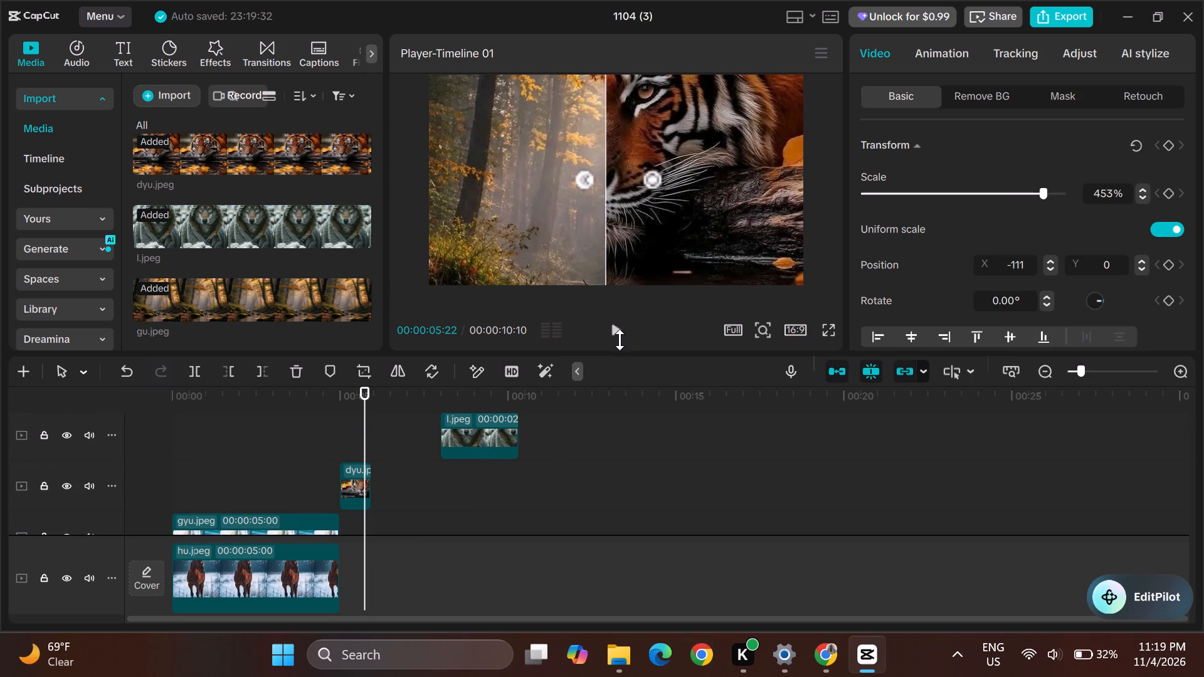
pyautogui.click(616, 328)
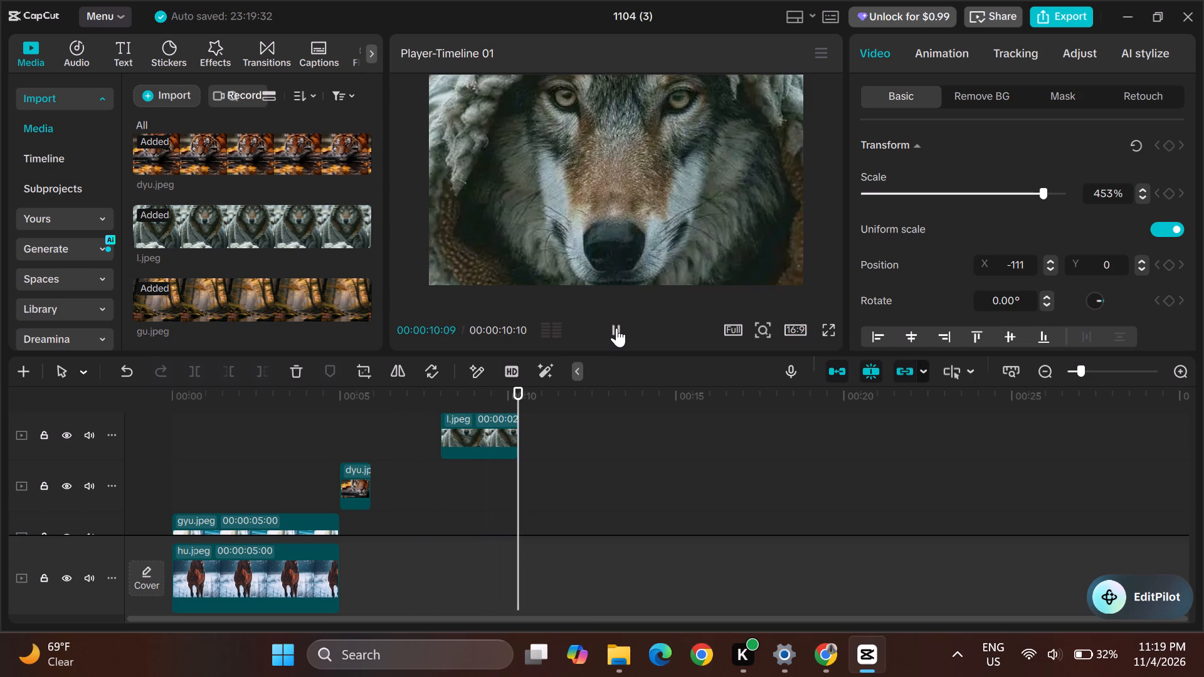
pyautogui.click(616, 328)
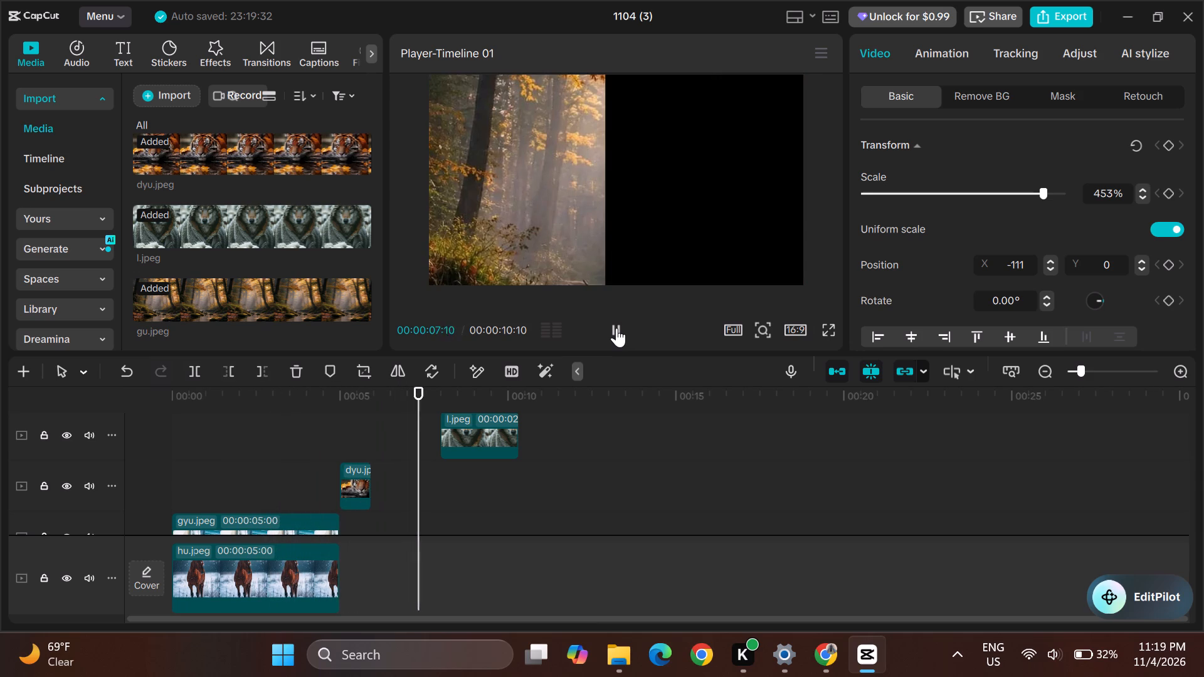
pyautogui.click(616, 328)
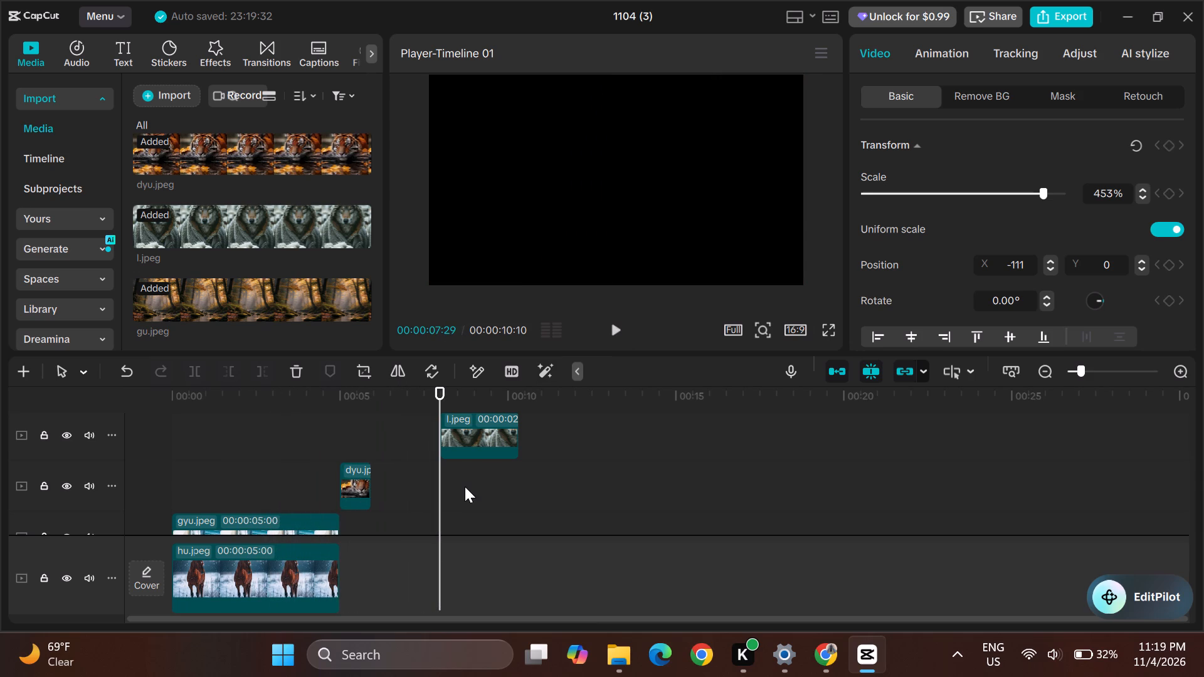
# Replay the start of the forest clip from 00:00:05:22 and return the playhead to that point.
pyautogui.scroll(1, 465, 486)
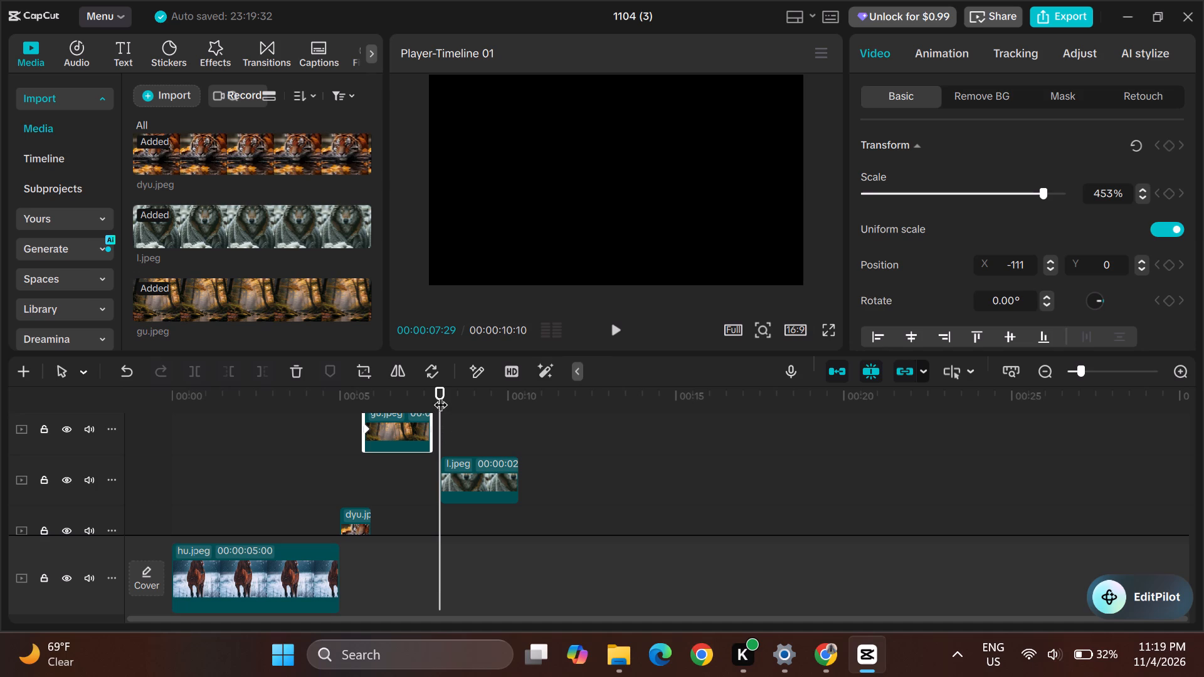
pyautogui.moveTo(441, 387); pyautogui.dragTo(411, 393)
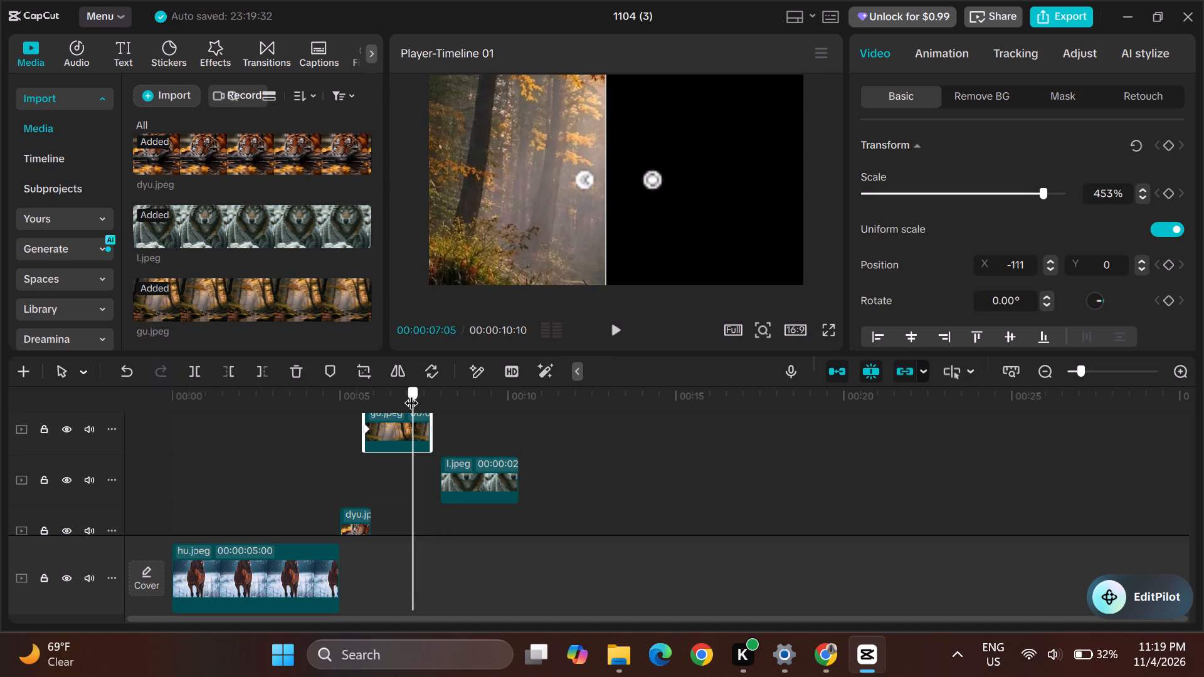
pyautogui.moveTo(411, 393); pyautogui.dragTo(386, 392)
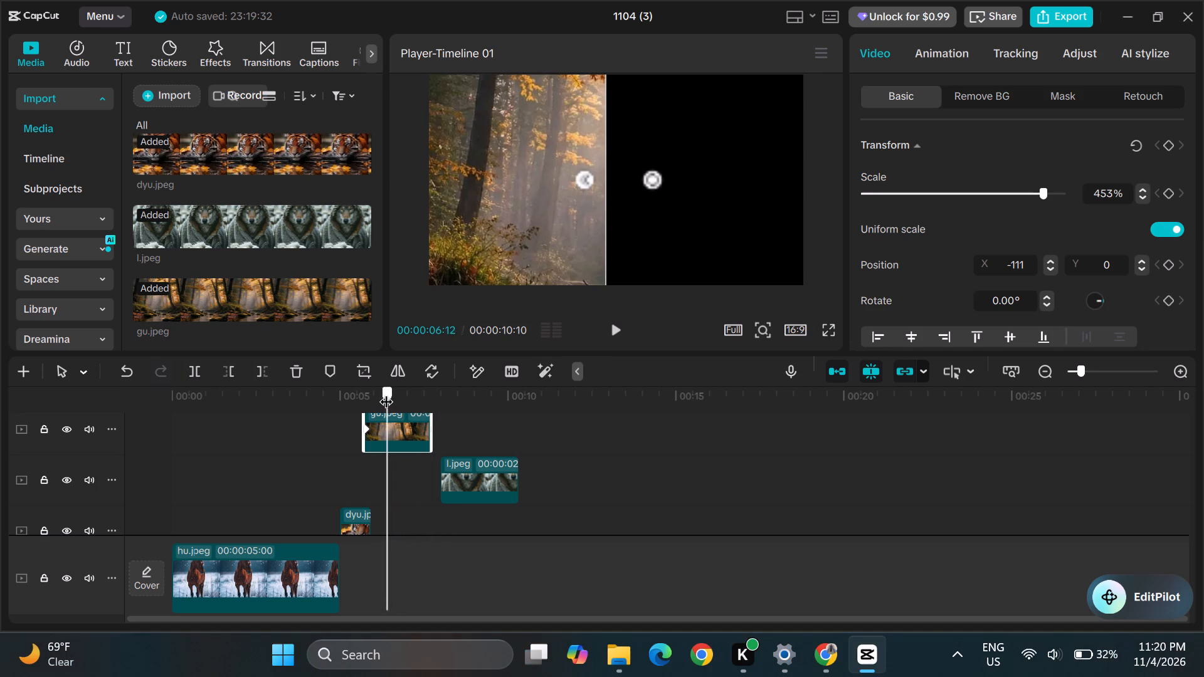
pyautogui.moveTo(386, 392); pyautogui.dragTo(365, 389)
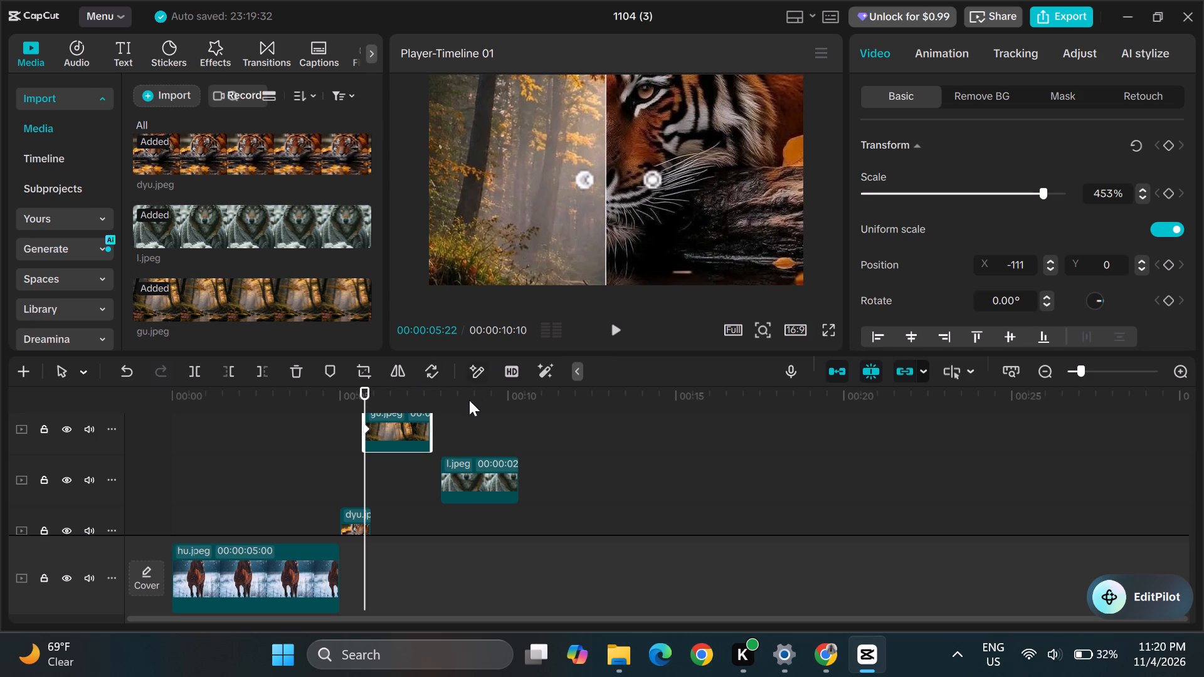
pyautogui.click(616, 324)
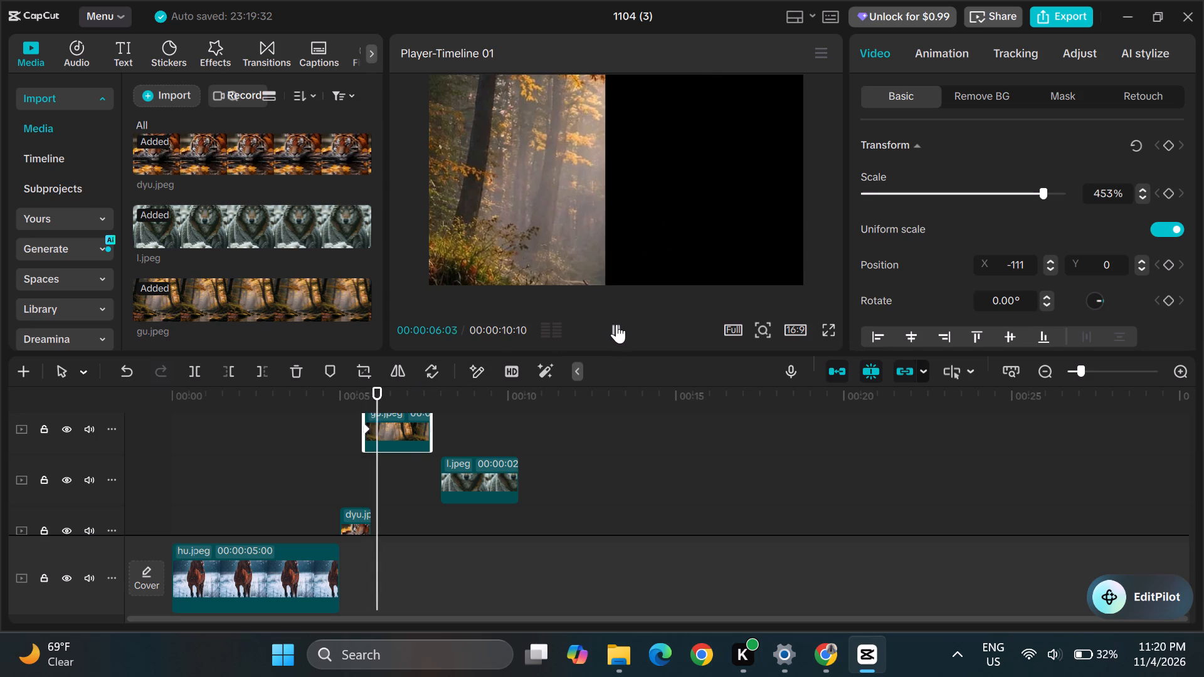
pyautogui.click(616, 324)
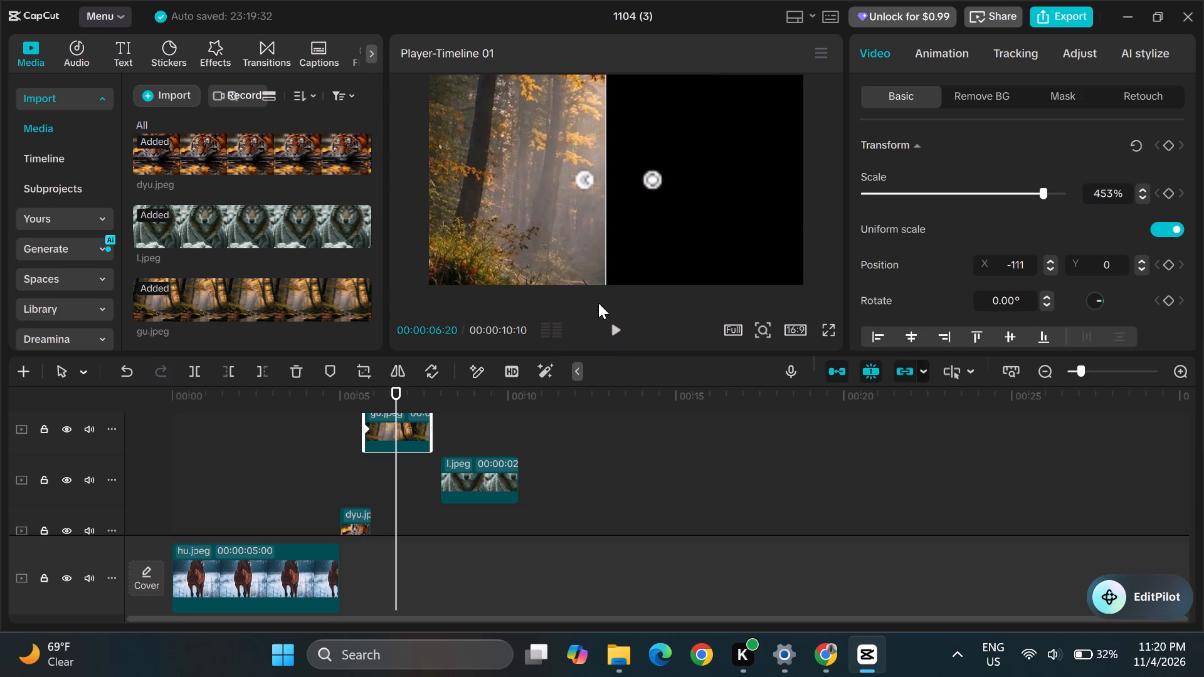
pyautogui.moveTo(395, 387); pyautogui.dragTo(361, 393)
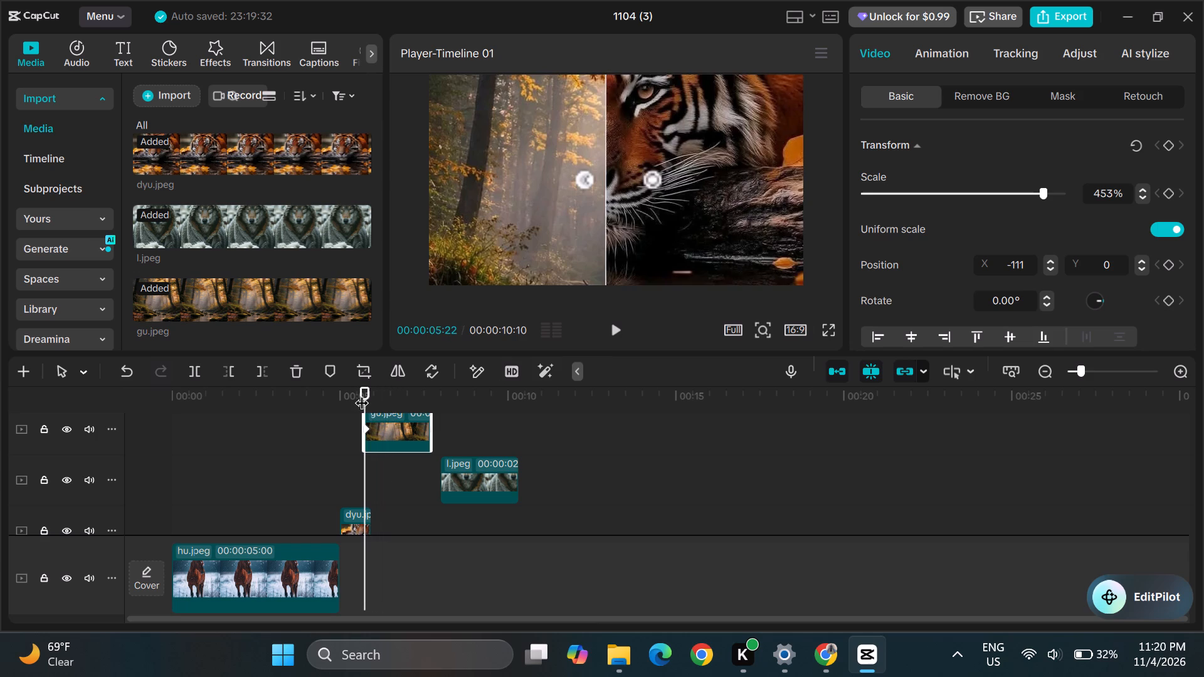
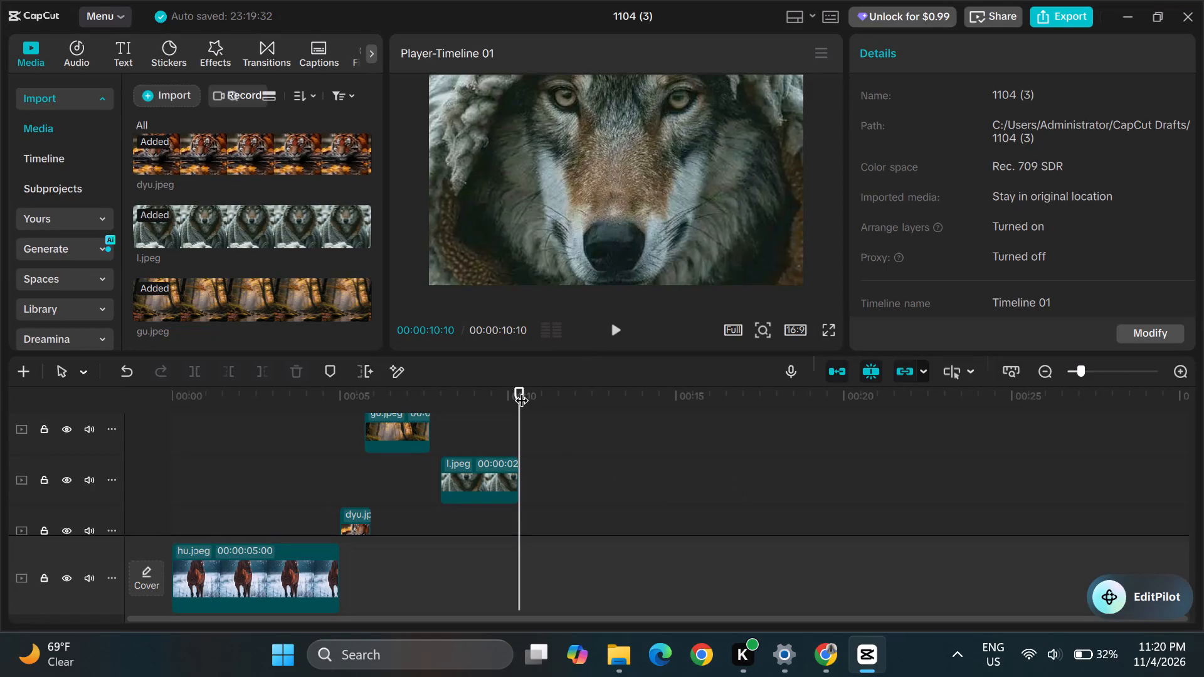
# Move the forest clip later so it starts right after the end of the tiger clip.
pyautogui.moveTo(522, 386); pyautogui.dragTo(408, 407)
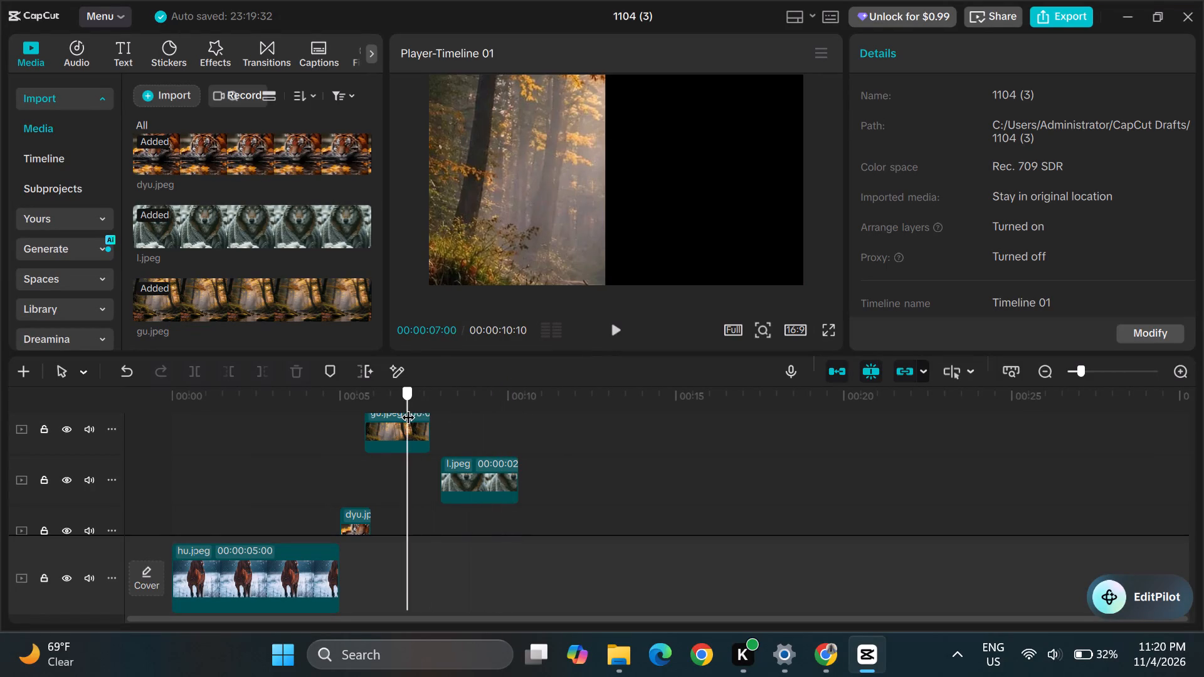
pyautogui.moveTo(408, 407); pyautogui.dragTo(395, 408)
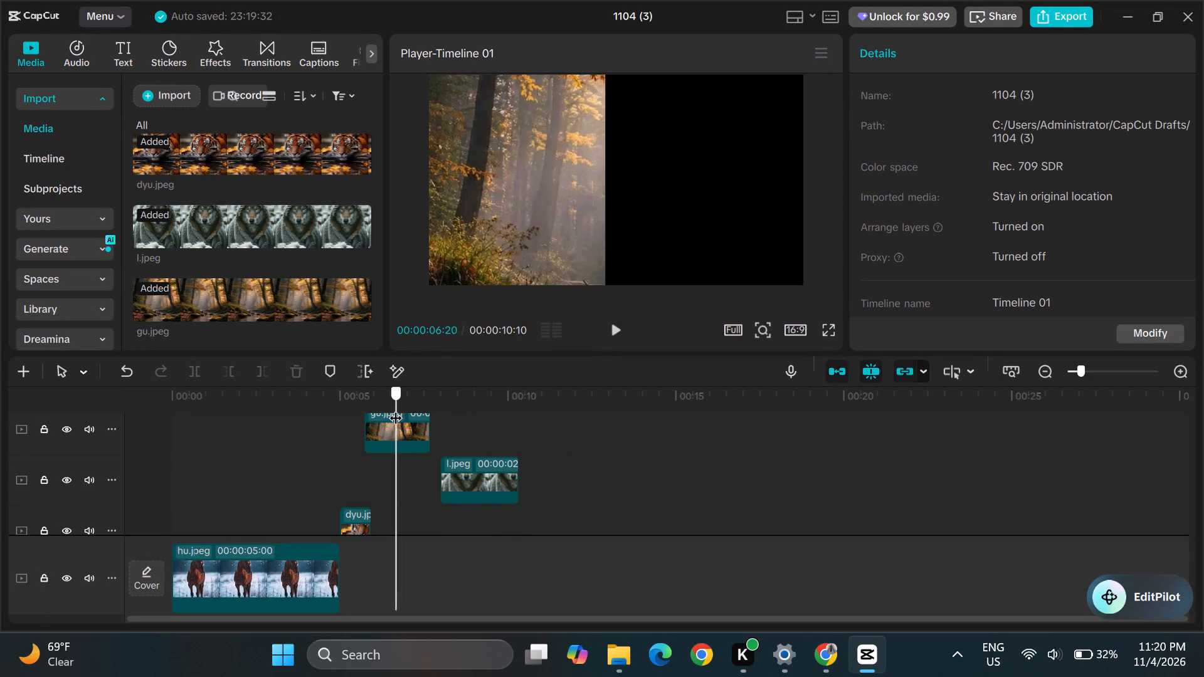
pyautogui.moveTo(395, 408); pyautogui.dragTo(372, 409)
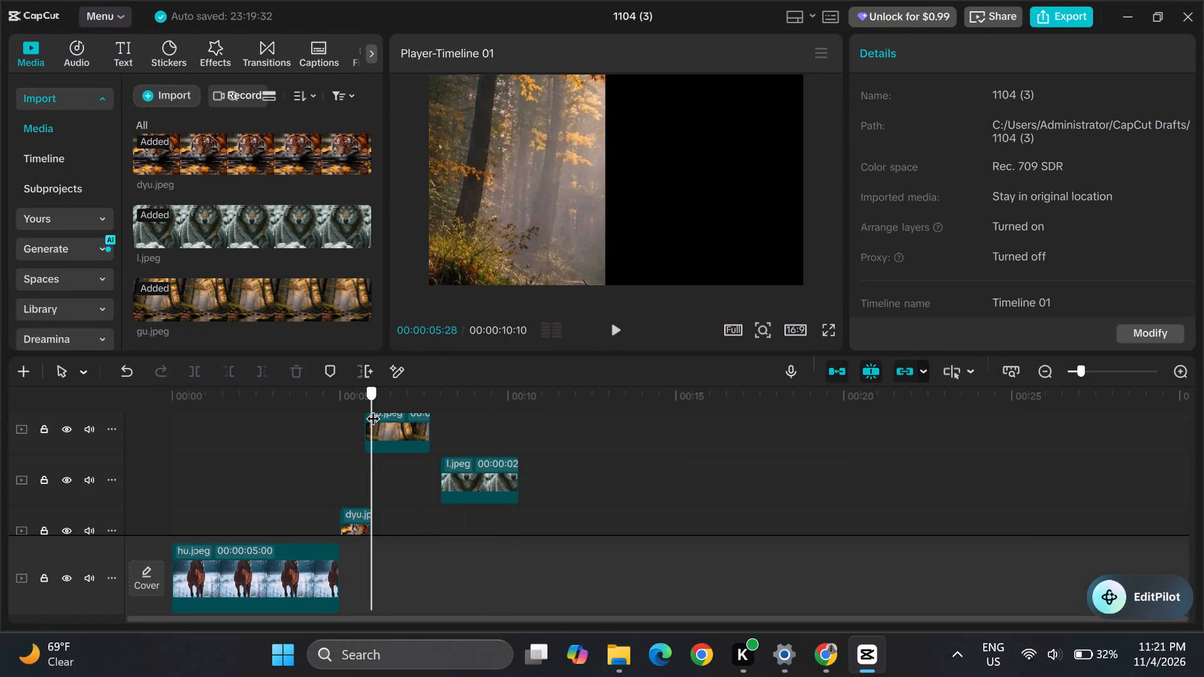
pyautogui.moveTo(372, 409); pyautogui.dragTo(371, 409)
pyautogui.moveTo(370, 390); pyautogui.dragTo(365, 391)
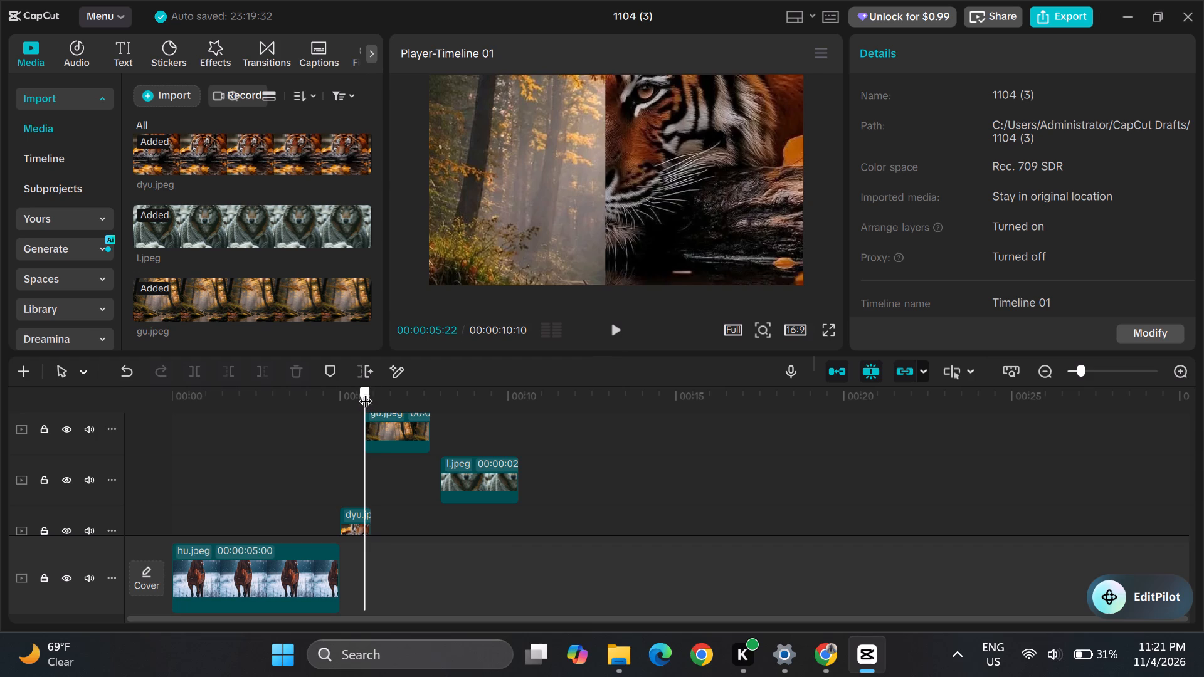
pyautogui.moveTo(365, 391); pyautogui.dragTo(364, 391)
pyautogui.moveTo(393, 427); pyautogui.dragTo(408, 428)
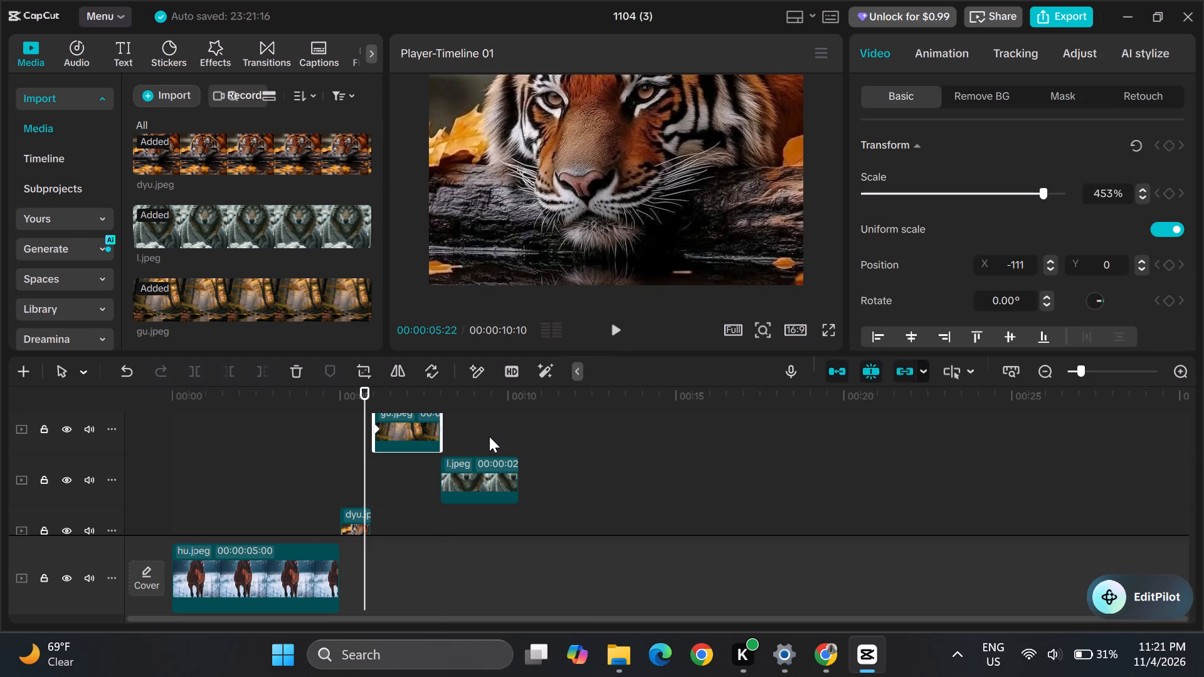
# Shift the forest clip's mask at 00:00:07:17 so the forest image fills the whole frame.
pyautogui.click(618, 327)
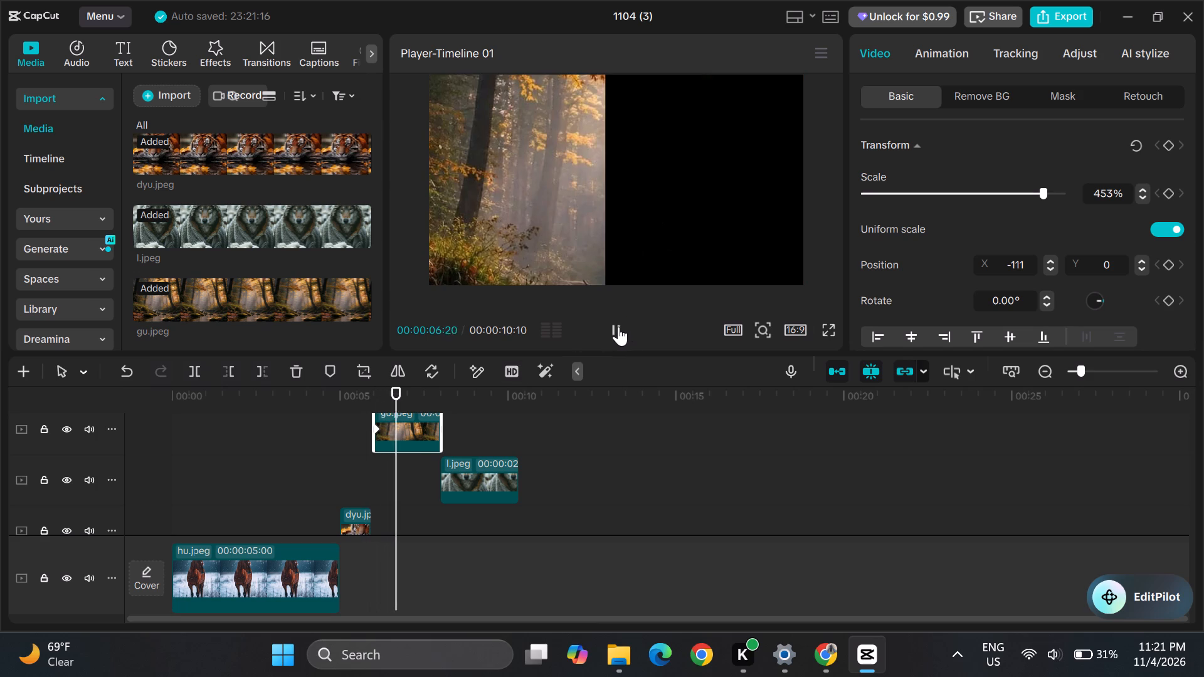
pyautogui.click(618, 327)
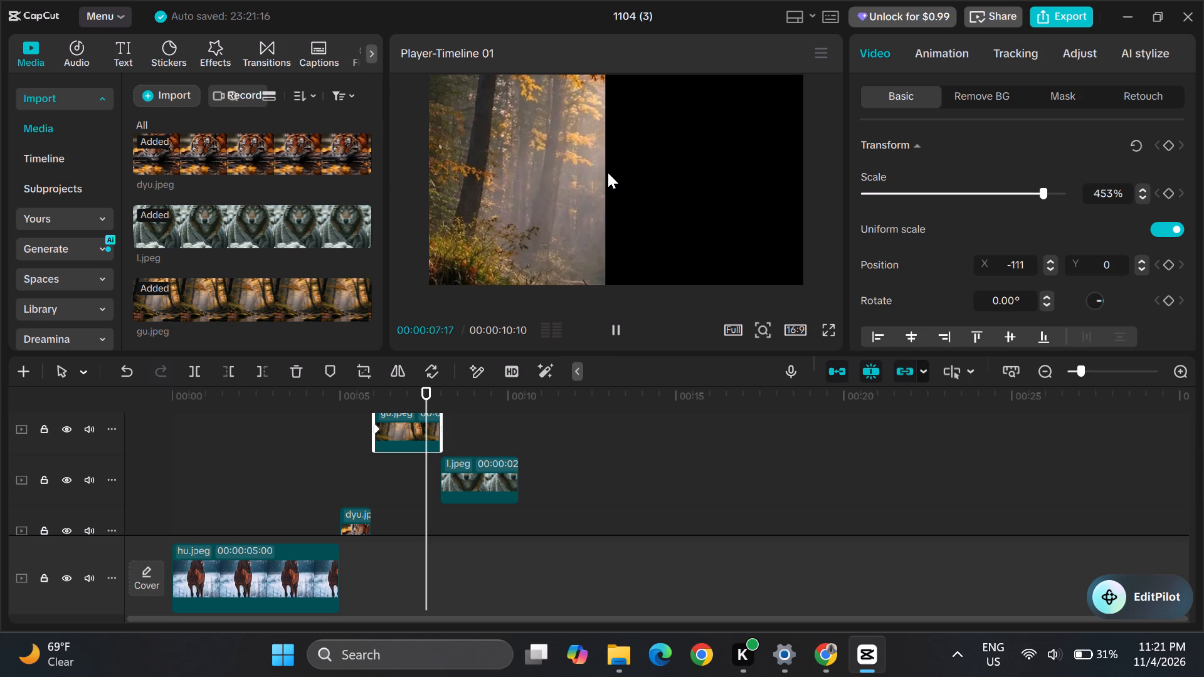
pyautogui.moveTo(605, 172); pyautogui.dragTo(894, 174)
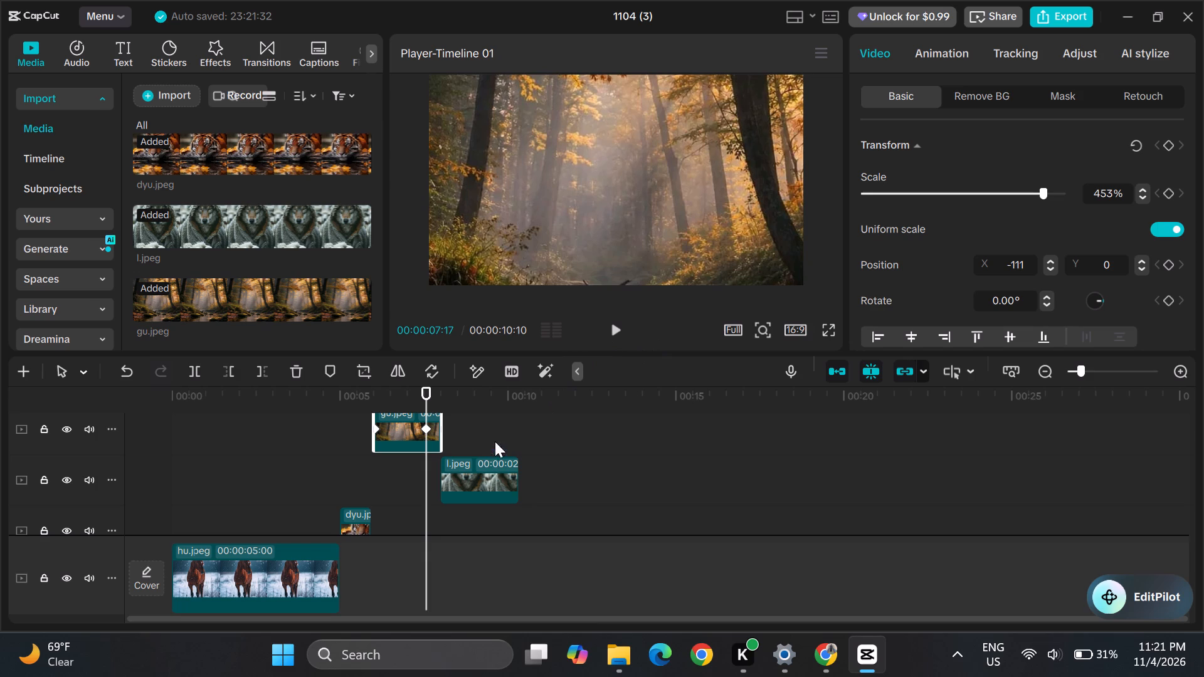
# Move the wolf clip earlier to start at about 00:00:07:17, overlapping the end of the forest clip.
pyautogui.moveTo(487, 475); pyautogui.dragTo(482, 476)
pyautogui.moveTo(482, 476); pyautogui.dragTo(480, 476)
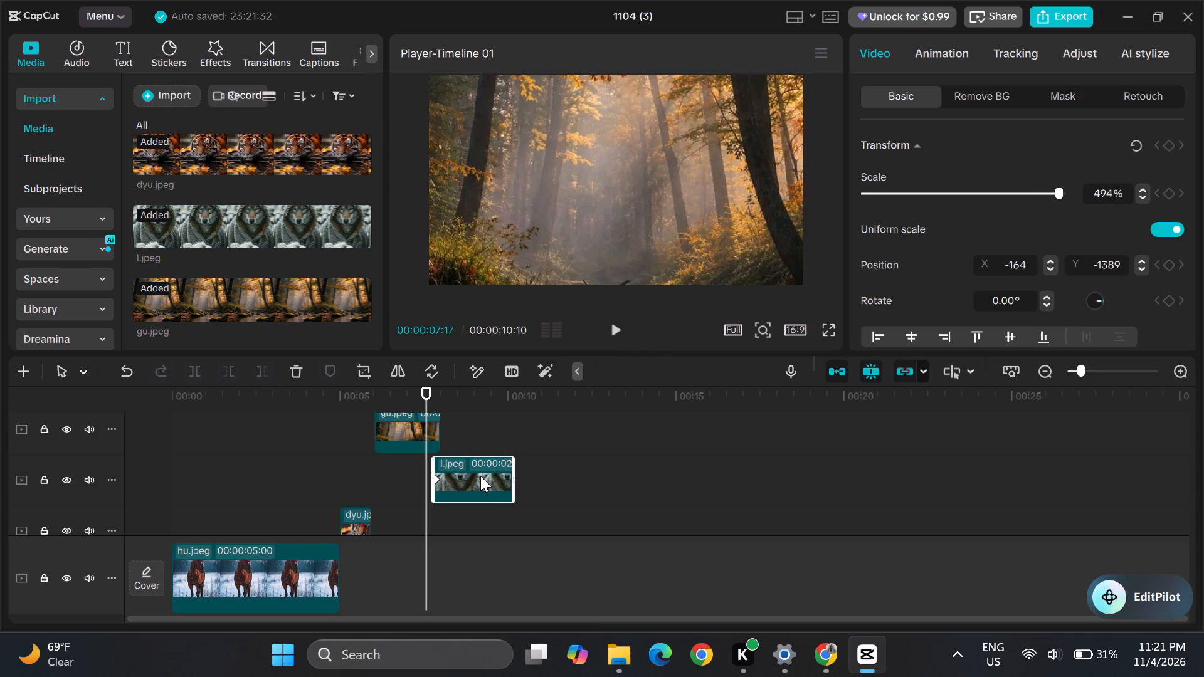
pyautogui.moveTo(480, 476); pyautogui.dragTo(478, 474)
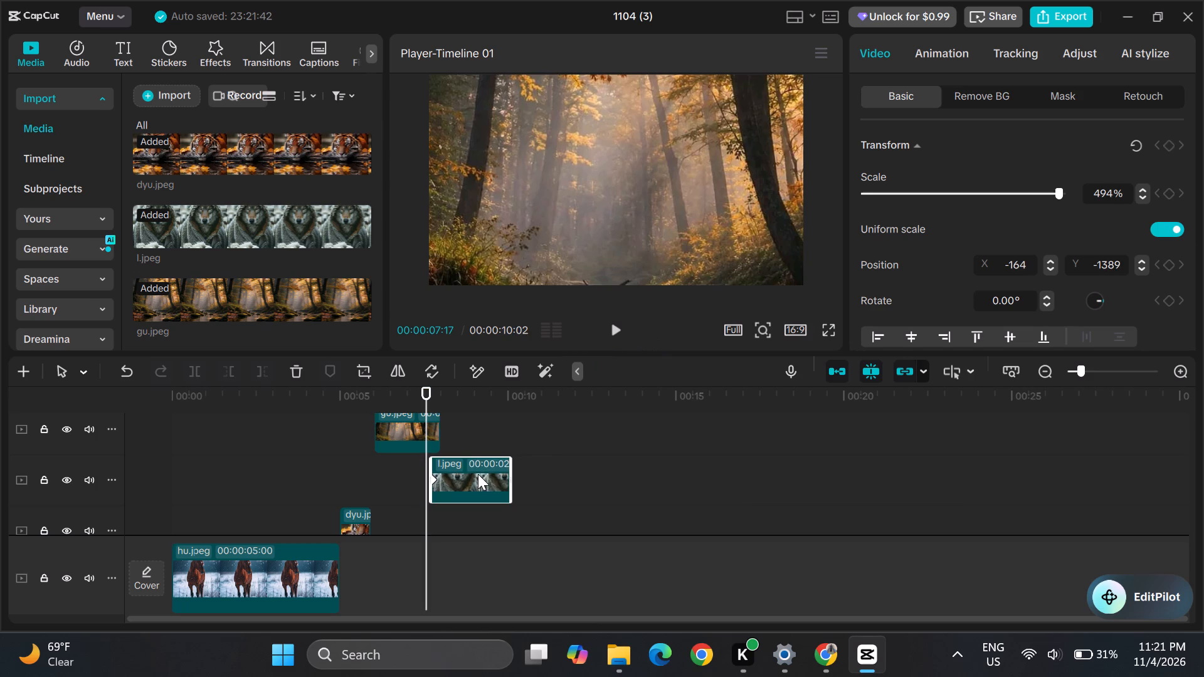
pyautogui.moveTo(479, 476); pyautogui.dragTo(471, 478)
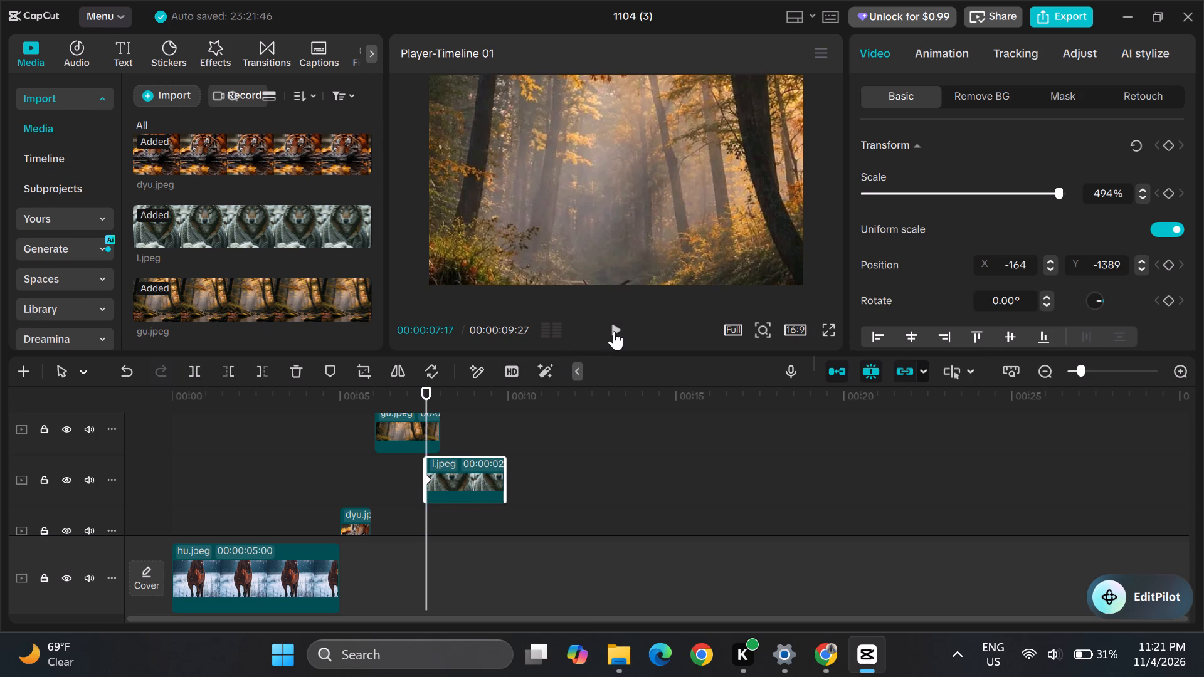
# Play the timeline repeatedly to examine the forest's reveal and its transition to the wolf clip.
pyautogui.click(614, 331)
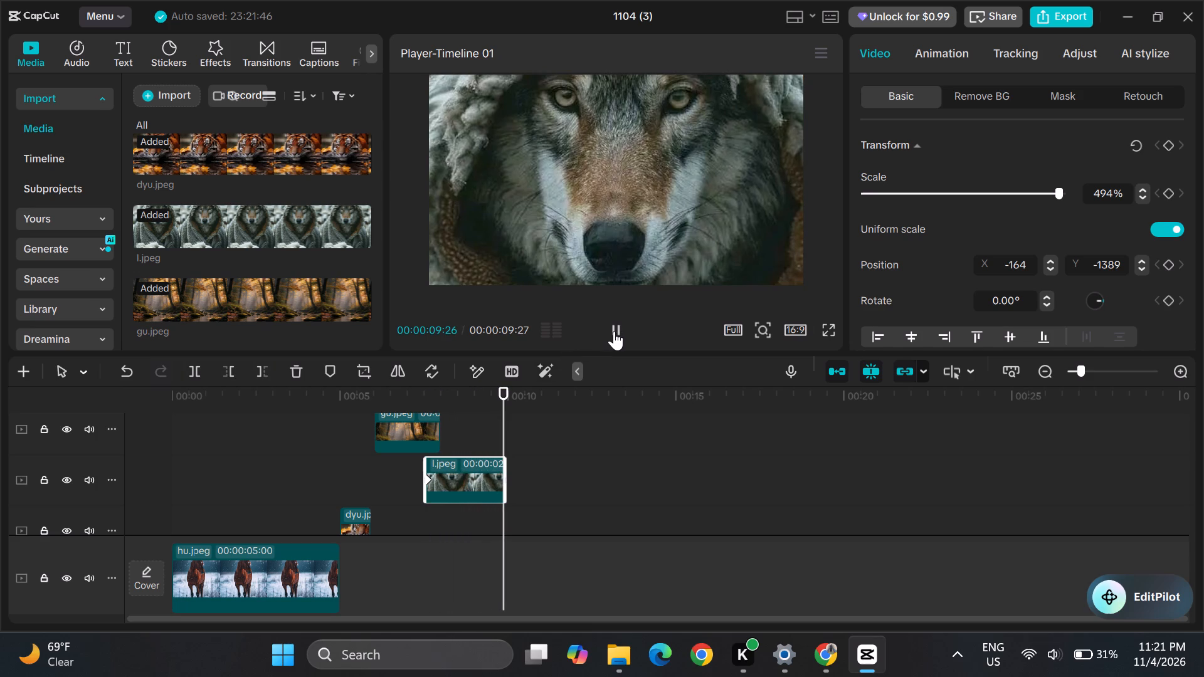
pyautogui.click(614, 331)
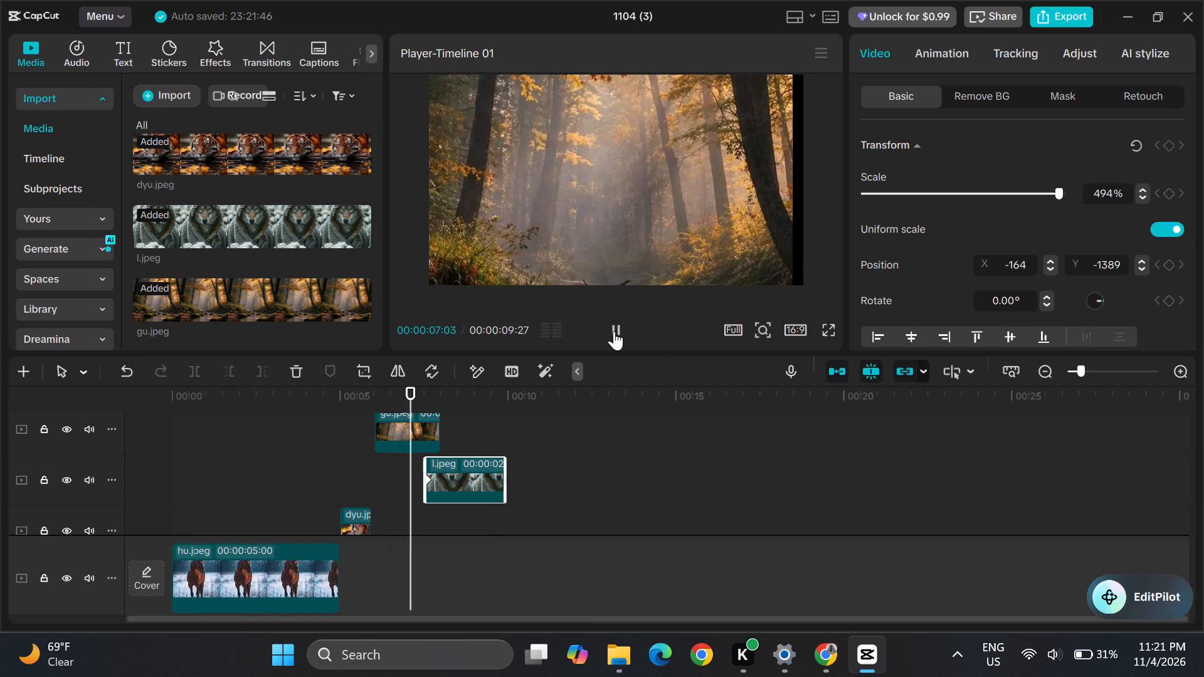
pyautogui.click(614, 331)
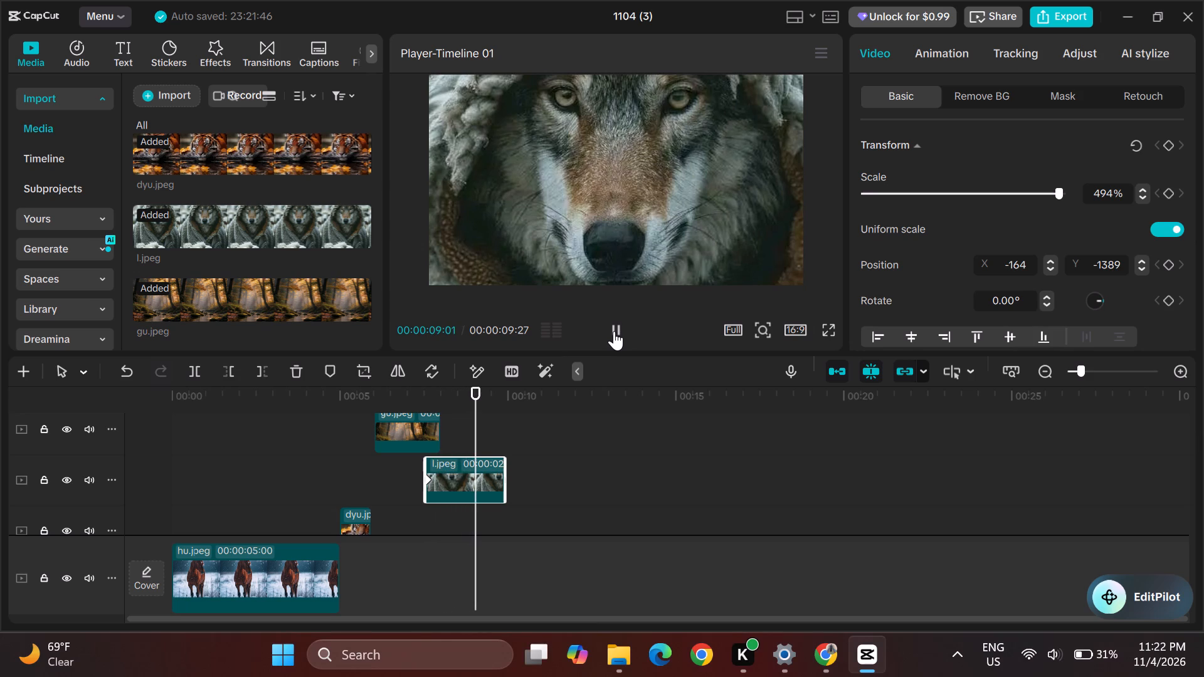
pyautogui.click(614, 331)
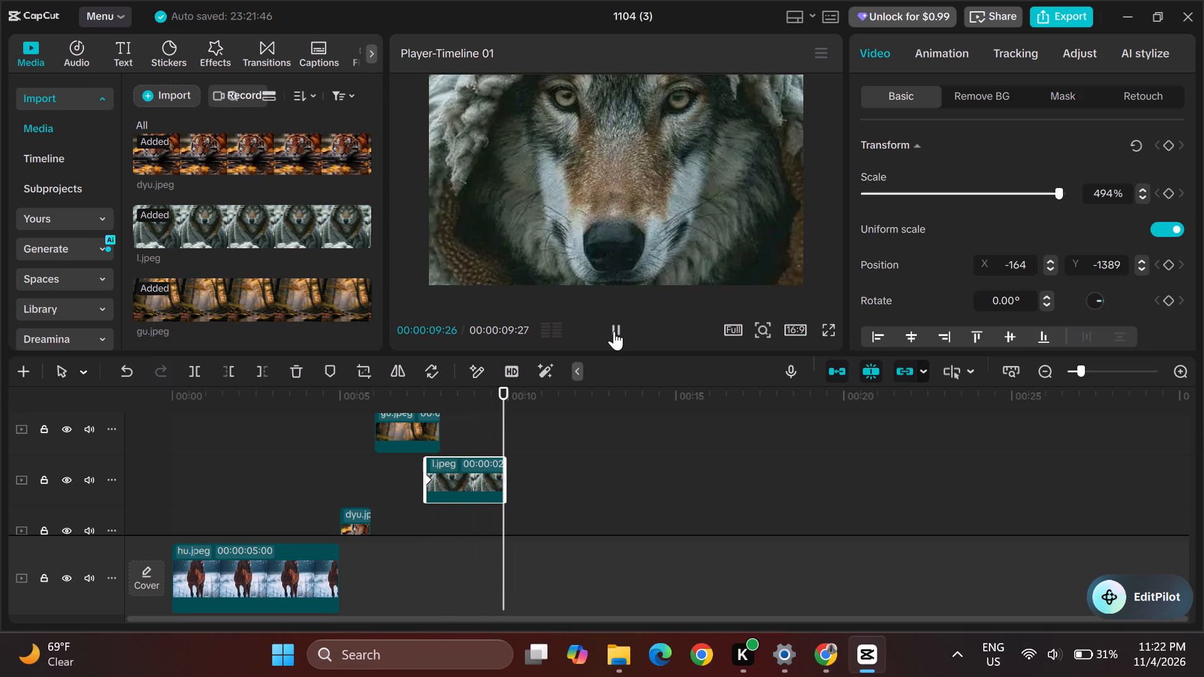
pyautogui.click(614, 331)
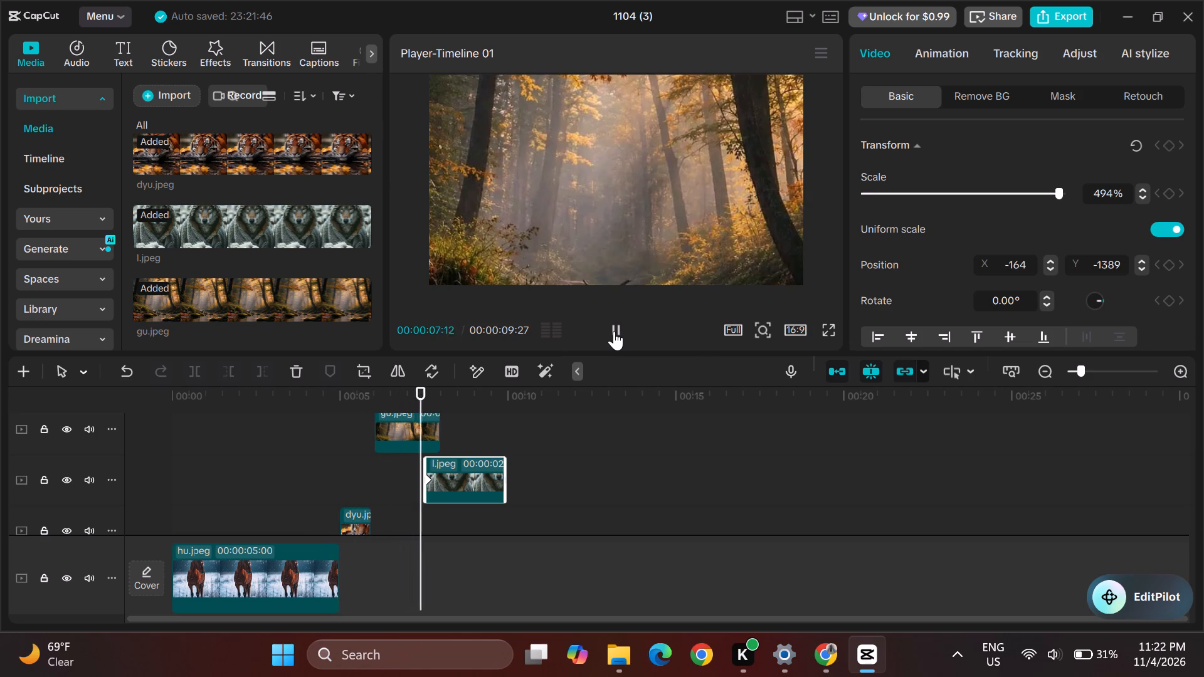
pyautogui.click(614, 331)
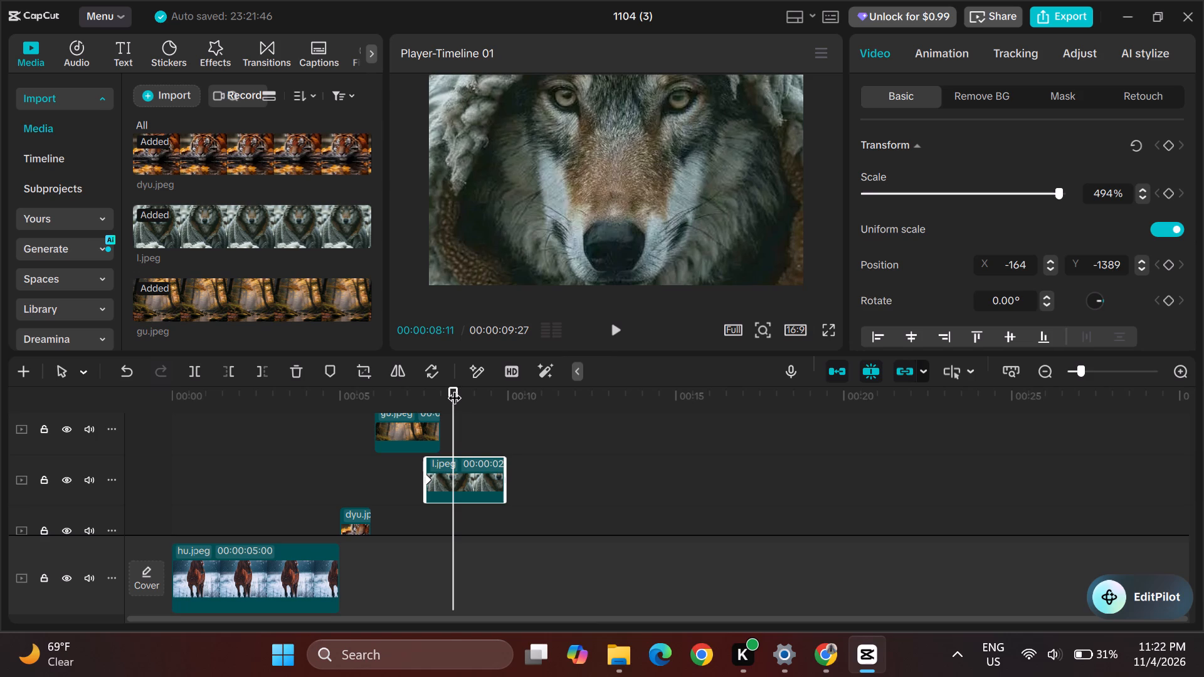
pyautogui.click(615, 330)
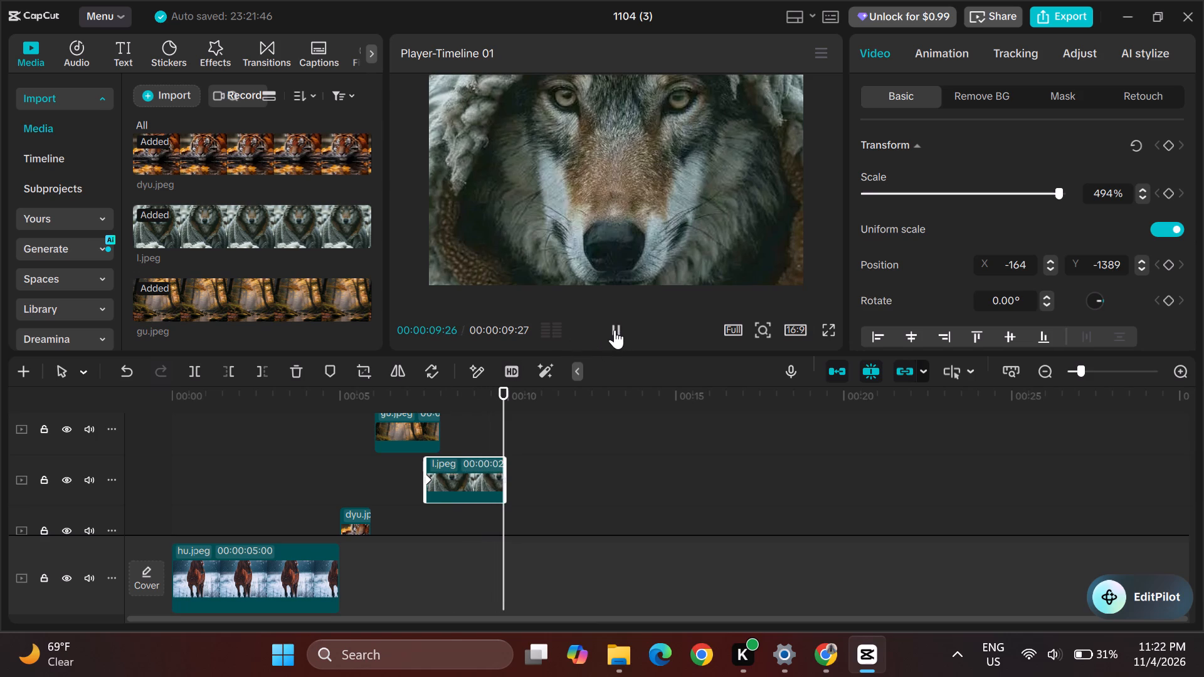
pyautogui.click(615, 330)
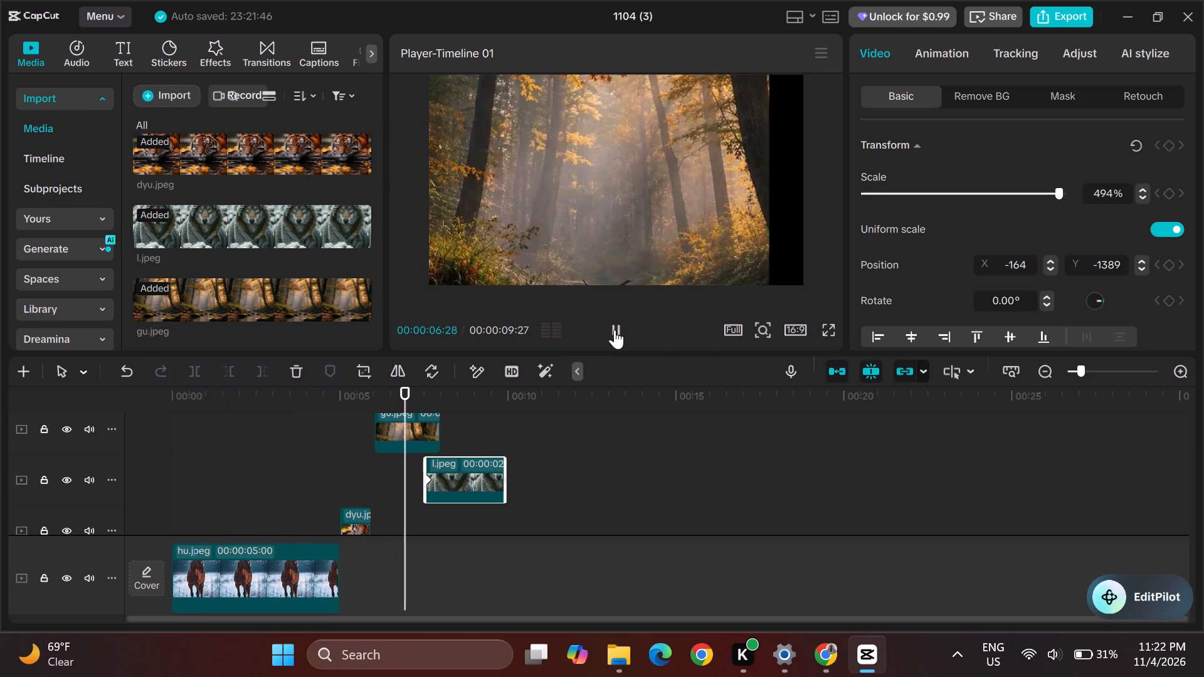
pyautogui.click(615, 330)
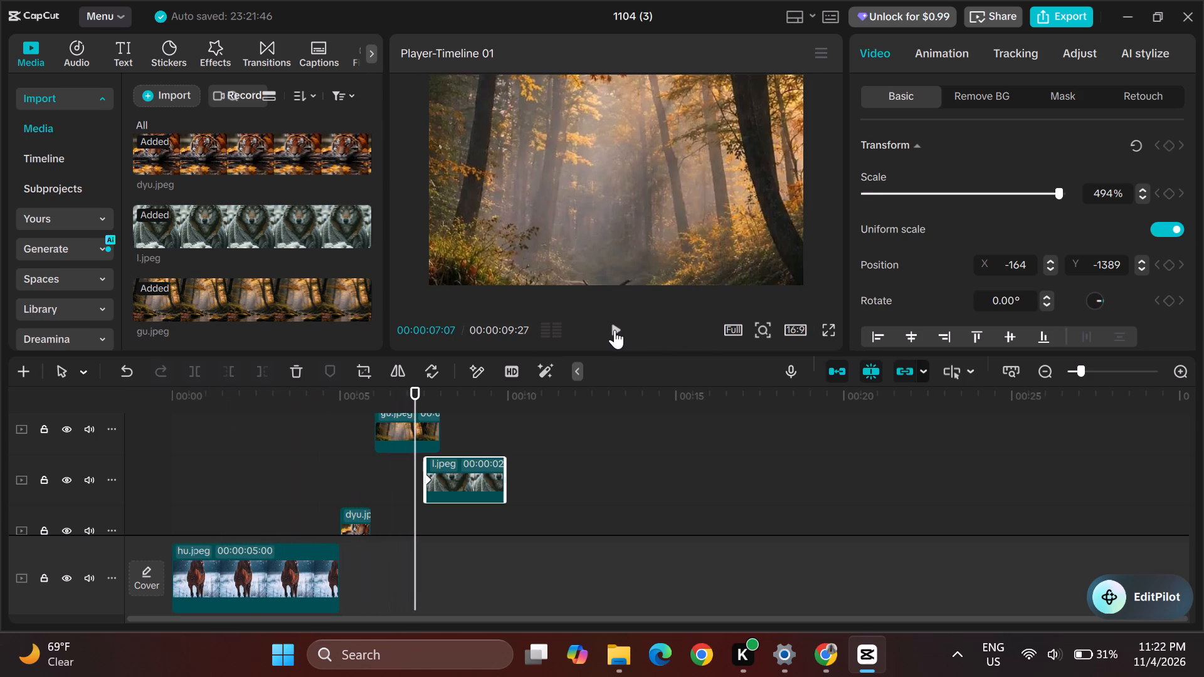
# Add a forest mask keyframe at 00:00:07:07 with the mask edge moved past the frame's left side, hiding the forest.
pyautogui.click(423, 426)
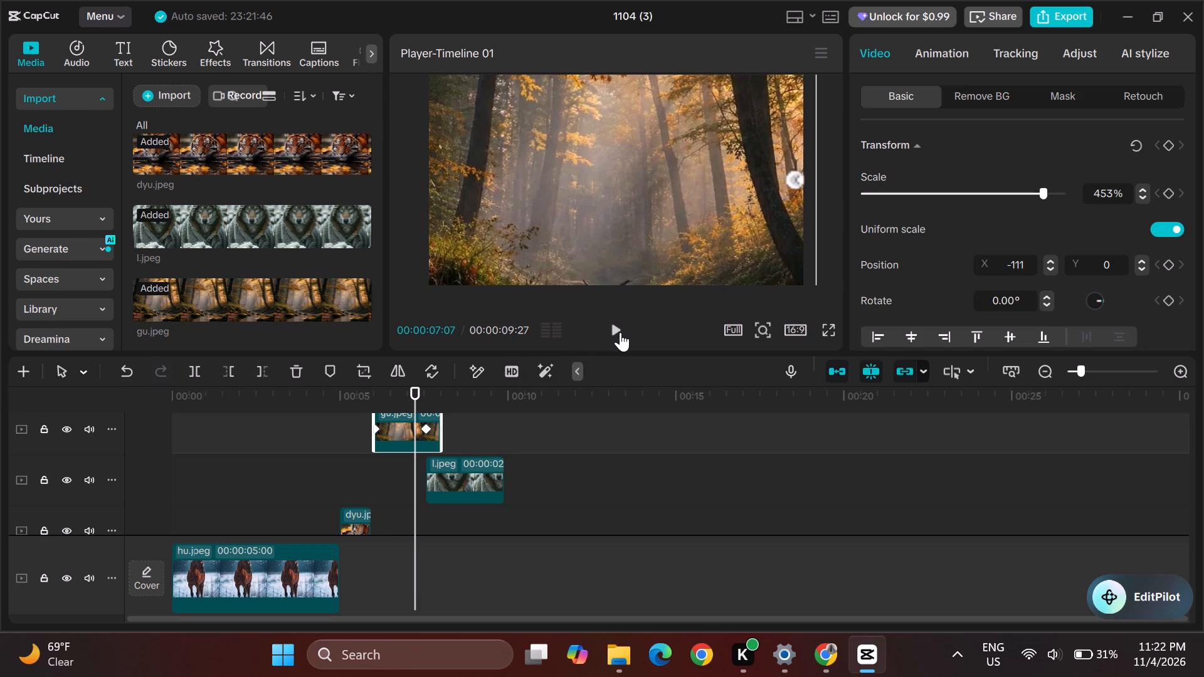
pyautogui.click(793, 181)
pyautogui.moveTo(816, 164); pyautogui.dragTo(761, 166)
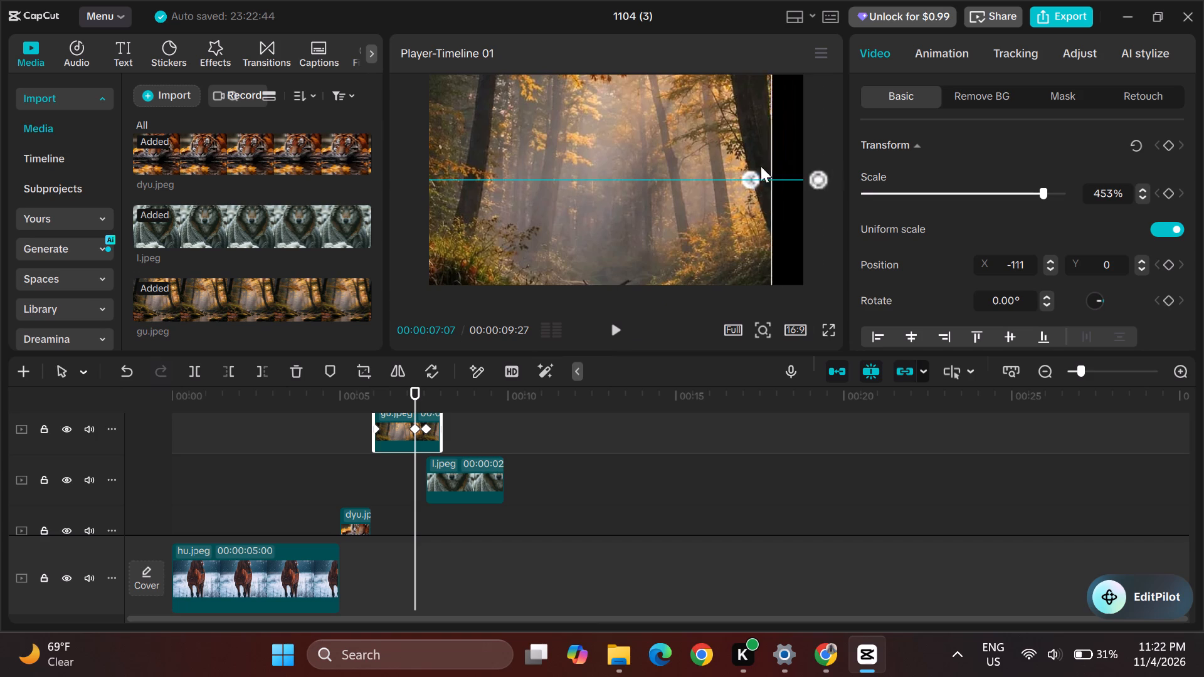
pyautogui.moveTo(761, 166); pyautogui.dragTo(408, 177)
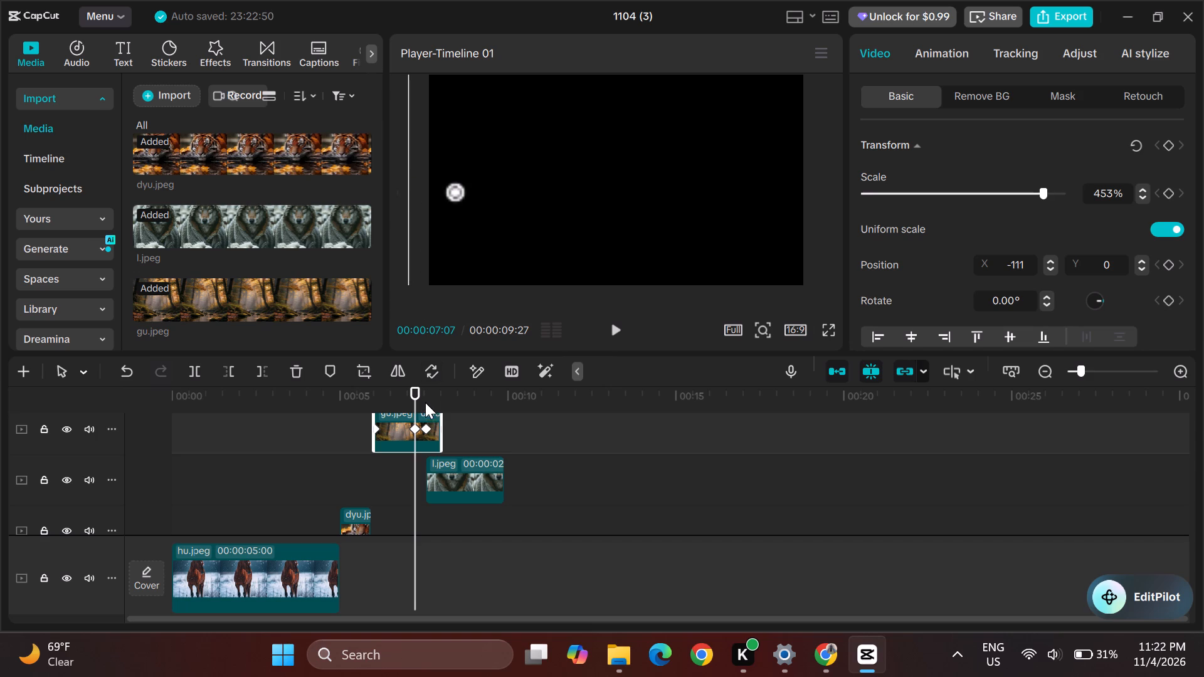
# Replace the keyframed forest clip with a fresh copy of gu.jpeg above the wolf clip, starting where the tiger clip ends.
pyautogui.click(296, 372)
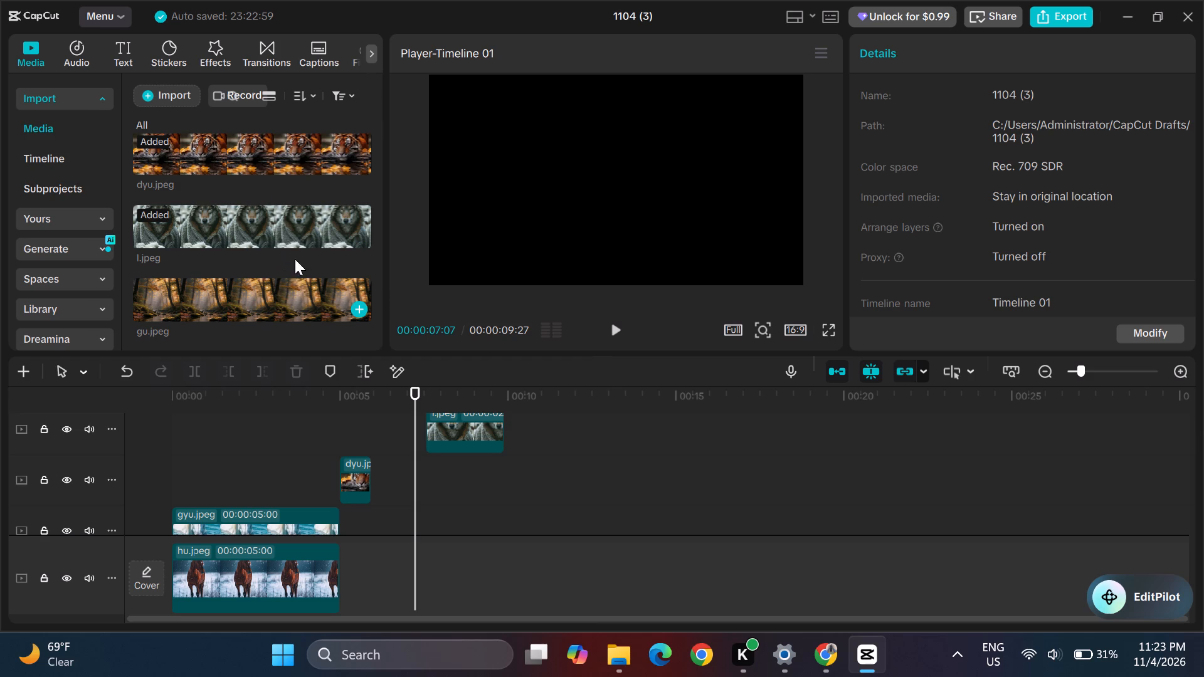
pyautogui.click(278, 297)
pyautogui.moveTo(278, 297); pyautogui.dragTo(342, 501)
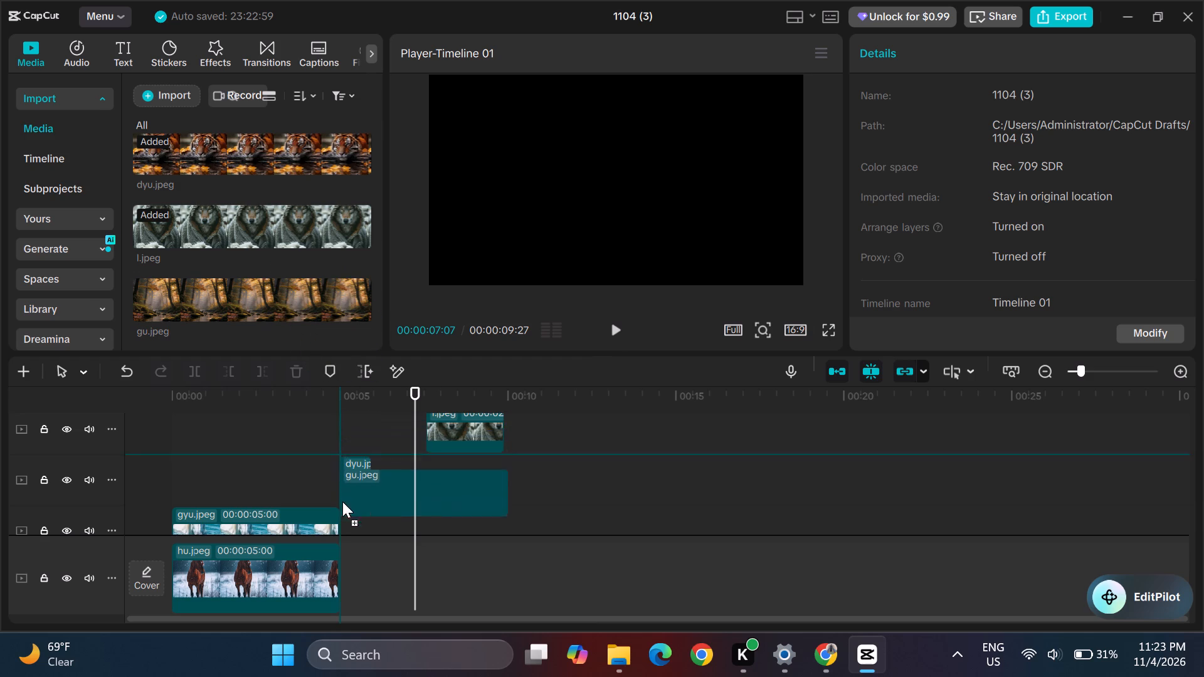
pyautogui.moveTo(342, 501); pyautogui.dragTo(342, 437)
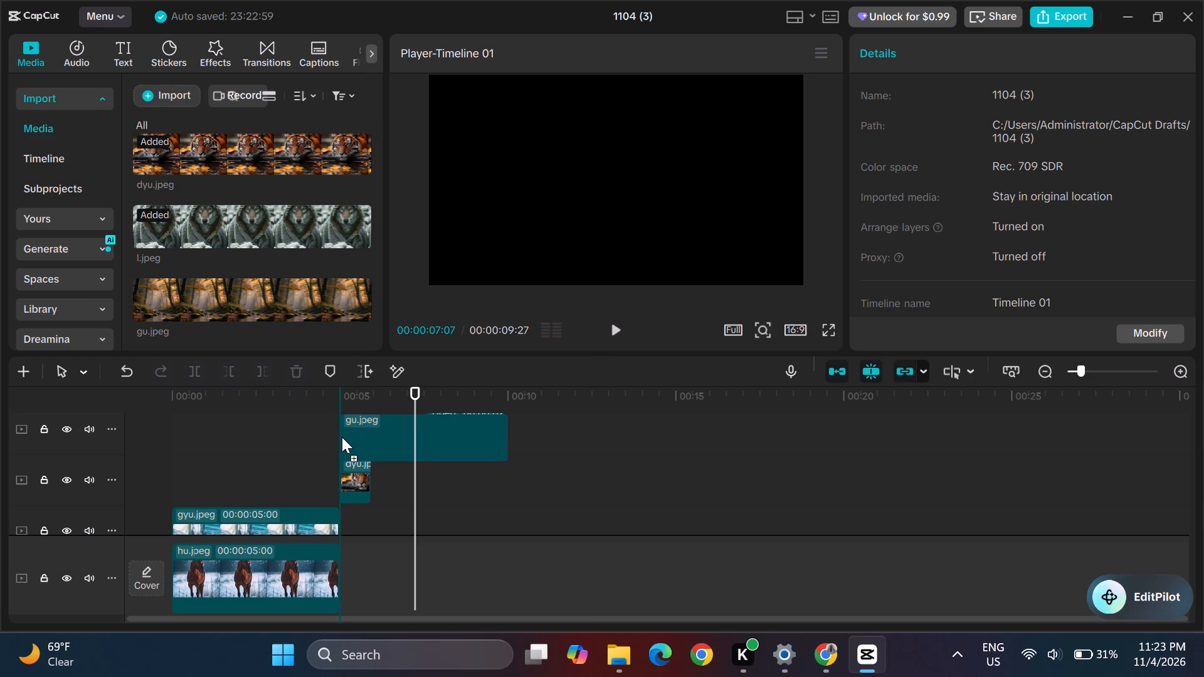
pyautogui.moveTo(342, 437); pyautogui.dragTo(366, 436)
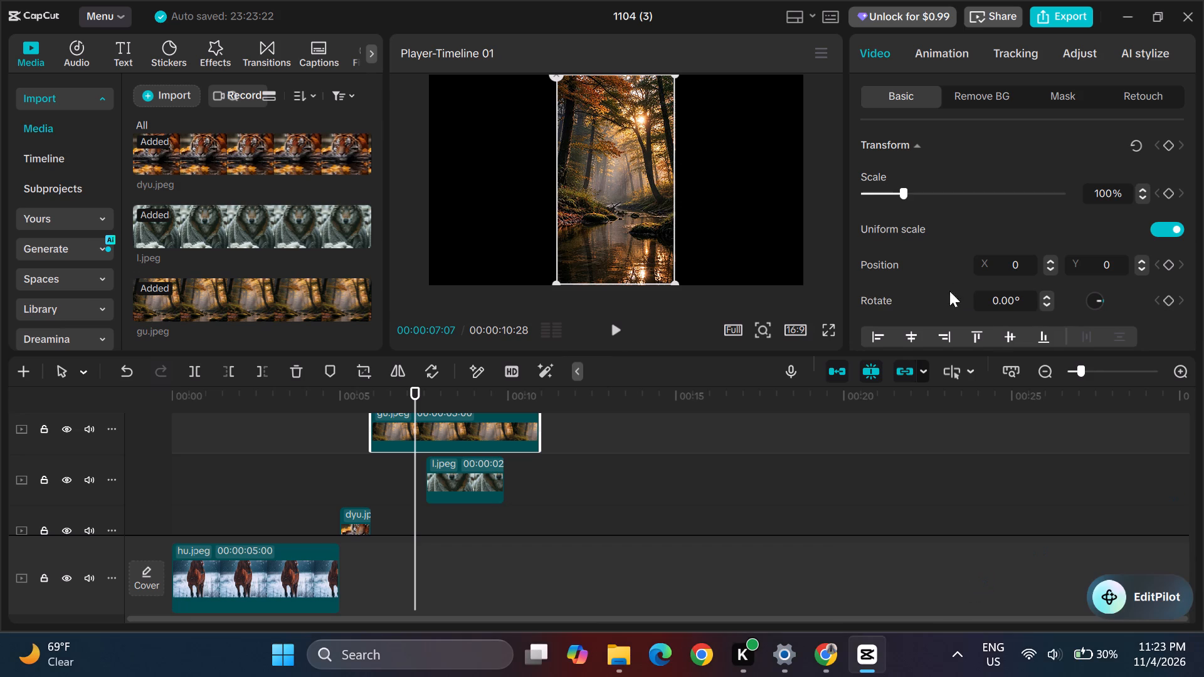
# Enlarge the new forest clip to 433% scale so it fills the frame.
pyautogui.moveTo(899, 195); pyautogui.dragTo(929, 194)
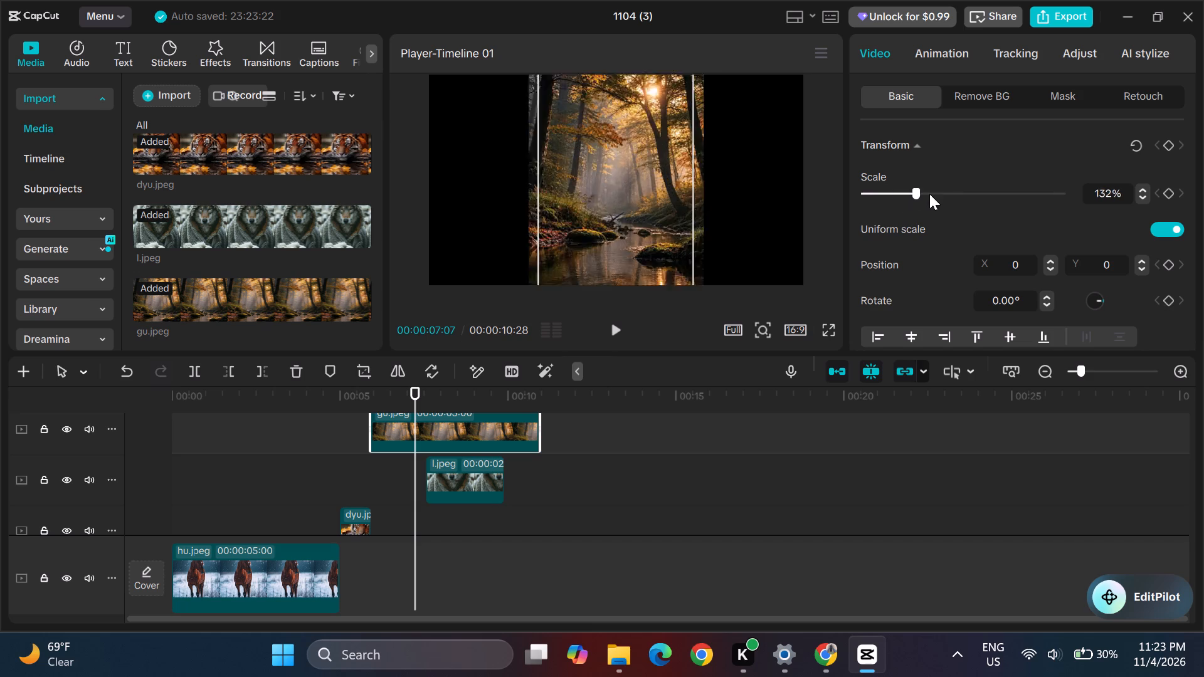
pyautogui.moveTo(929, 194); pyautogui.dragTo(1033, 190)
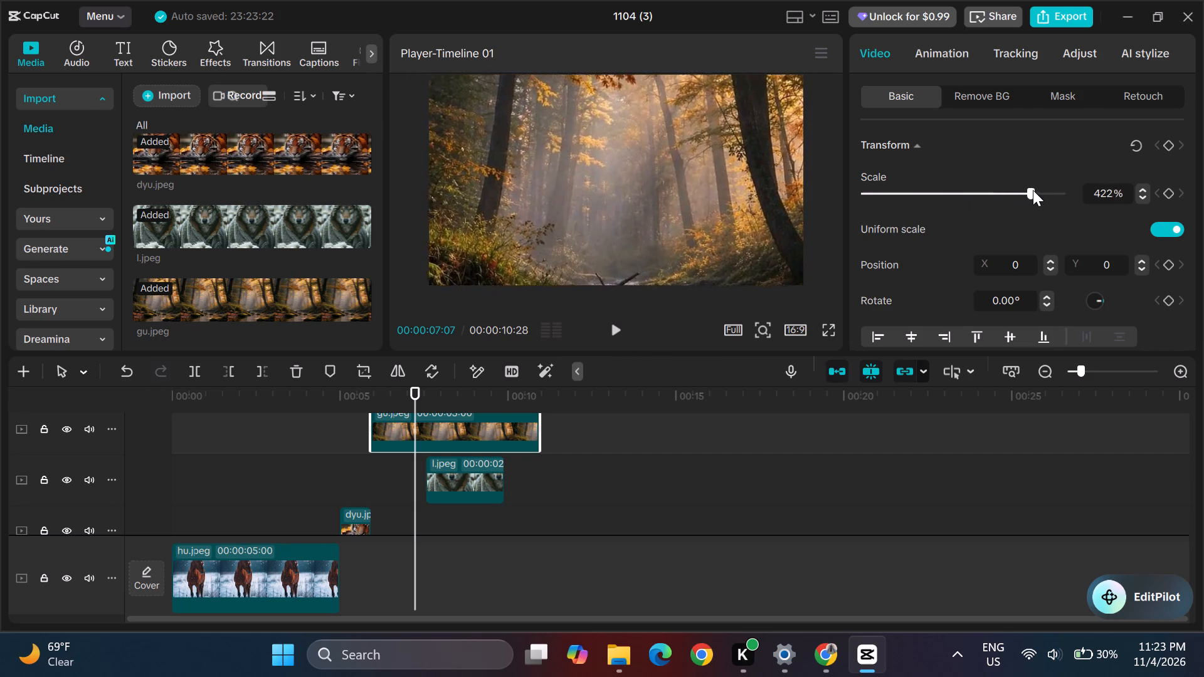
pyautogui.moveTo(1033, 190); pyautogui.dragTo(1035, 190)
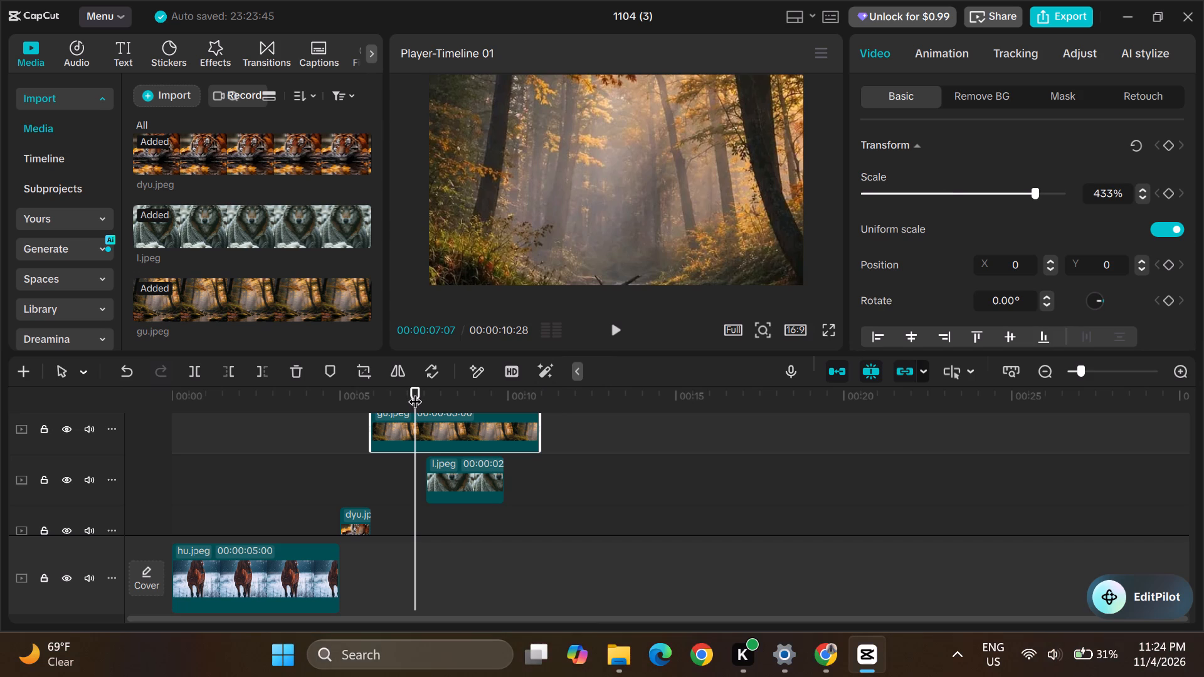
# Add a Split mask to the forest clip, with the playhead at its start, 00:00:05:28.
pyautogui.moveTo(415, 391); pyautogui.dragTo(377, 394)
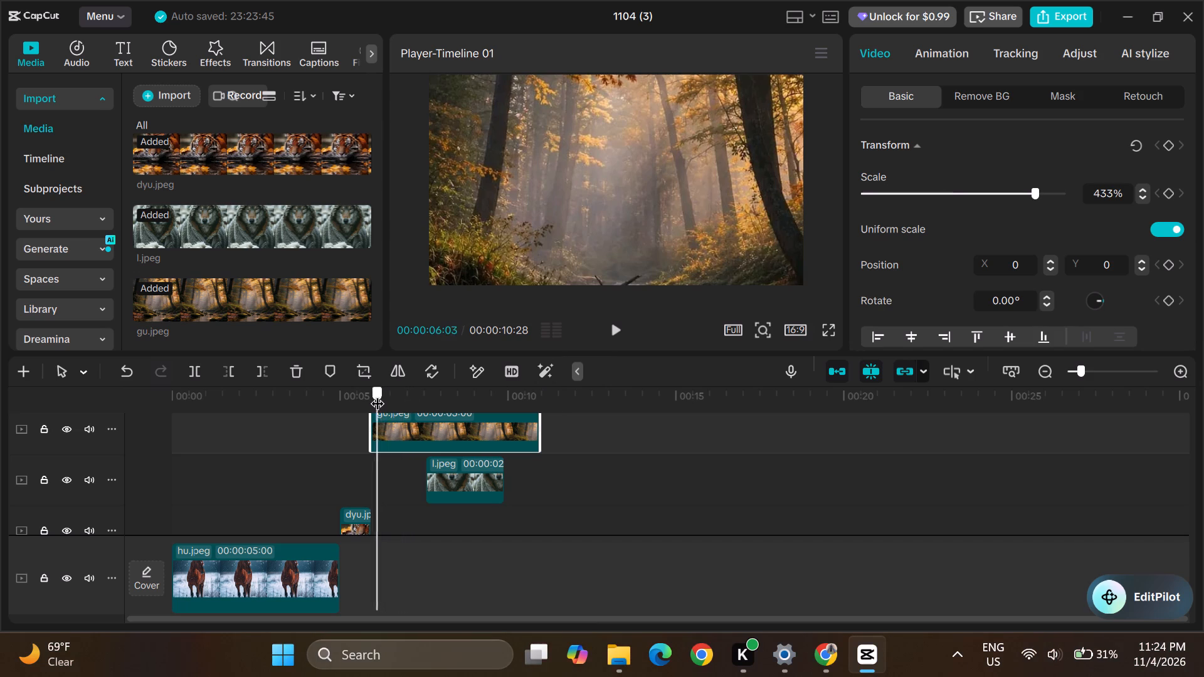
pyautogui.moveTo(377, 394); pyautogui.dragTo(374, 394)
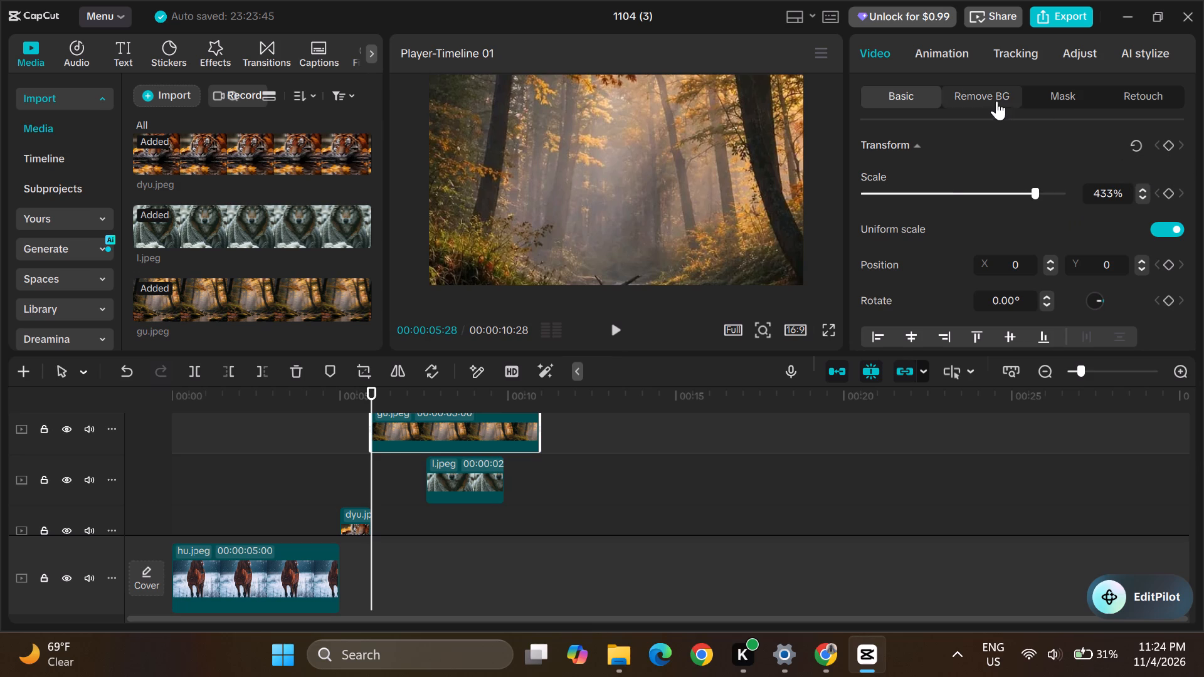
pyautogui.click(1054, 92)
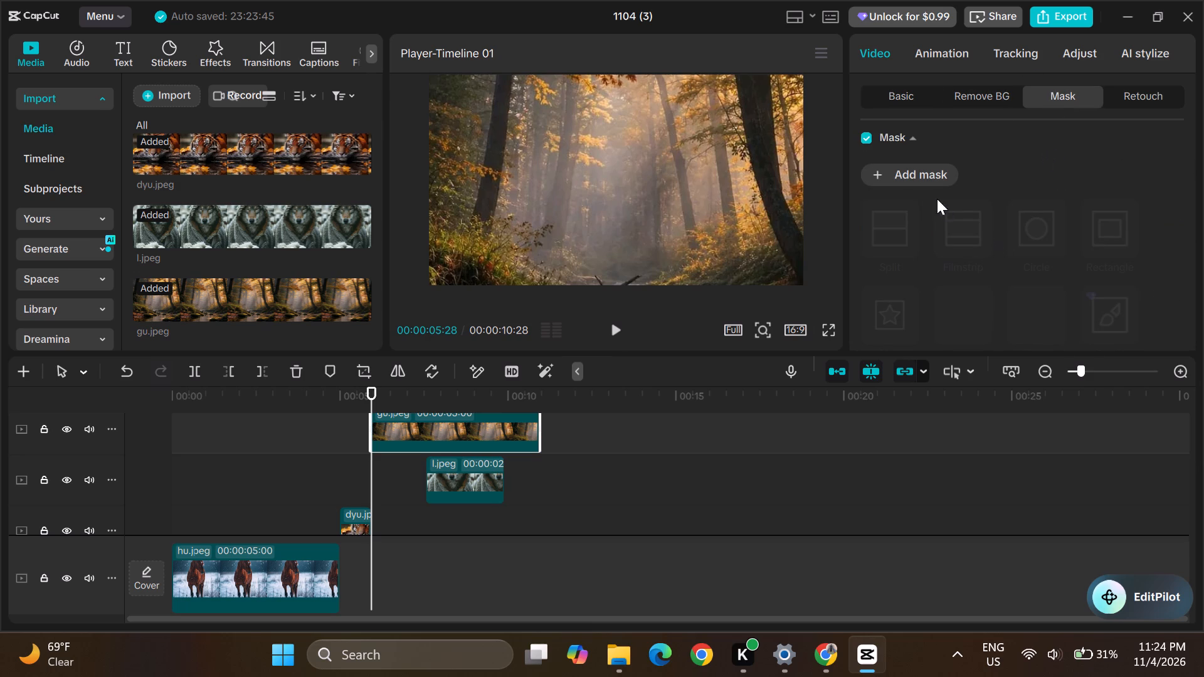
pyautogui.click(872, 173)
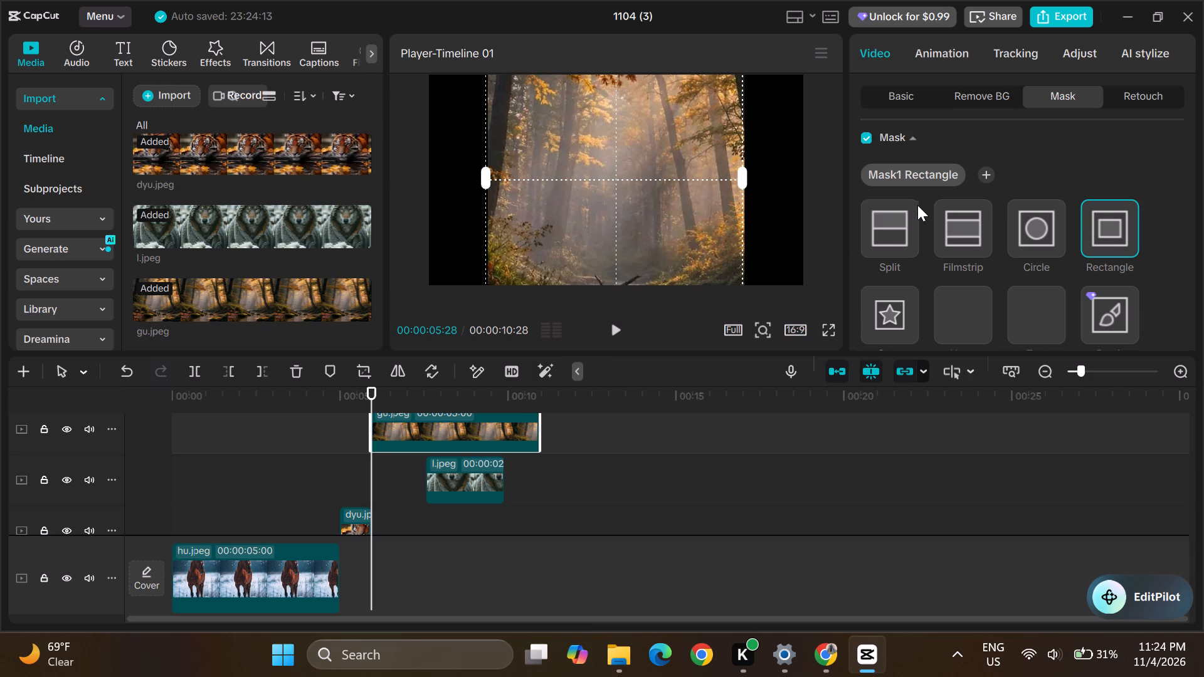
pyautogui.click(882, 233)
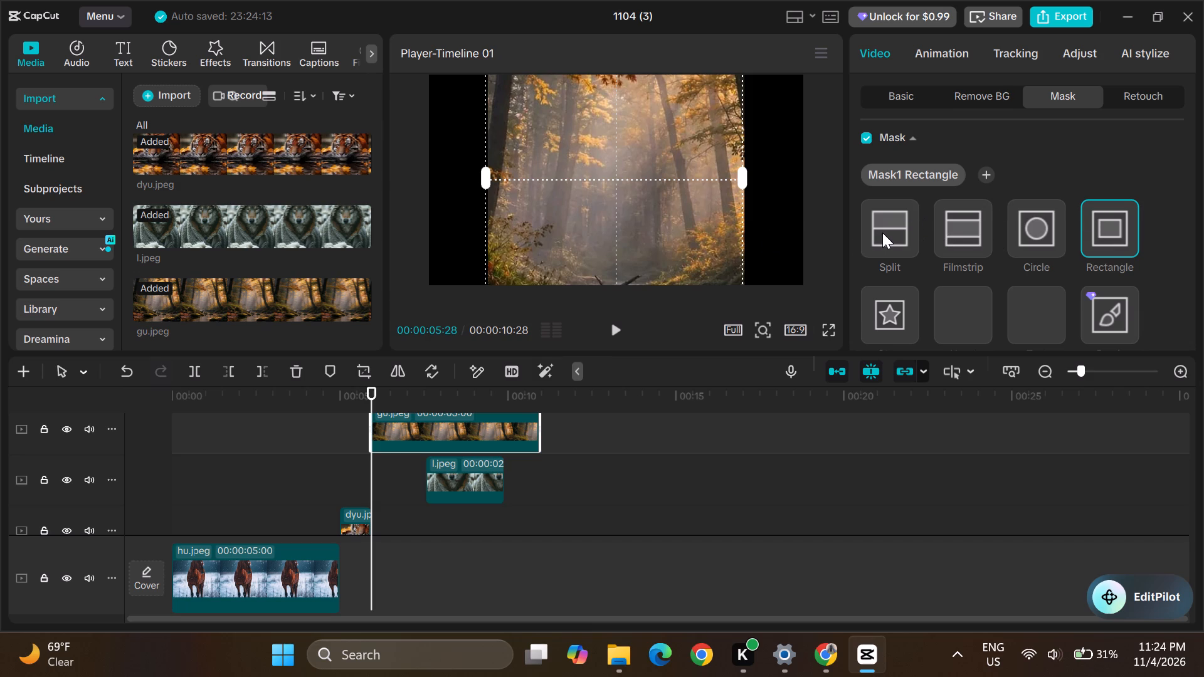
pyautogui.doubleClick(882, 233)
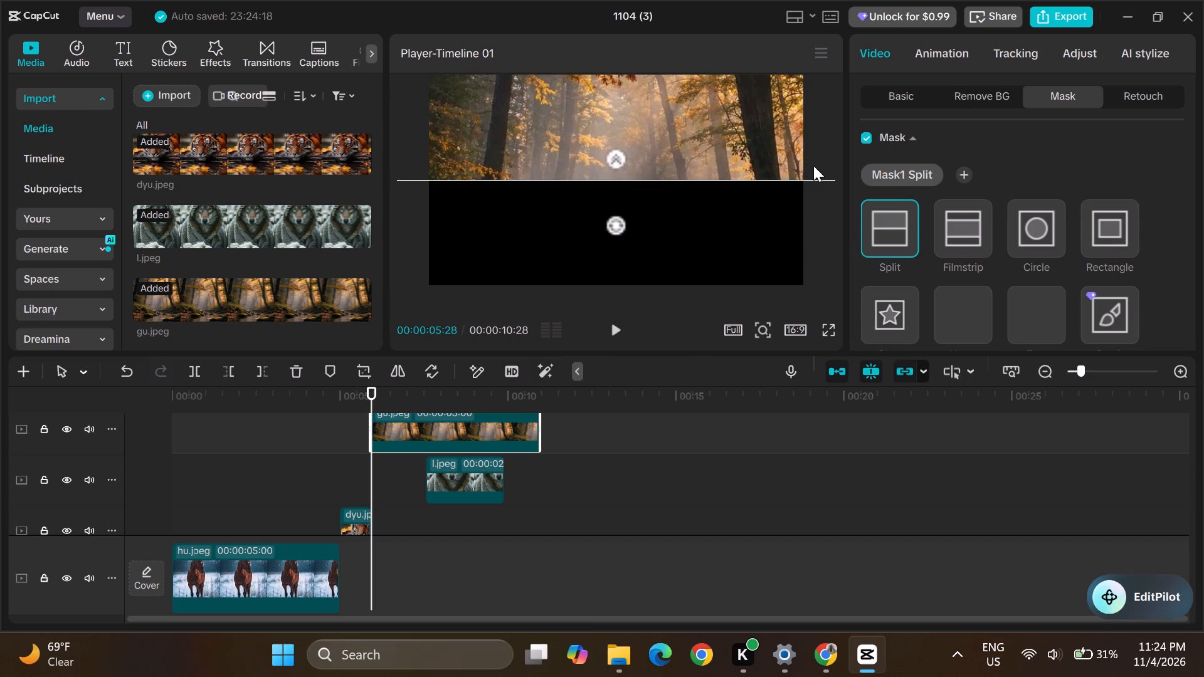
# Rotate the forest's split mask to 90° and move its edge to the frame's left side, at X -277, Y 0.
pyautogui.moveTo(610, 224); pyautogui.dragTo(593, 183)
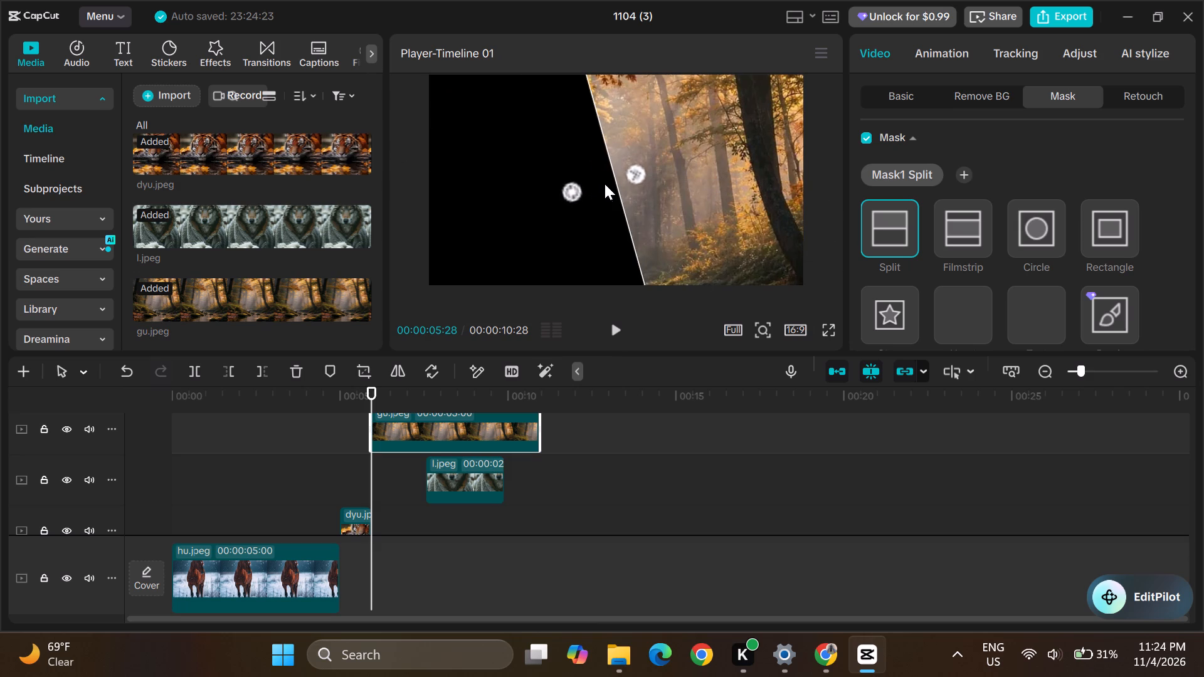
pyautogui.moveTo(569, 189); pyautogui.dragTo(570, 169)
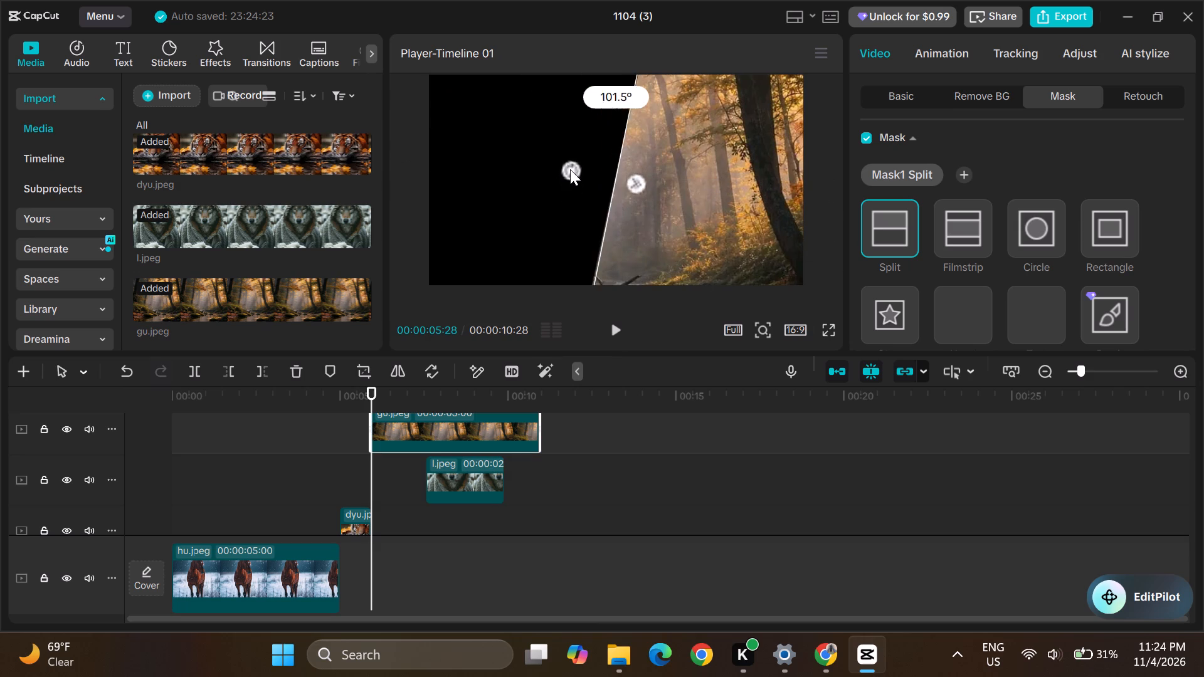
pyautogui.moveTo(570, 169); pyautogui.dragTo(556, 175)
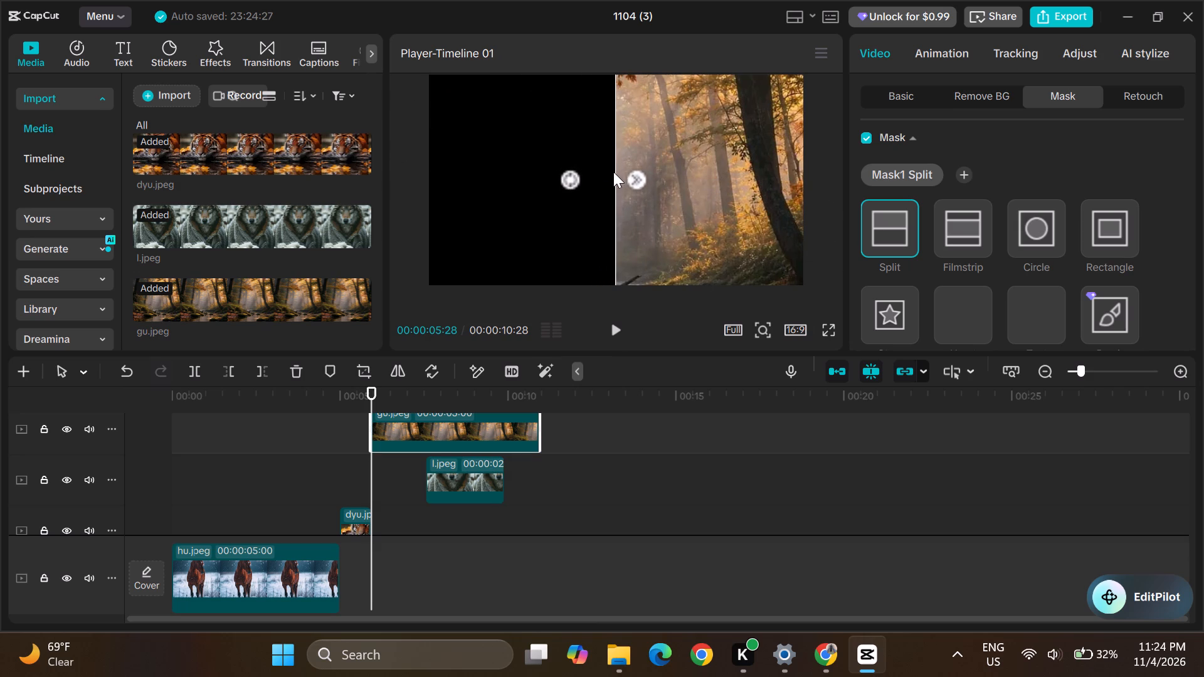
pyautogui.moveTo(613, 171); pyautogui.dragTo(486, 179)
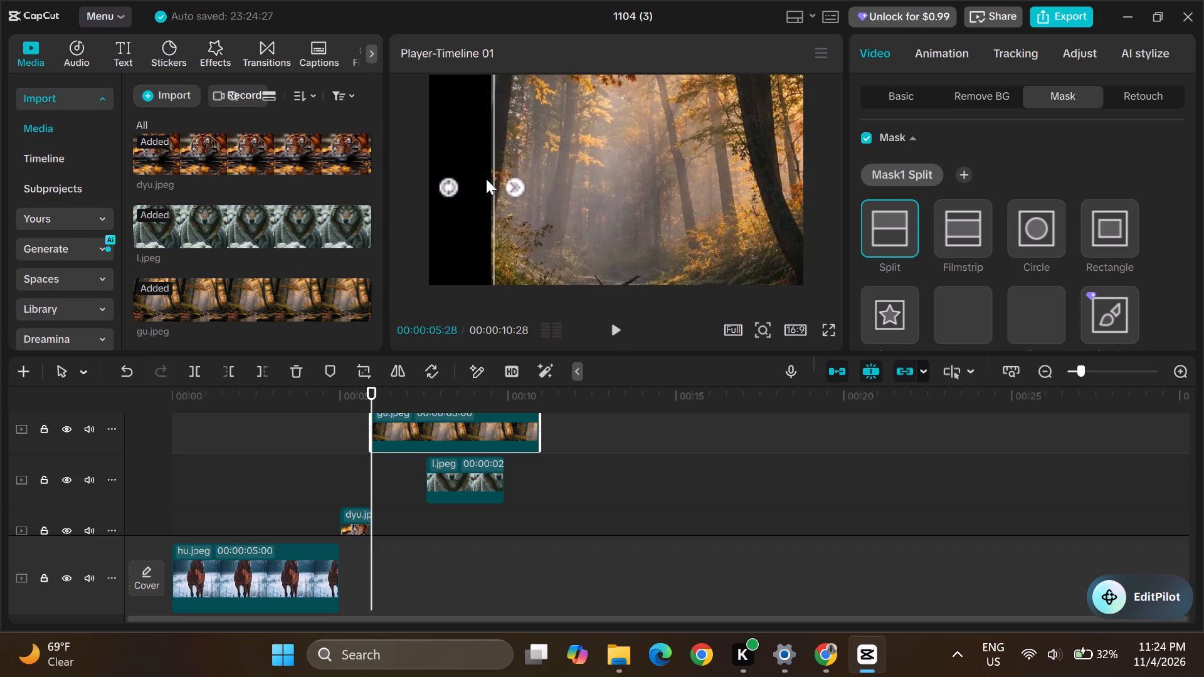
pyautogui.moveTo(486, 179); pyautogui.dragTo(426, 173)
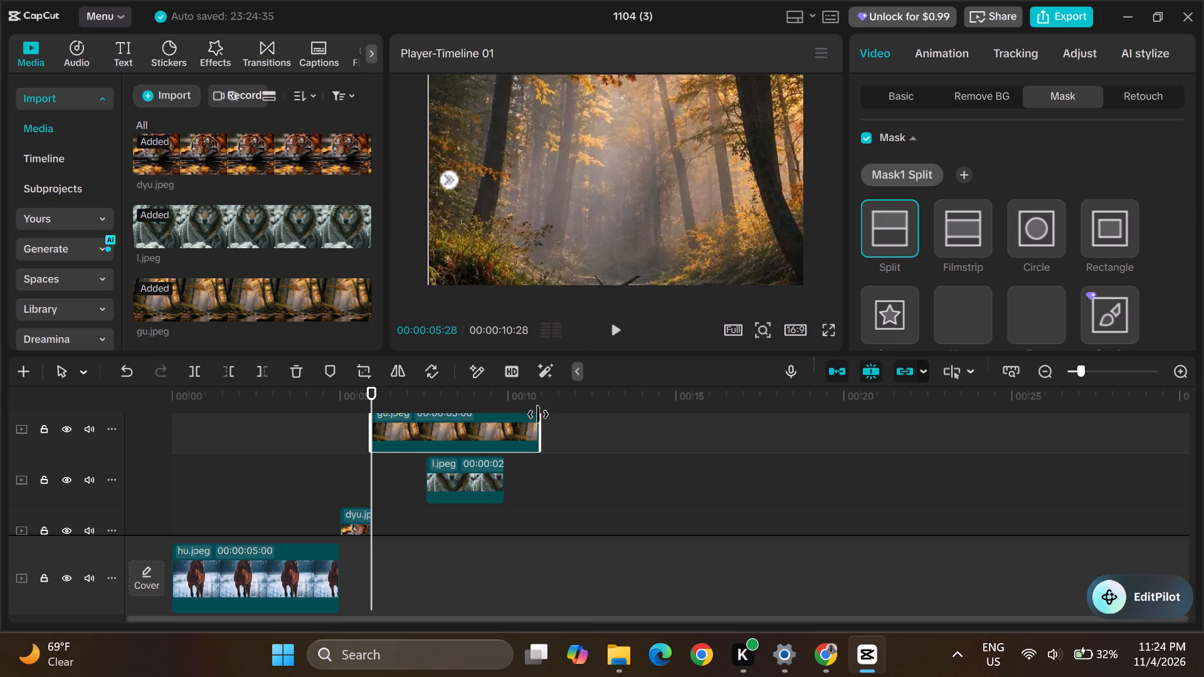
# Trim the end of the forest clip back to where the wolf clip starts.
pyautogui.moveTo(541, 429); pyautogui.dragTo(453, 538)
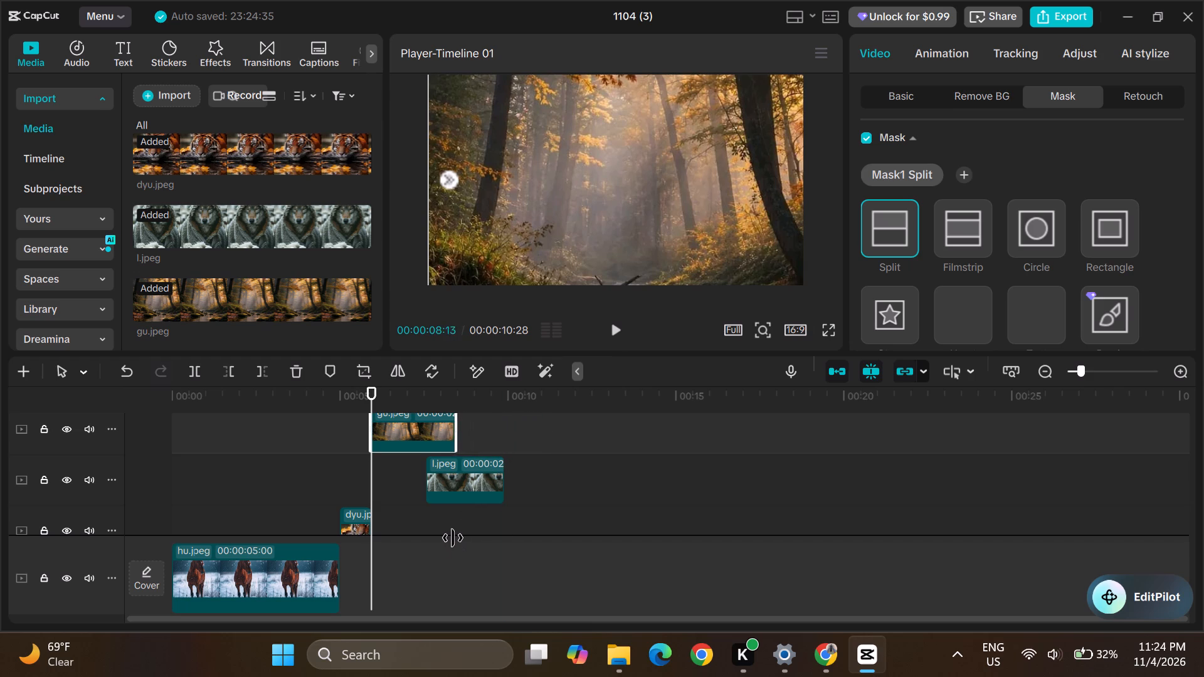
pyautogui.moveTo(453, 538); pyautogui.dragTo(436, 534)
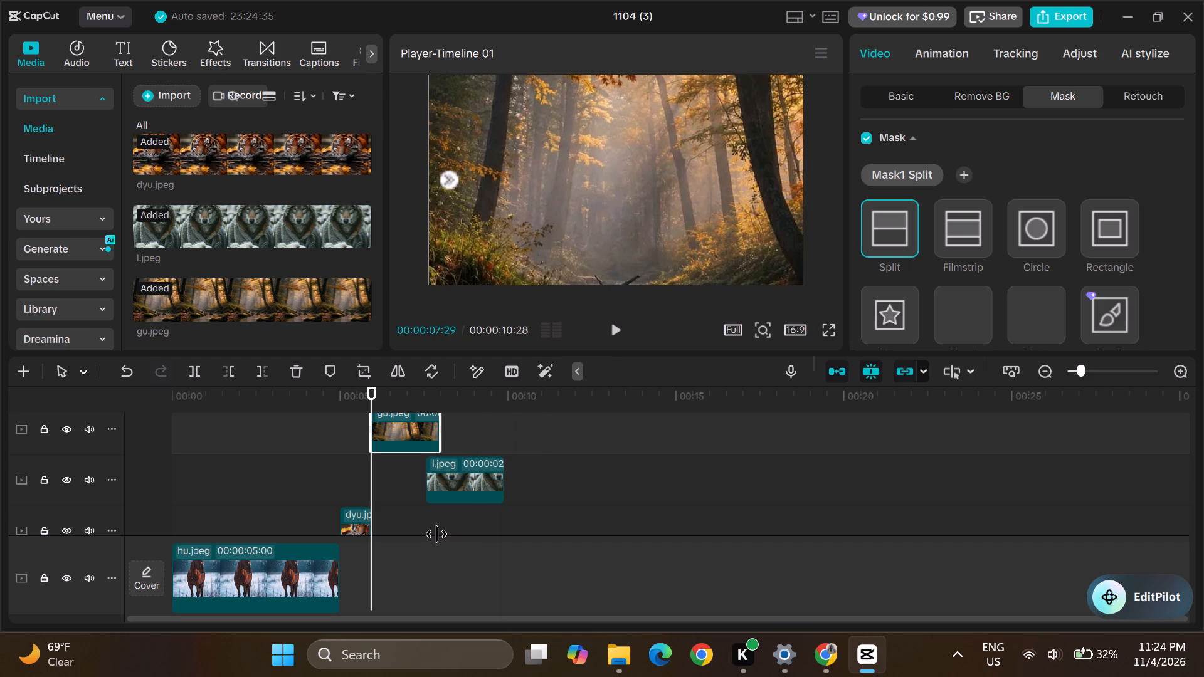
pyautogui.moveTo(436, 534); pyautogui.dragTo(430, 532)
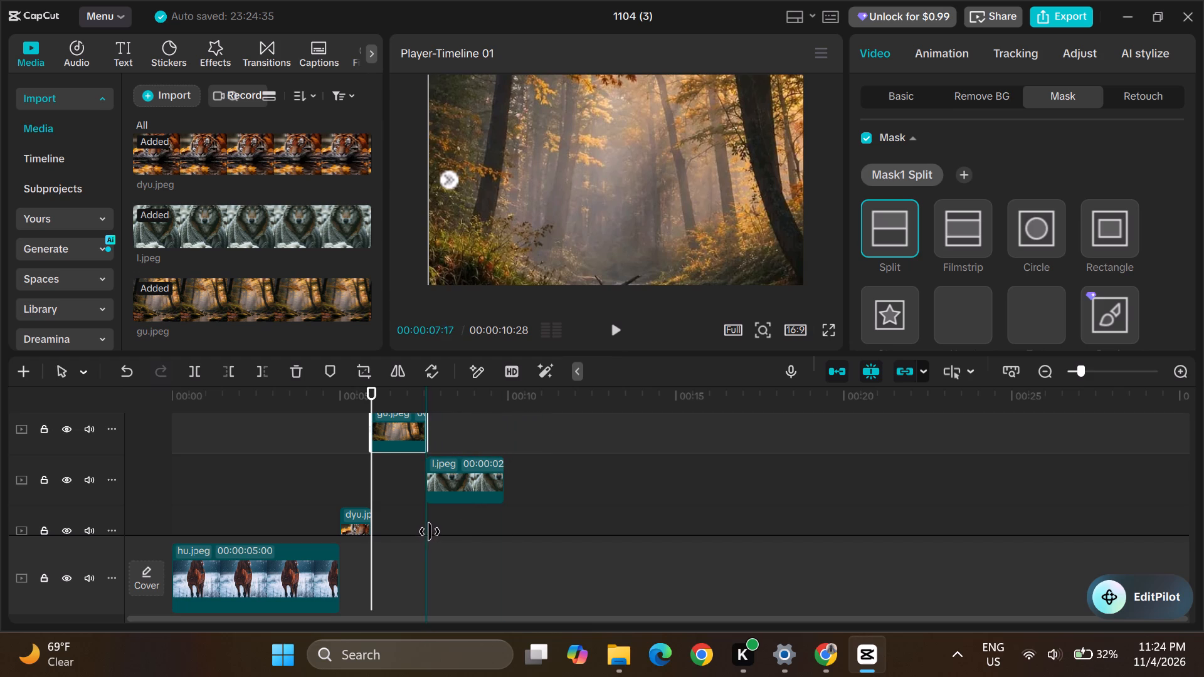
pyautogui.moveTo(430, 532); pyautogui.dragTo(433, 532)
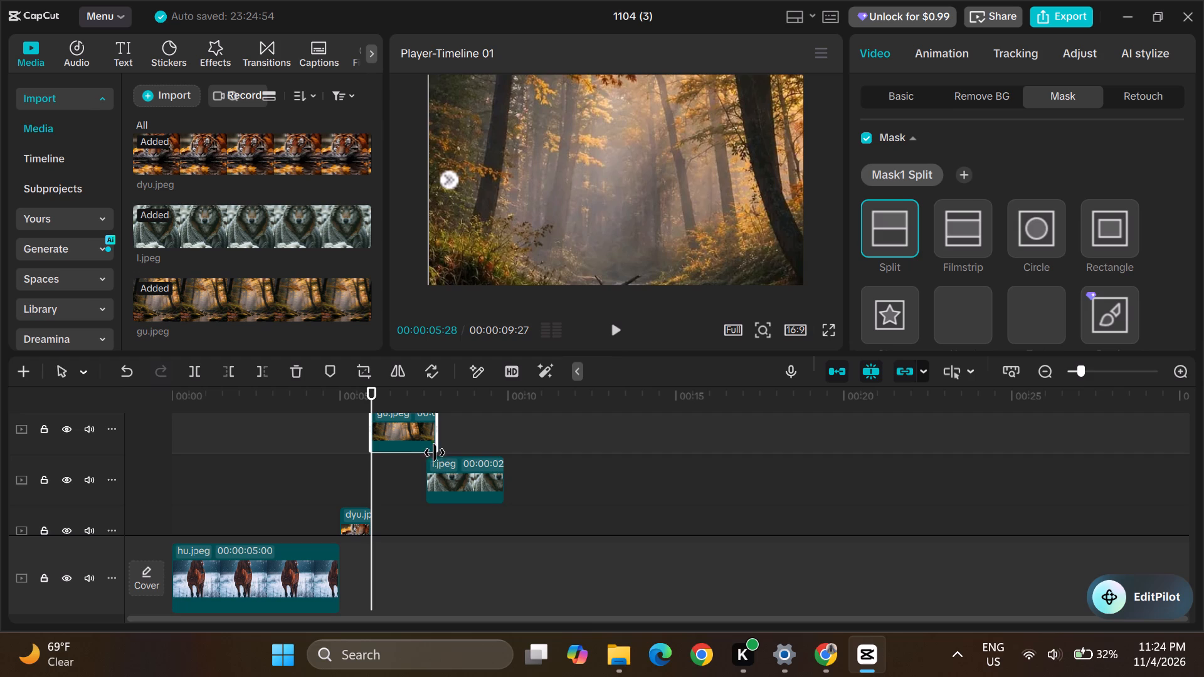
pyautogui.moveTo(436, 446); pyautogui.dragTo(425, 446)
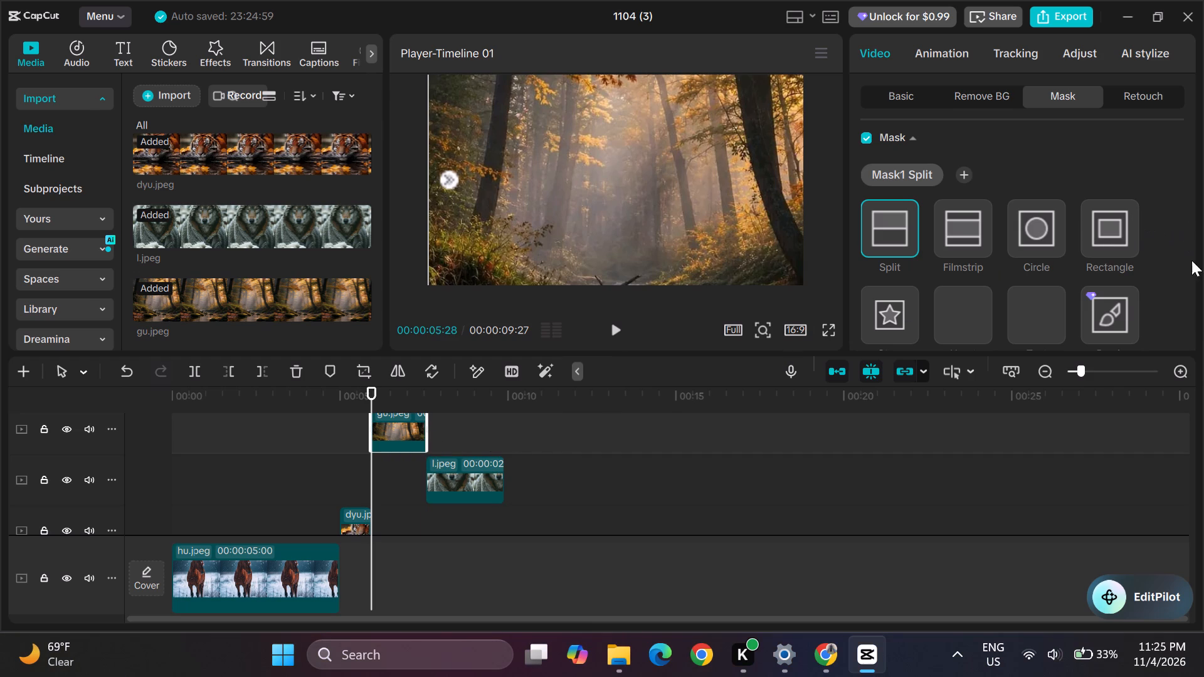
# Add a keyframe for all mask settings at the start of the forest clip, 00:00:05:28.
pyautogui.scroll(-1, 1068, 302)
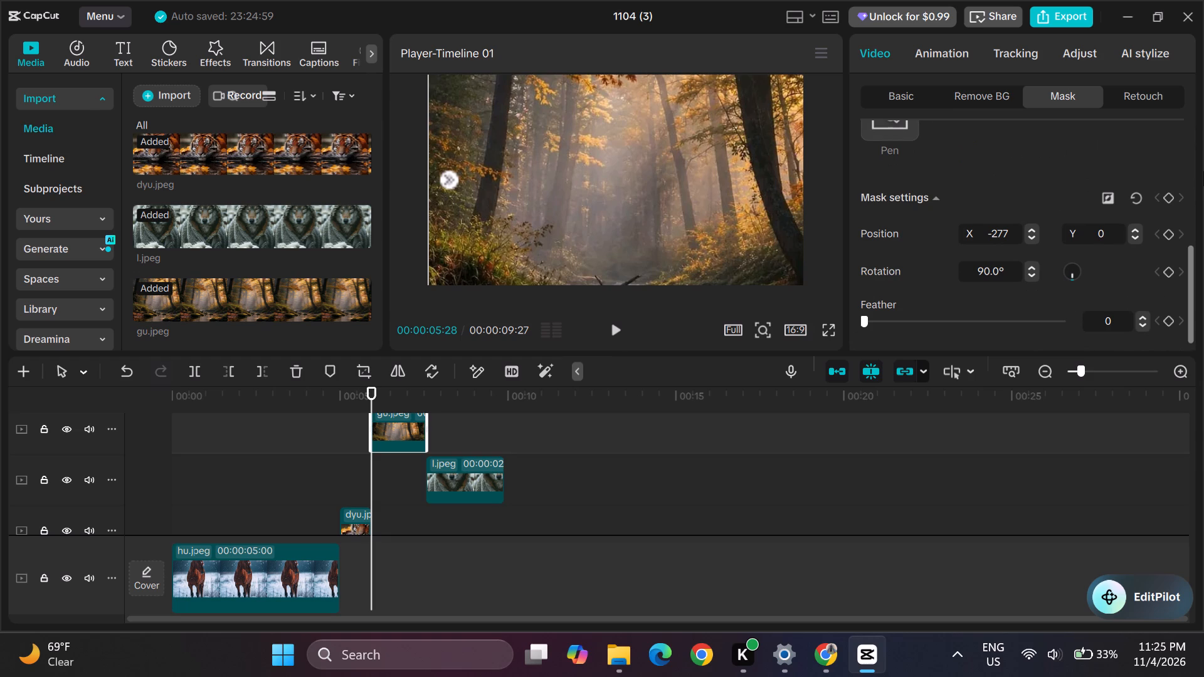
pyautogui.click(1168, 189)
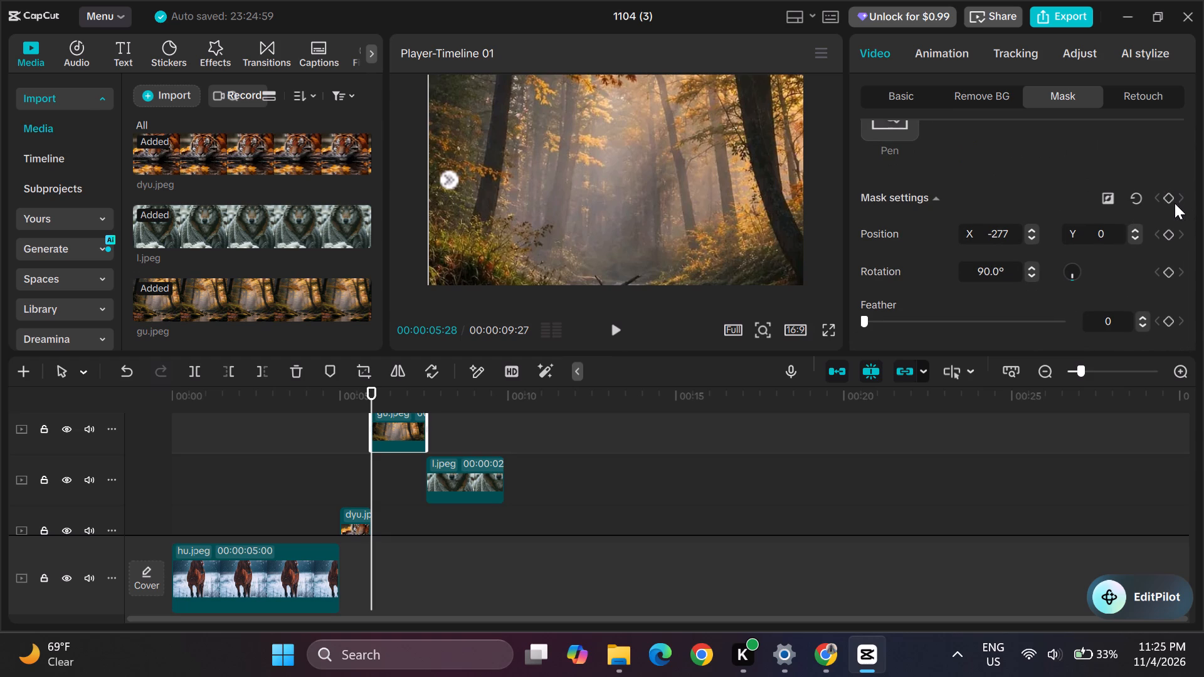
pyautogui.click(1170, 197)
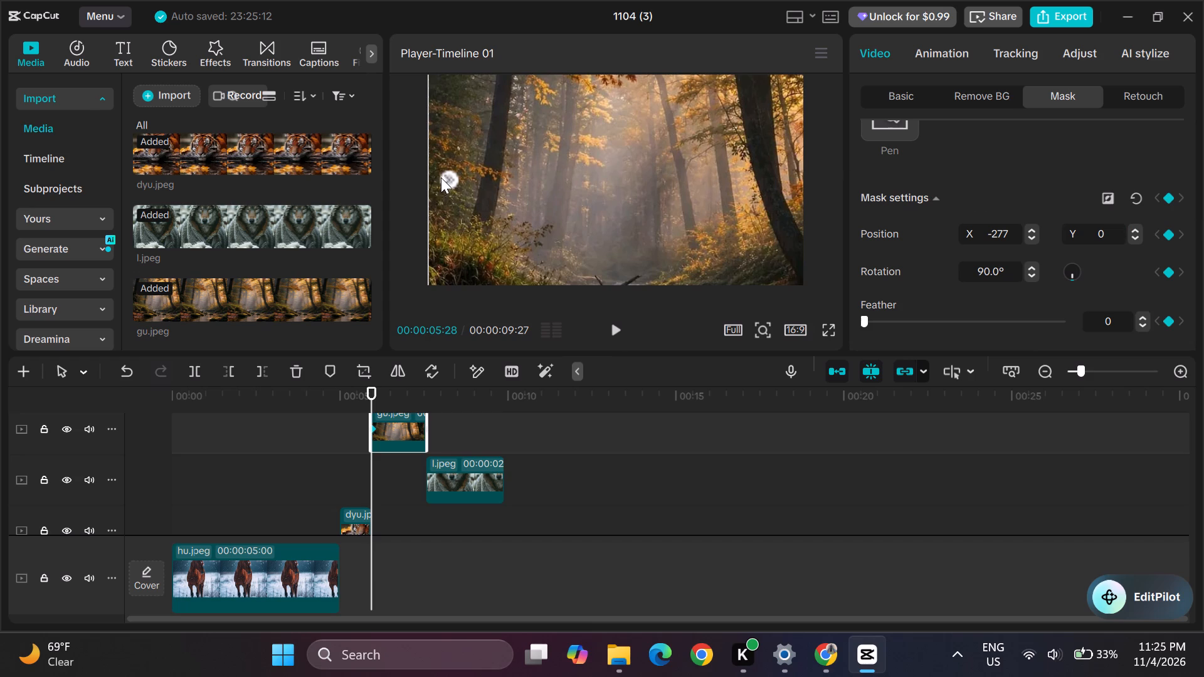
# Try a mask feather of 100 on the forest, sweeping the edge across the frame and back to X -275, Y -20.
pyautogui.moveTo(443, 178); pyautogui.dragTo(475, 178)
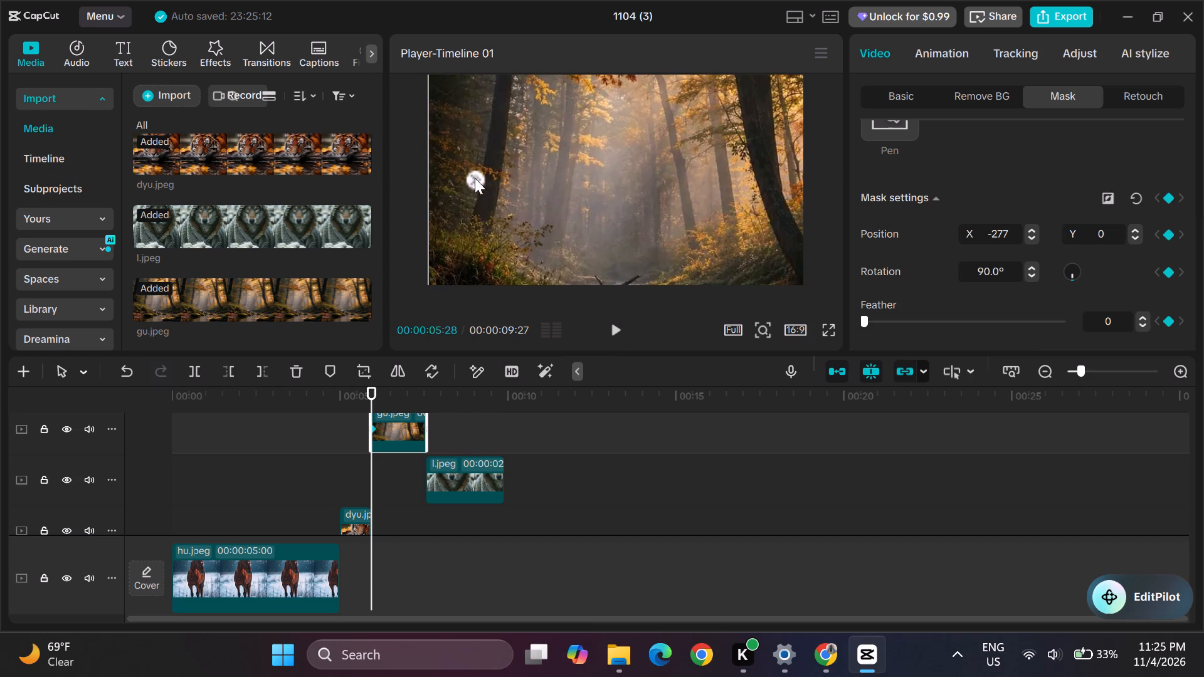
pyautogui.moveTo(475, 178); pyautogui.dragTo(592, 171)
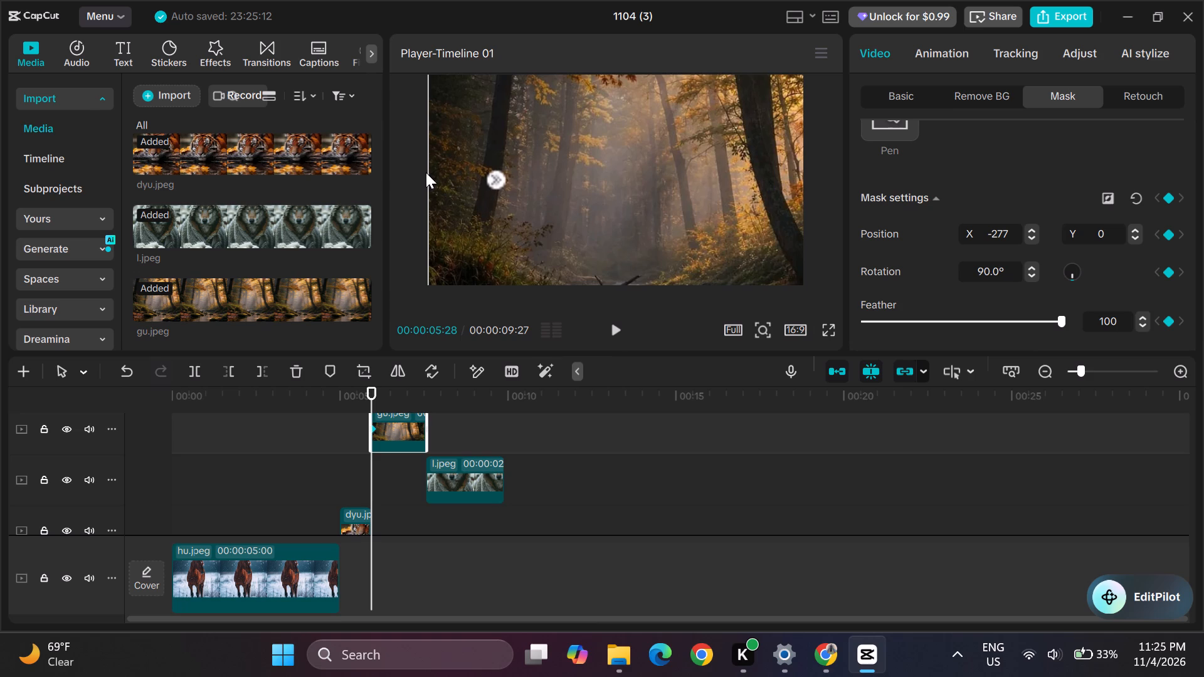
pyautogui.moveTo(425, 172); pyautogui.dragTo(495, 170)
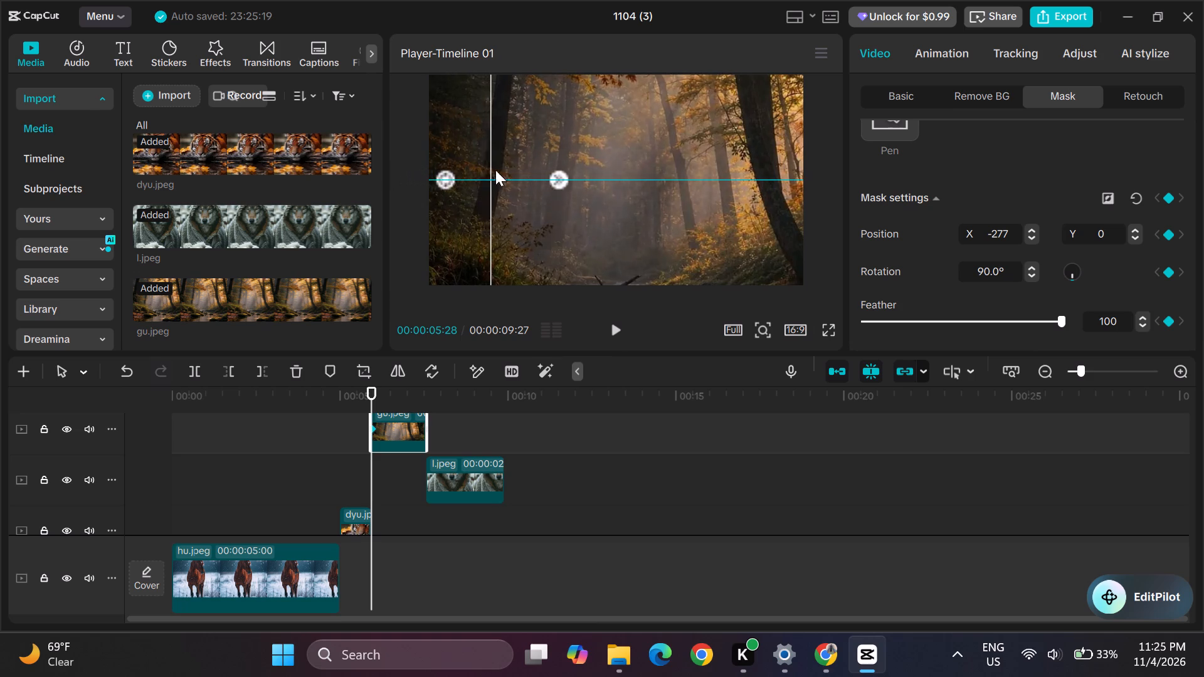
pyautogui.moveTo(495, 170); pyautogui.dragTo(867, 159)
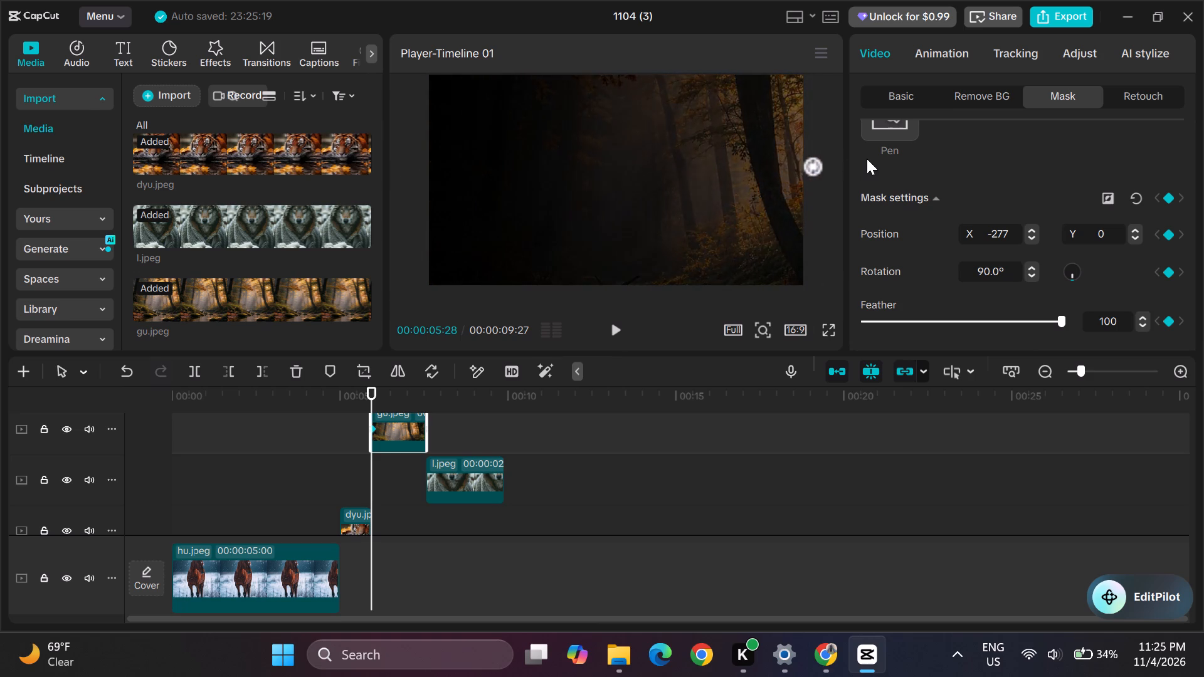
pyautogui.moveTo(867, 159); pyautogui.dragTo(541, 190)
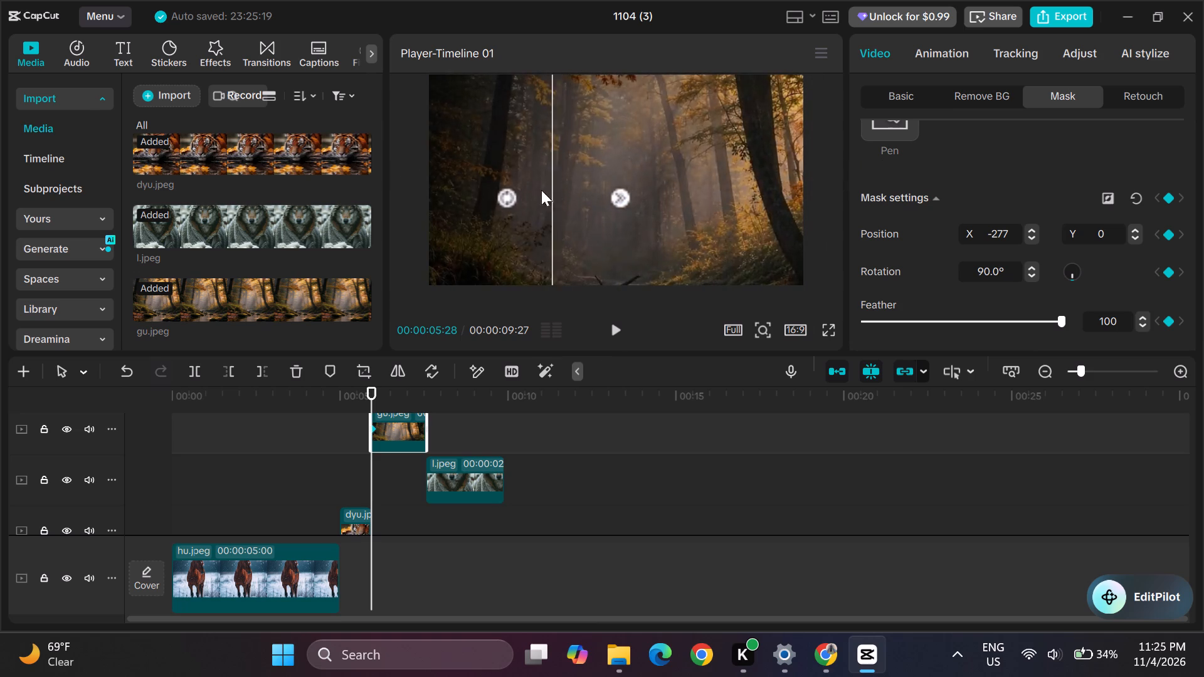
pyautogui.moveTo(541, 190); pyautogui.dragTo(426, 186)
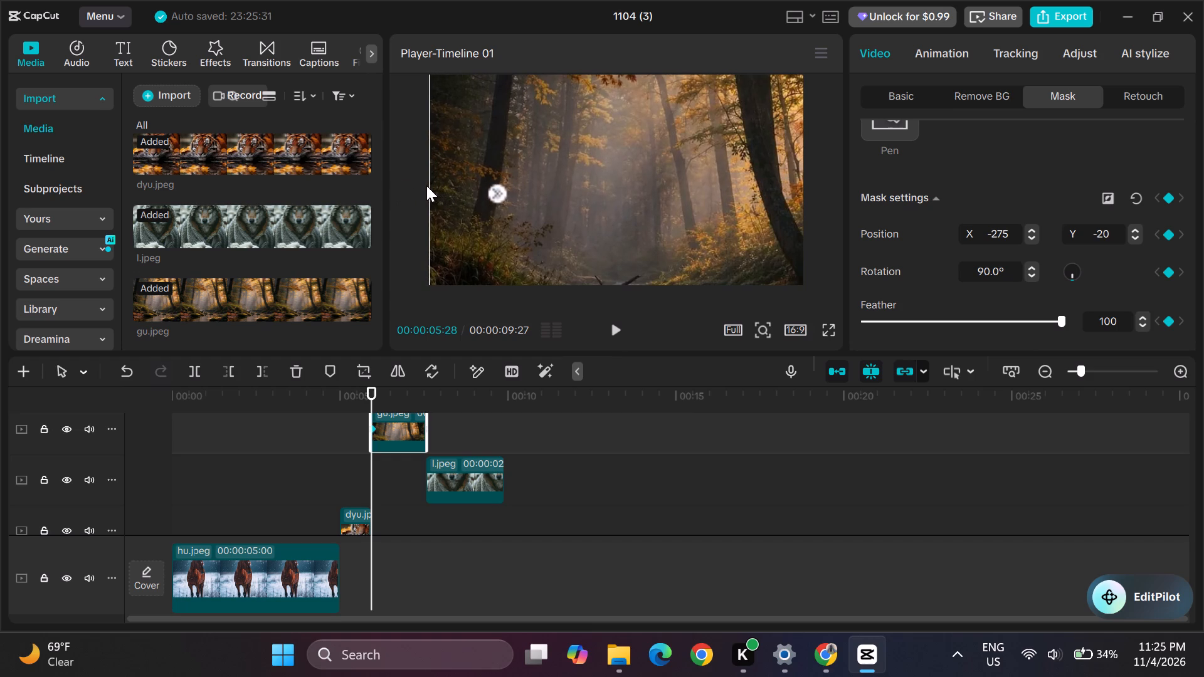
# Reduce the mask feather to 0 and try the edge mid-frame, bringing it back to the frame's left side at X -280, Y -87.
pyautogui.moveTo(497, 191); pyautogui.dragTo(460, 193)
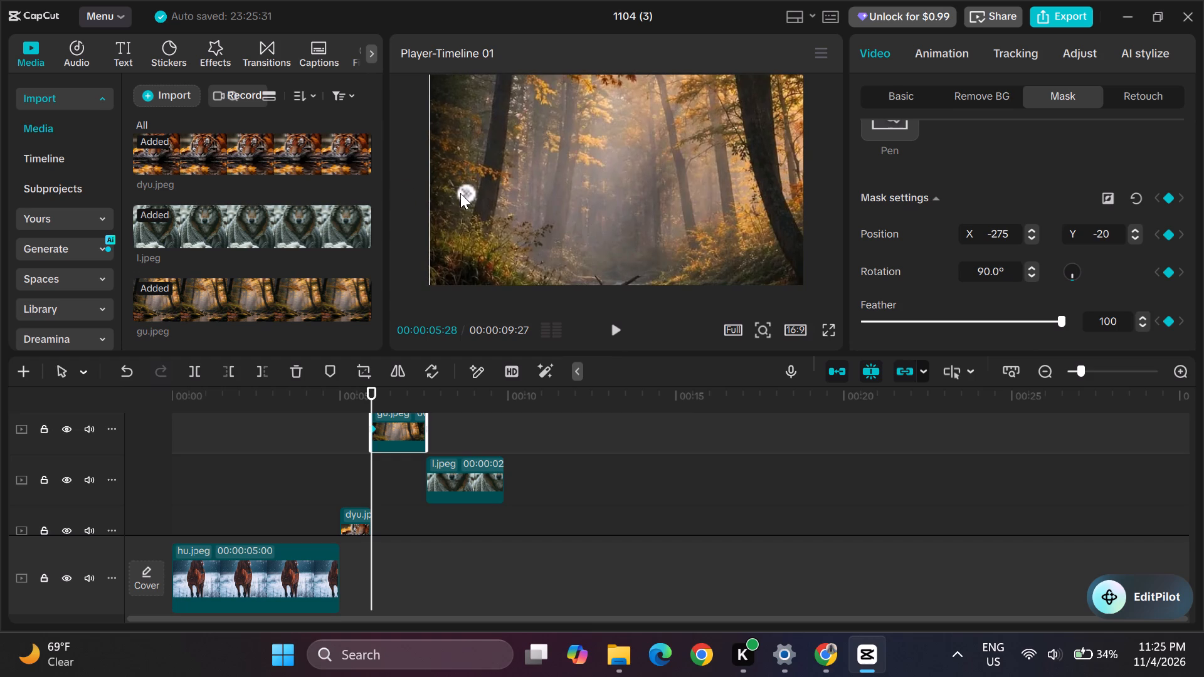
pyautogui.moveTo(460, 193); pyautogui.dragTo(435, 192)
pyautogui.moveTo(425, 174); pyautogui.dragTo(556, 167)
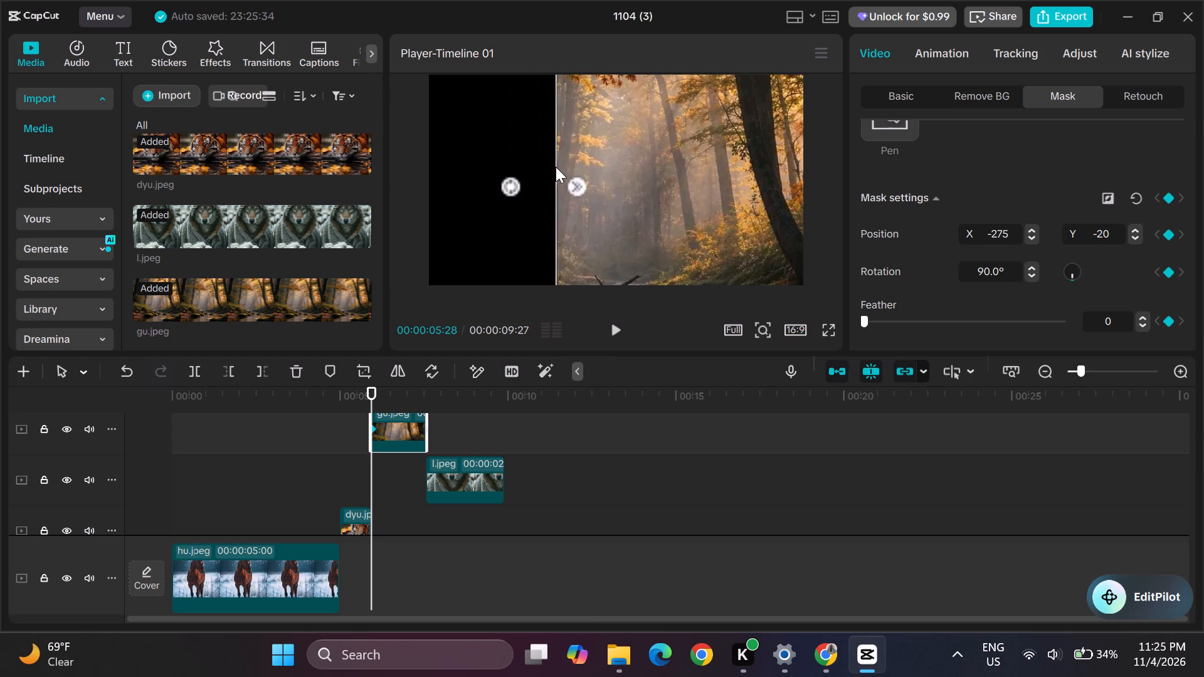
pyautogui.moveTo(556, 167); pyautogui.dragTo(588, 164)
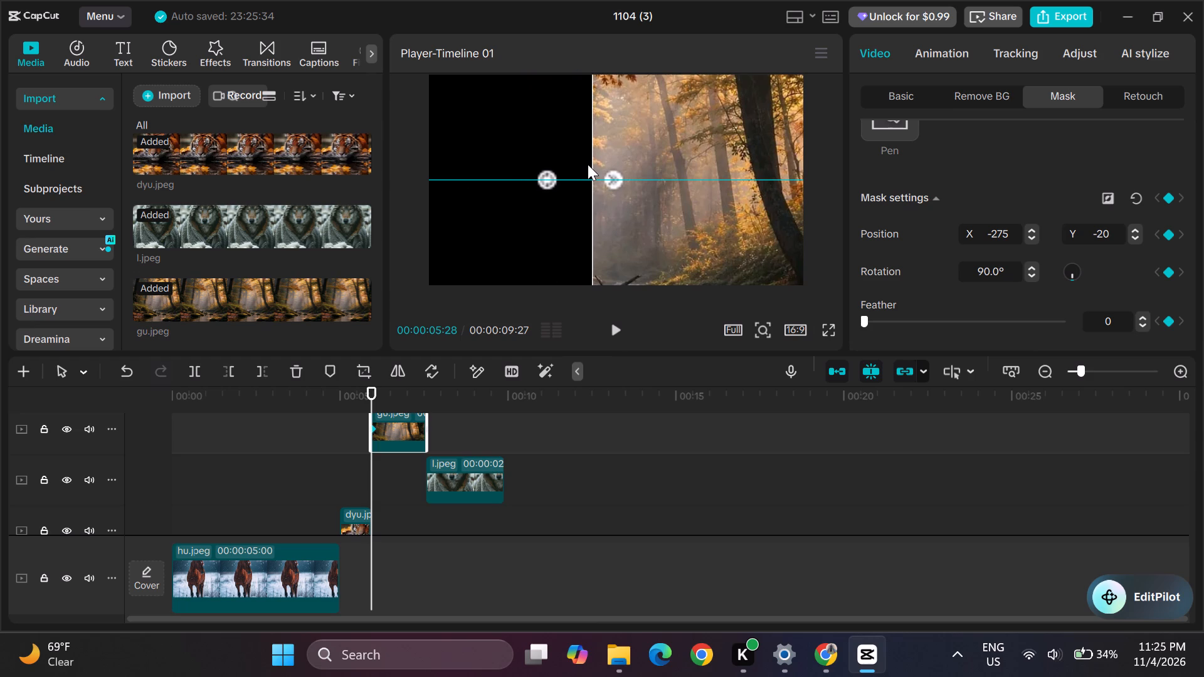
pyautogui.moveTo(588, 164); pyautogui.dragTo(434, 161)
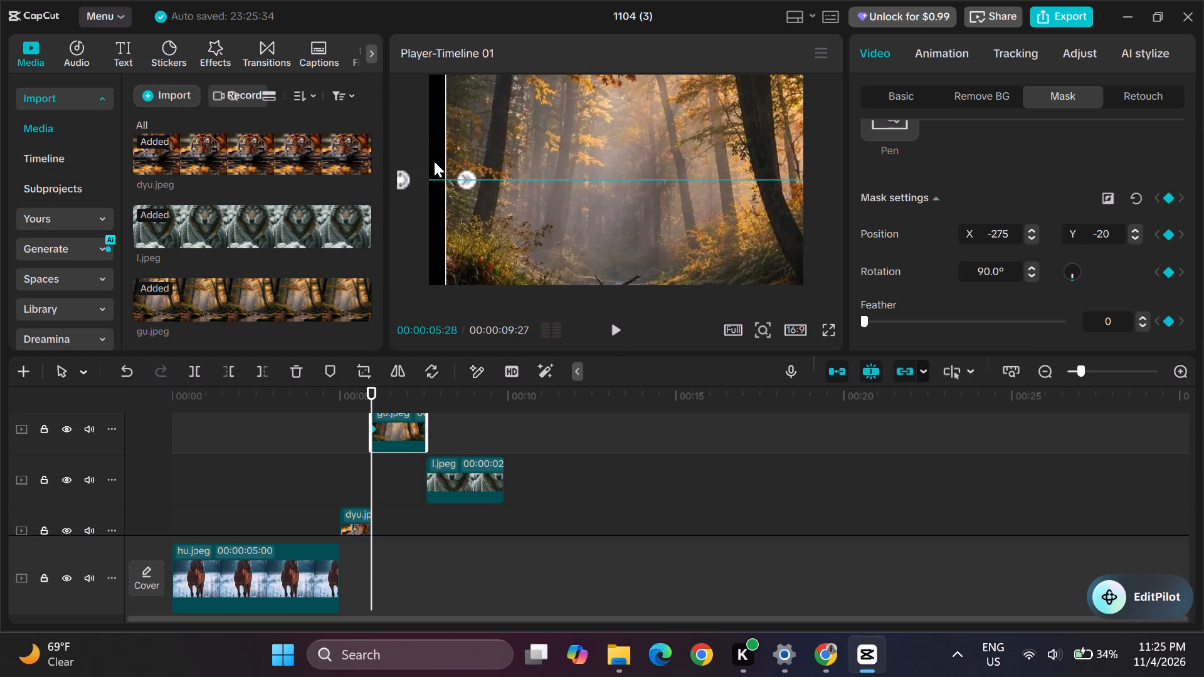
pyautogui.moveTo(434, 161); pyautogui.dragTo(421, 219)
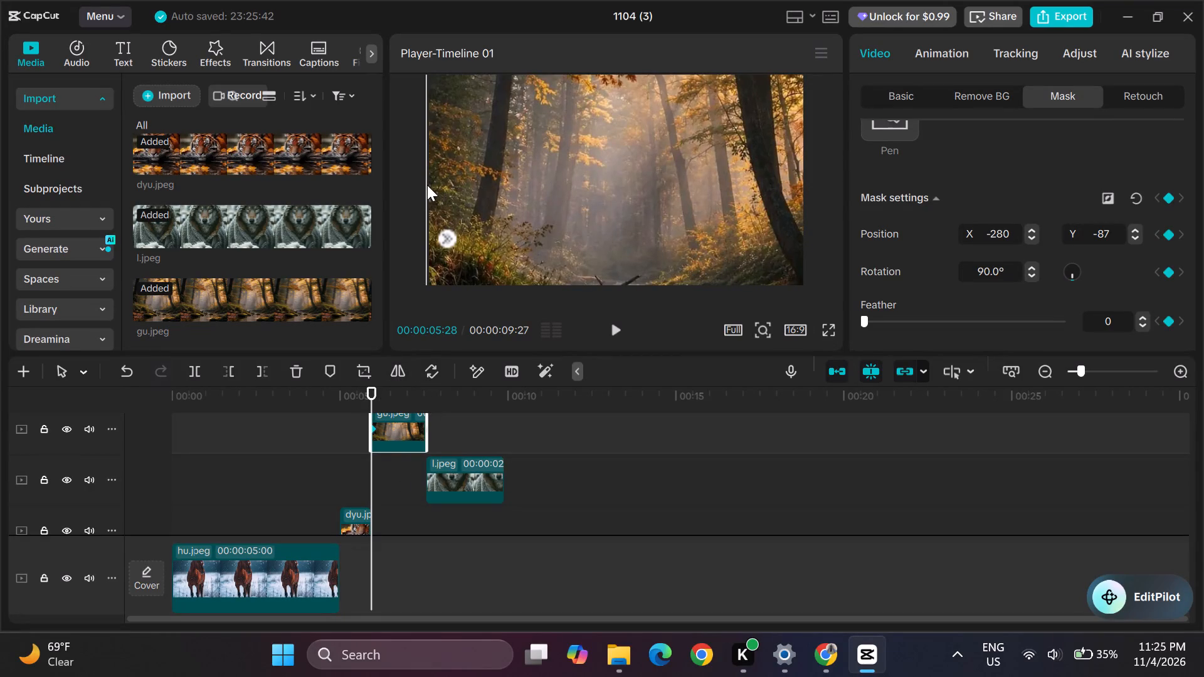
# Set the starting keyframe's mask feather to 100 and move the mask edge beyond the frame's right side, to X 343, Y -128.
pyautogui.click(706, 68)
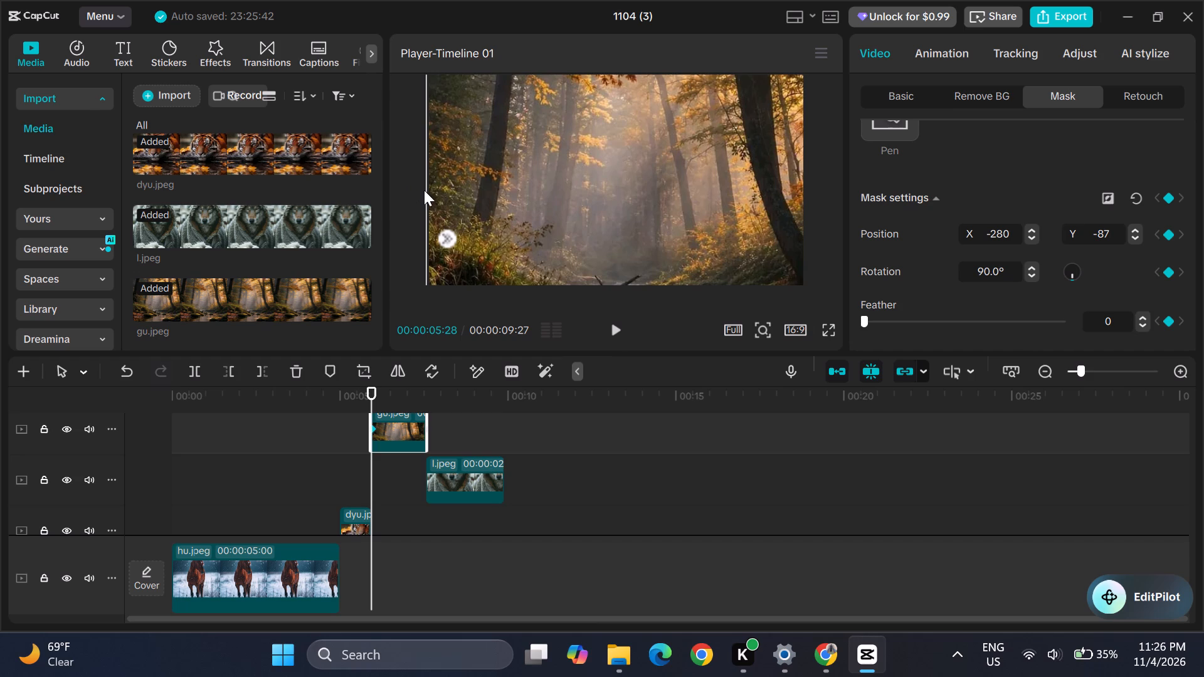
pyautogui.moveTo(445, 234); pyautogui.dragTo(454, 233)
pyautogui.moveTo(454, 233); pyautogui.dragTo(585, 234)
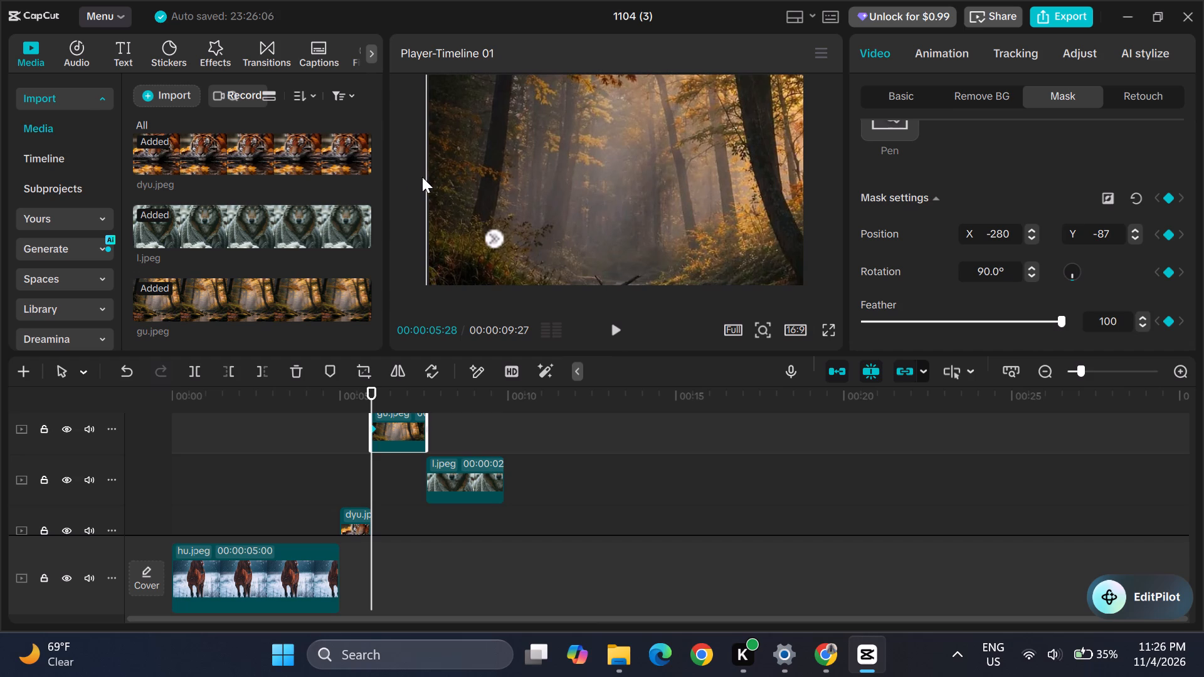
pyautogui.moveTo(425, 181); pyautogui.dragTo(779, 203)
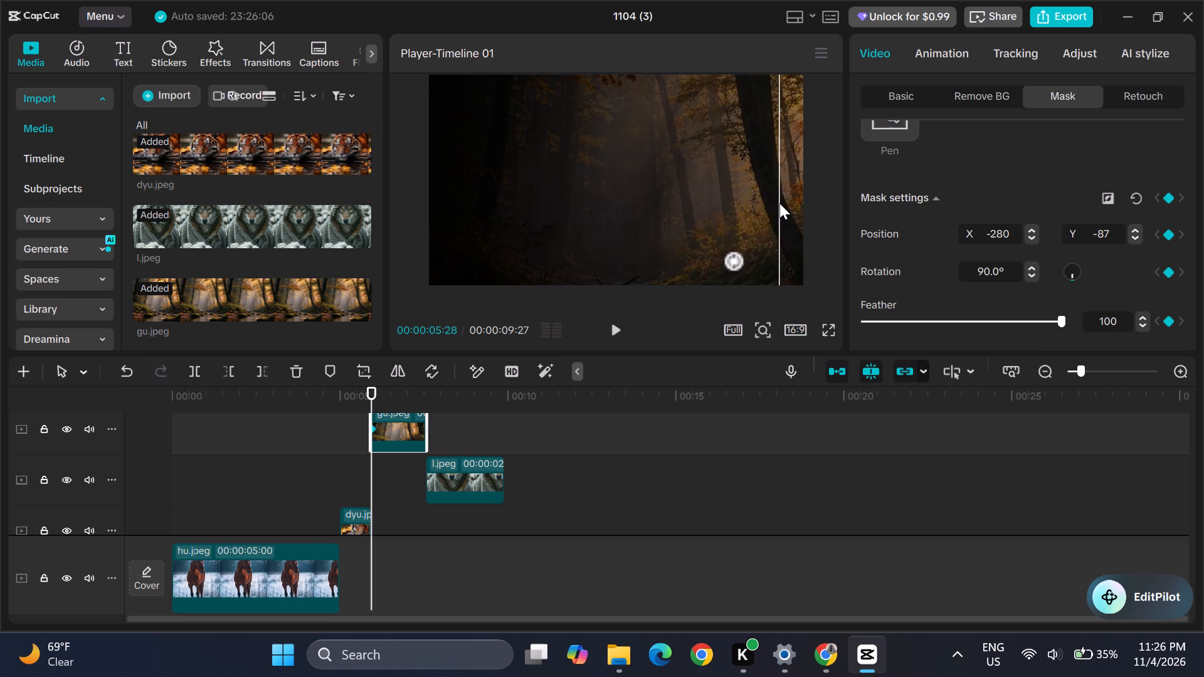
pyautogui.moveTo(779, 203); pyautogui.dragTo(847, 208)
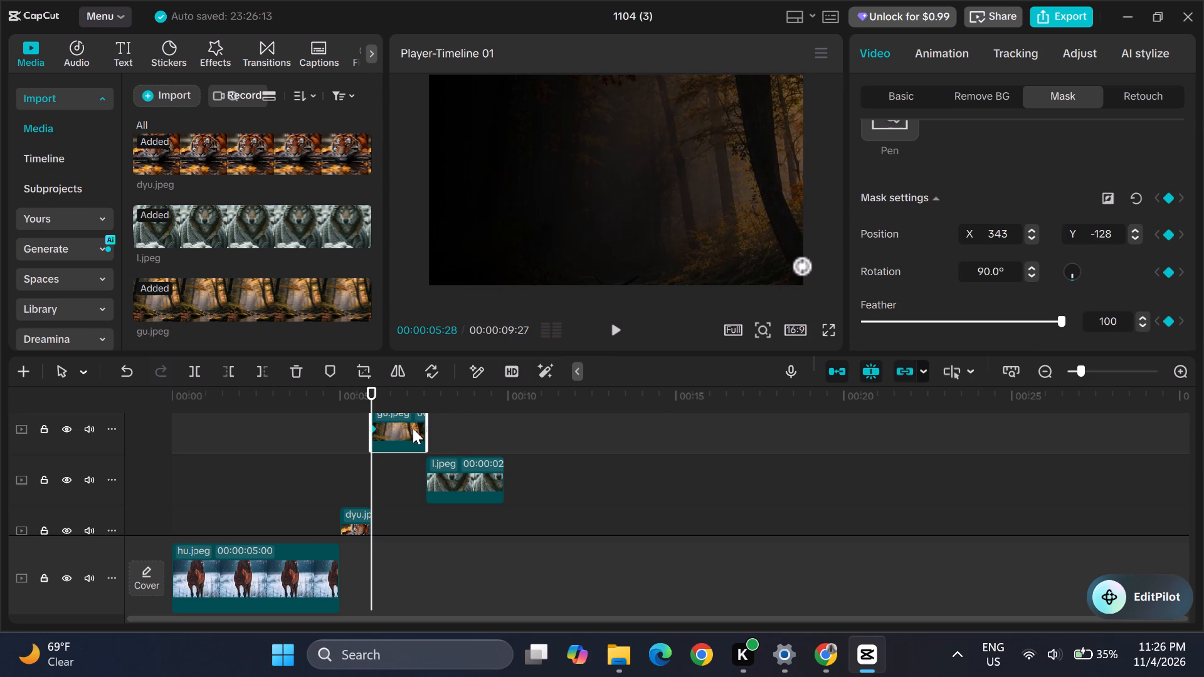
# Play back the forest clip's masked section from 00:00:05:28 to check the reveal.
pyautogui.click(617, 329)
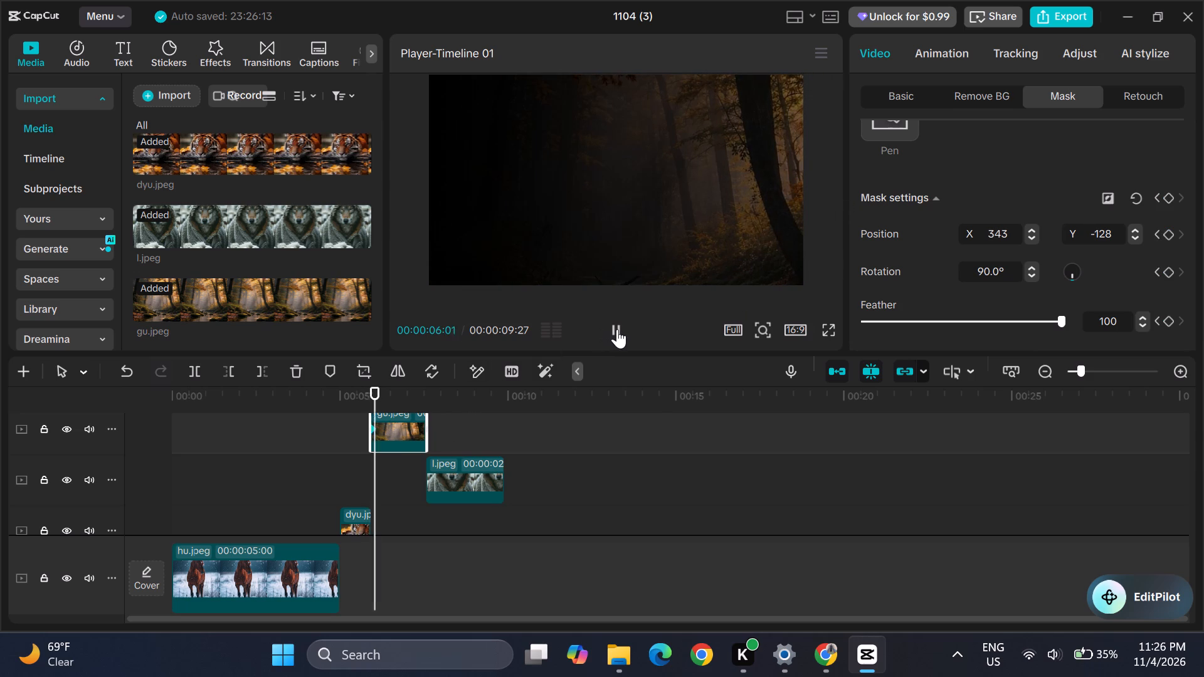
pyautogui.click(617, 329)
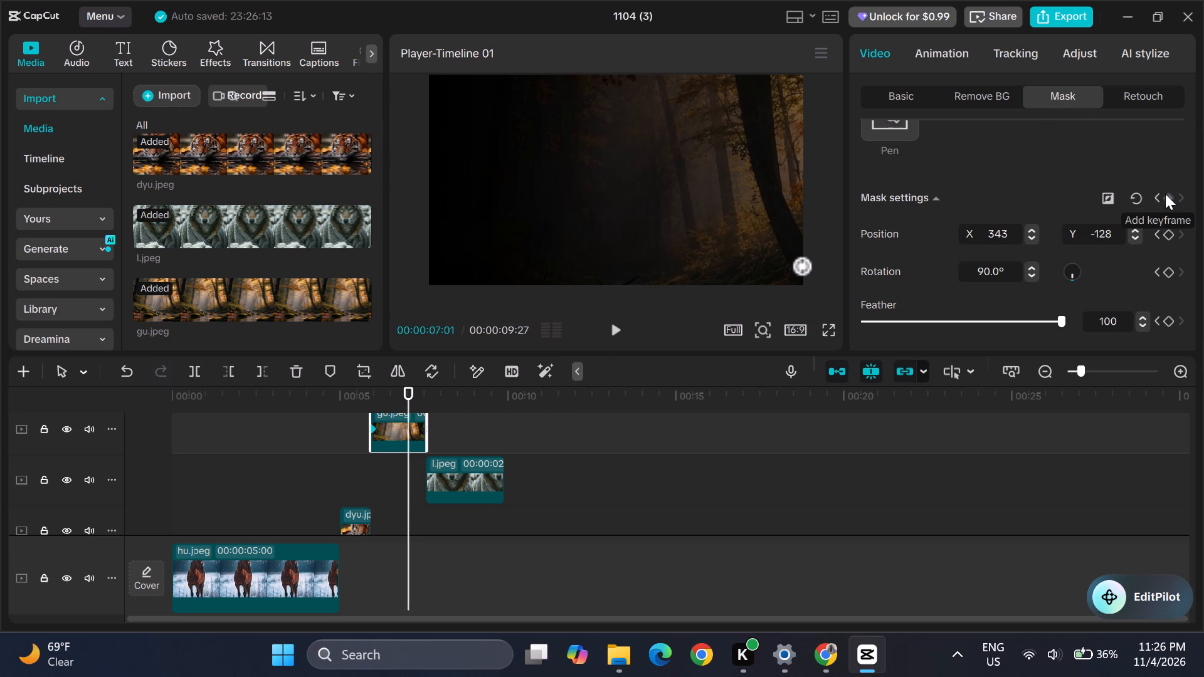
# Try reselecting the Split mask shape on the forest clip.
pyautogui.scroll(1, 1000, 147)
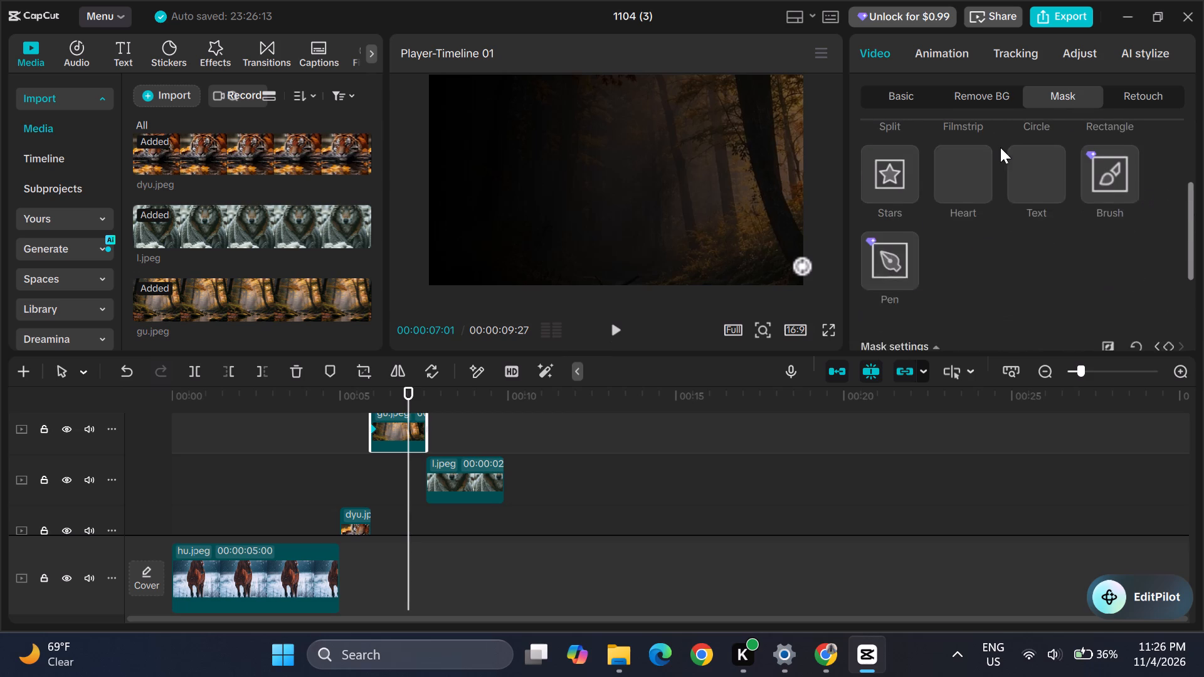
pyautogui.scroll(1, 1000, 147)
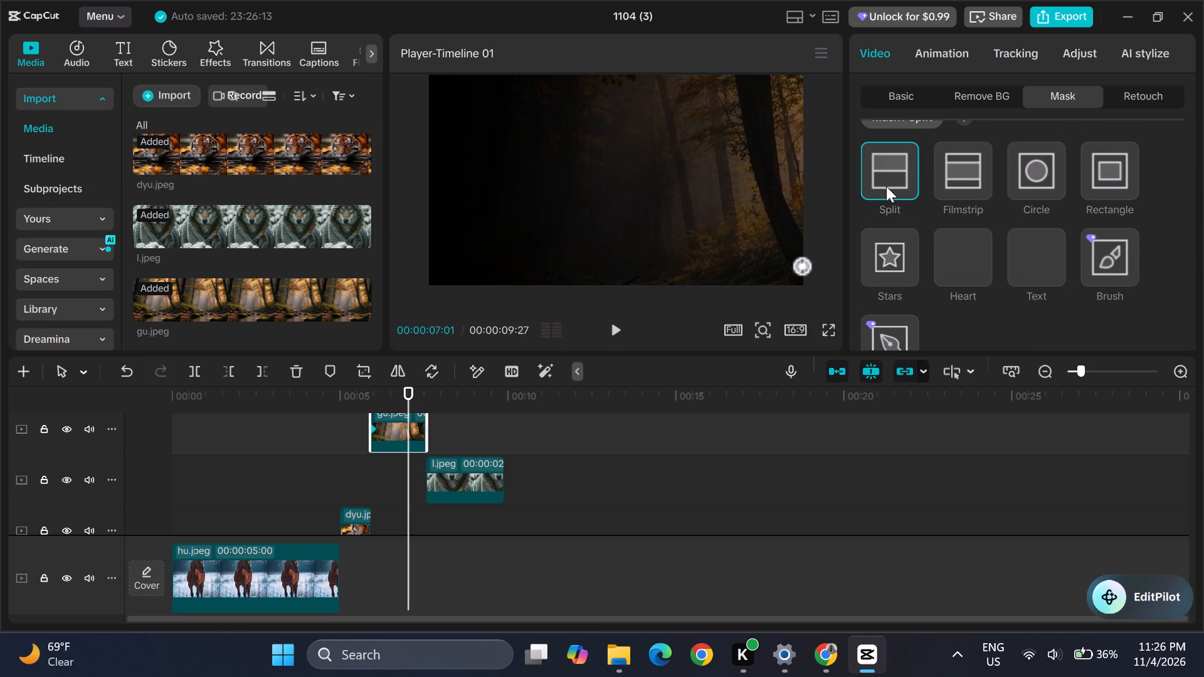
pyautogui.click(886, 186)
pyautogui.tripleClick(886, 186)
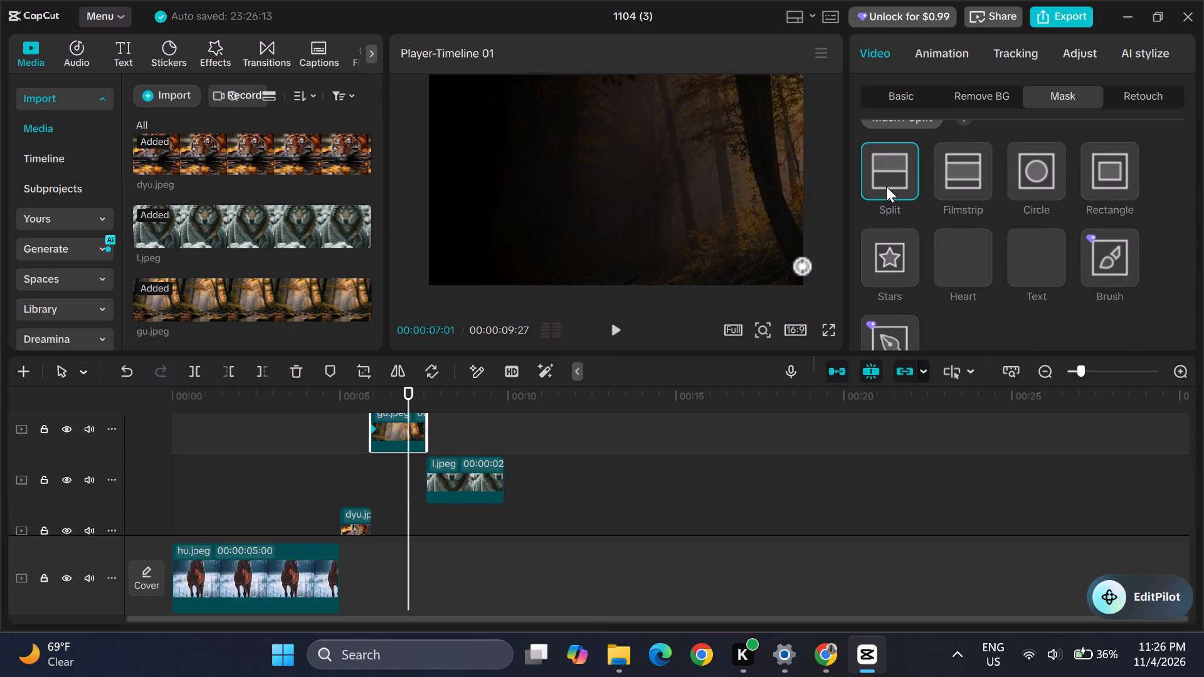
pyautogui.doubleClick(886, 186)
# Delete the forest clip gu.jpeg from the timeline together with its starting mask keyframe.
pyautogui.click(375, 428)
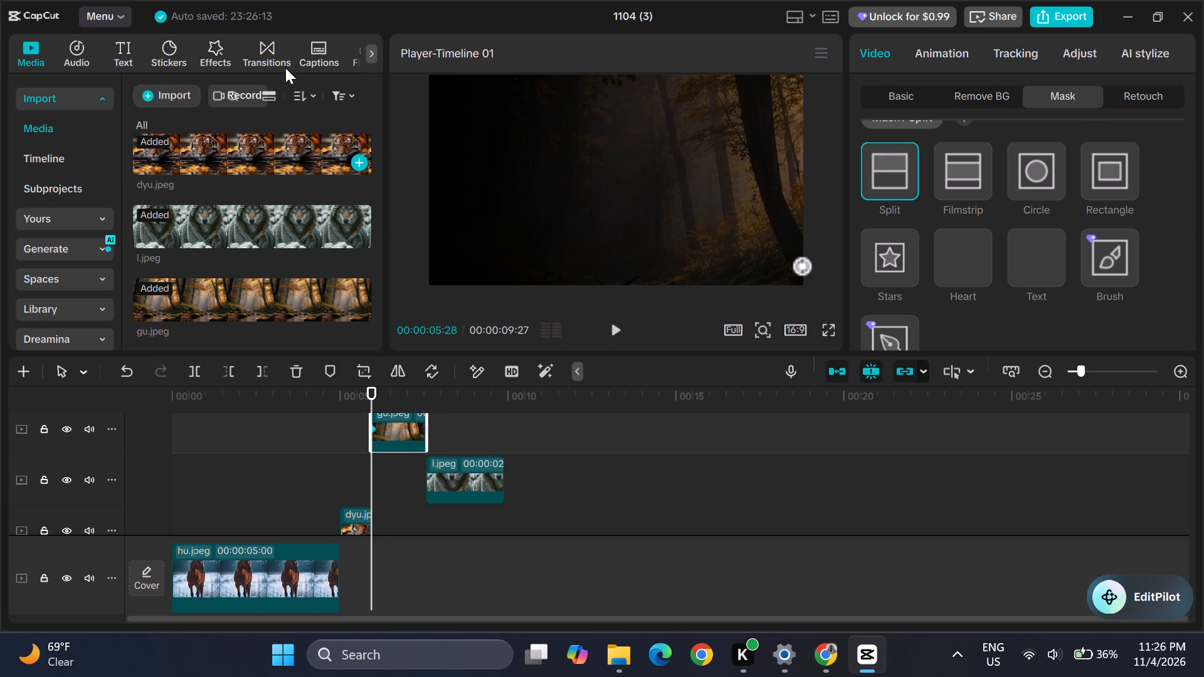
pyautogui.click(296, 372)
pyautogui.click(300, 372)
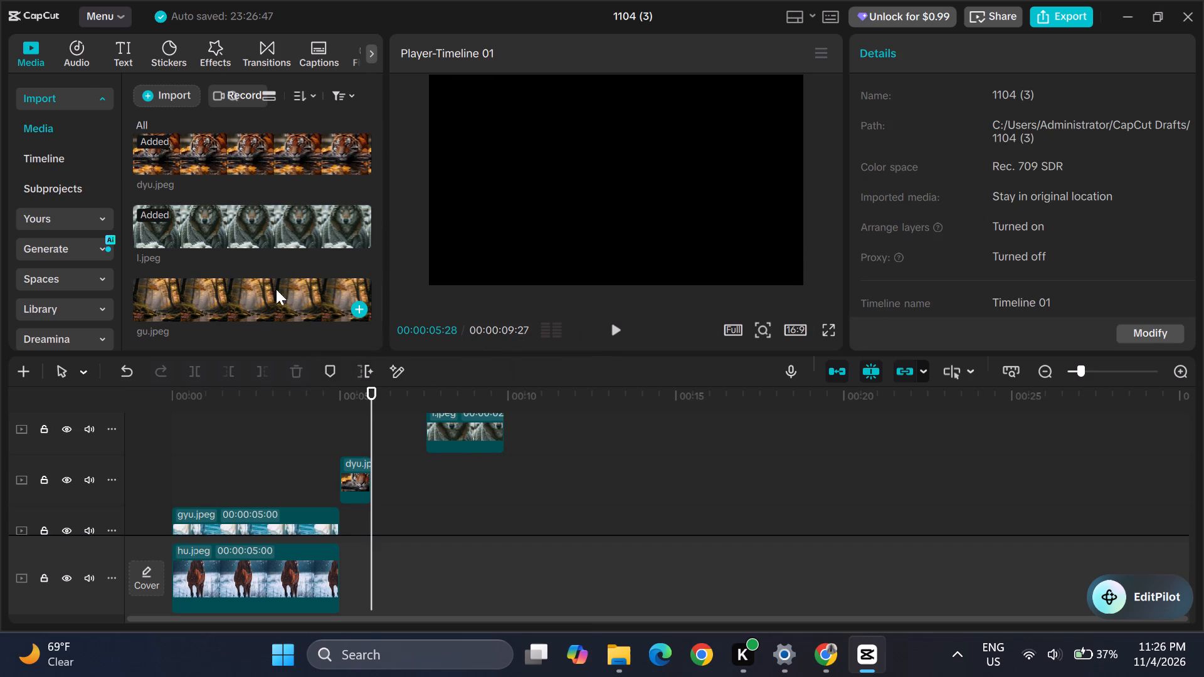
# Place a fresh copy of the forest image gu.jpeg at 00:00:05:28 on a track above the wolf clip.
pyautogui.click(255, 310)
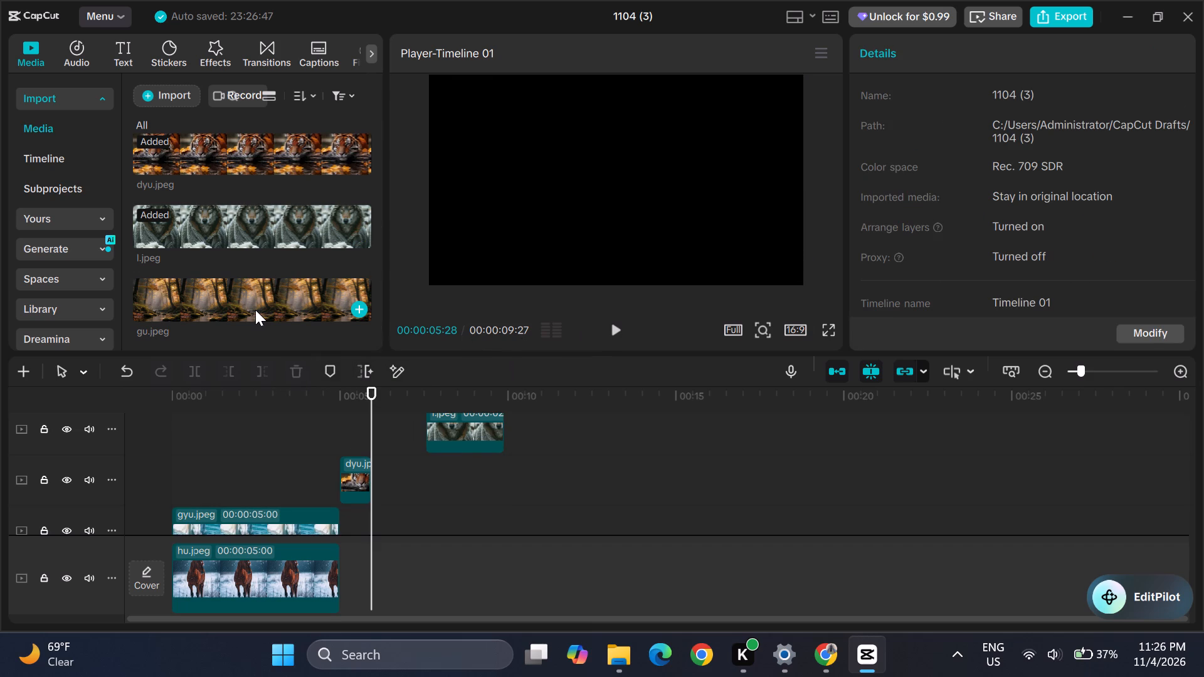
pyautogui.doubleClick(255, 310)
pyautogui.moveTo(255, 310); pyautogui.dragTo(287, 323)
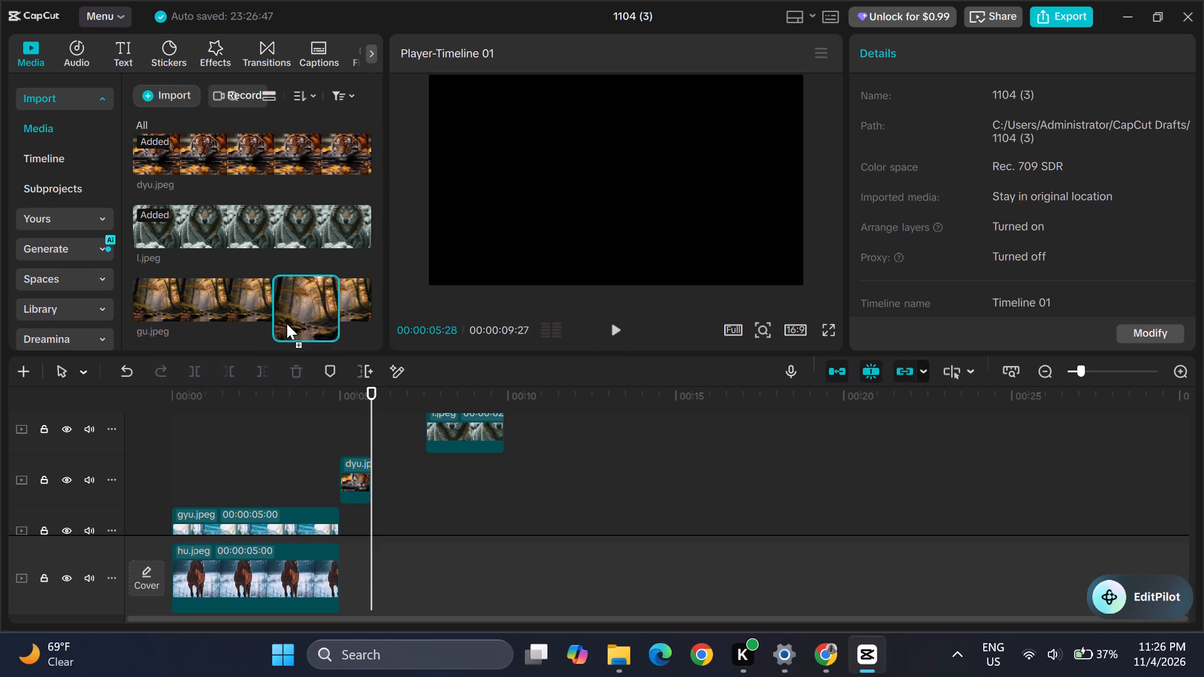
pyautogui.moveTo(287, 323); pyautogui.dragTo(369, 411)
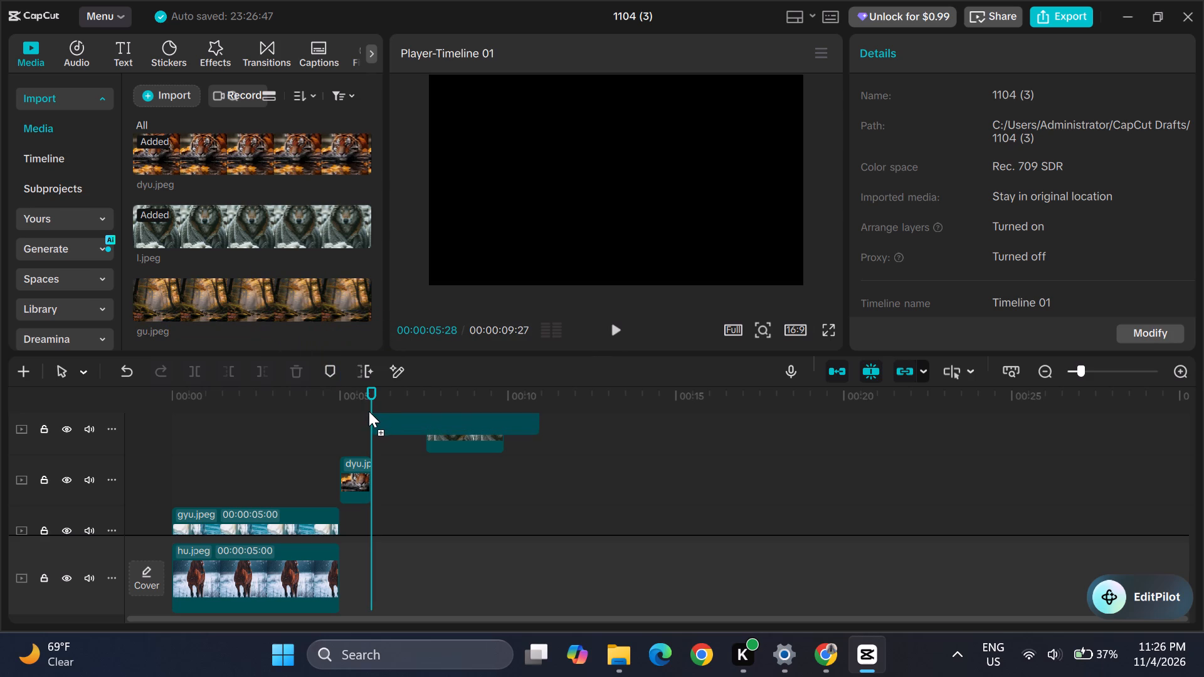
pyautogui.moveTo(369, 411); pyautogui.dragTo(366, 411)
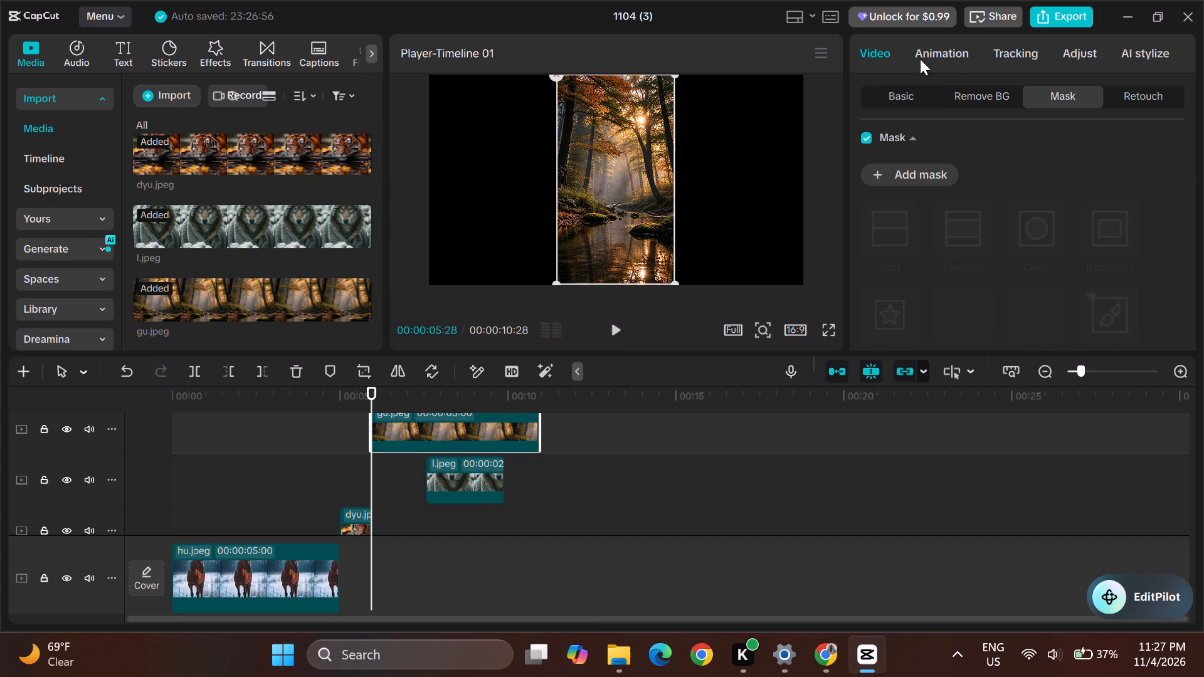
# Enlarge the new forest clip to a scale of 468% so it fills the frame.
pyautogui.click(913, 98)
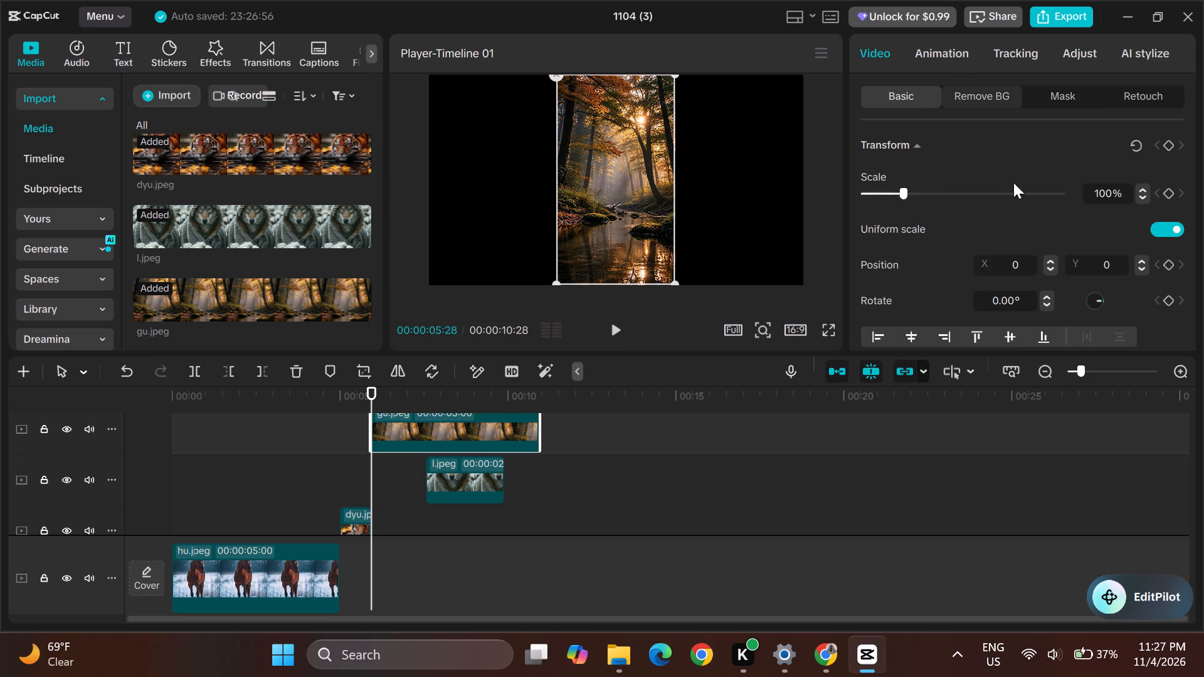
pyautogui.moveTo(900, 190); pyautogui.dragTo(941, 190)
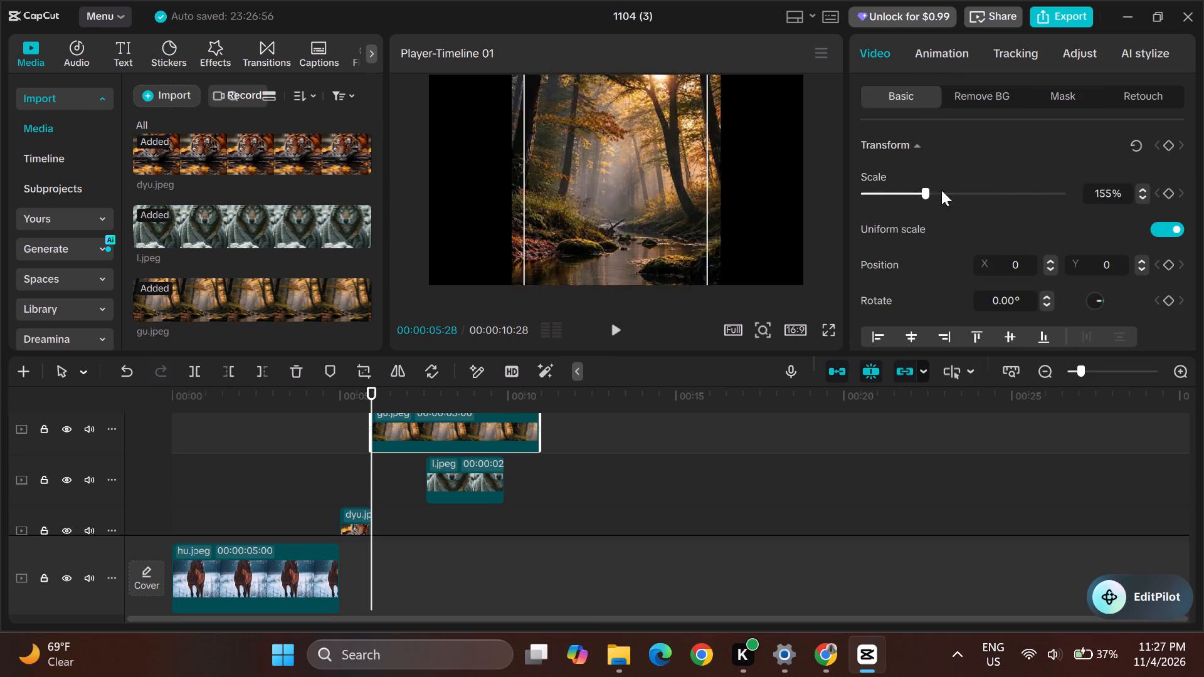
pyautogui.moveTo(941, 190); pyautogui.dragTo(1045, 191)
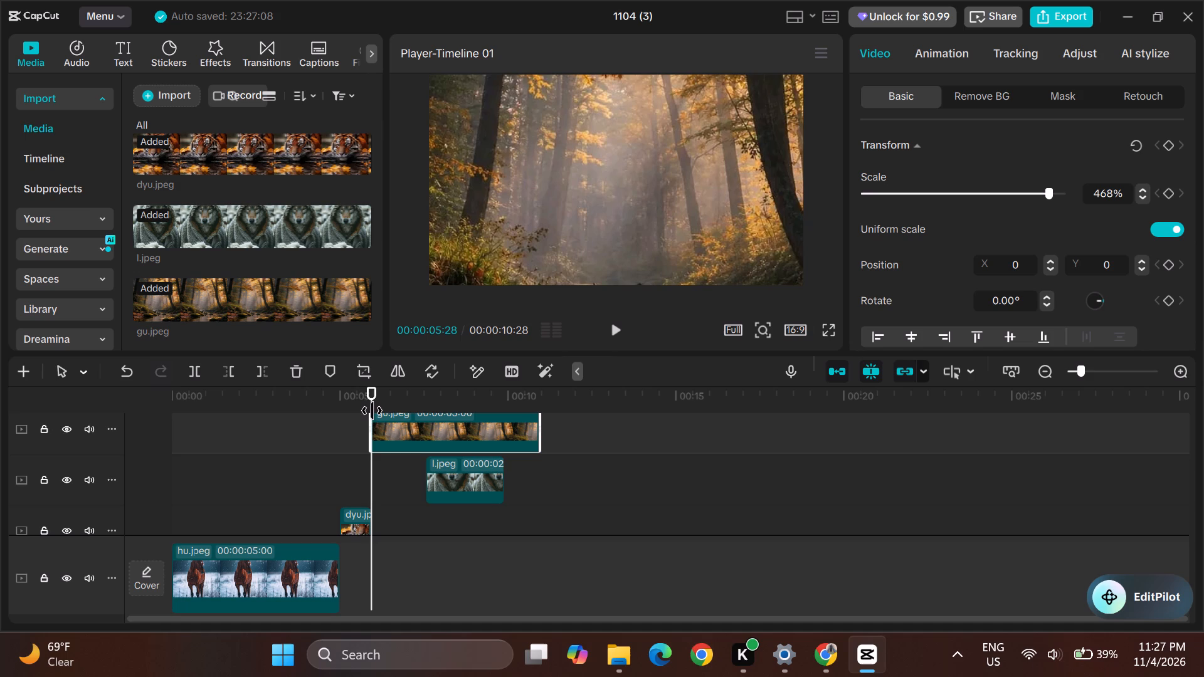
# Move the playhead to 00:00:06:13 and add a Split mask to the forest clip.
pyautogui.moveTo(372, 411); pyautogui.dragTo(391, 412)
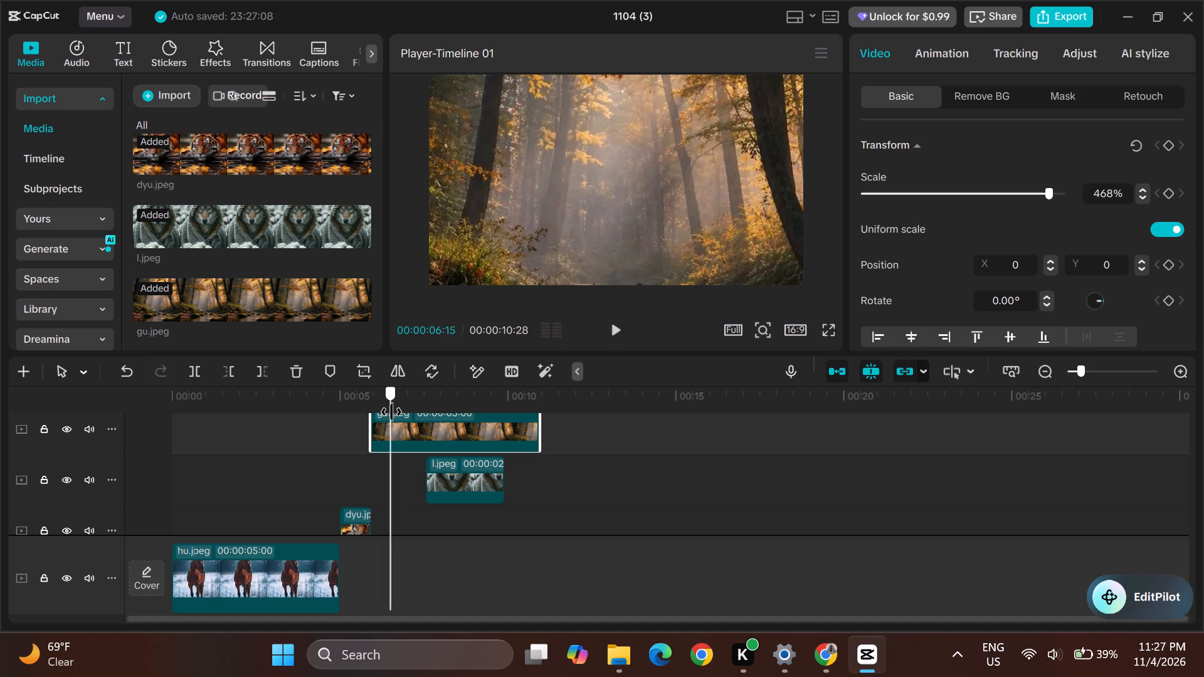
pyautogui.moveTo(391, 412); pyautogui.dragTo(396, 412)
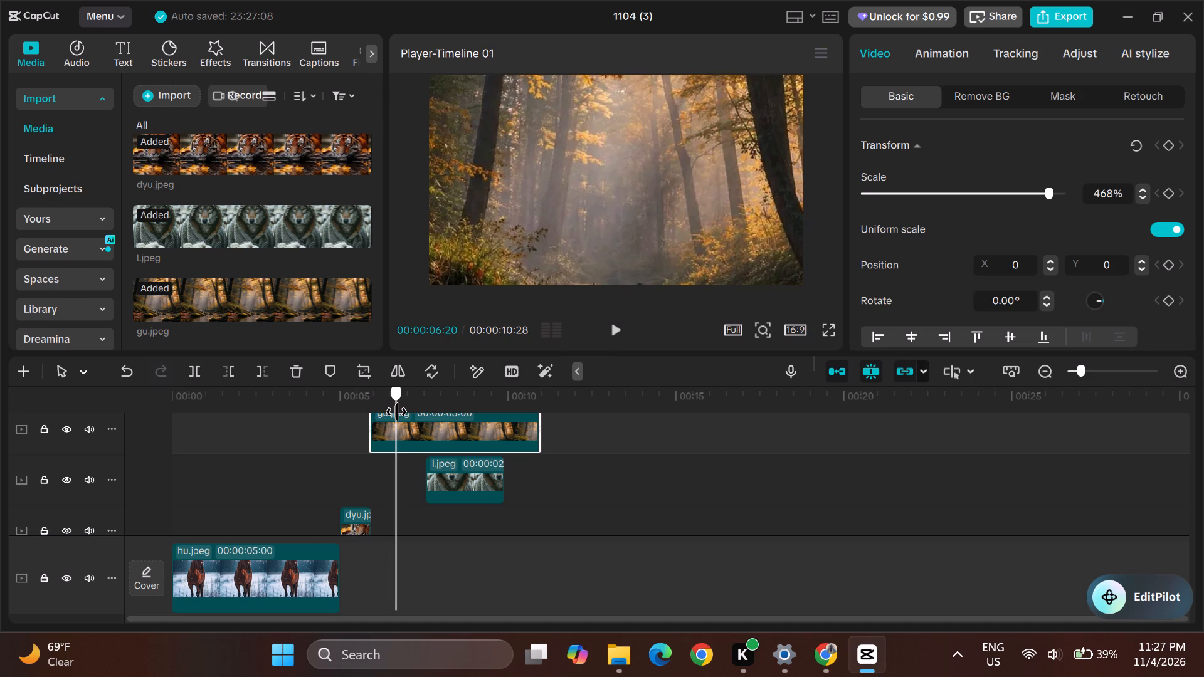
pyautogui.moveTo(396, 412); pyautogui.dragTo(388, 412)
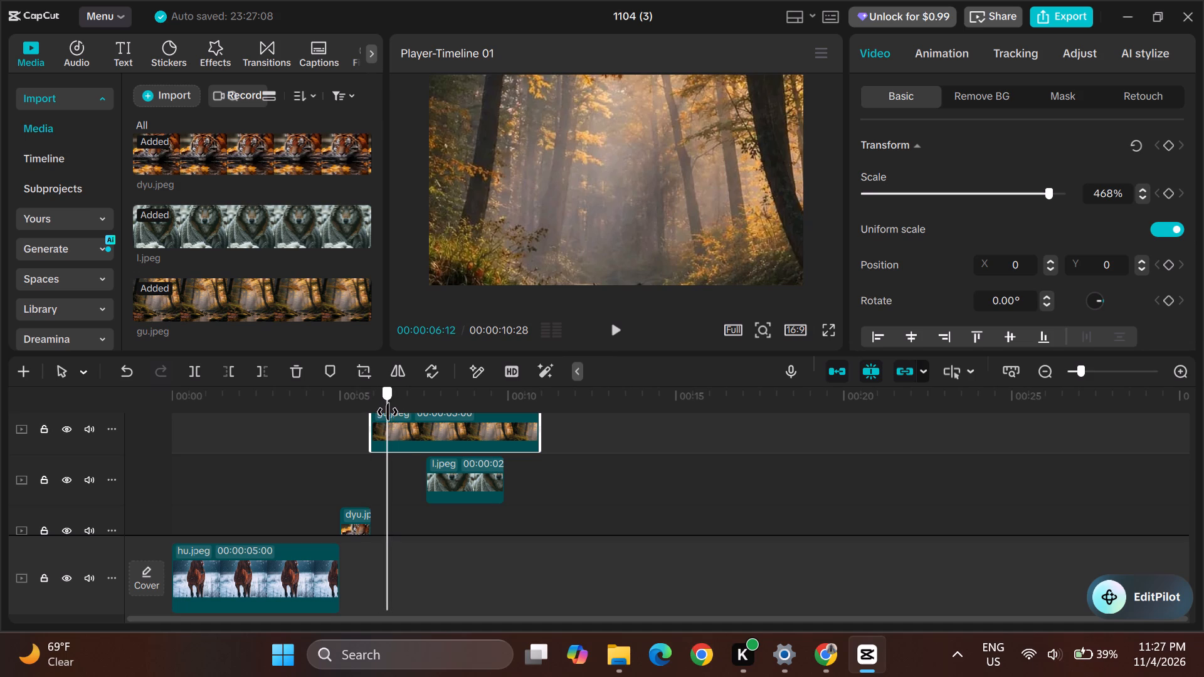
pyautogui.moveTo(388, 412); pyautogui.dragTo(388, 411)
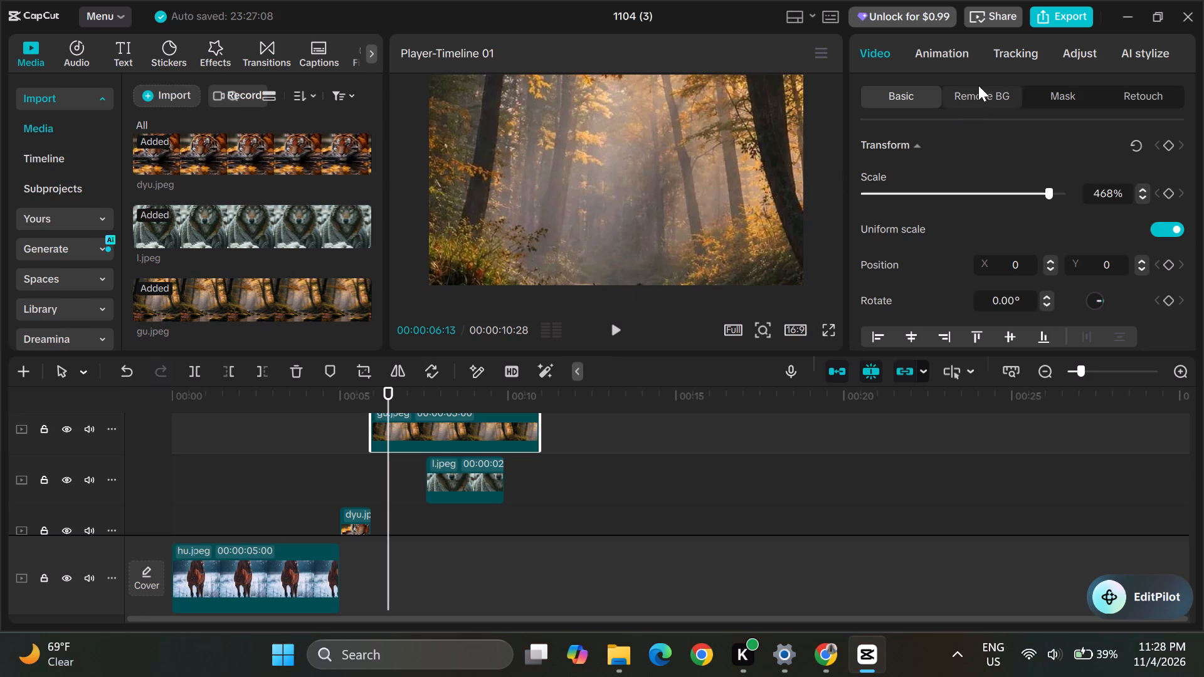
pyautogui.click(1061, 92)
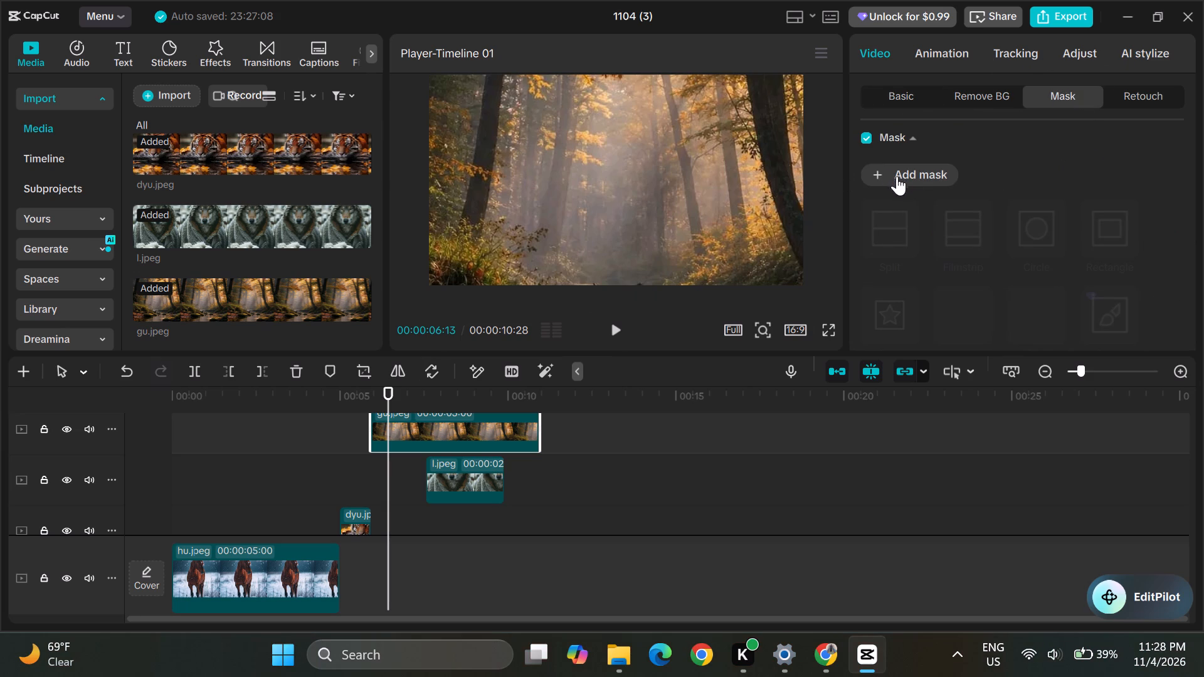
pyautogui.click(877, 174)
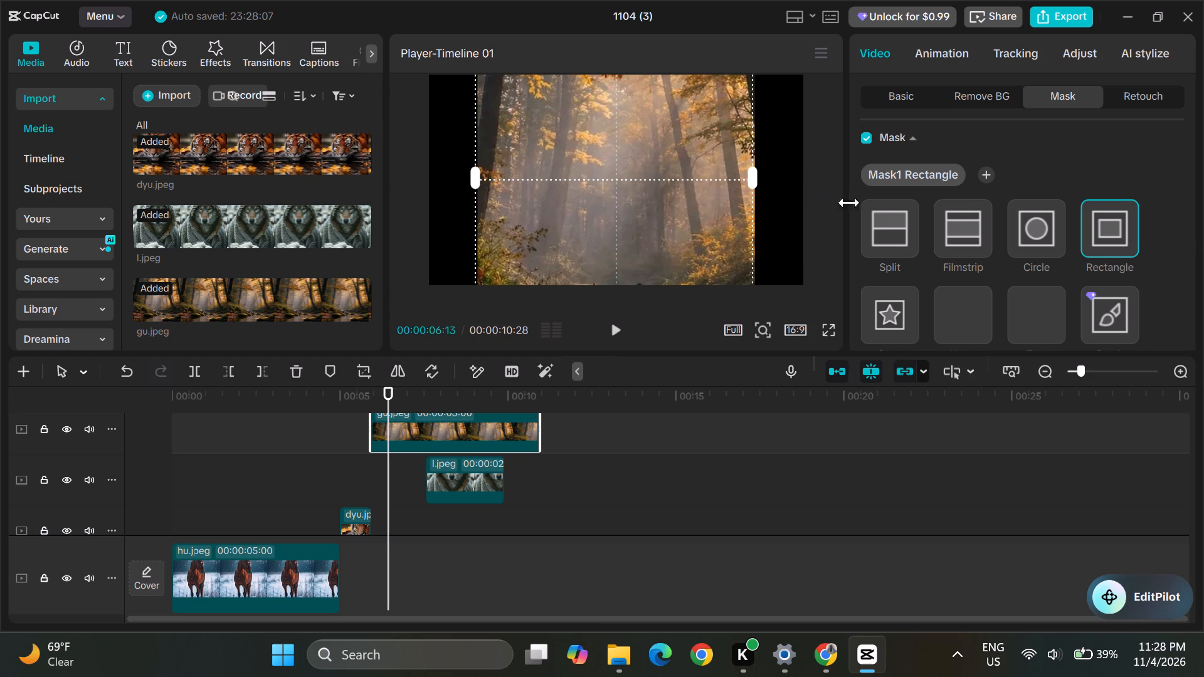
pyautogui.click(892, 225)
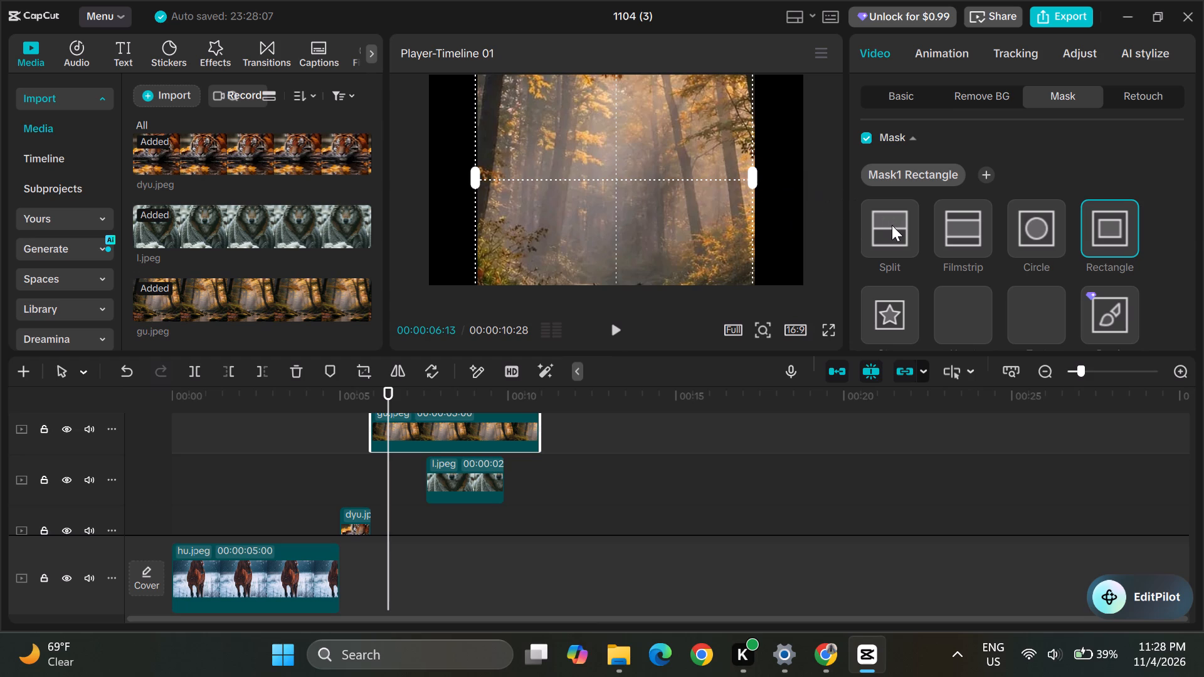
pyautogui.click(892, 225)
pyautogui.doubleClick(892, 225)
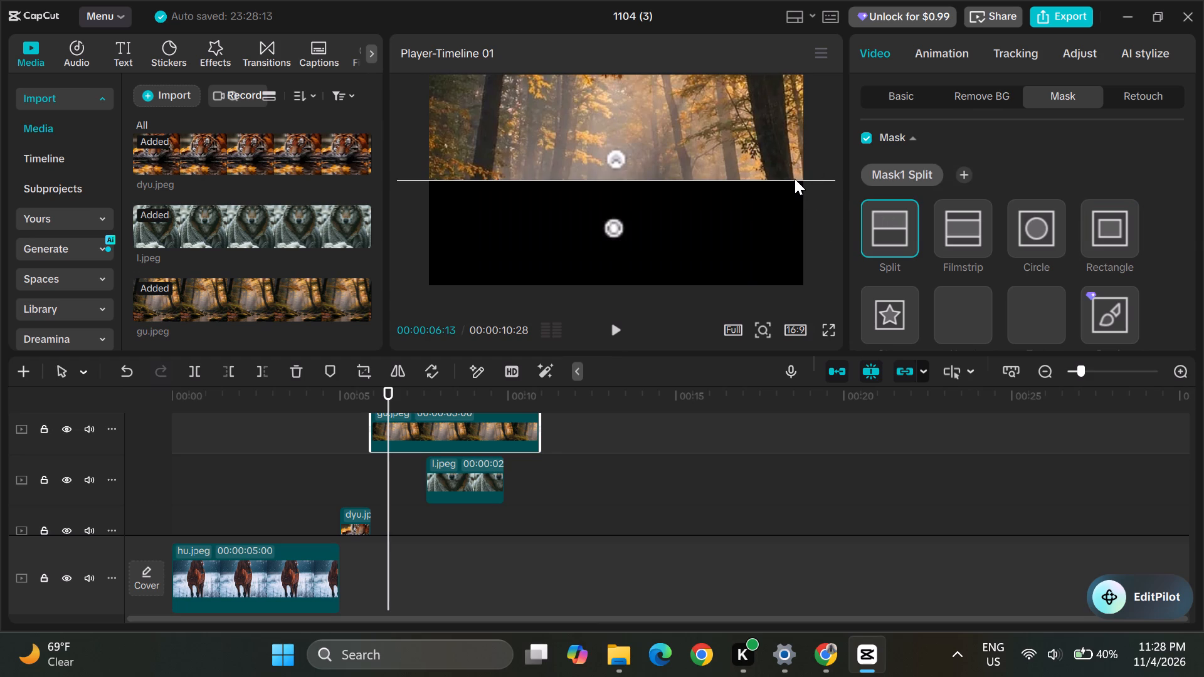
# Rotate the forest clip's split mask line to a vertical -90°.
pyautogui.moveTo(795, 179); pyautogui.dragTo(795, 194)
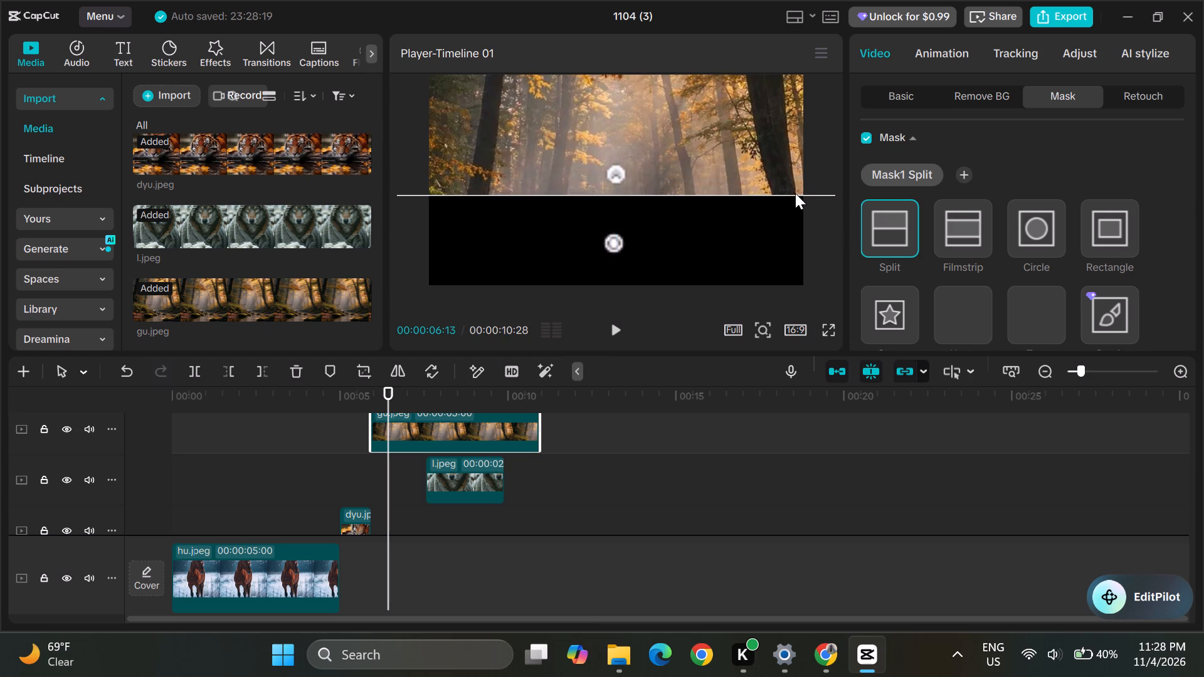
pyautogui.moveTo(410, 194); pyautogui.dragTo(414, 189)
pyautogui.click(414, 189)
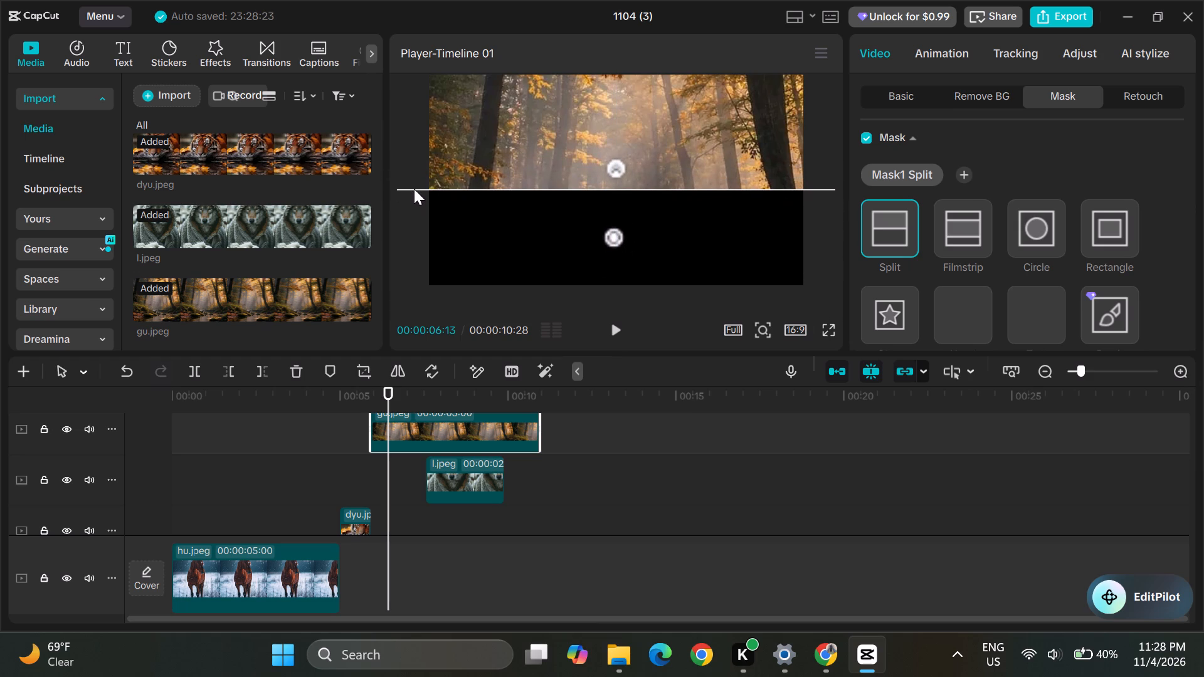
pyautogui.moveTo(610, 232); pyautogui.dragTo(656, 214)
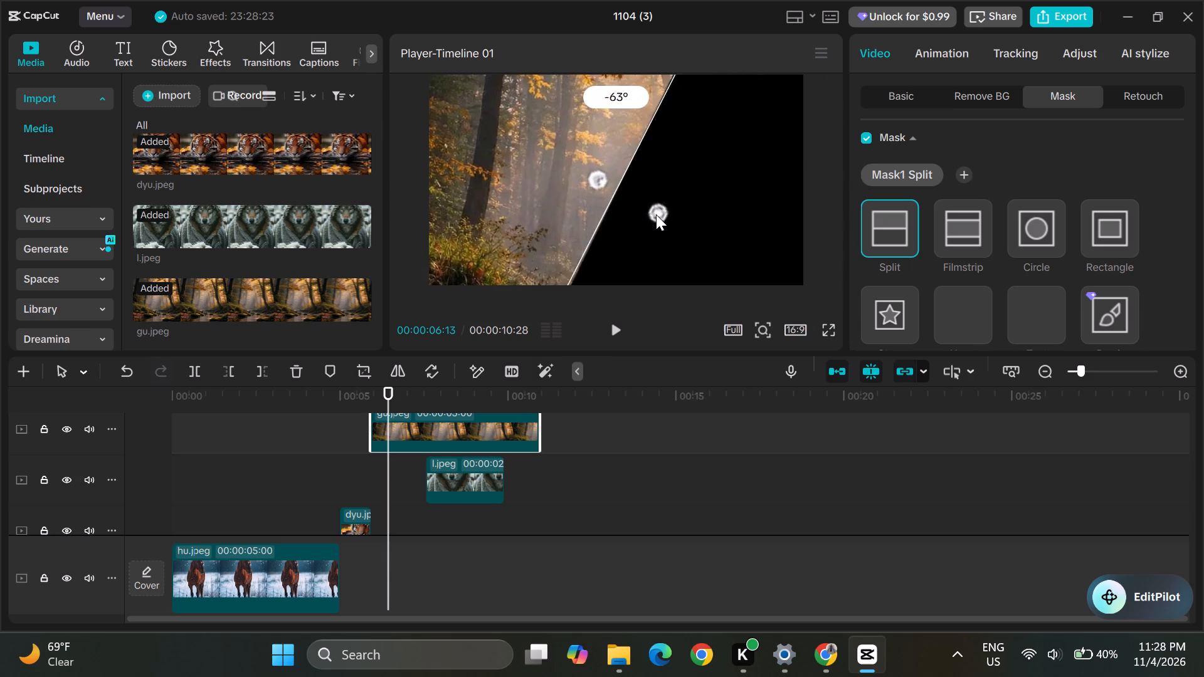
pyautogui.moveTo(656, 214); pyautogui.dragTo(657, 191)
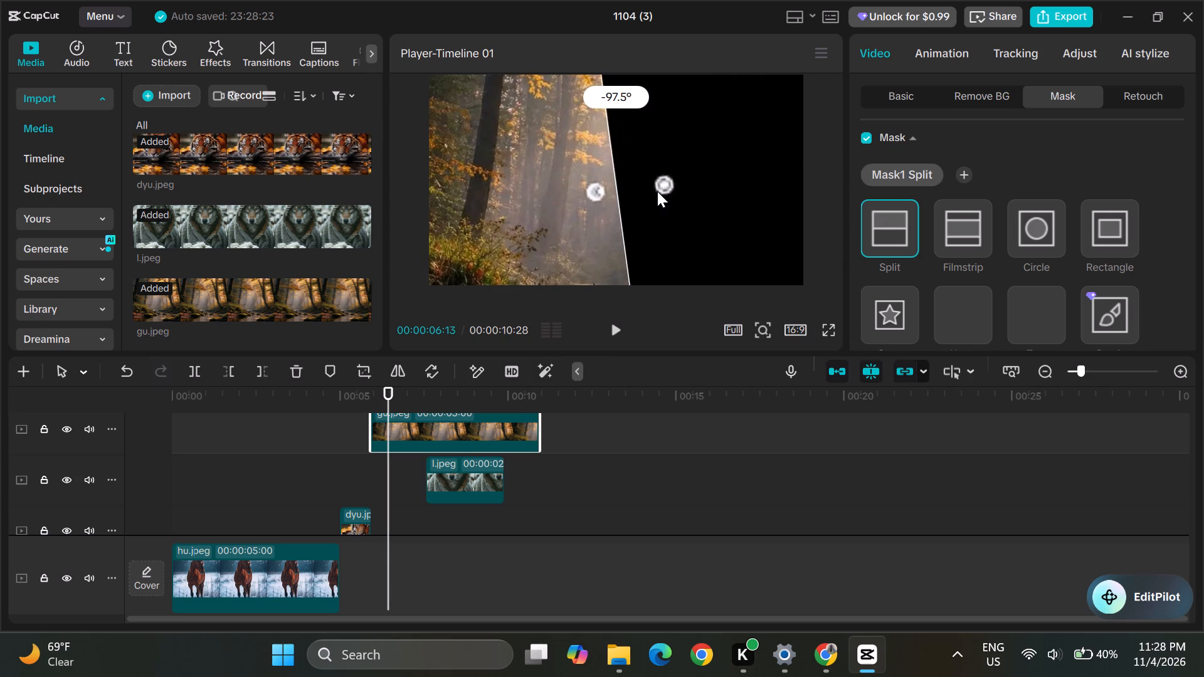
pyautogui.moveTo(657, 191); pyautogui.dragTo(658, 194)
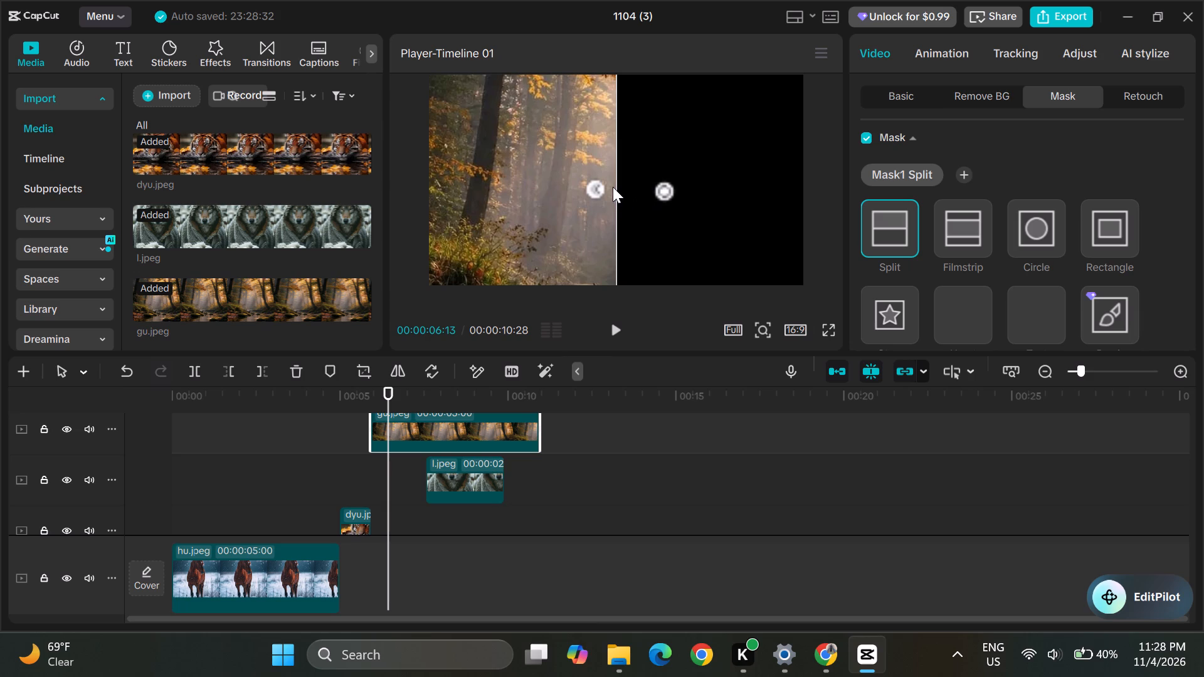
# Move the split mask edge just beyond the frame's left side, to X -259, Y -23, hiding the forest.
pyautogui.moveTo(616, 184); pyautogui.dragTo(573, 190)
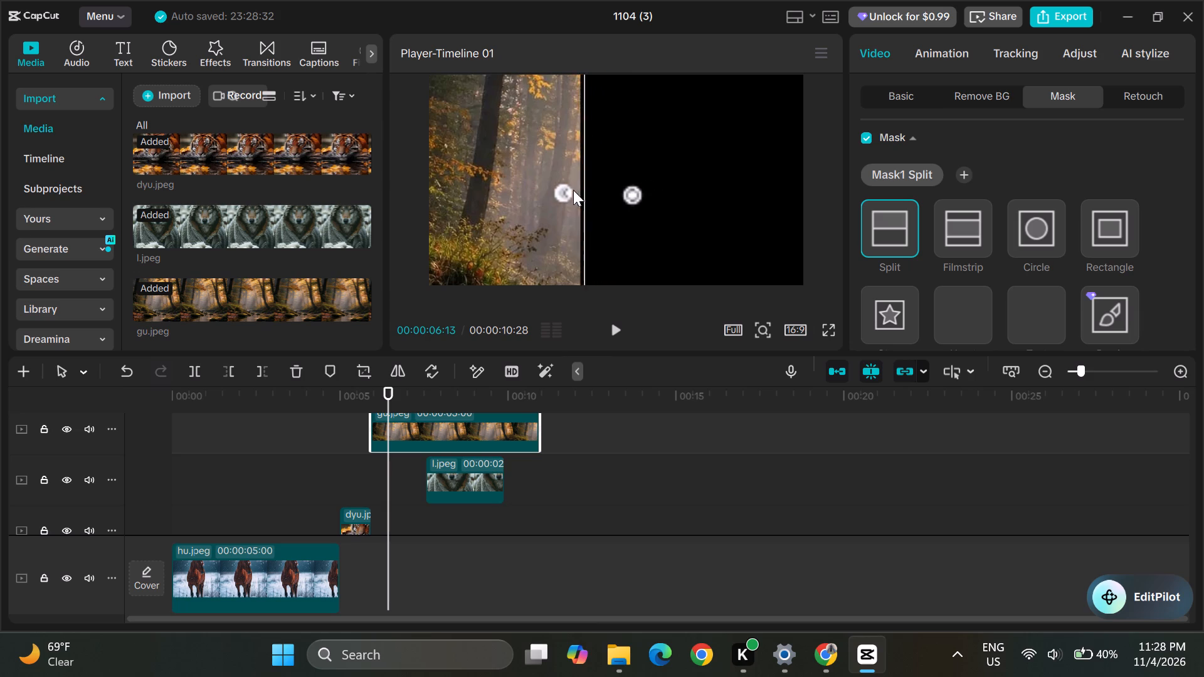
pyautogui.moveTo(573, 190); pyautogui.dragTo(433, 194)
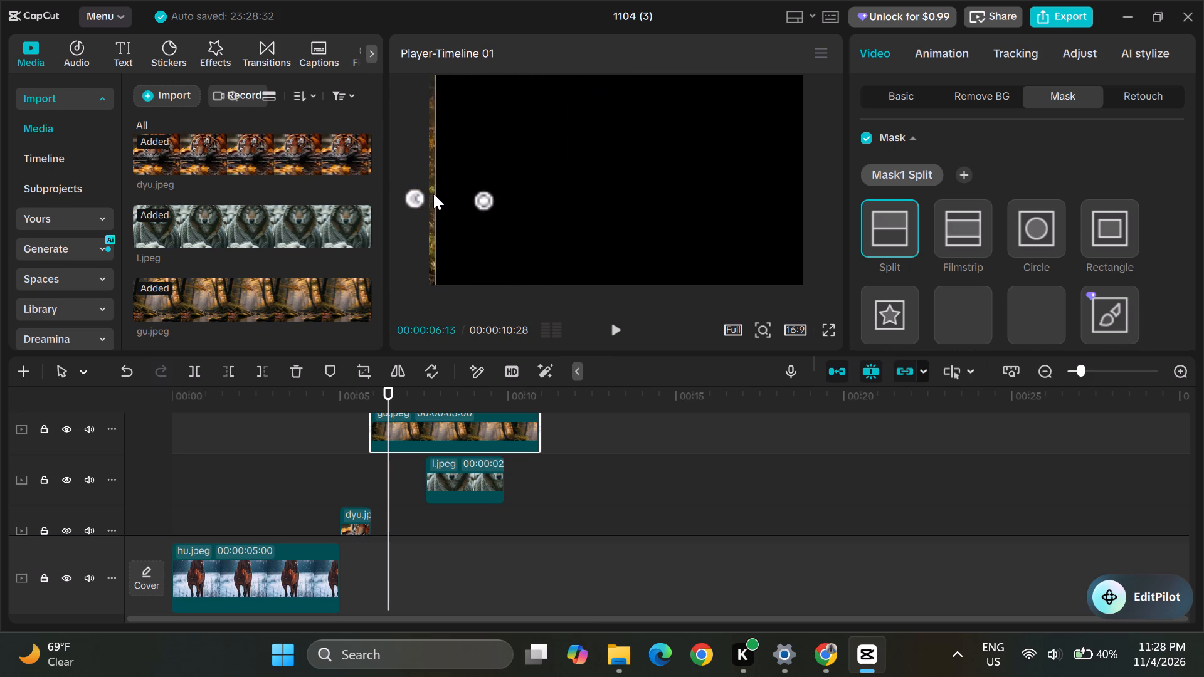
pyautogui.moveTo(433, 194); pyautogui.dragTo(426, 192)
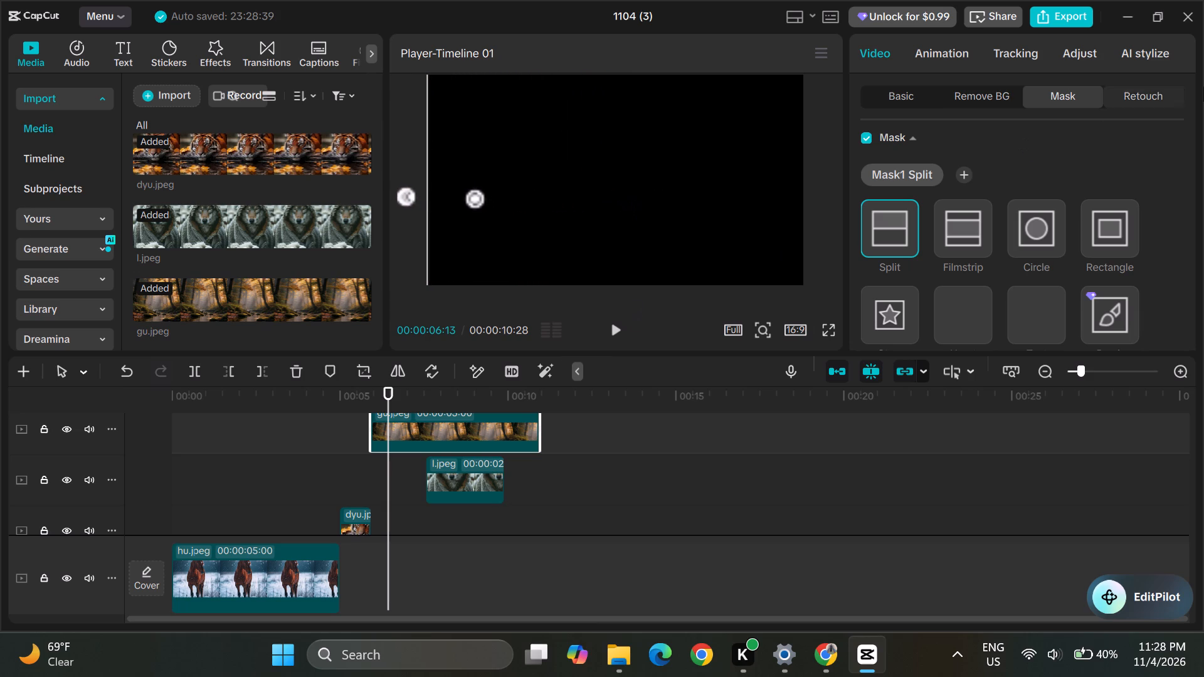
# Add a keyframe for all mask settings on the forest clip at 00:00:06:13.
pyautogui.scroll(-1, 1052, 241)
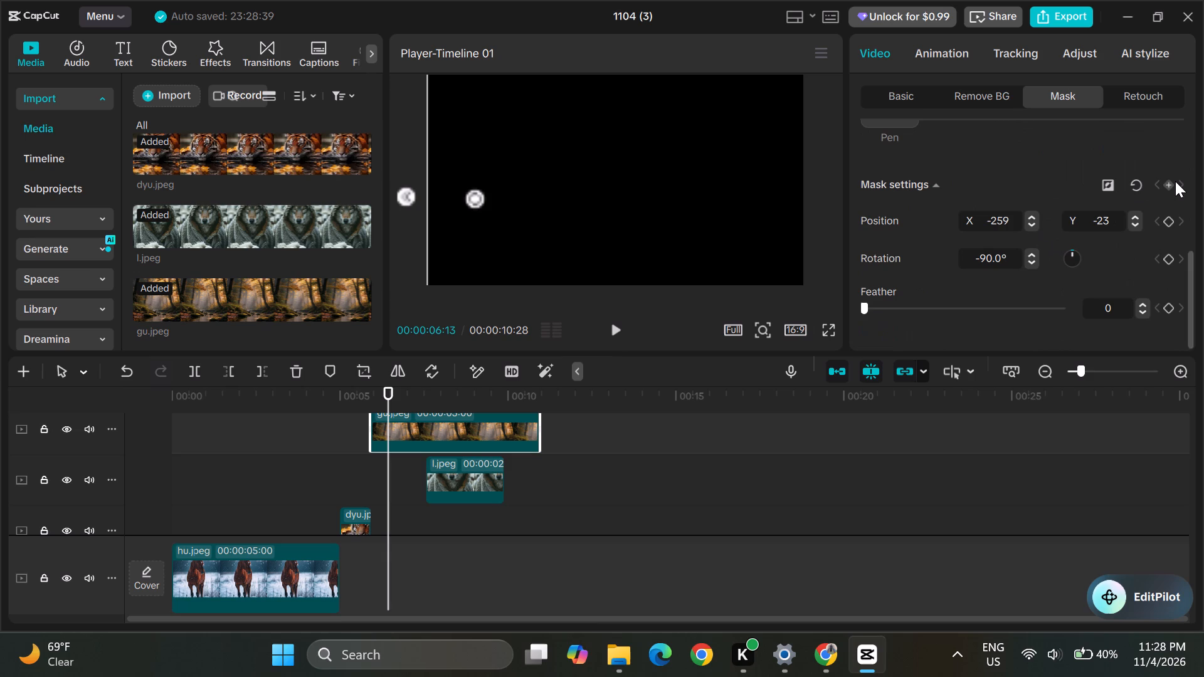
pyautogui.click(1170, 178)
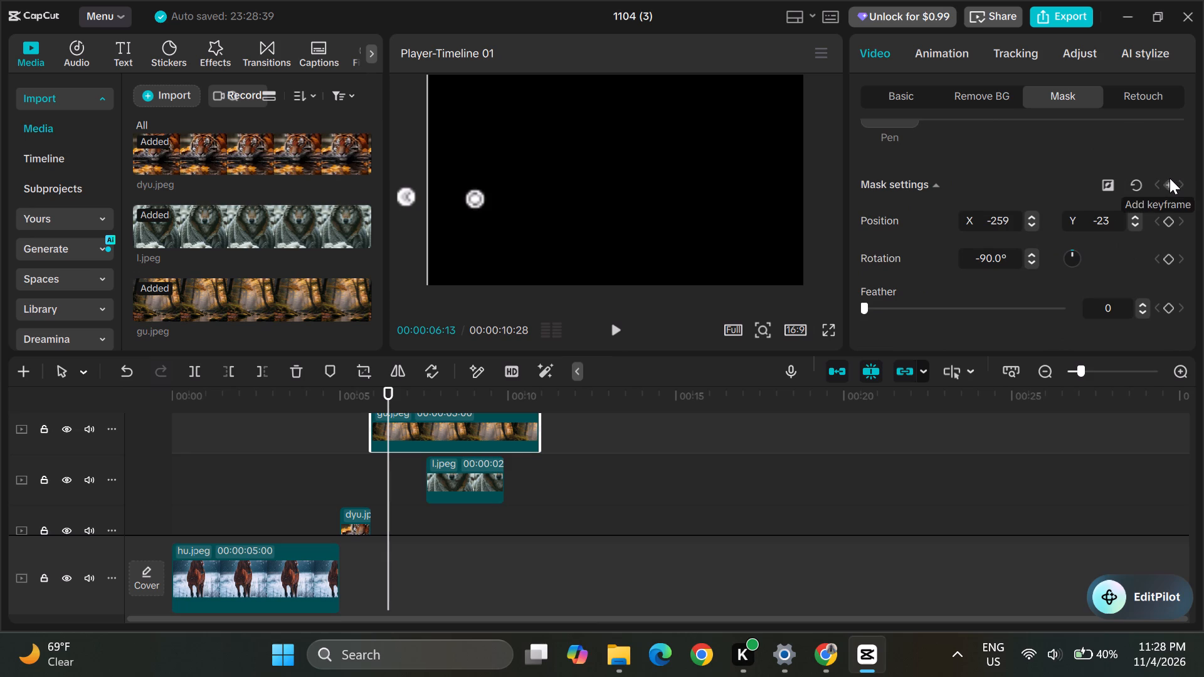
pyautogui.scroll(1, 1018, 150)
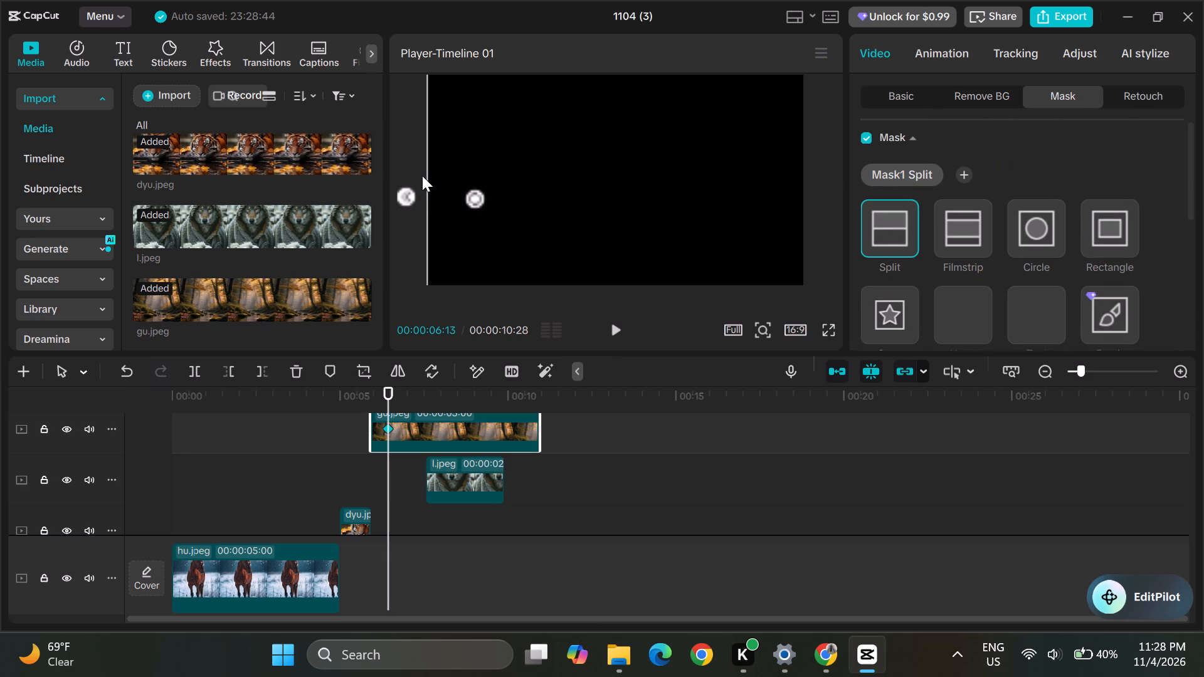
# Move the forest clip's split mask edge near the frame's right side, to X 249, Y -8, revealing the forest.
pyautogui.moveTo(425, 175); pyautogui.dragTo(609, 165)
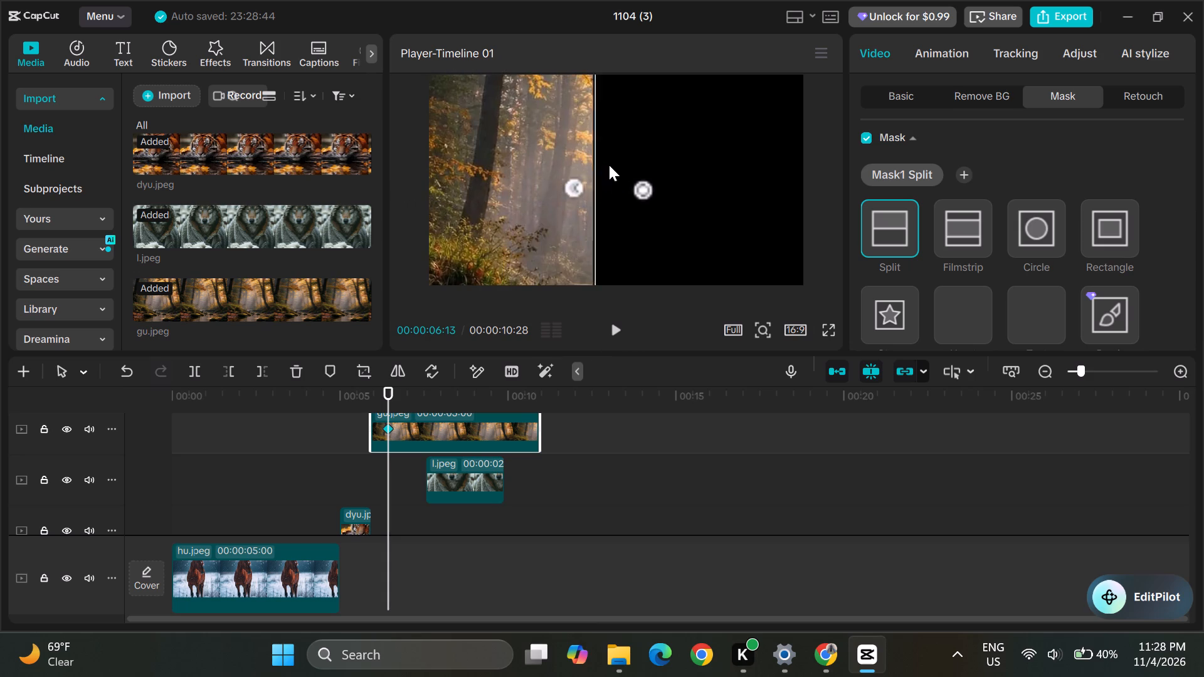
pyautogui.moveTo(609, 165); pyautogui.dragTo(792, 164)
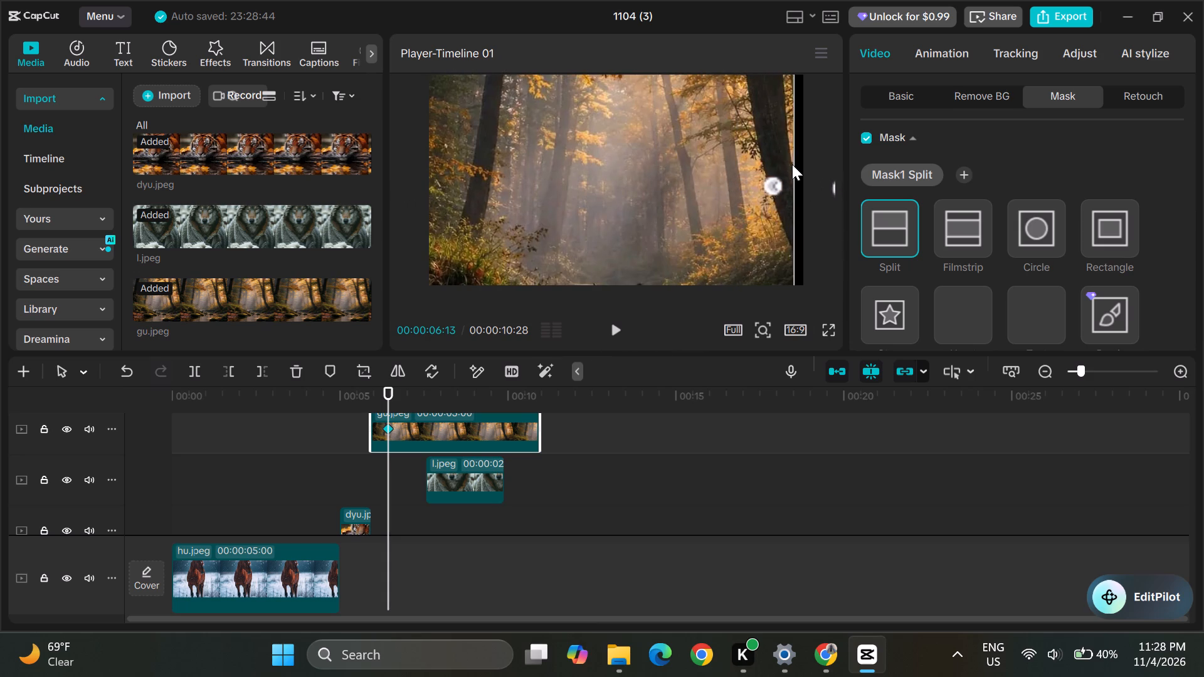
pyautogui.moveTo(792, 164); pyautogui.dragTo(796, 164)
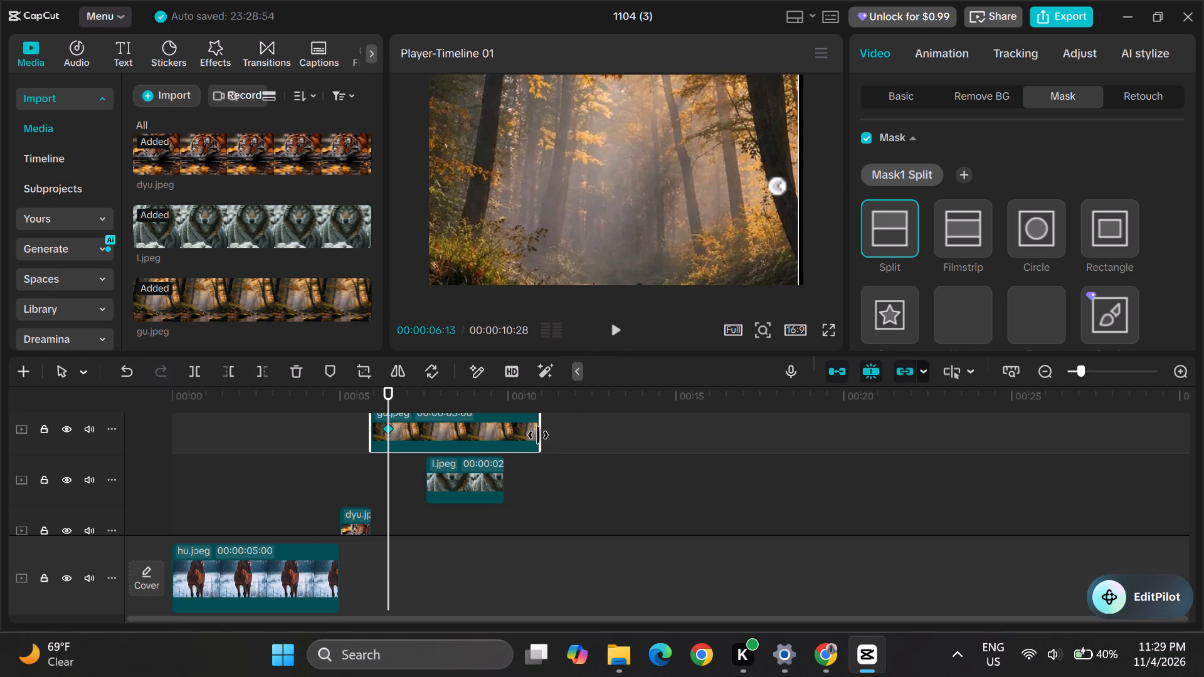
# Trim the end of the forest clip back to the start of the wolf clip at 00:00:07:17.
pyautogui.moveTo(542, 436); pyautogui.dragTo(507, 439)
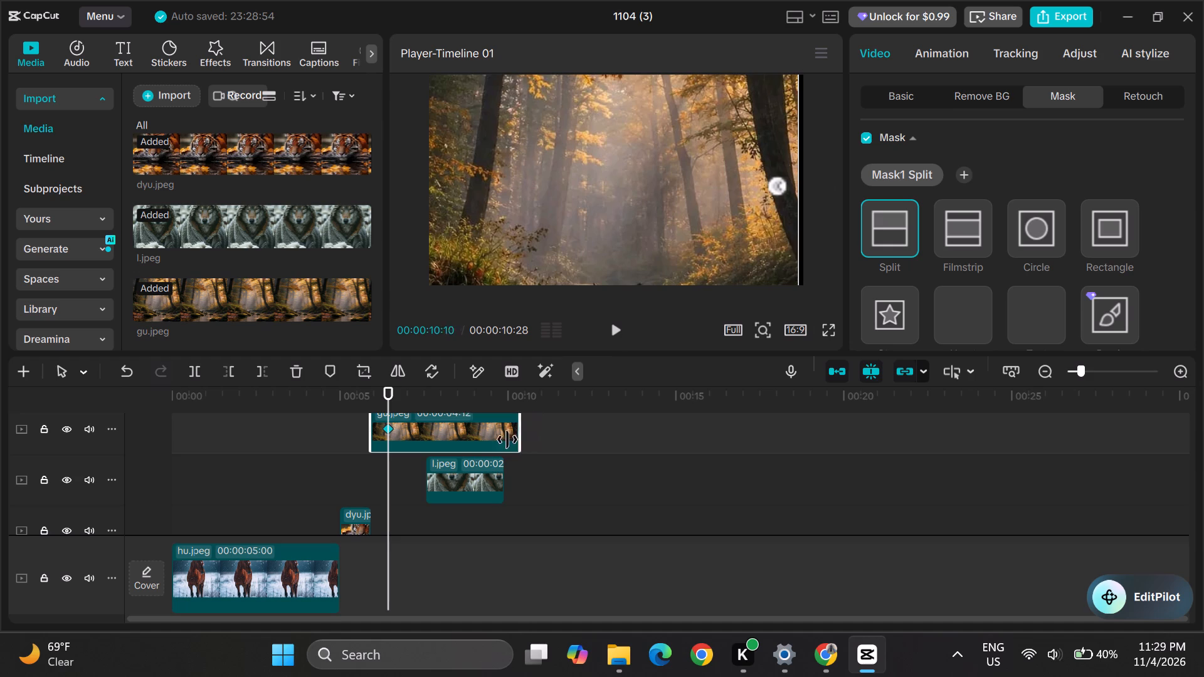
pyautogui.moveTo(507, 439); pyautogui.dragTo(427, 455)
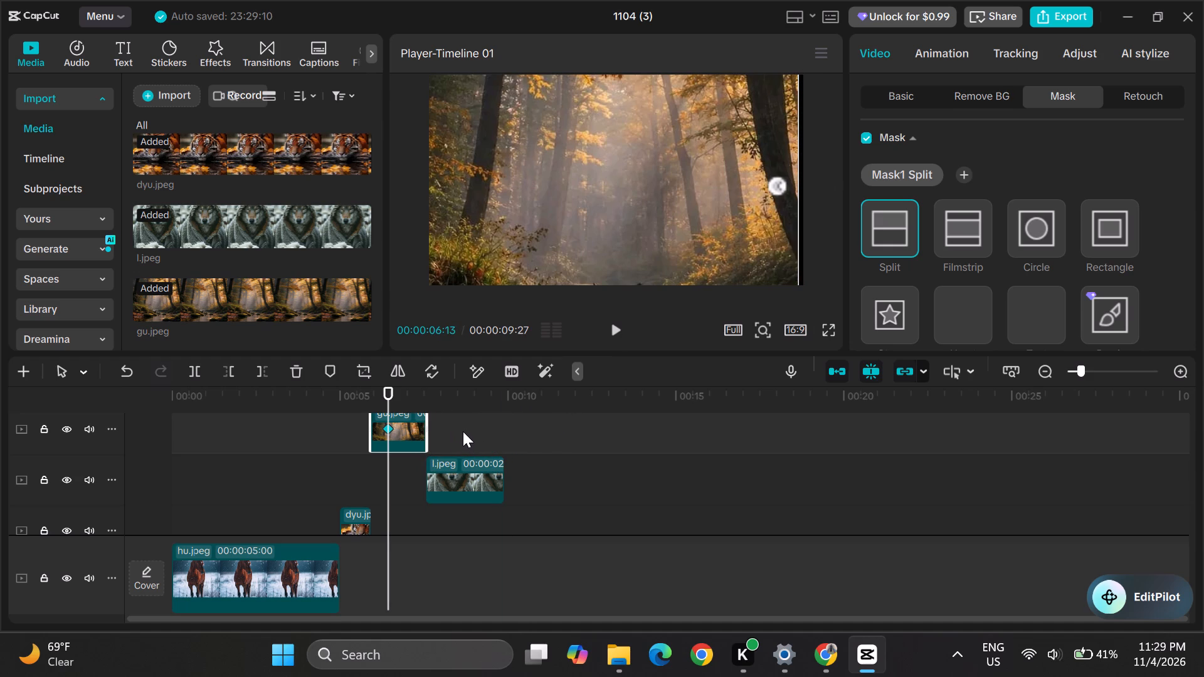
pyautogui.click(423, 431)
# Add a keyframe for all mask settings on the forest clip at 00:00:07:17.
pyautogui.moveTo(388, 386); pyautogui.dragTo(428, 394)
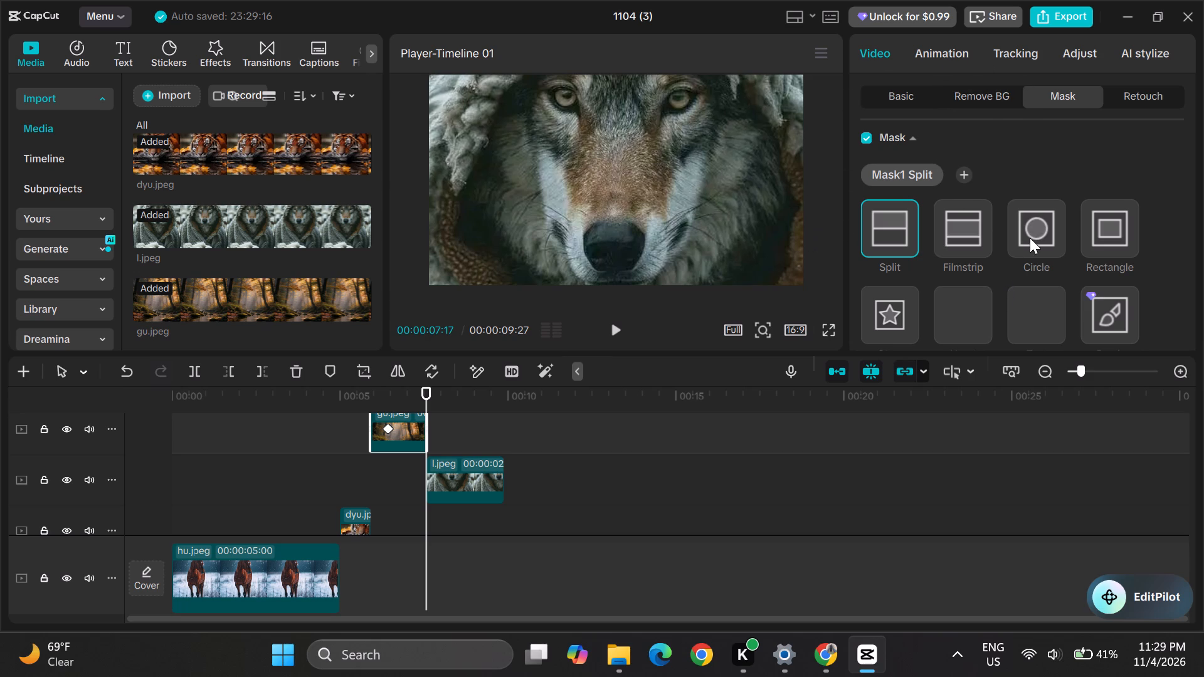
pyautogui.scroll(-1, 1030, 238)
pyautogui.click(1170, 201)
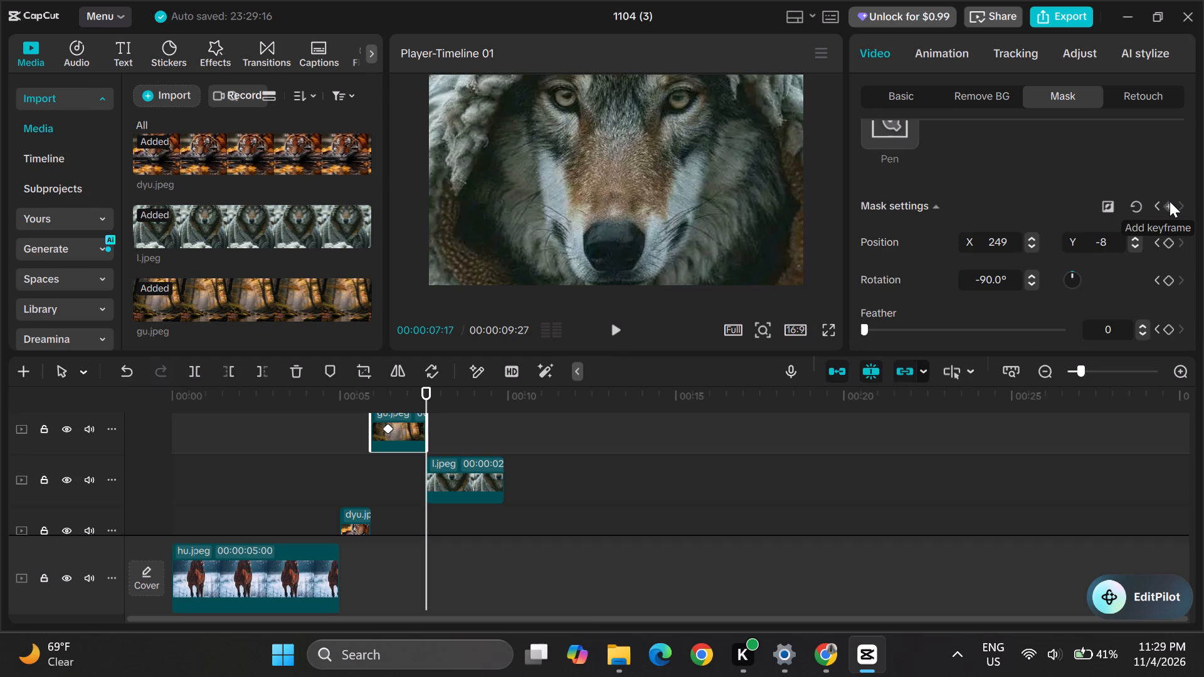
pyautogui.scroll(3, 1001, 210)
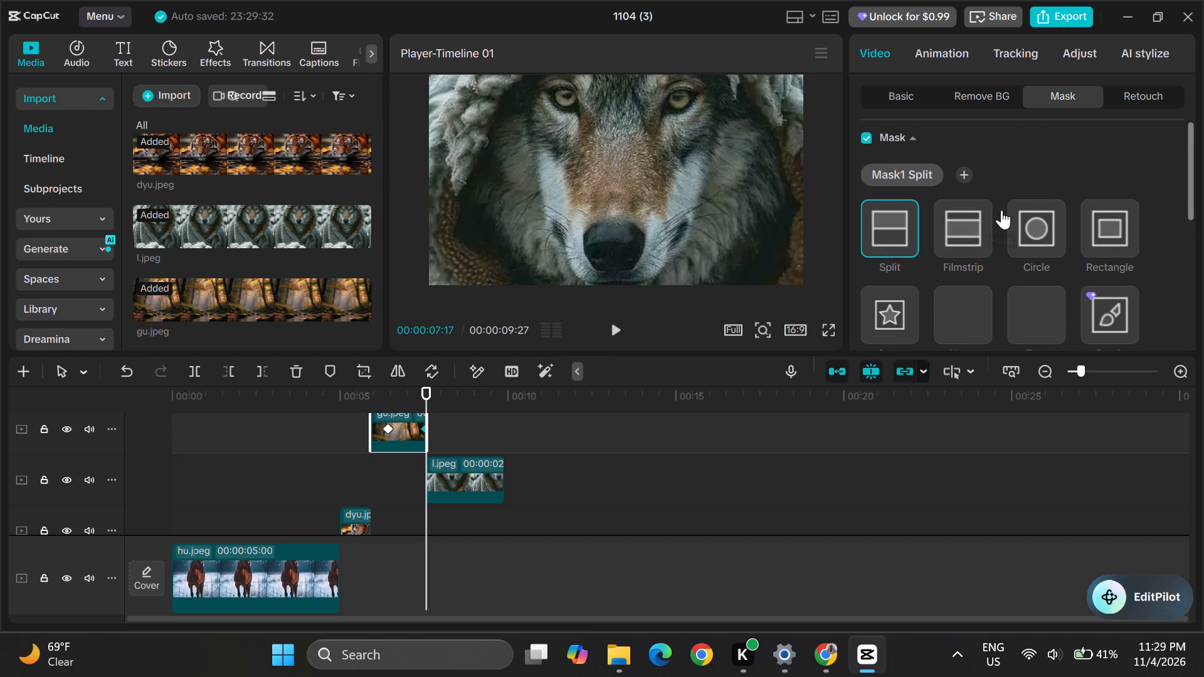
# Play back the timeline to review the forest clip's mask reveal.
pyautogui.click(617, 329)
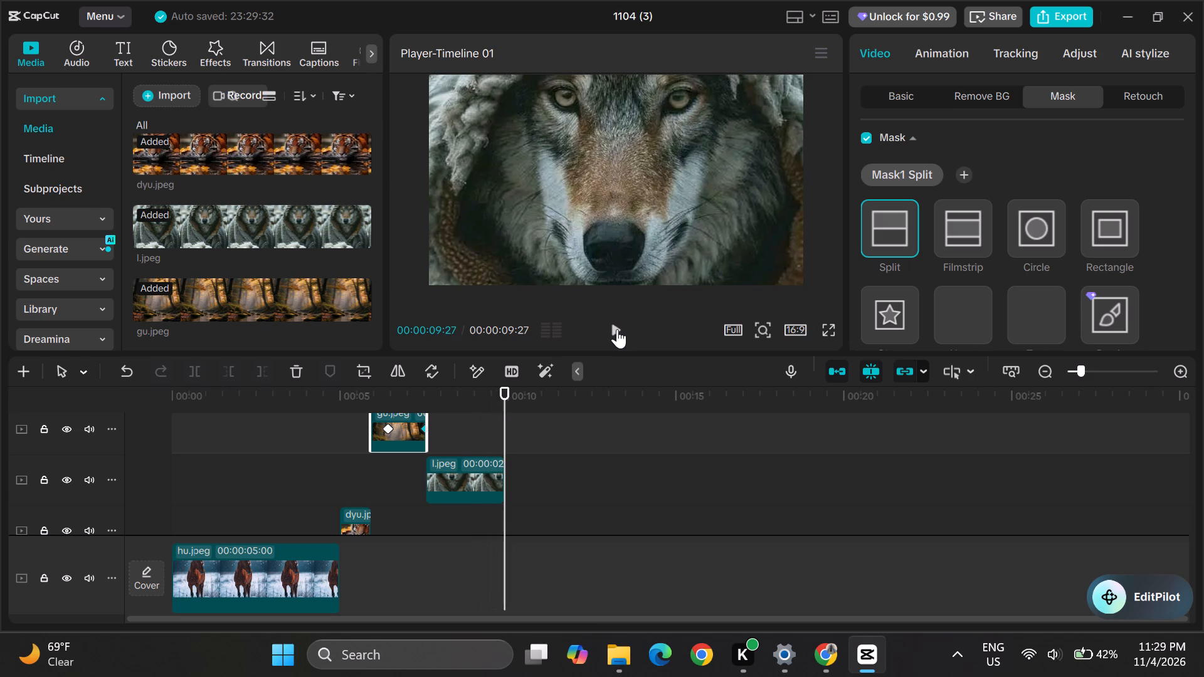
pyautogui.click(617, 329)
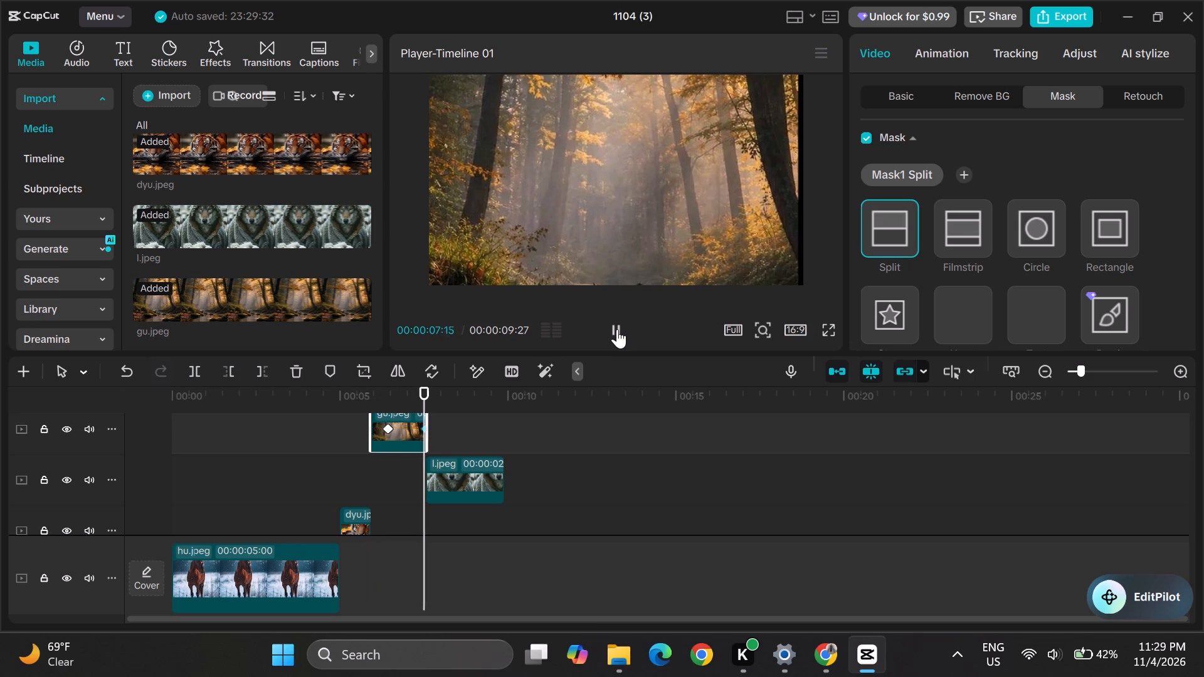
pyautogui.click(617, 329)
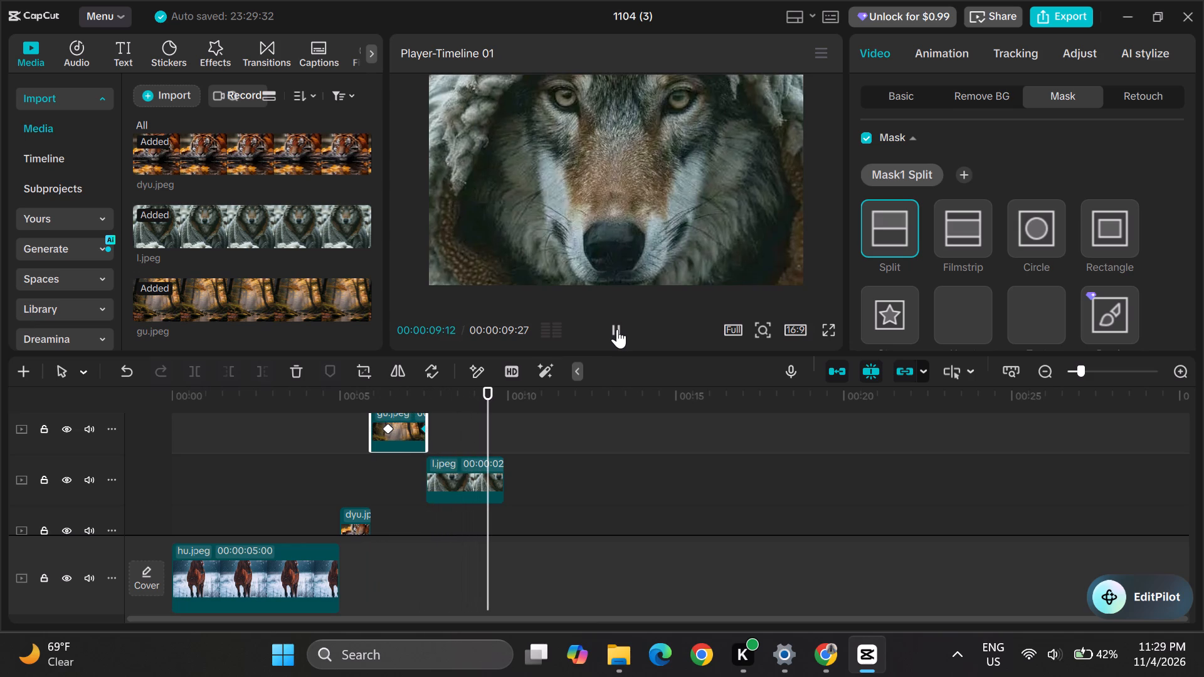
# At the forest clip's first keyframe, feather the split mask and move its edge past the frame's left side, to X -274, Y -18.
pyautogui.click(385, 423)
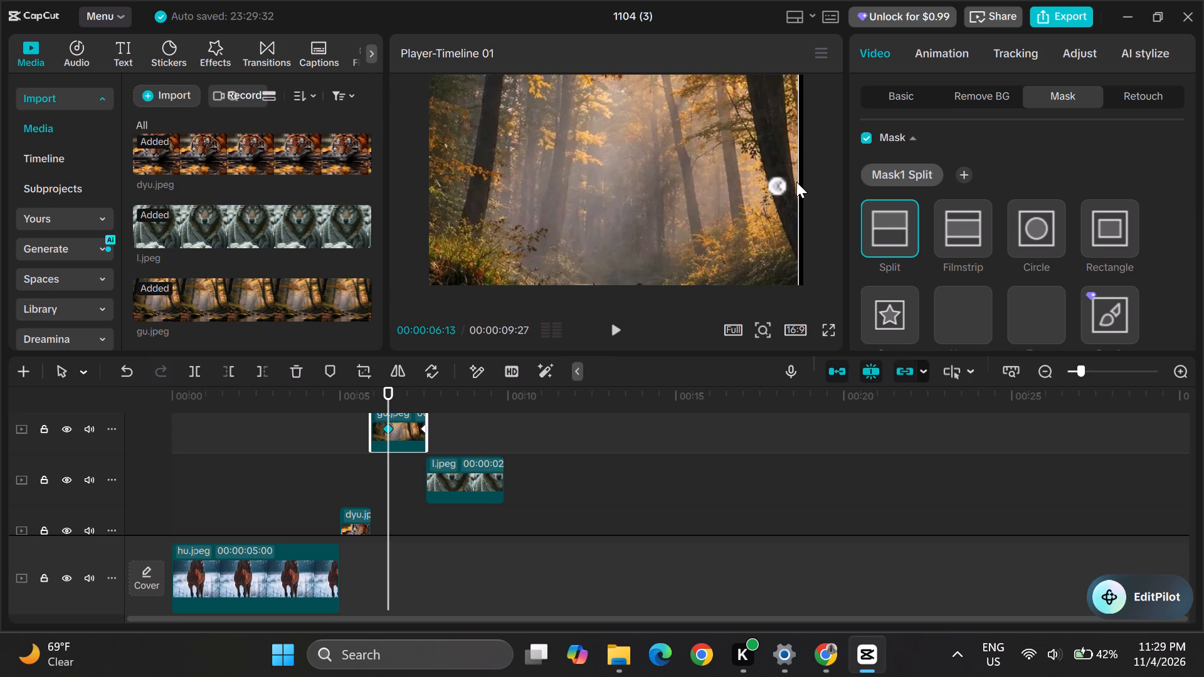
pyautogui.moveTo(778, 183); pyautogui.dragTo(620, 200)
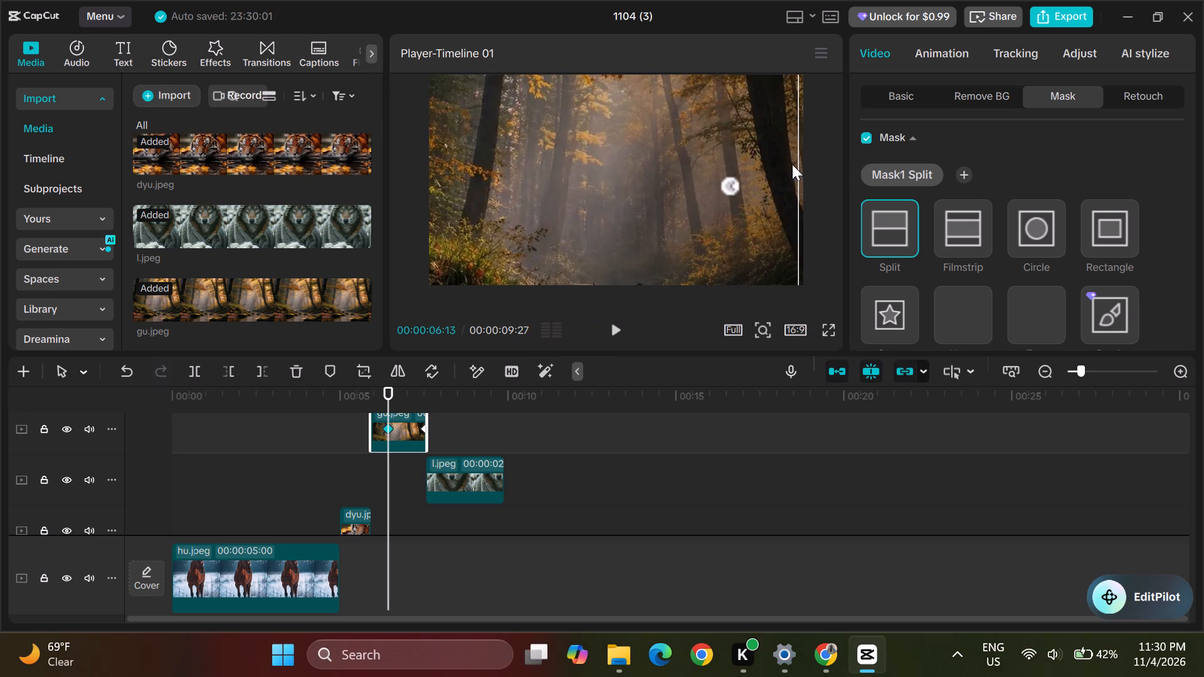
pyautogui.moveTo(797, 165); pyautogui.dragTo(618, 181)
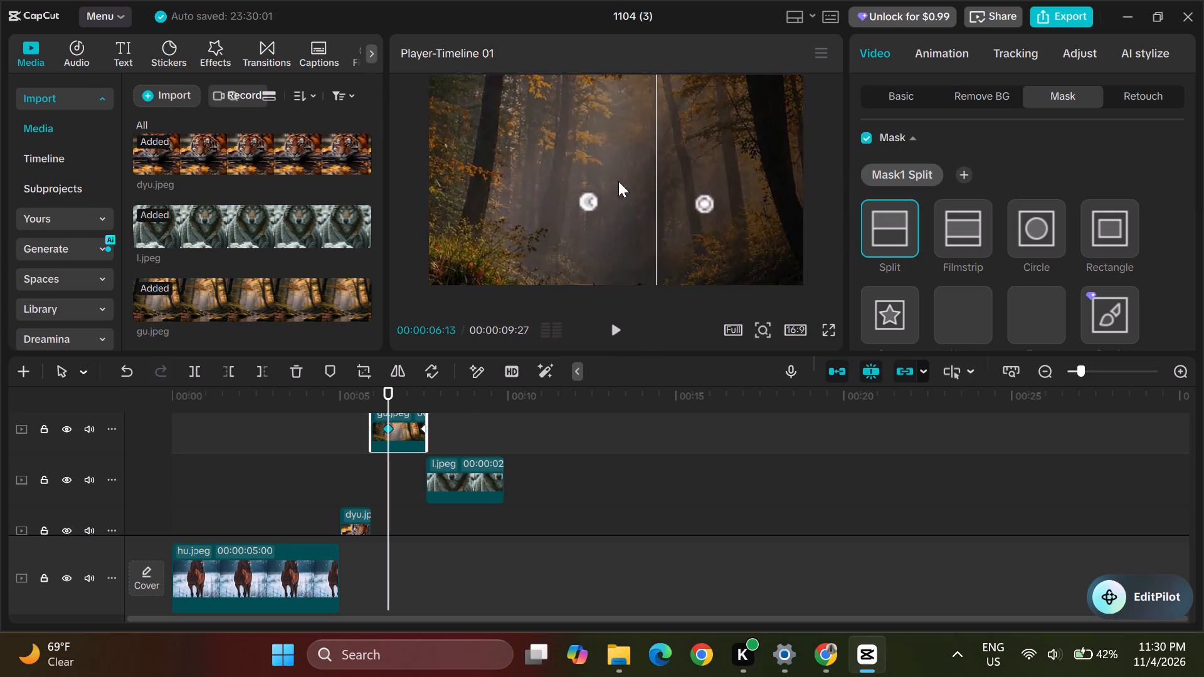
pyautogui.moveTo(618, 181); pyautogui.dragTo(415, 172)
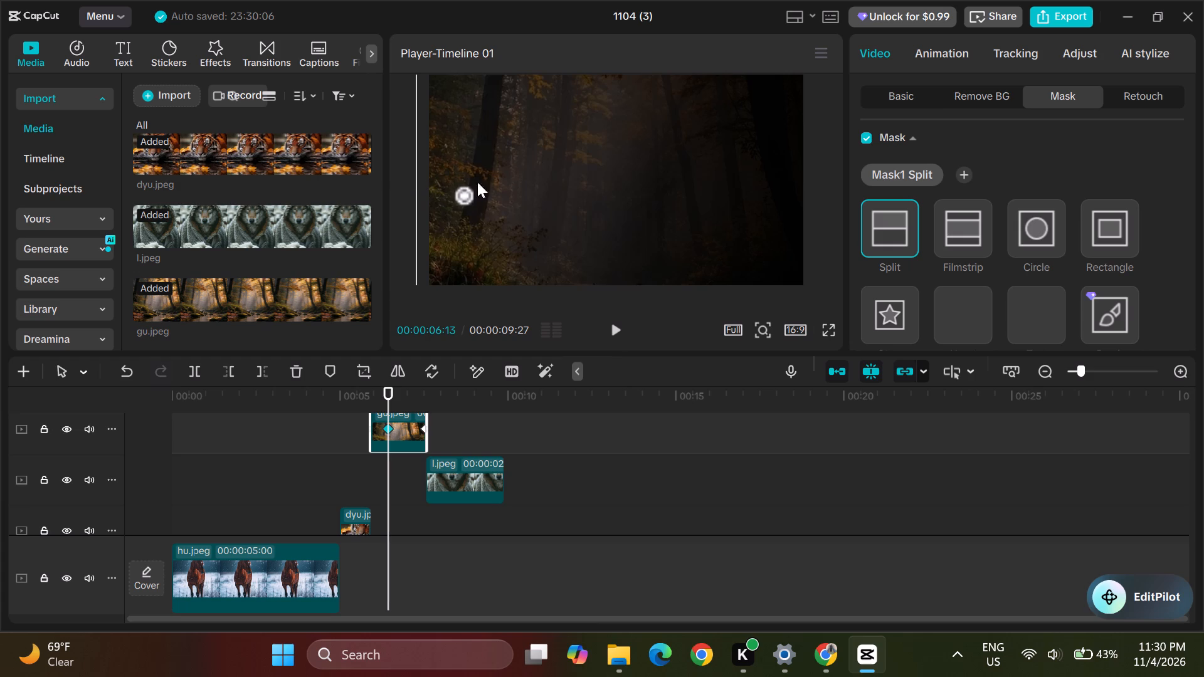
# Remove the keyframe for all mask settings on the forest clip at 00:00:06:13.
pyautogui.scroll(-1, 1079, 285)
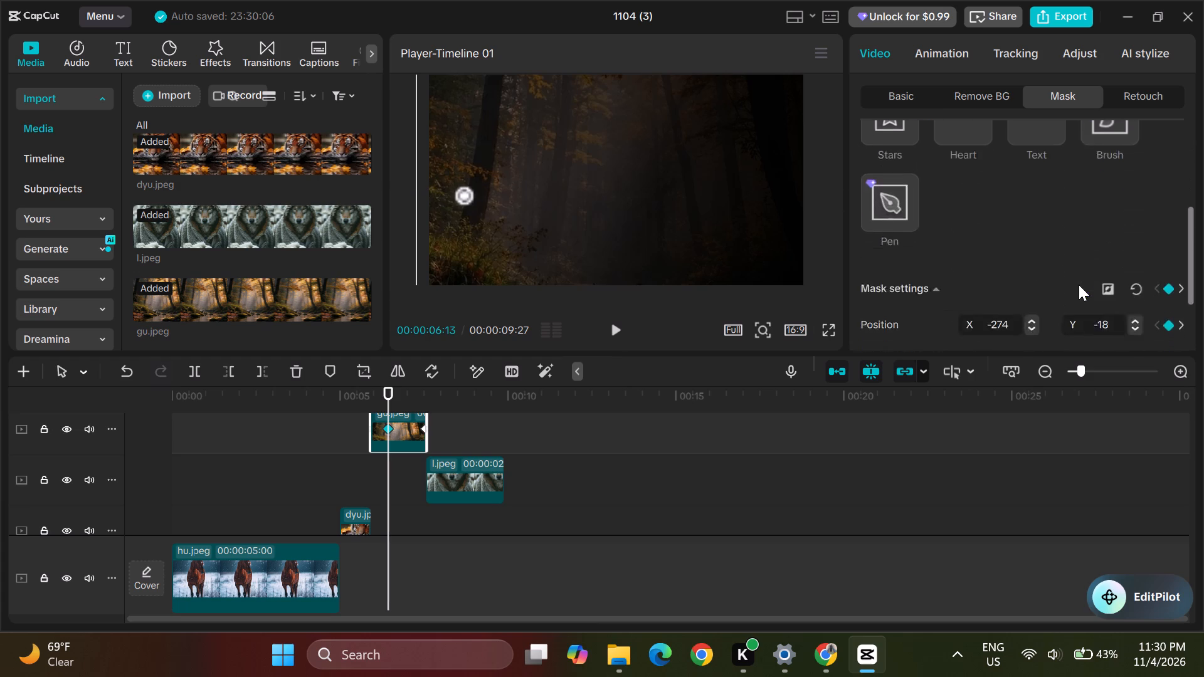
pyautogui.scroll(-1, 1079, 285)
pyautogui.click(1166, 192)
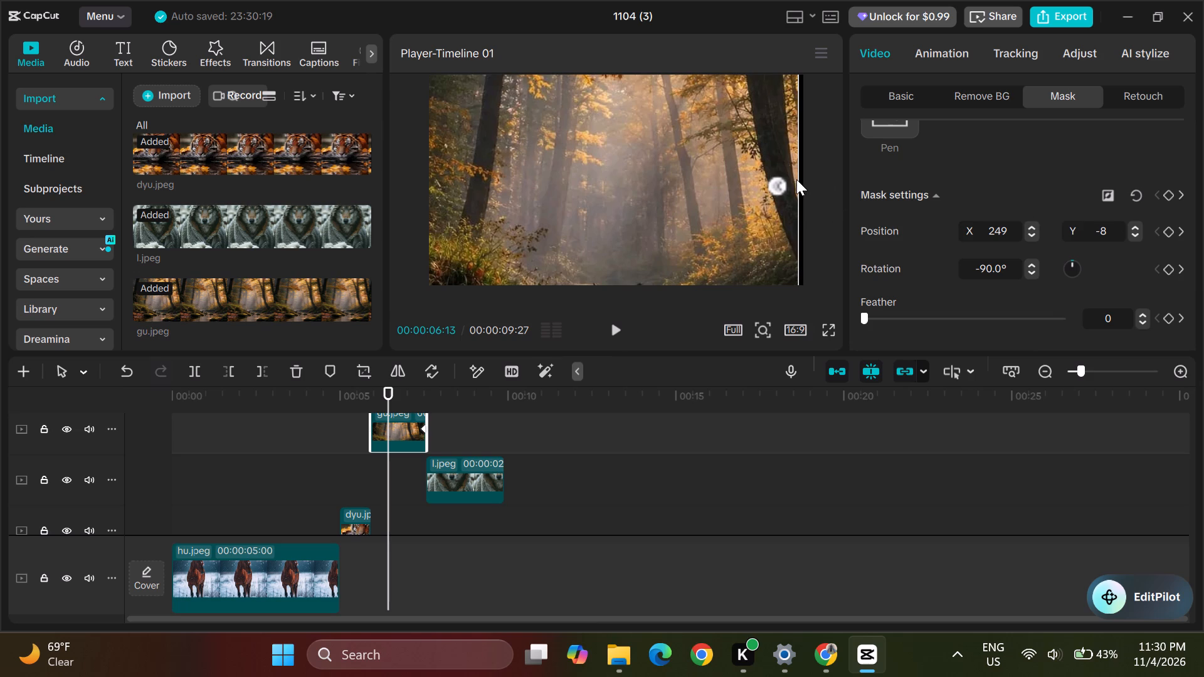
# Move the split mask edge to the frame's left side, X -255, Y 0, and keyframe all mask settings at 00:00:06:13.
pyautogui.moveTo(796, 176); pyautogui.dragTo(582, 178)
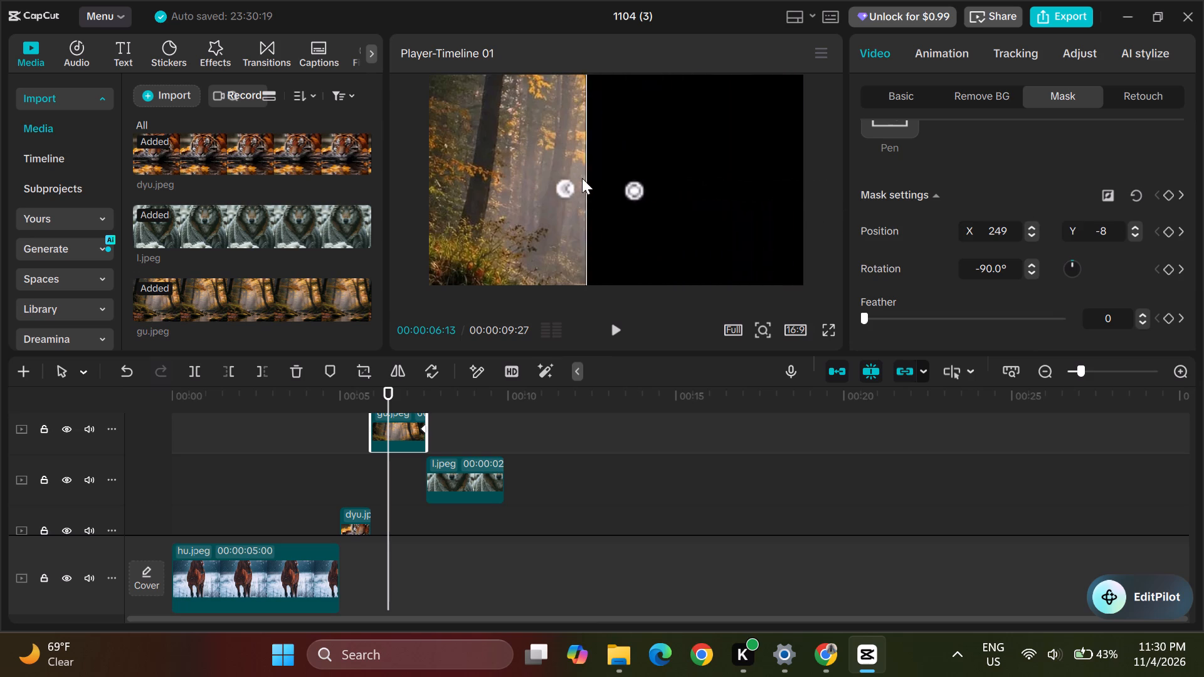
pyautogui.moveTo(582, 178); pyautogui.dragTo(443, 174)
pyautogui.doubleClick(443, 174)
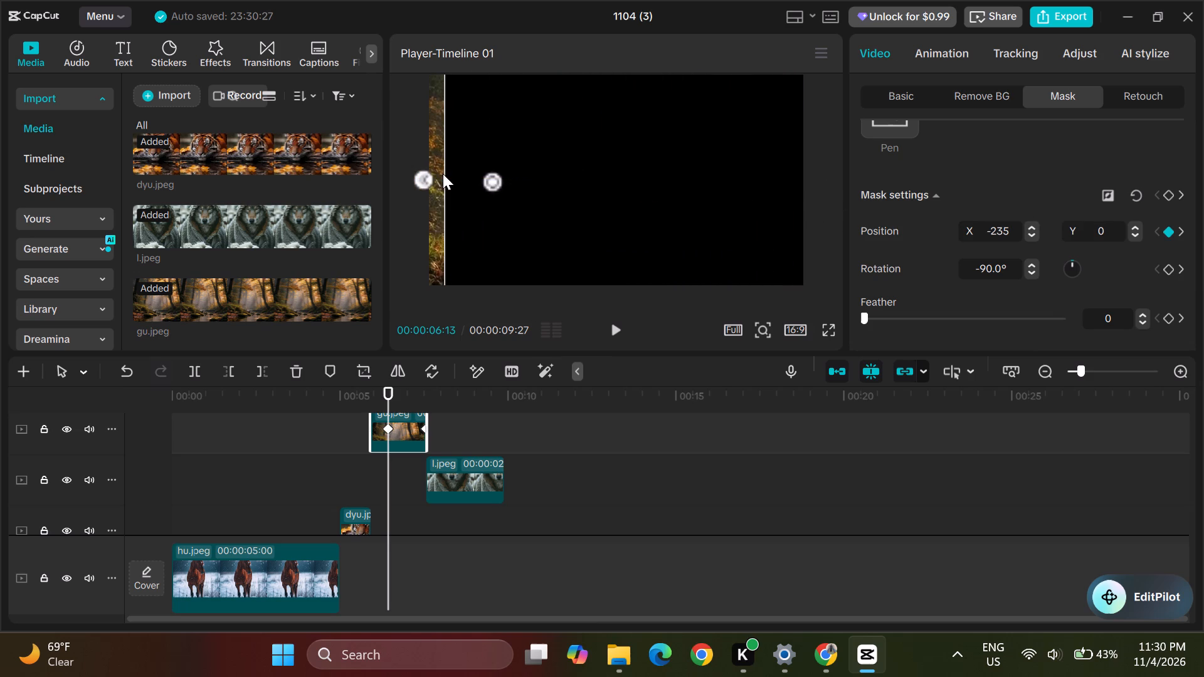
pyautogui.moveTo(441, 174); pyautogui.dragTo(431, 174)
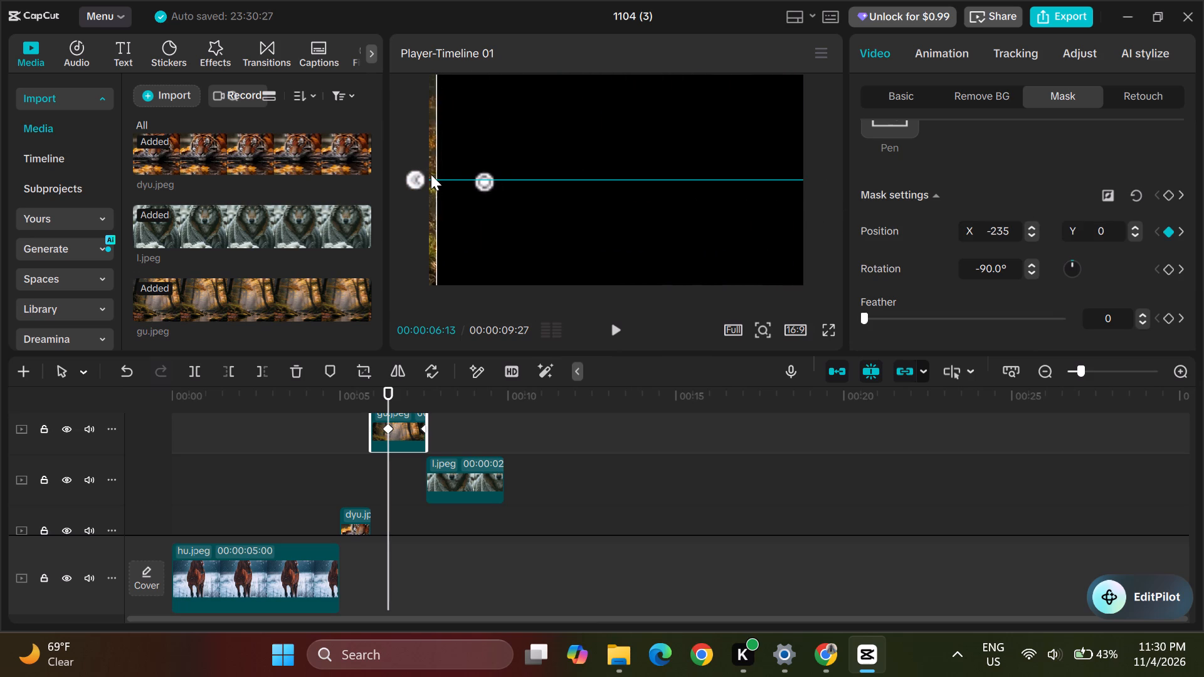
pyautogui.moveTo(431, 174); pyautogui.dragTo(426, 175)
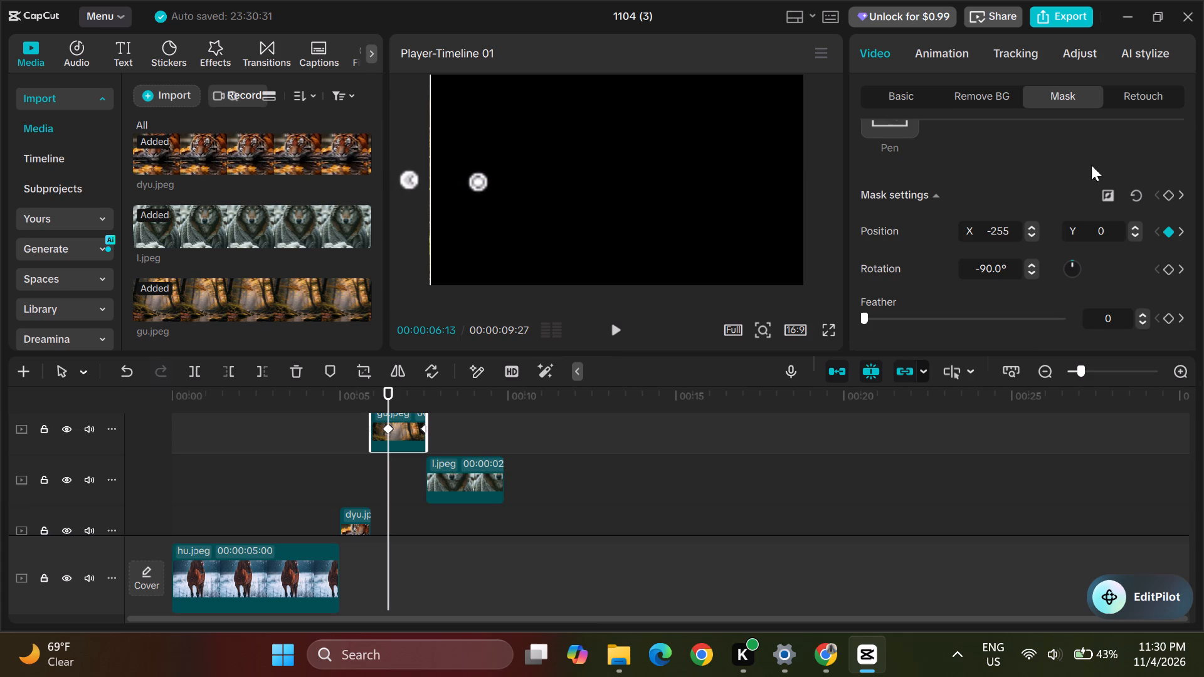
pyautogui.click(1171, 188)
# Move the forest clip's split mask edge just beyond the frame's right side, to X 262, Y 0, at 00:00:06:13.
pyautogui.moveTo(428, 160); pyautogui.dragTo(709, 155)
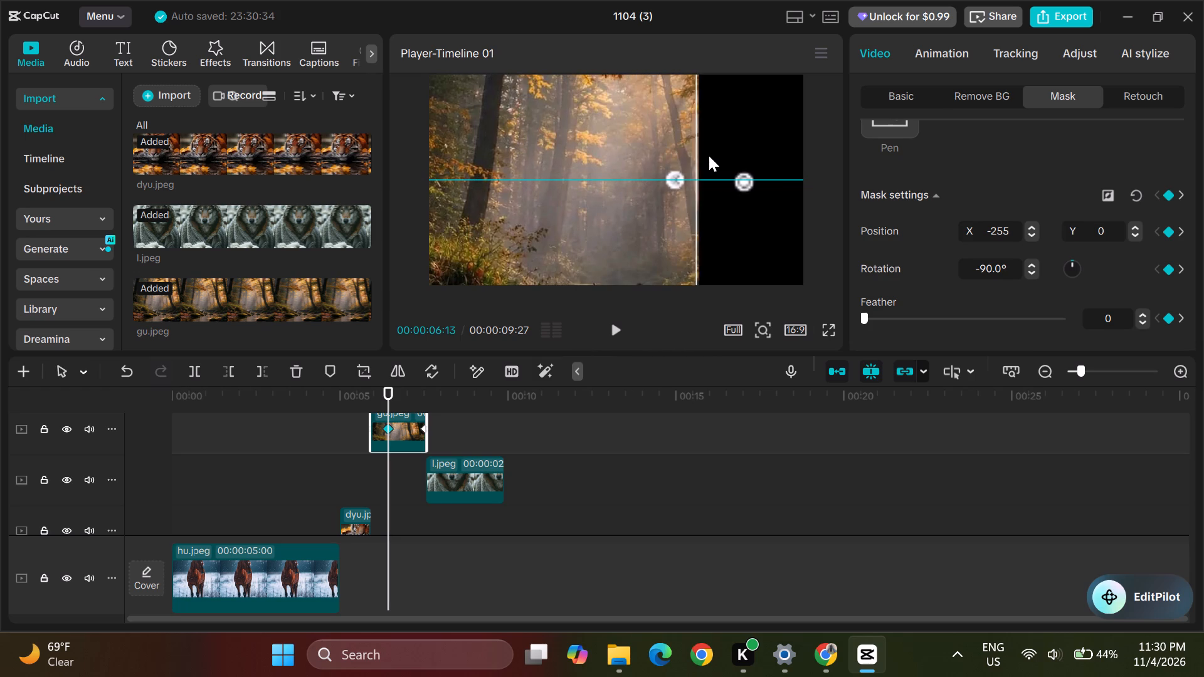
pyautogui.moveTo(709, 155); pyautogui.dragTo(804, 160)
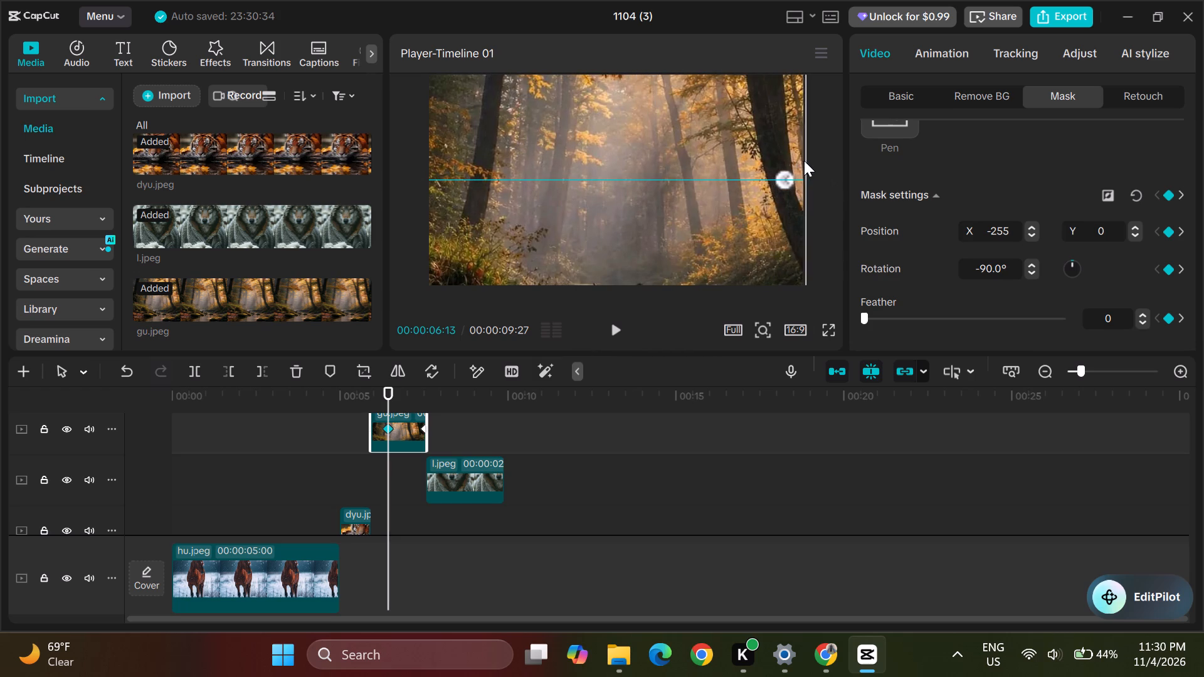
pyautogui.moveTo(804, 160); pyautogui.dragTo(805, 160)
pyautogui.click(805, 160)
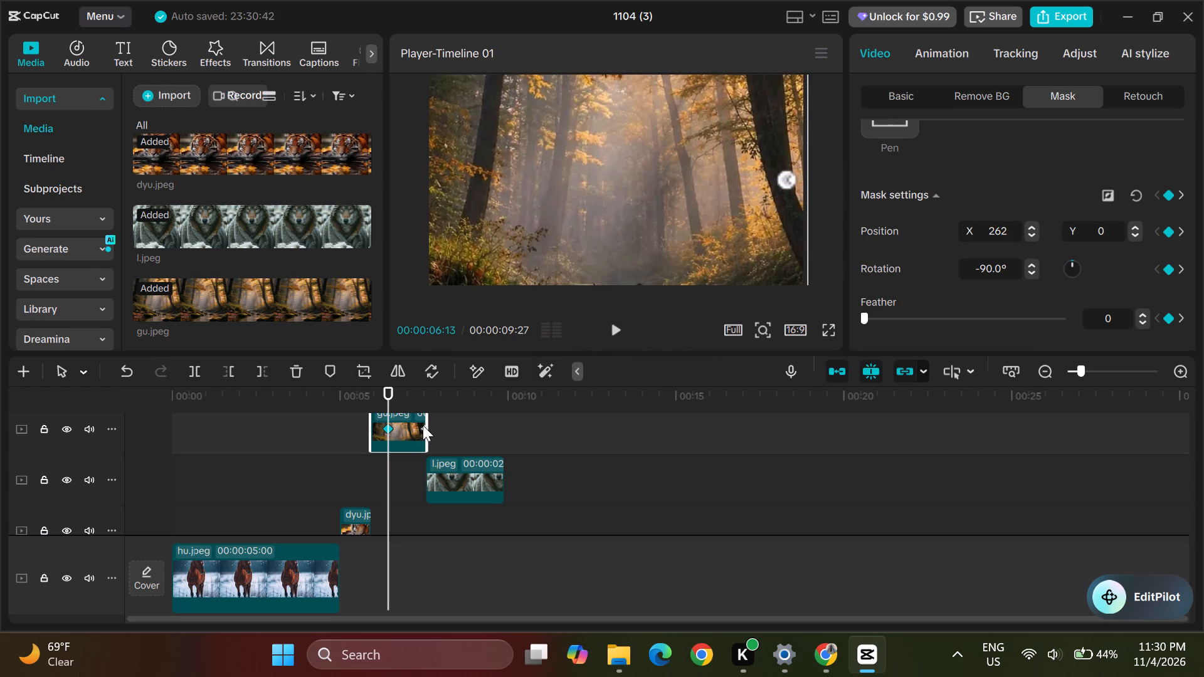
# Replace the forest clip's mask keyframe at 00:00:07:17 with one holding all mask settings at X 262, Y 0.
pyautogui.click(423, 425)
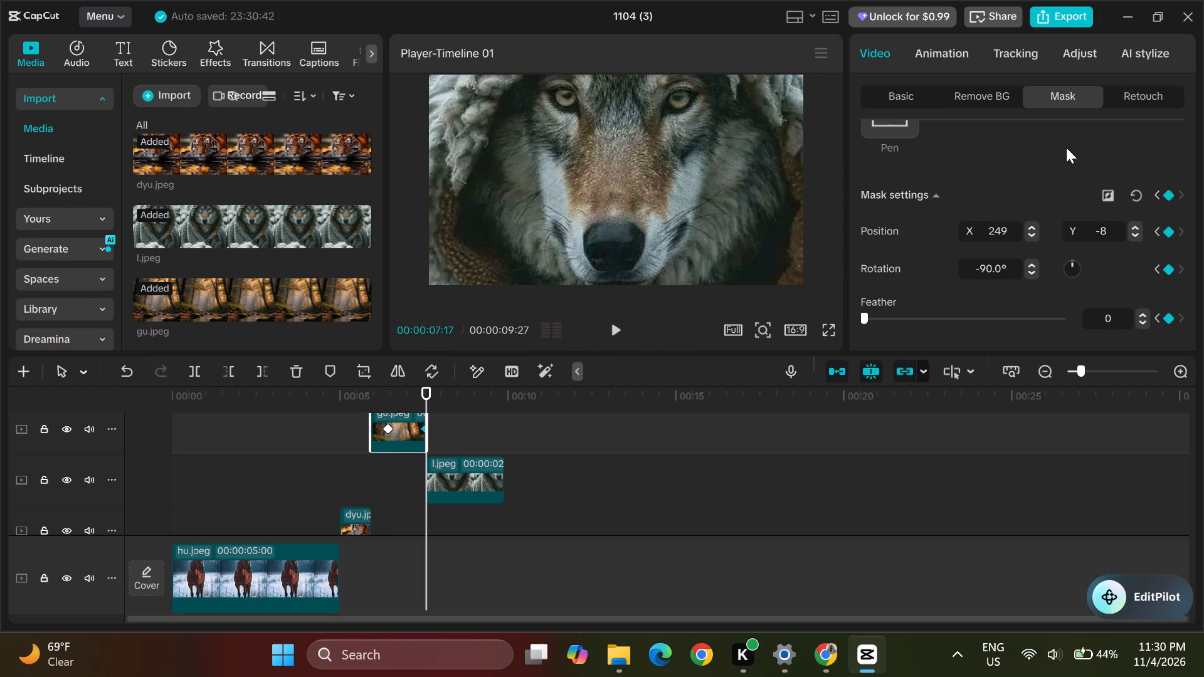
pyautogui.click(1168, 195)
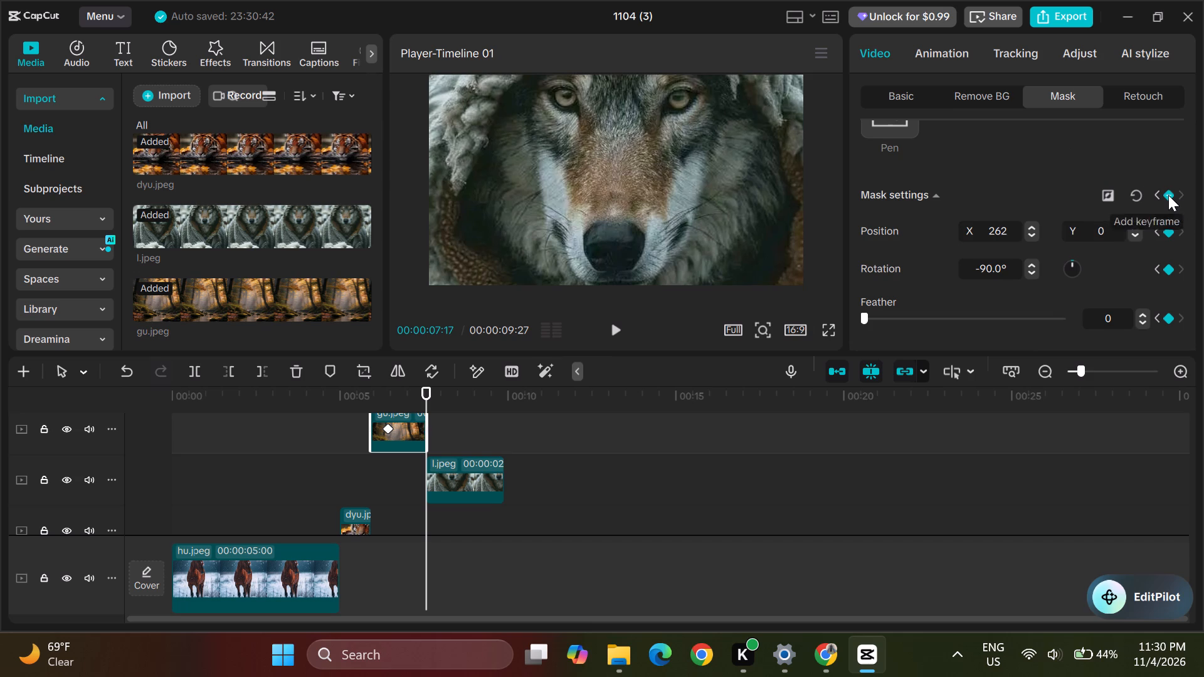
pyautogui.click(1168, 195)
# Play back the timeline from 00:00:07:17 to review the result.
pyautogui.click(612, 327)
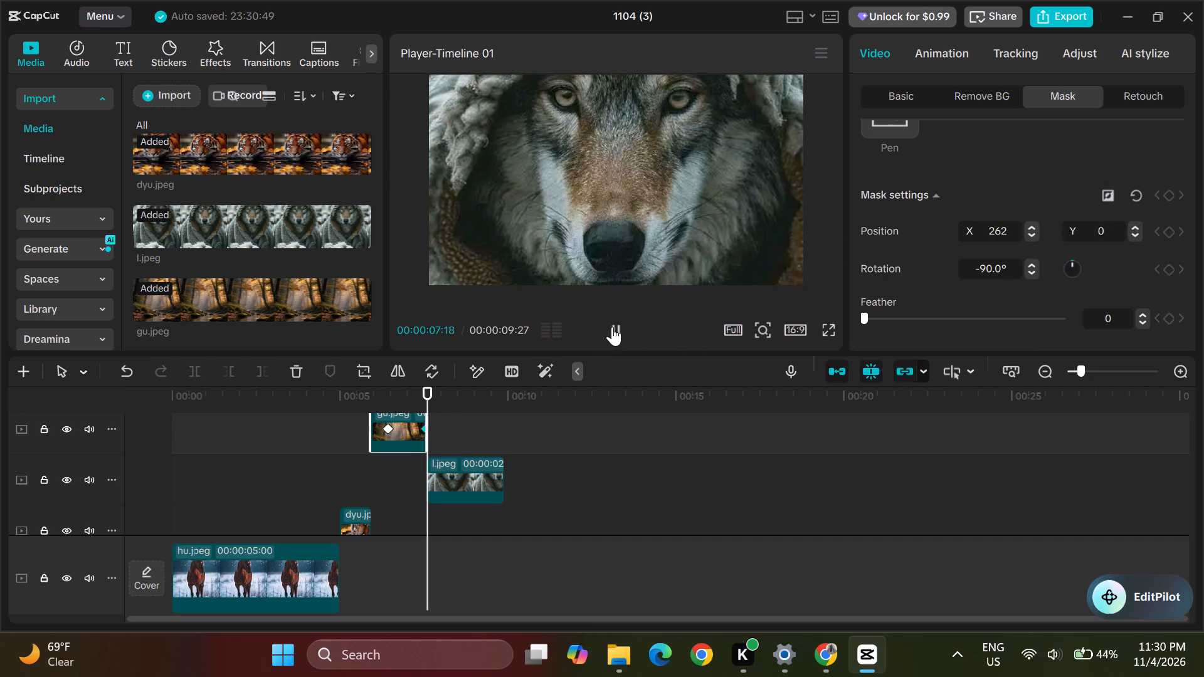
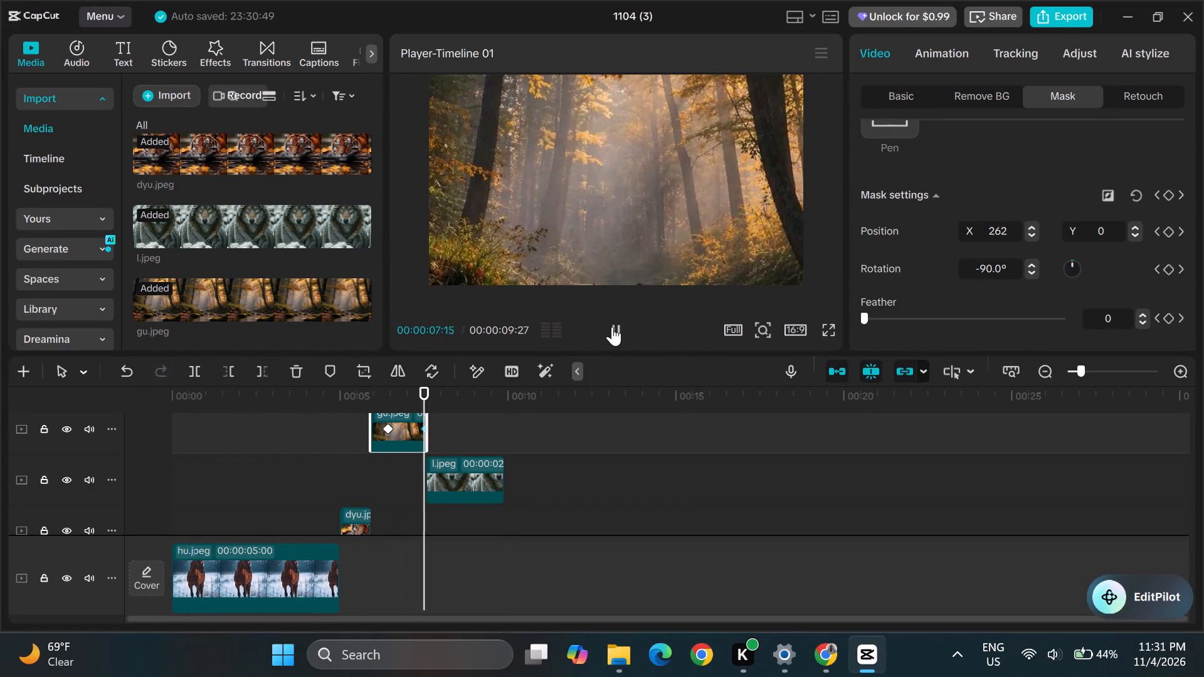
# Stop the playback and remove the forest clip's mask keyframe for all settings at 00:00:06:13.
pyautogui.click(612, 327)
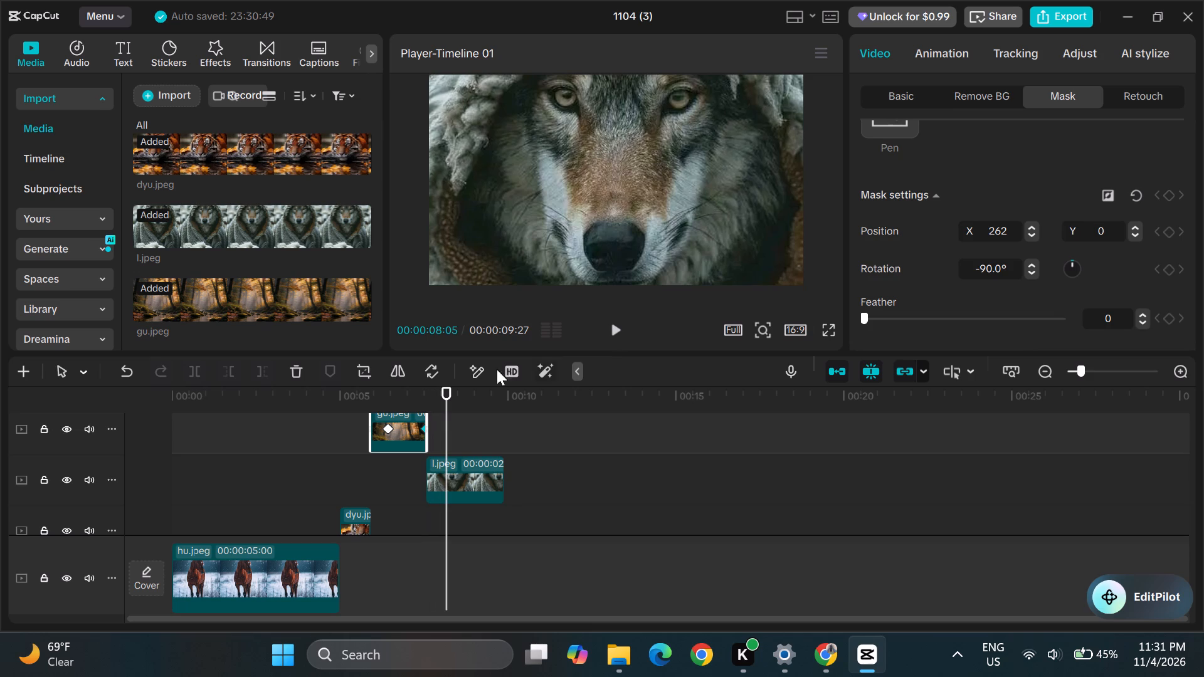
pyautogui.moveTo(446, 383); pyautogui.dragTo(426, 391)
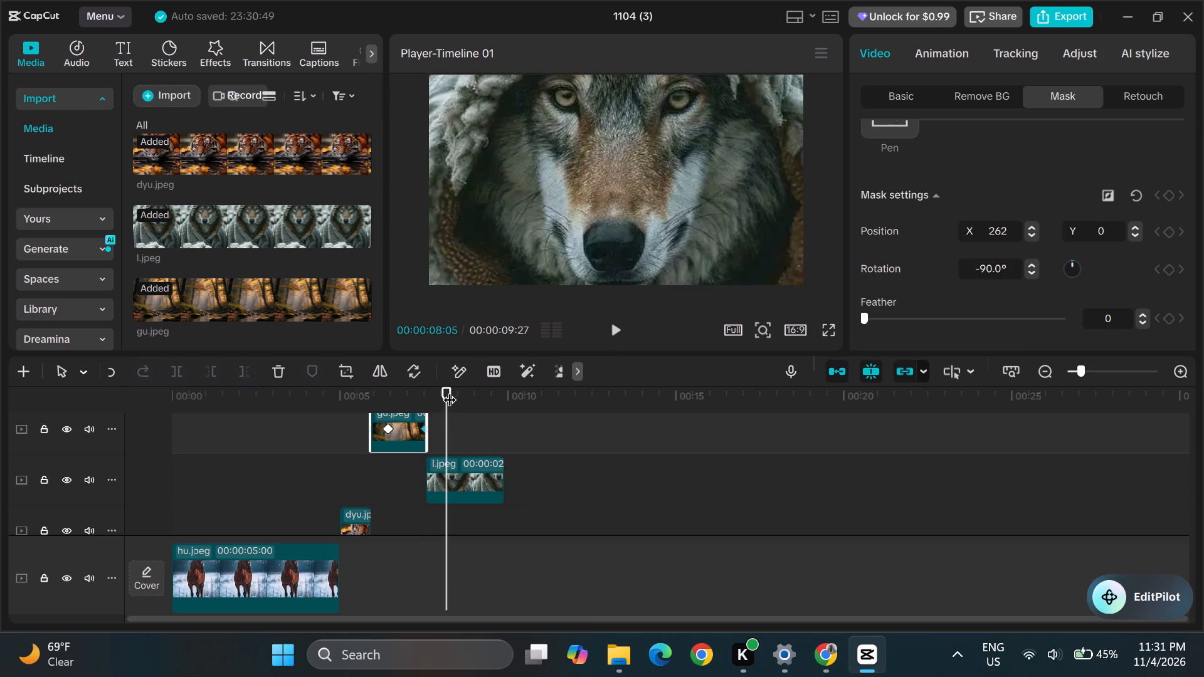
pyautogui.moveTo(447, 393); pyautogui.dragTo(406, 398)
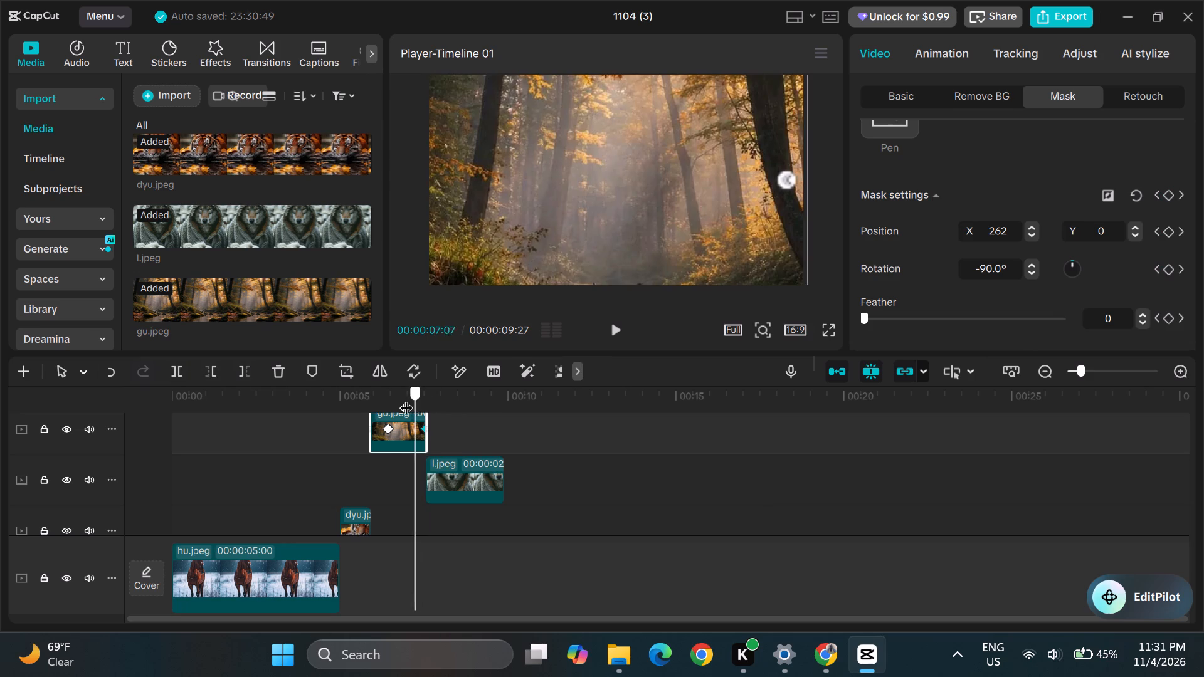
pyautogui.moveTo(406, 398); pyautogui.dragTo(394, 399)
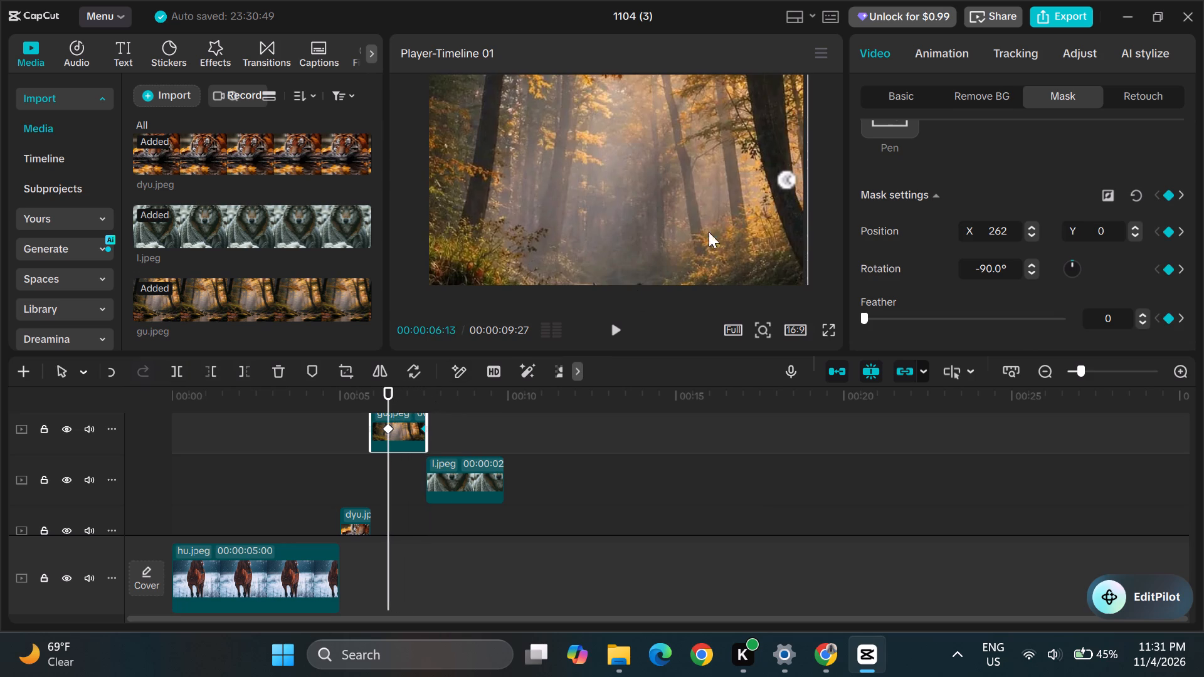
pyautogui.click(388, 384)
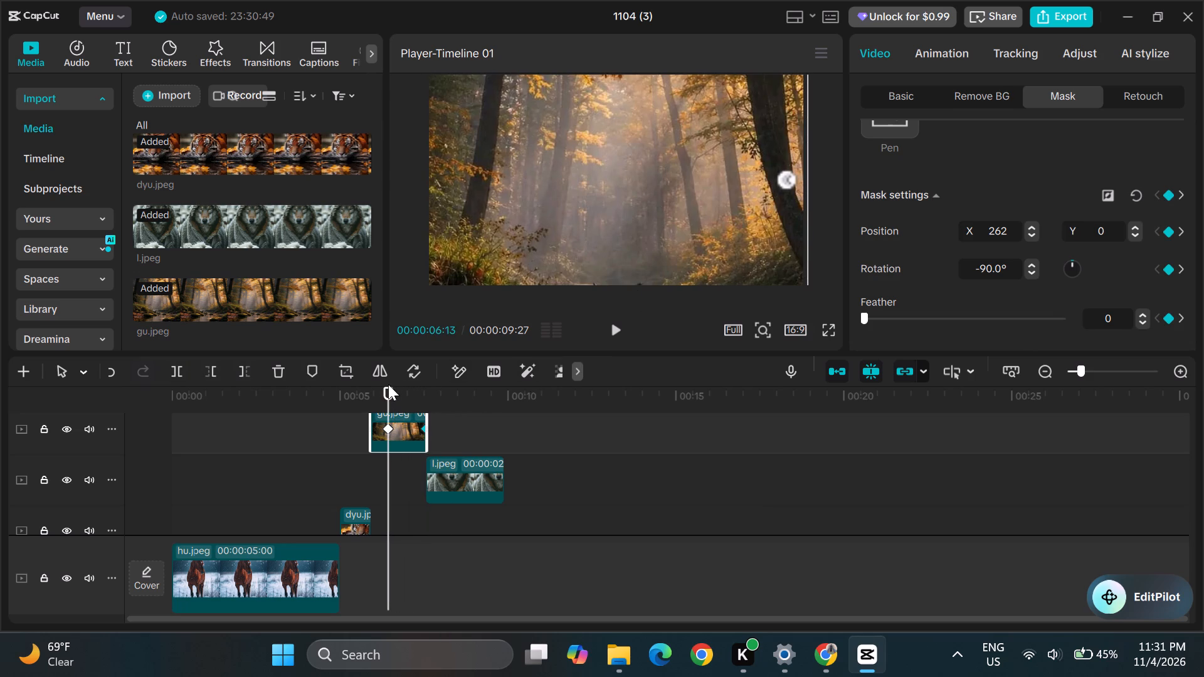
pyautogui.click(388, 386)
pyautogui.click(388, 386)
pyautogui.click(1164, 186)
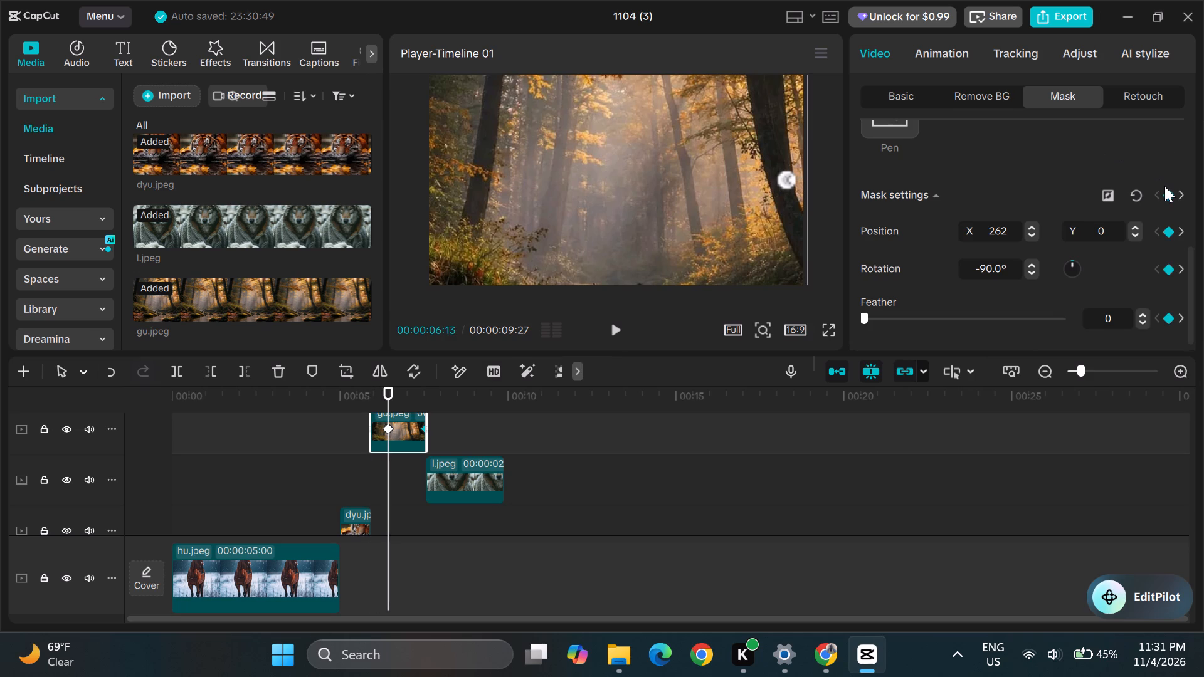
pyautogui.click(1173, 196)
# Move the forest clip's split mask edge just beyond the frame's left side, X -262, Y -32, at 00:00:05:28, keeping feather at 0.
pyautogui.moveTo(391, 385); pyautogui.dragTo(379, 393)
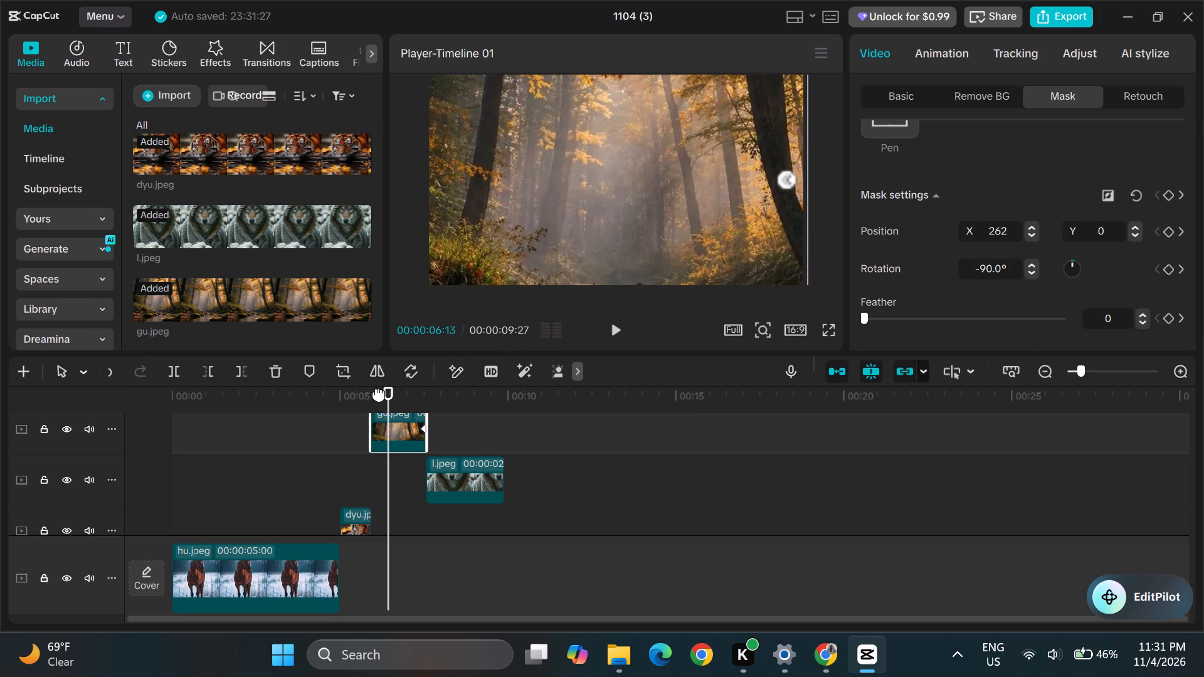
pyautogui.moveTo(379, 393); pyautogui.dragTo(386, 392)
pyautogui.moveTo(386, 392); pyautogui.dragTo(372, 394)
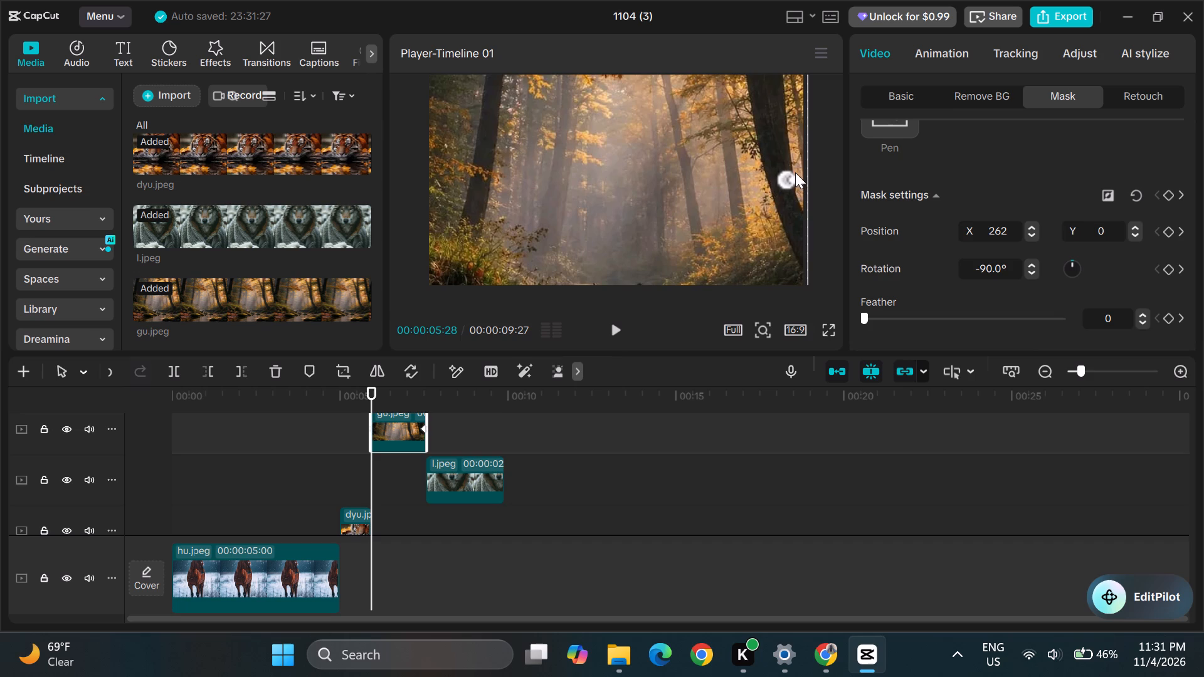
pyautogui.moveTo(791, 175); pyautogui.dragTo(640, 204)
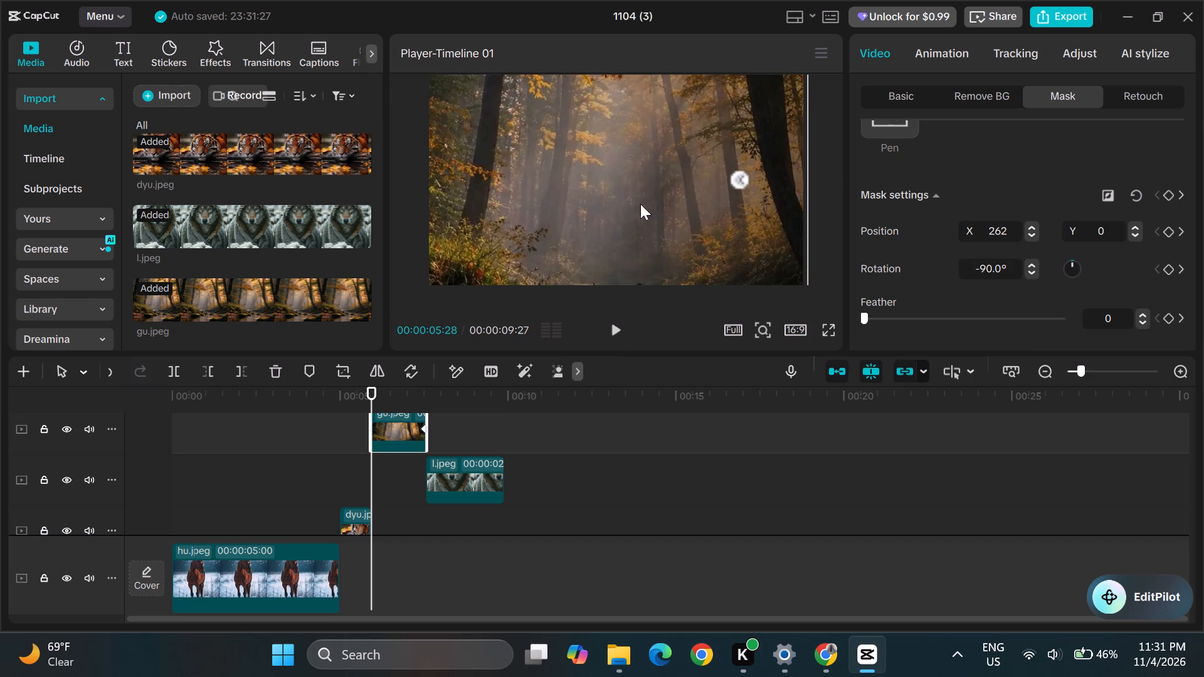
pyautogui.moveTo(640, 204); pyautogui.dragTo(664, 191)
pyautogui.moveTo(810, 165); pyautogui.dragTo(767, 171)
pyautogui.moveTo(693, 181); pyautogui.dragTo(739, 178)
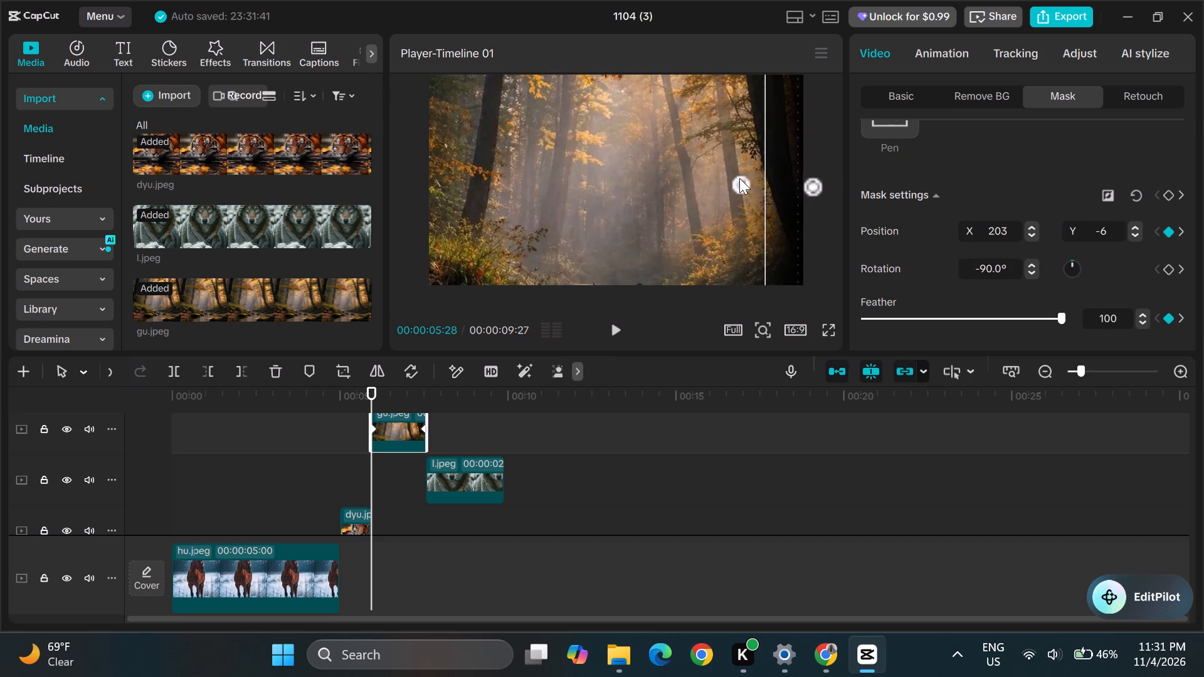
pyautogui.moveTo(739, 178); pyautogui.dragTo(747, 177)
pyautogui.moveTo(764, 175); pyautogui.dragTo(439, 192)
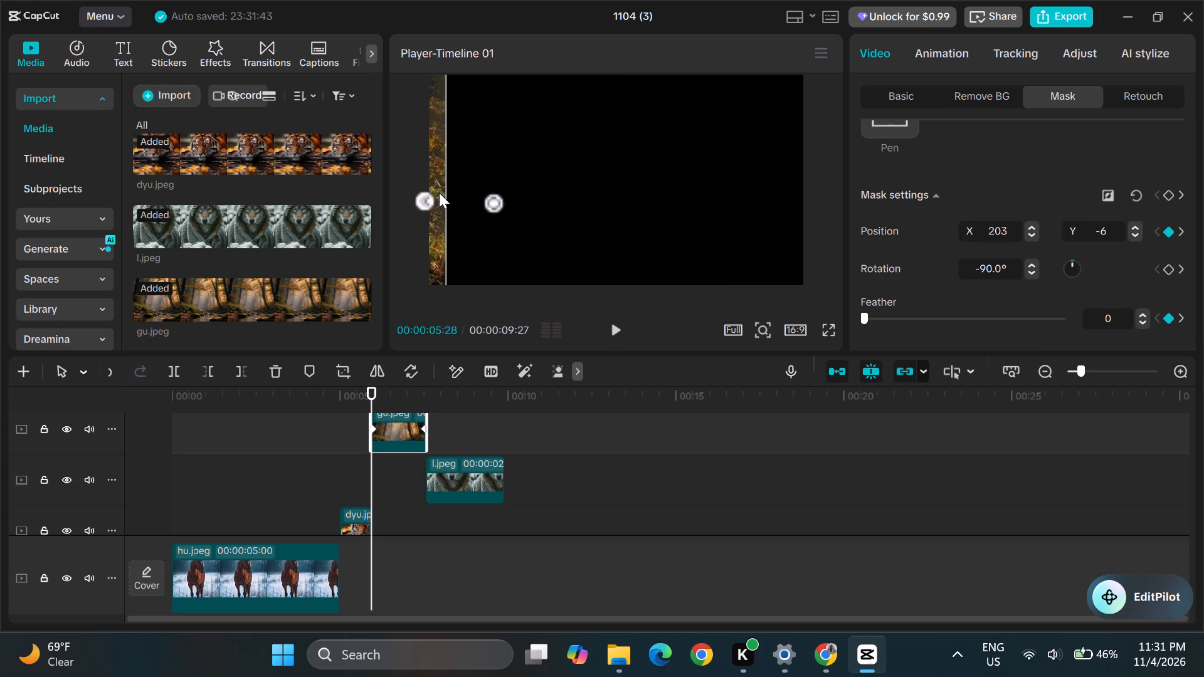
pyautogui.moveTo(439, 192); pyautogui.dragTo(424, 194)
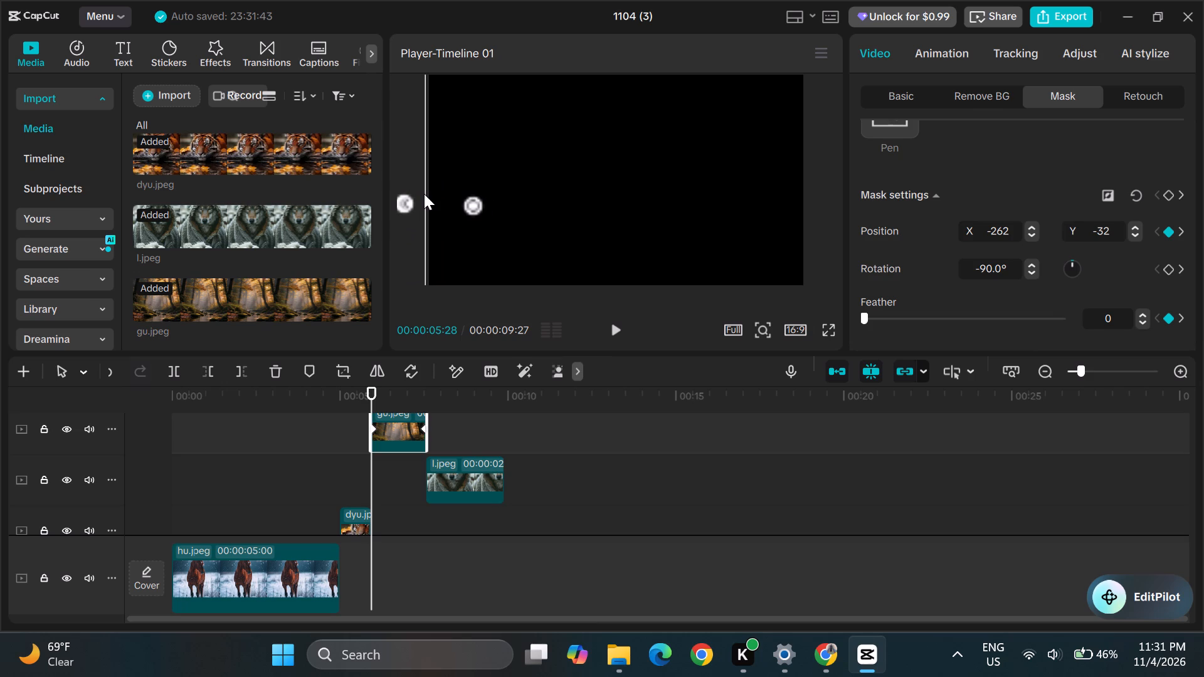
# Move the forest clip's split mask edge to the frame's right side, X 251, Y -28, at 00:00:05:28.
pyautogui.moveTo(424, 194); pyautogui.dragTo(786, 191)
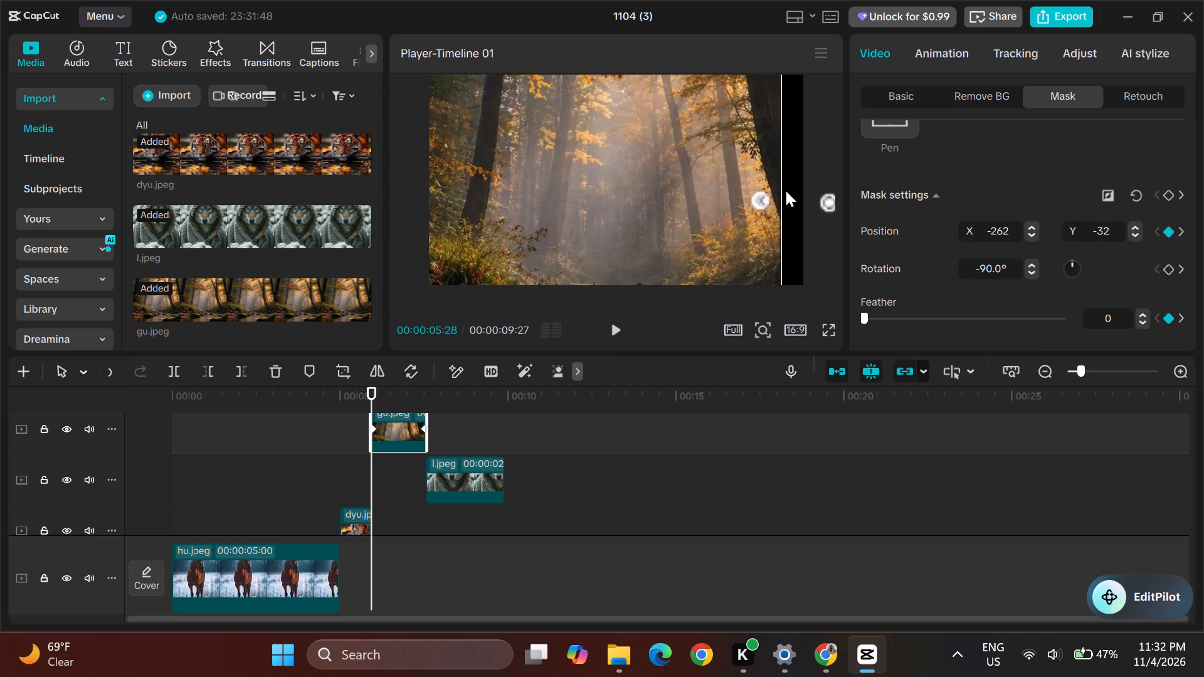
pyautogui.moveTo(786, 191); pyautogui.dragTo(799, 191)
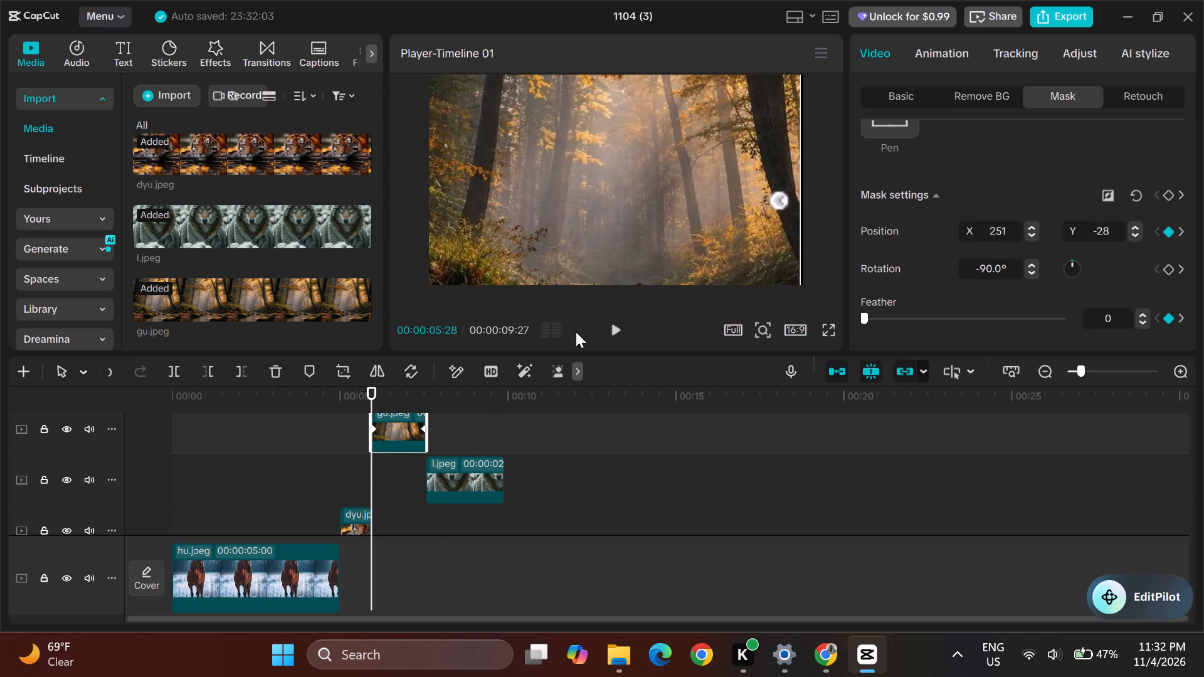
# Play back from 00:00:05:28 and again from the timeline's start to review the forest reveal, pausing at 00:00:07:00.
pyautogui.click(616, 326)
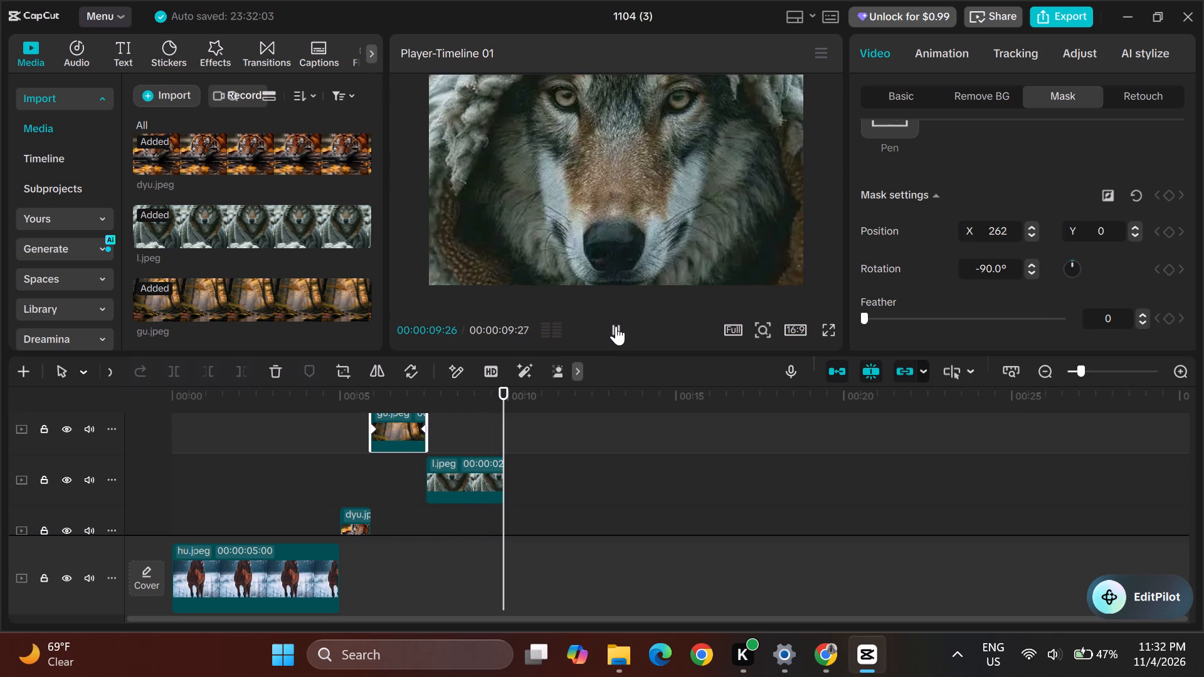
pyautogui.click(616, 326)
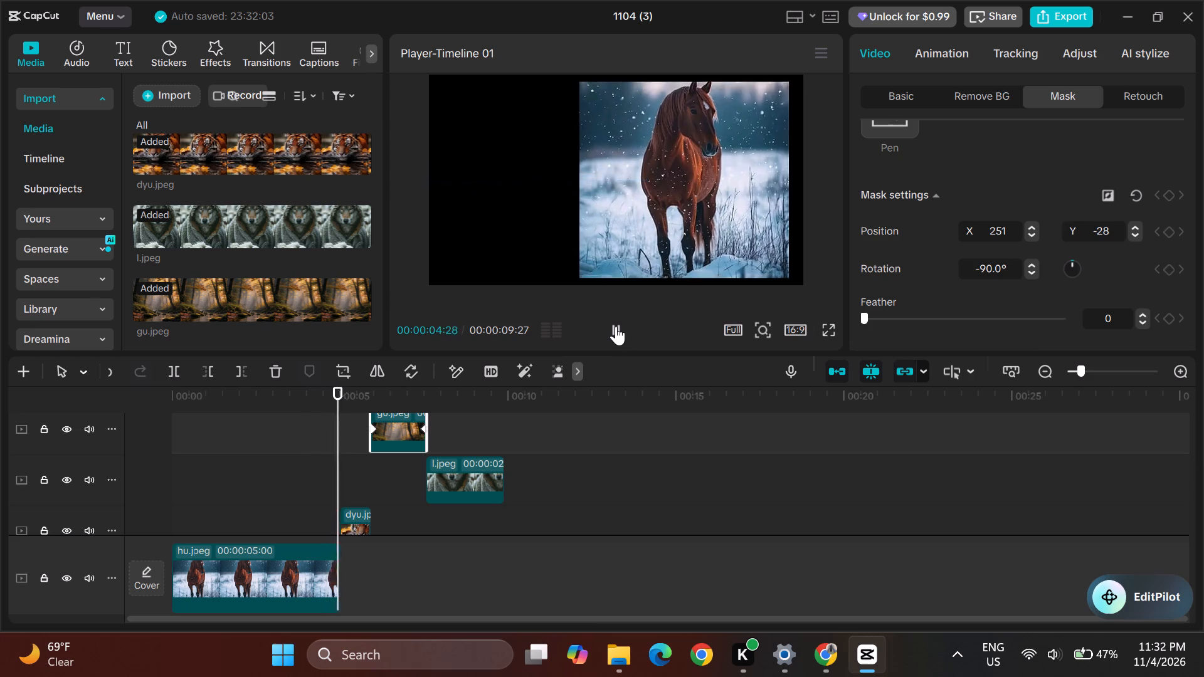
pyautogui.click(616, 326)
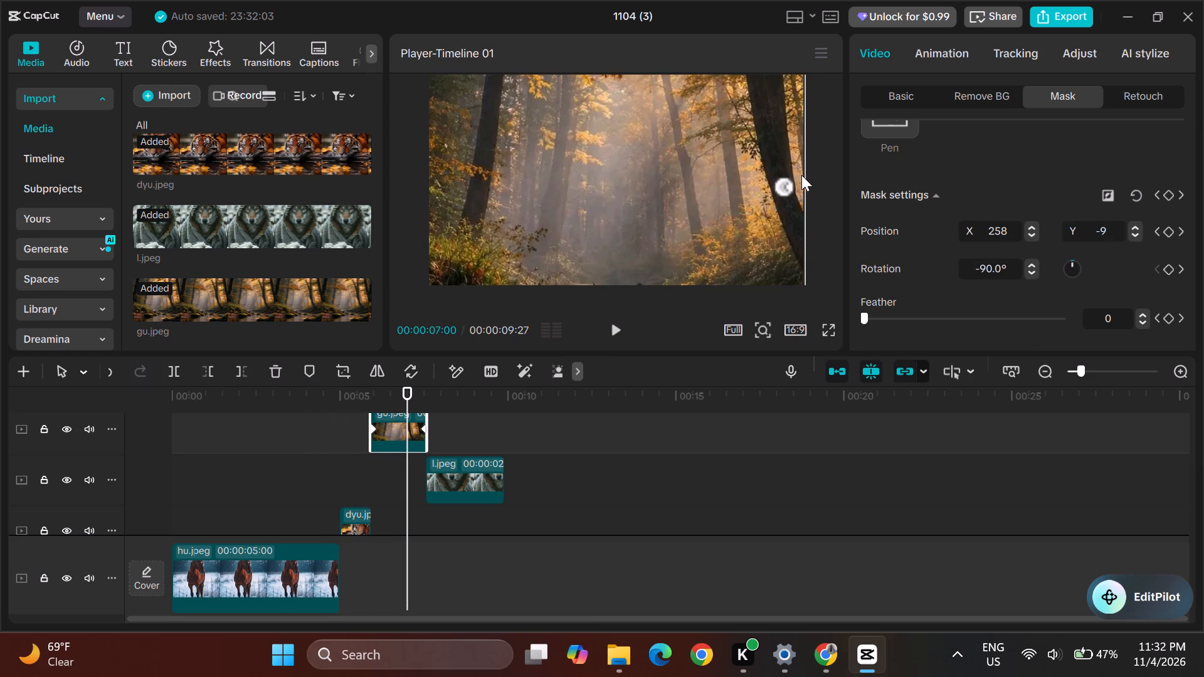
# Move the forest clip's split mask edge beyond the frame's left side, X -264, Y -30, and keyframe all mask settings at 00:00:07:00.
pyautogui.moveTo(788, 184); pyautogui.dragTo(705, 197)
pyautogui.moveTo(730, 186); pyautogui.dragTo(792, 187)
pyautogui.moveTo(803, 164); pyautogui.dragTo(742, 173)
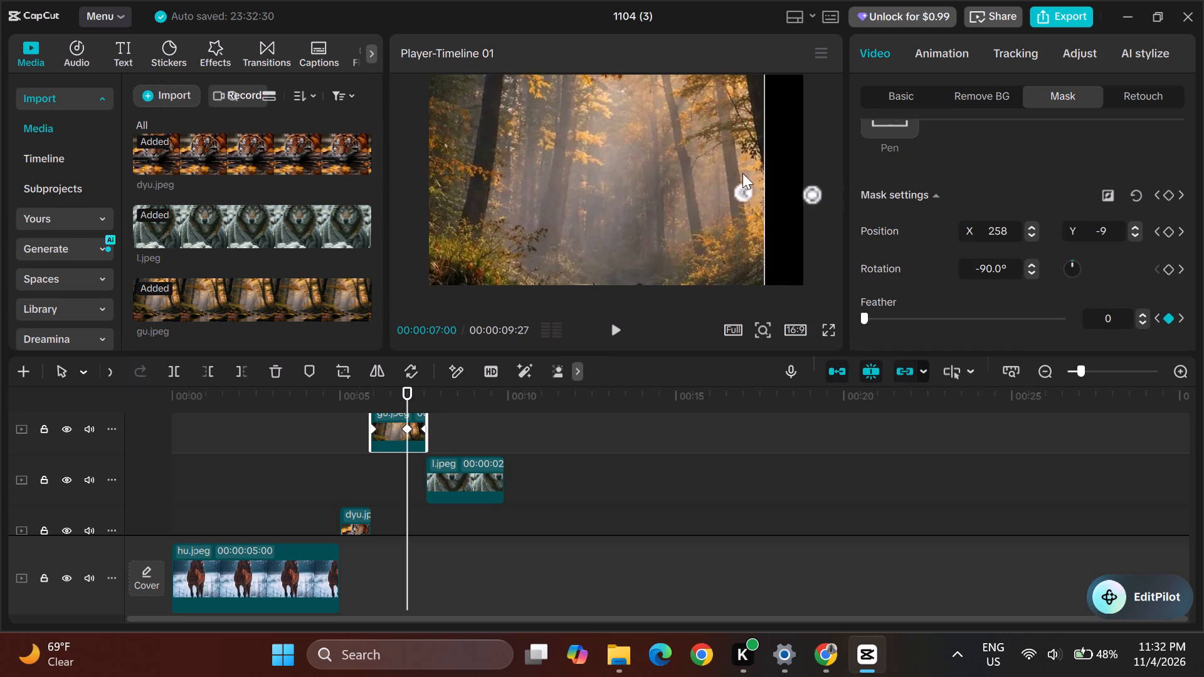
pyautogui.moveTo(742, 173); pyautogui.dragTo(421, 179)
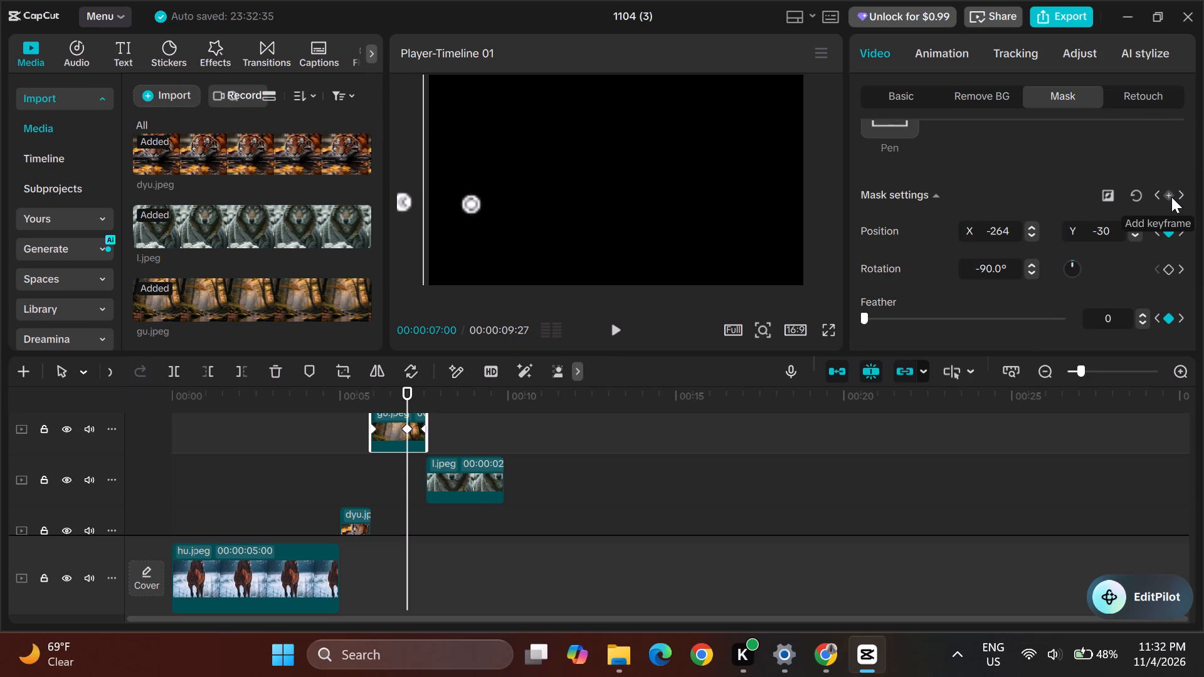
pyautogui.click(1168, 194)
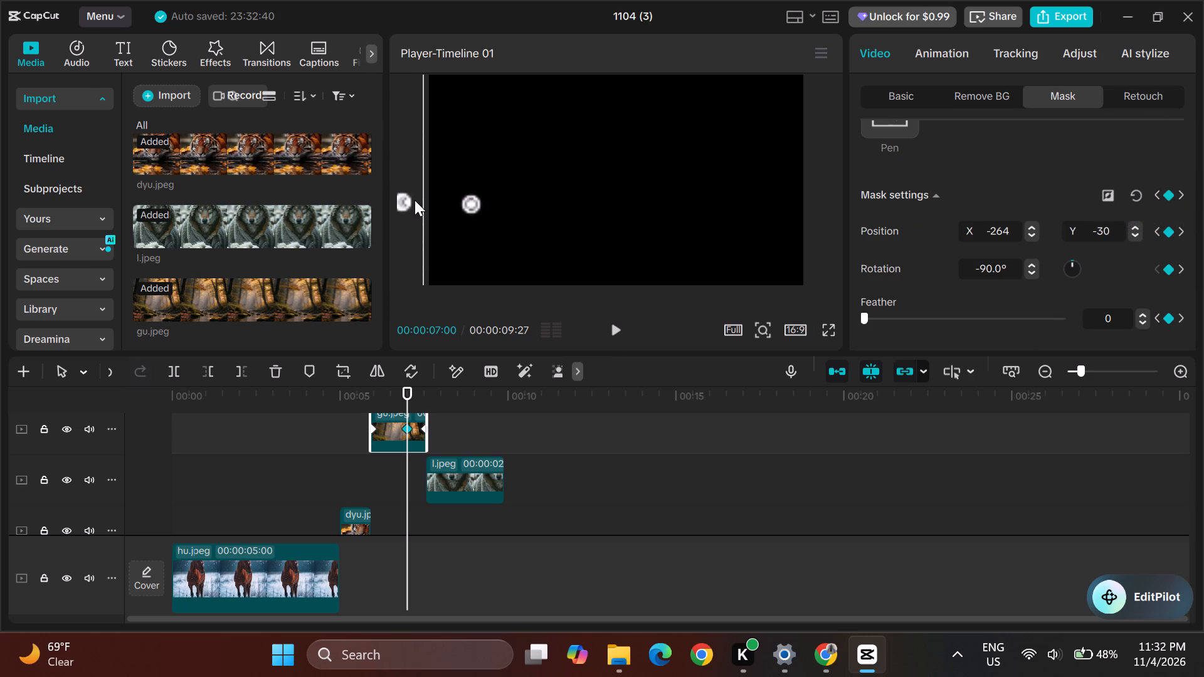
# Move the forest clip's split mask edge beyond the frame's right side, to X 271, Y -37, at 00:00:07:00.
pyautogui.moveTo(420, 187); pyautogui.dragTo(715, 181)
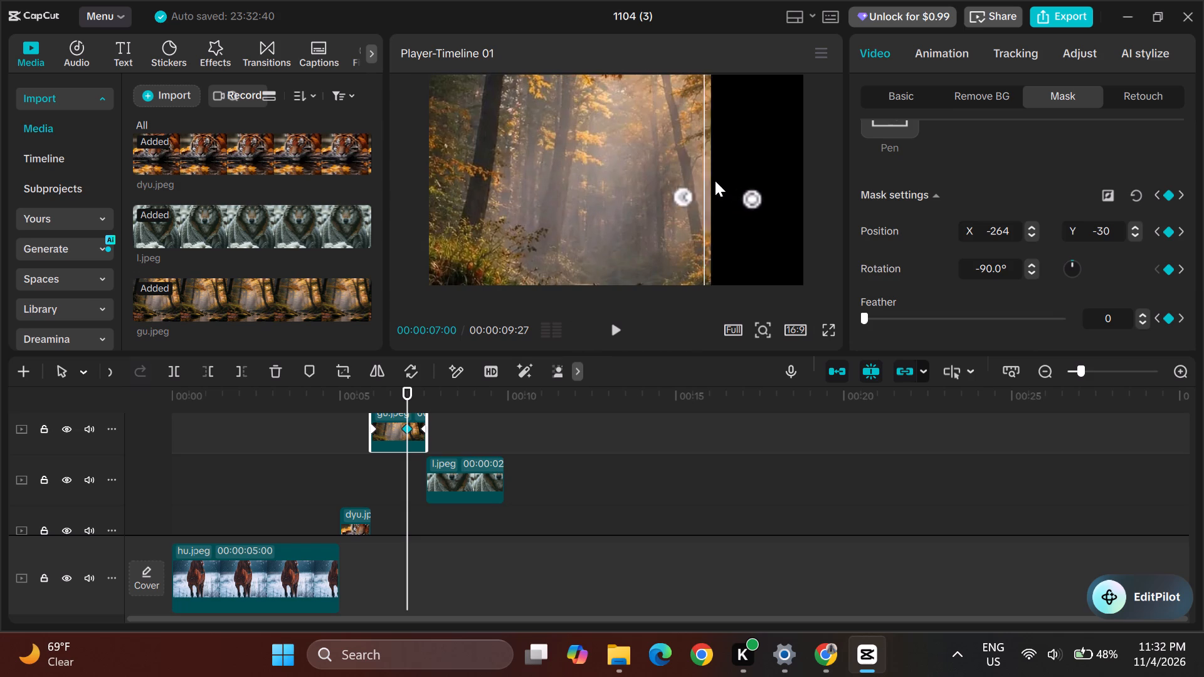
pyautogui.moveTo(715, 181); pyautogui.dragTo(812, 192)
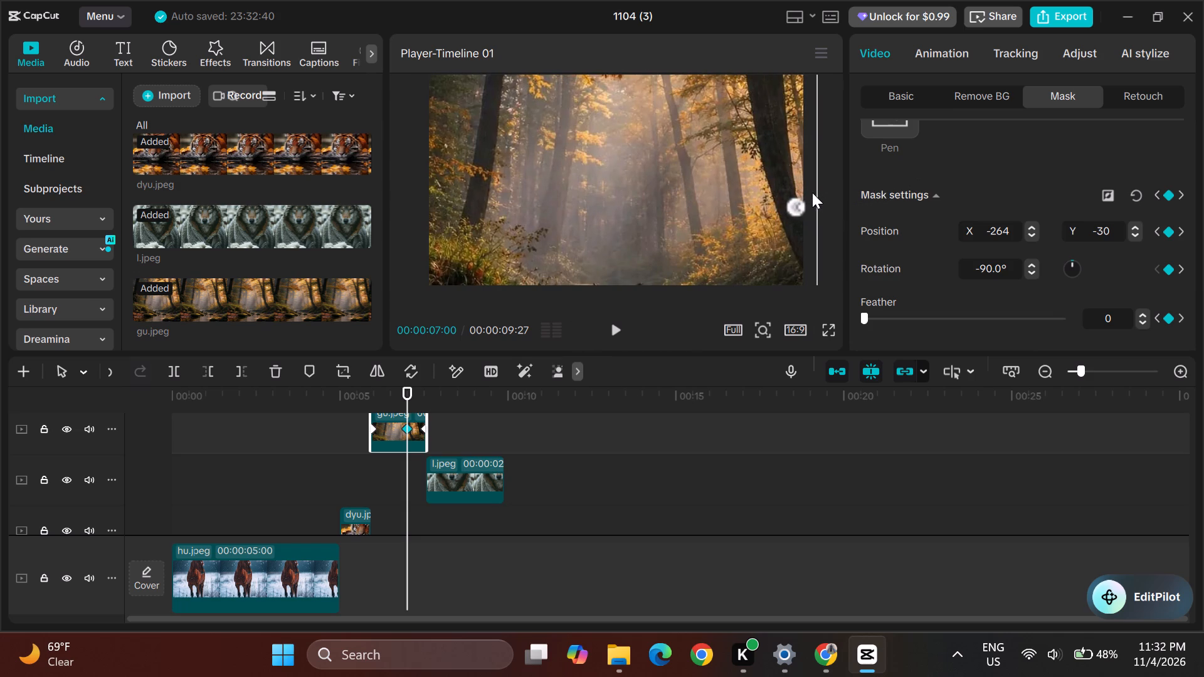
pyautogui.moveTo(812, 192); pyautogui.dragTo(811, 192)
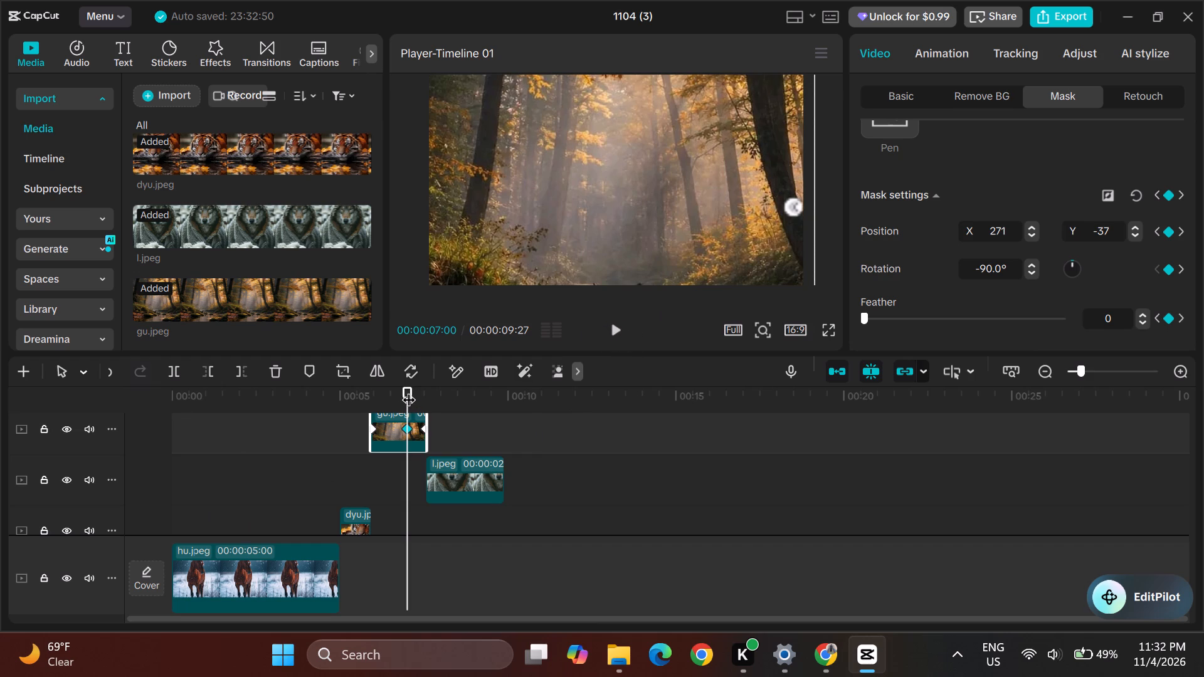
# Play back the timeline from the beginning through the wolf clip to review the mask reveals.
pyautogui.moveTo(408, 389); pyautogui.dragTo(113, 446)
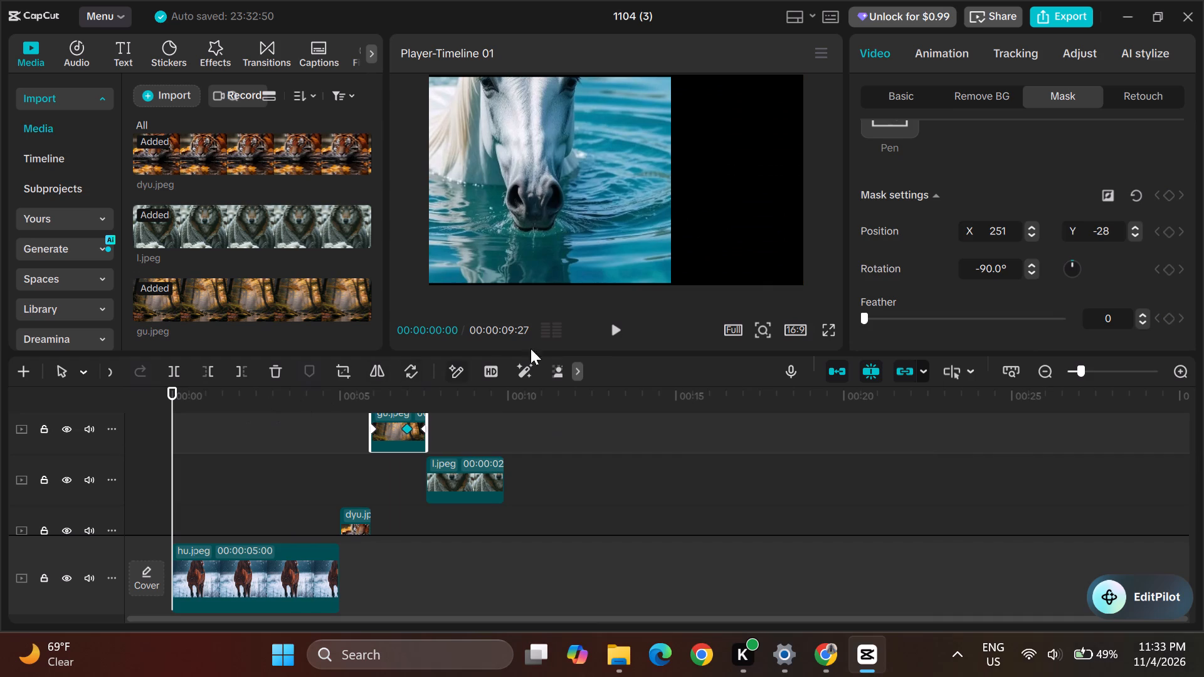
pyautogui.click(615, 328)
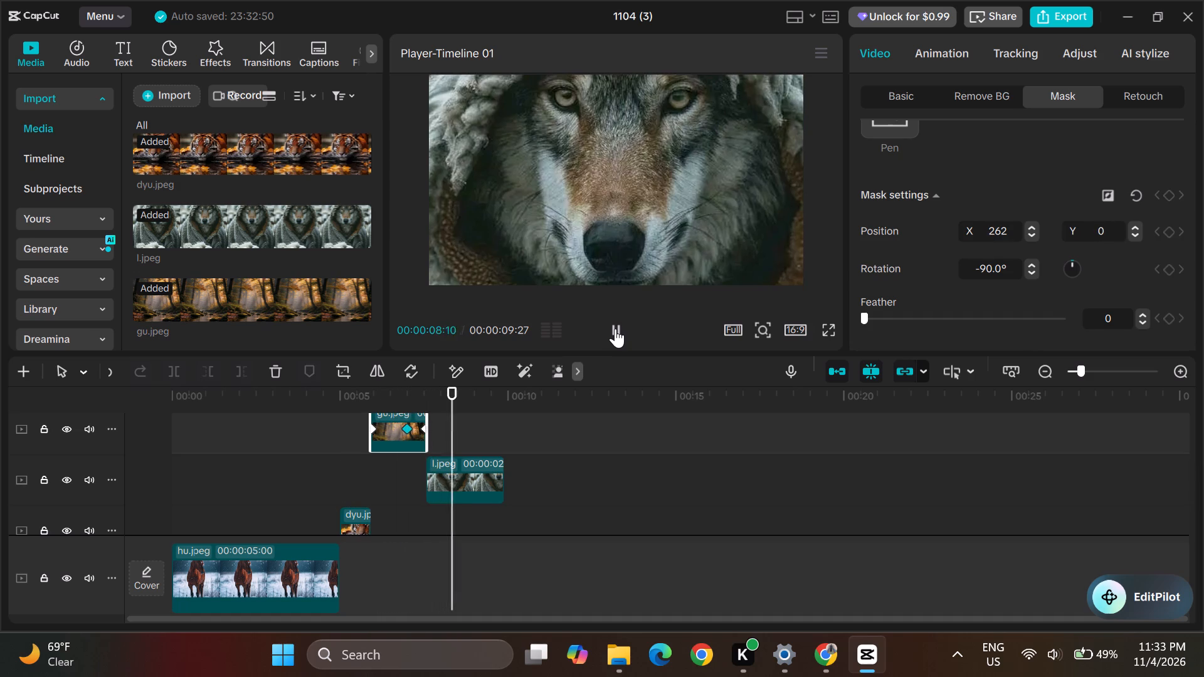
pyautogui.click(615, 328)
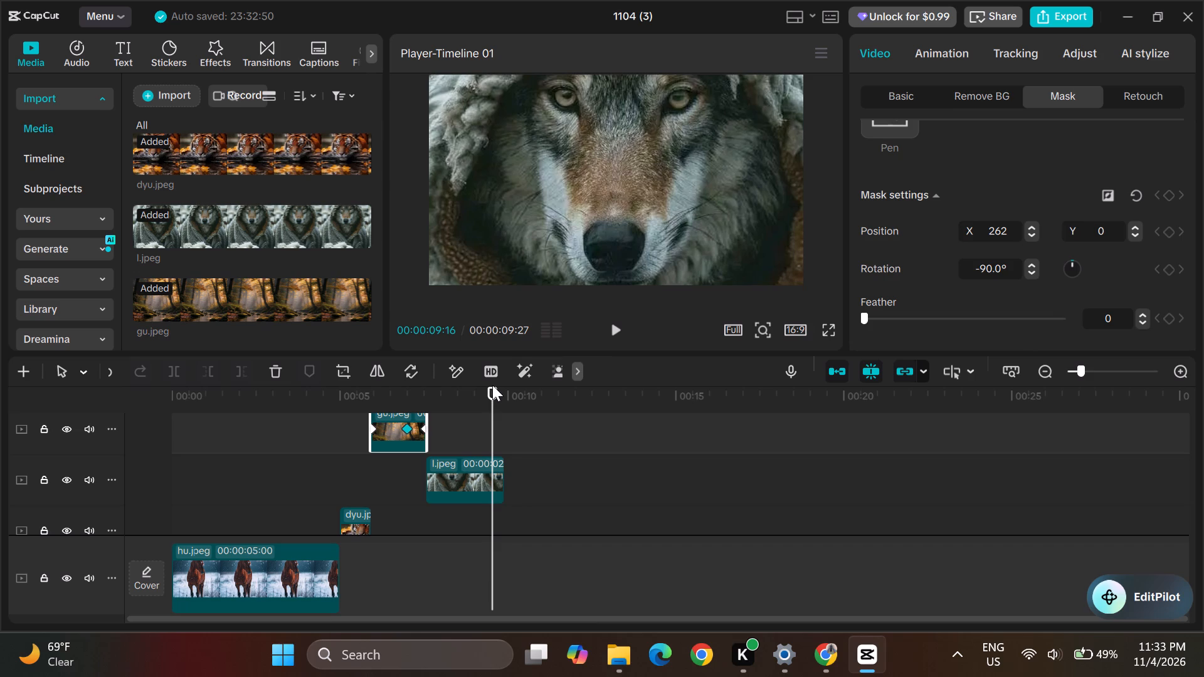
# Move the forest clip's split mask edge to the frame's left side, X -255, Y -49, and keyframe all mask settings at 00:00:05:28.
pyautogui.moveTo(490, 389); pyautogui.dragTo(466, 392)
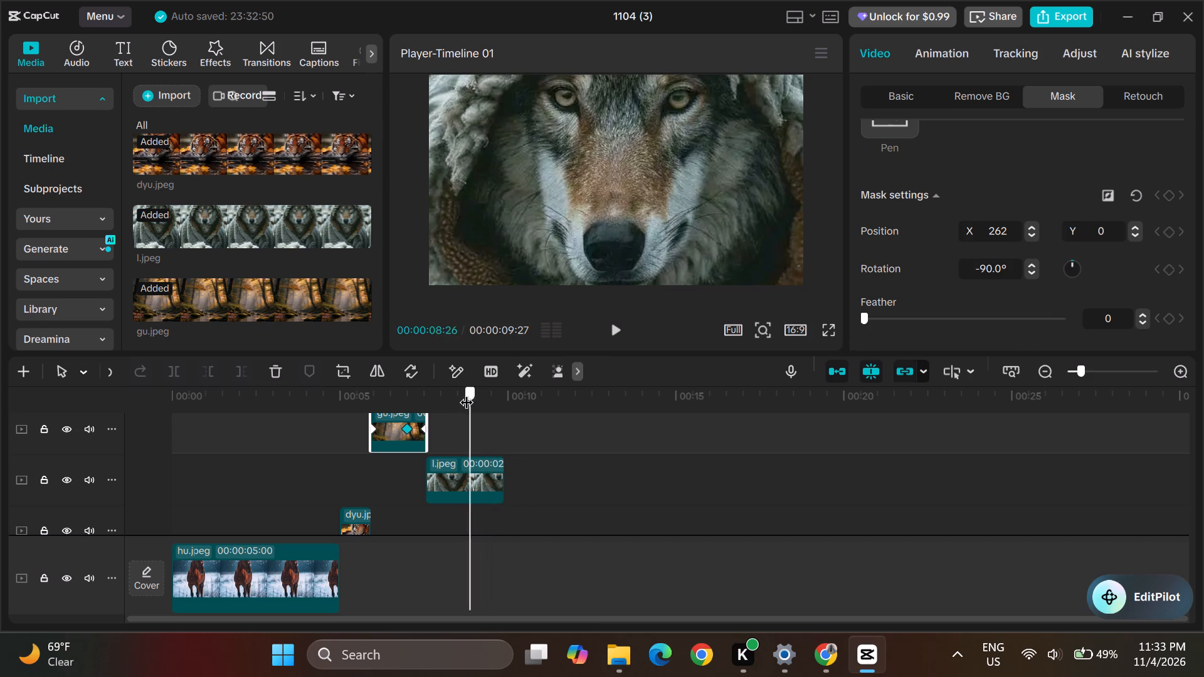
pyautogui.moveTo(466, 392); pyautogui.dragTo(372, 419)
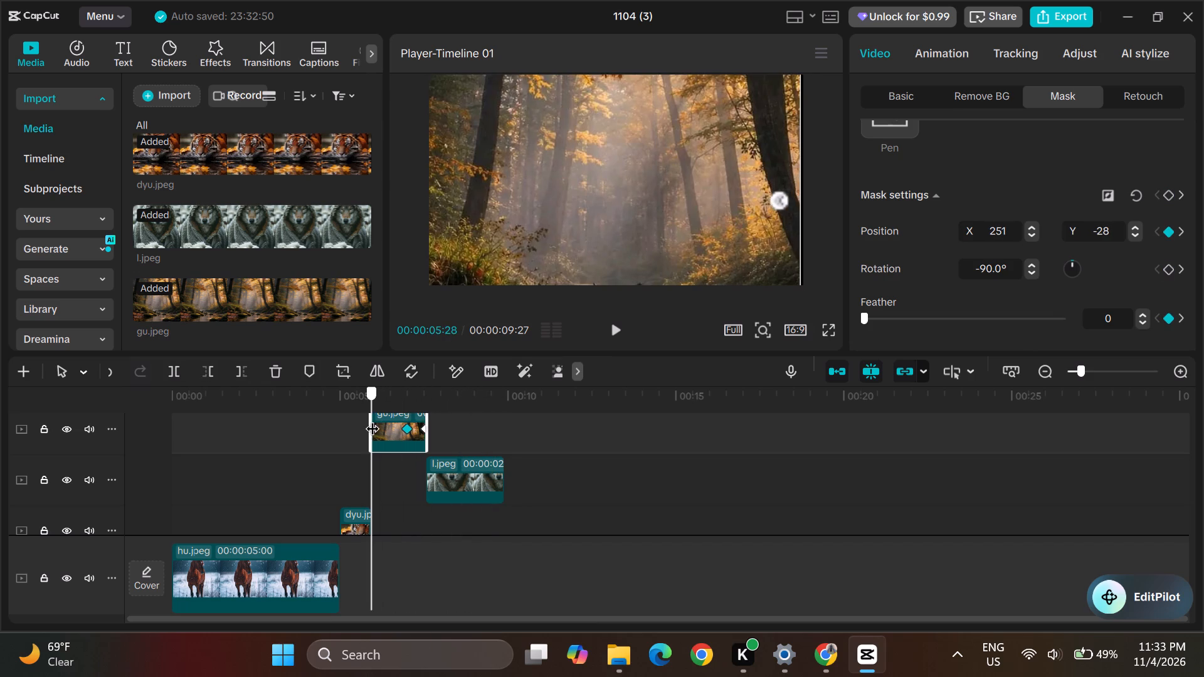
pyautogui.moveTo(372, 419); pyautogui.dragTo(362, 422)
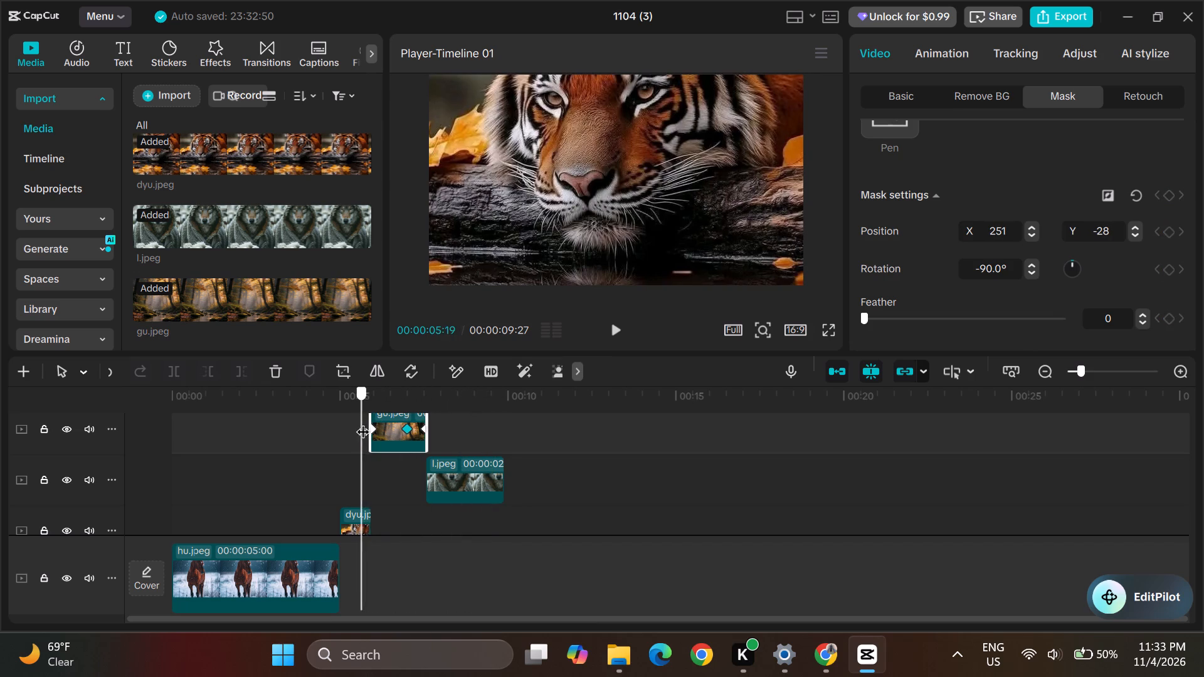
pyautogui.moveTo(362, 422); pyautogui.dragTo(369, 418)
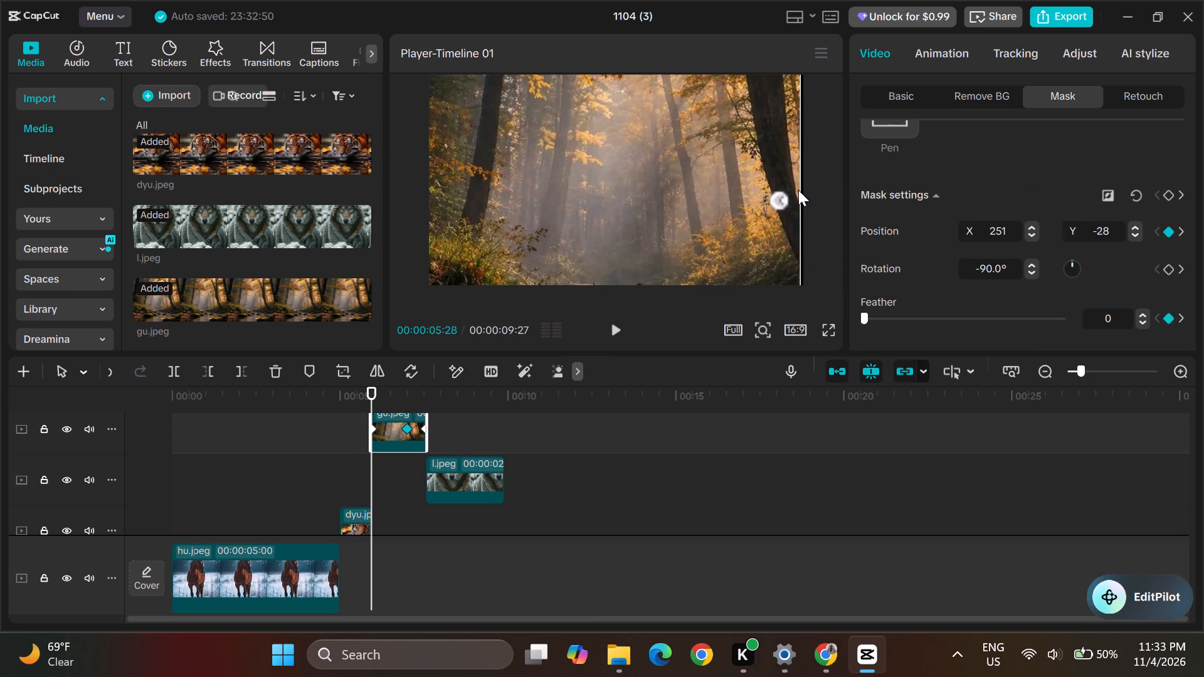
pyautogui.moveTo(798, 188); pyautogui.dragTo(568, 191)
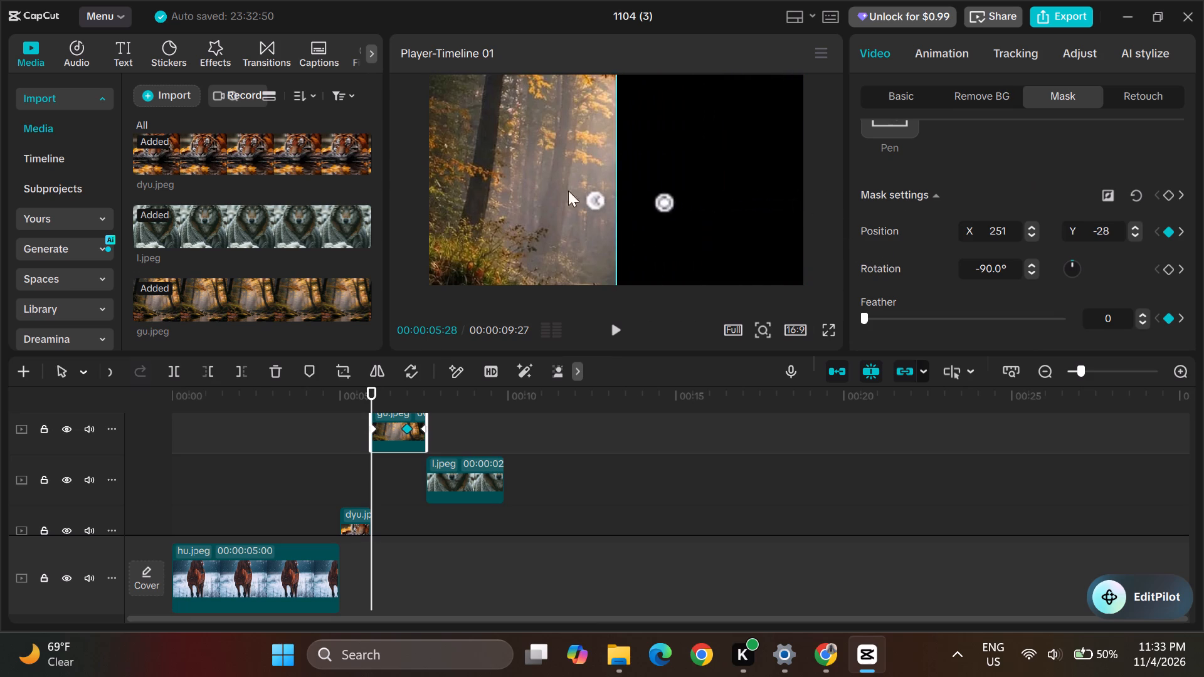
pyautogui.moveTo(568, 191); pyautogui.dragTo(441, 202)
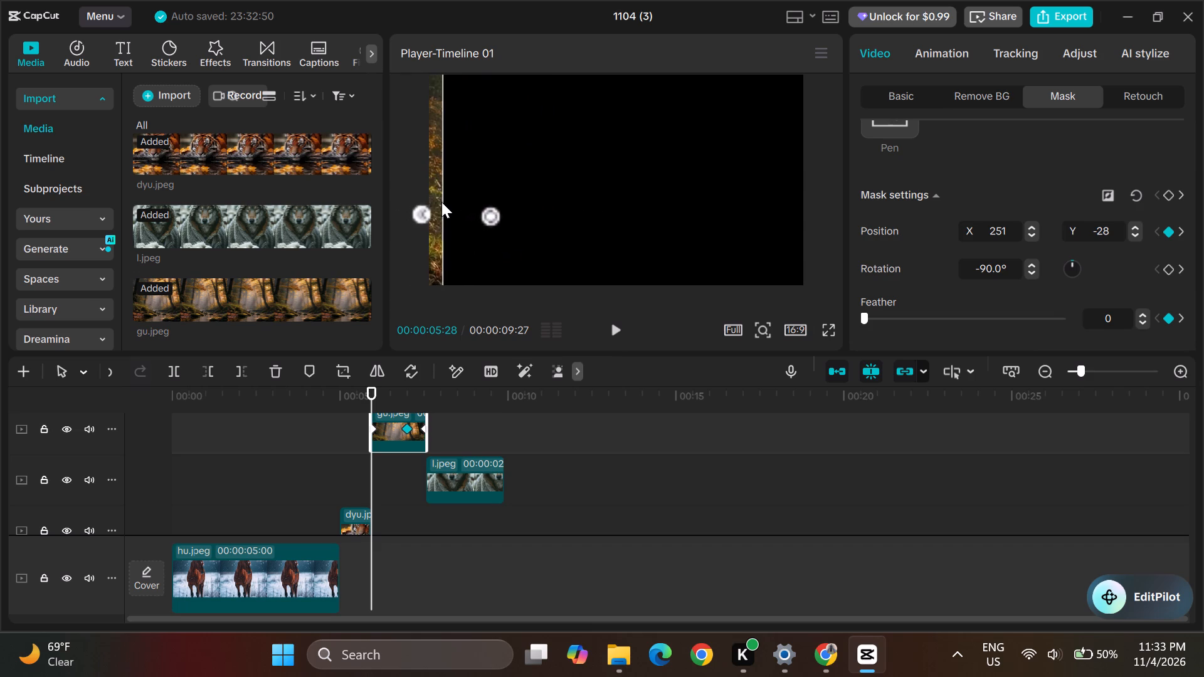
pyautogui.moveTo(441, 202); pyautogui.dragTo(431, 206)
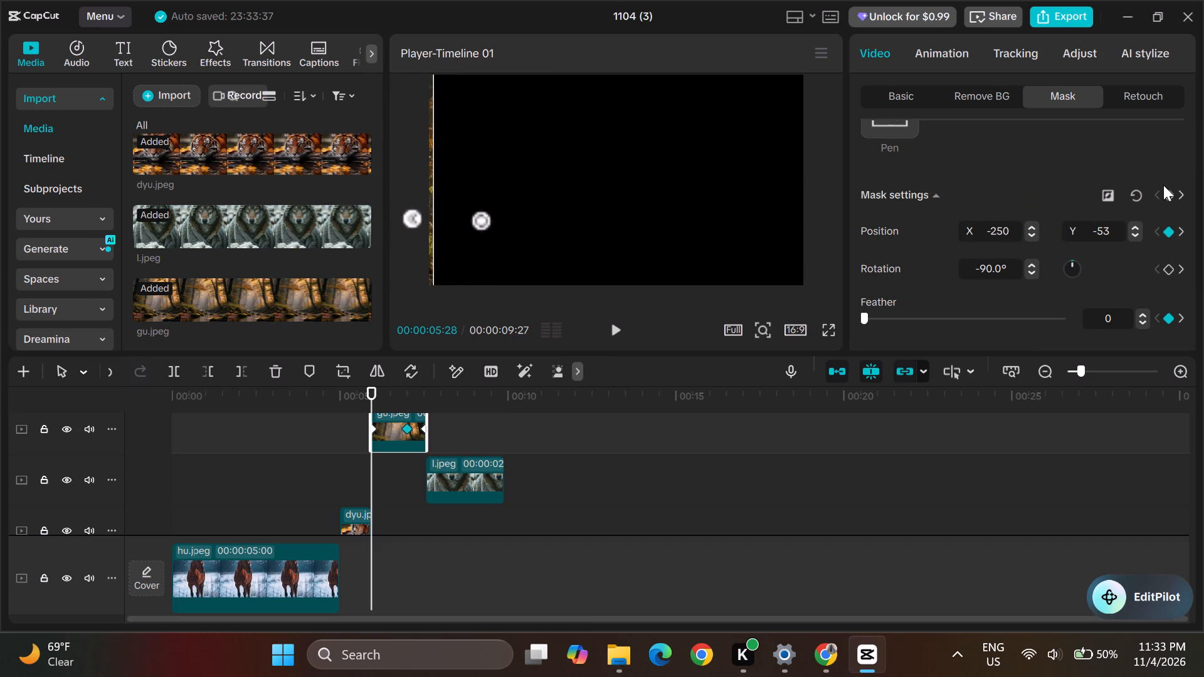
pyautogui.click(1163, 189)
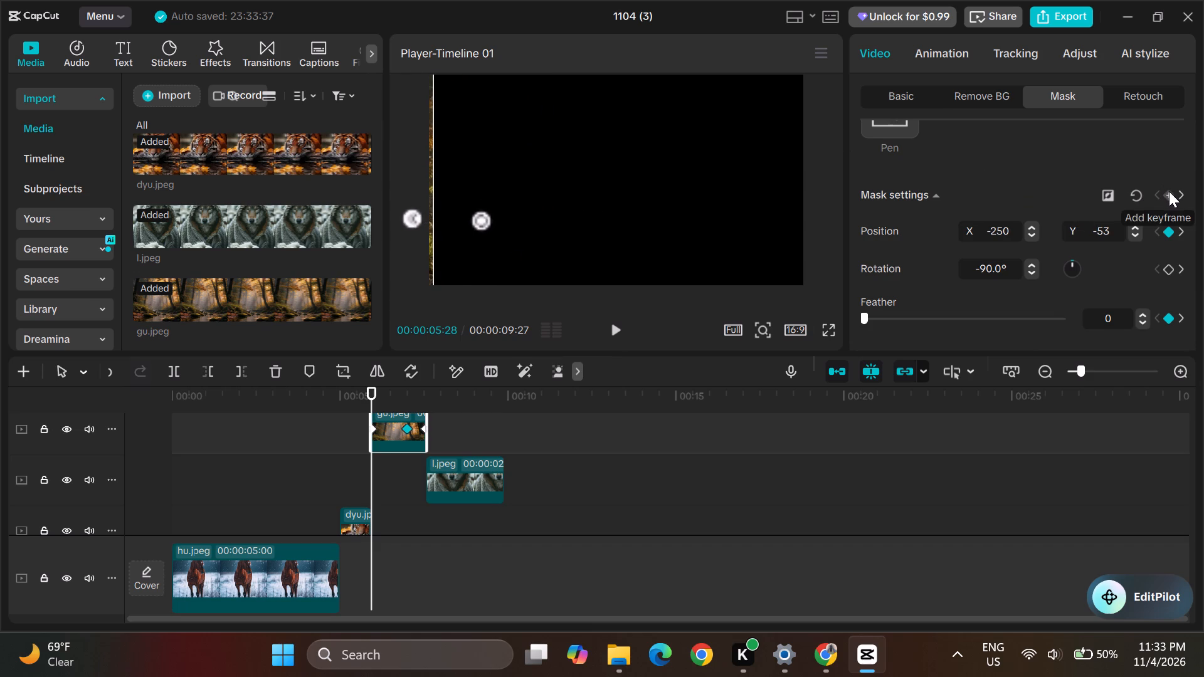
pyautogui.click(1168, 192)
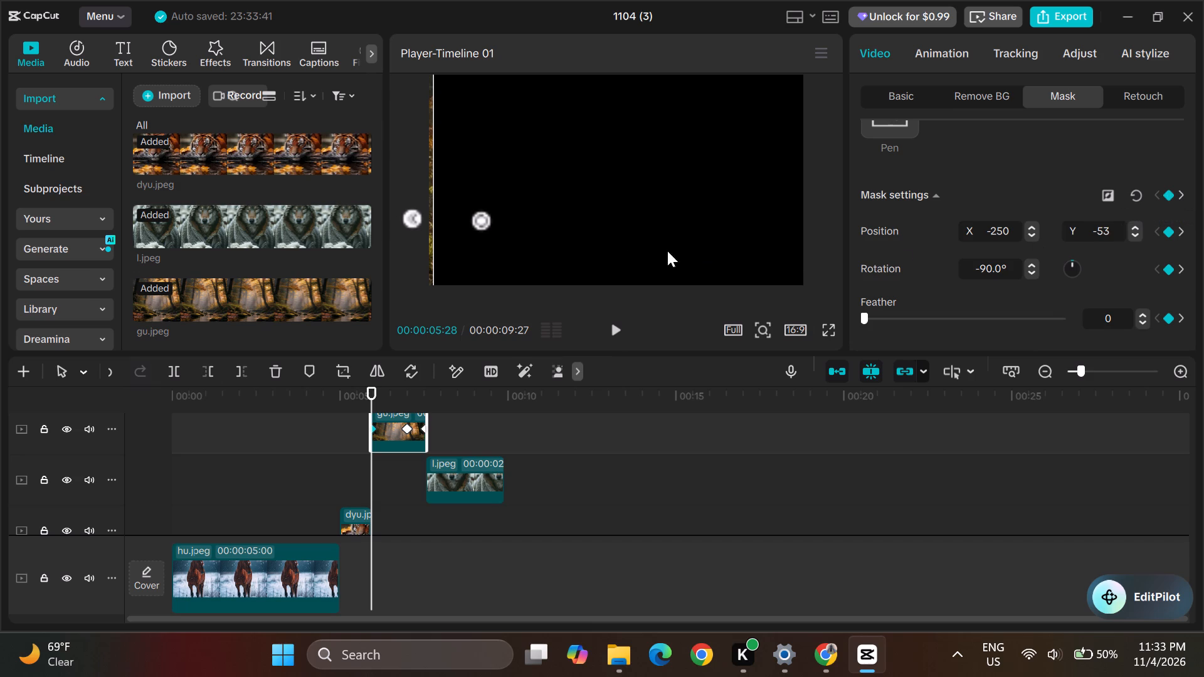
pyautogui.click(430, 186)
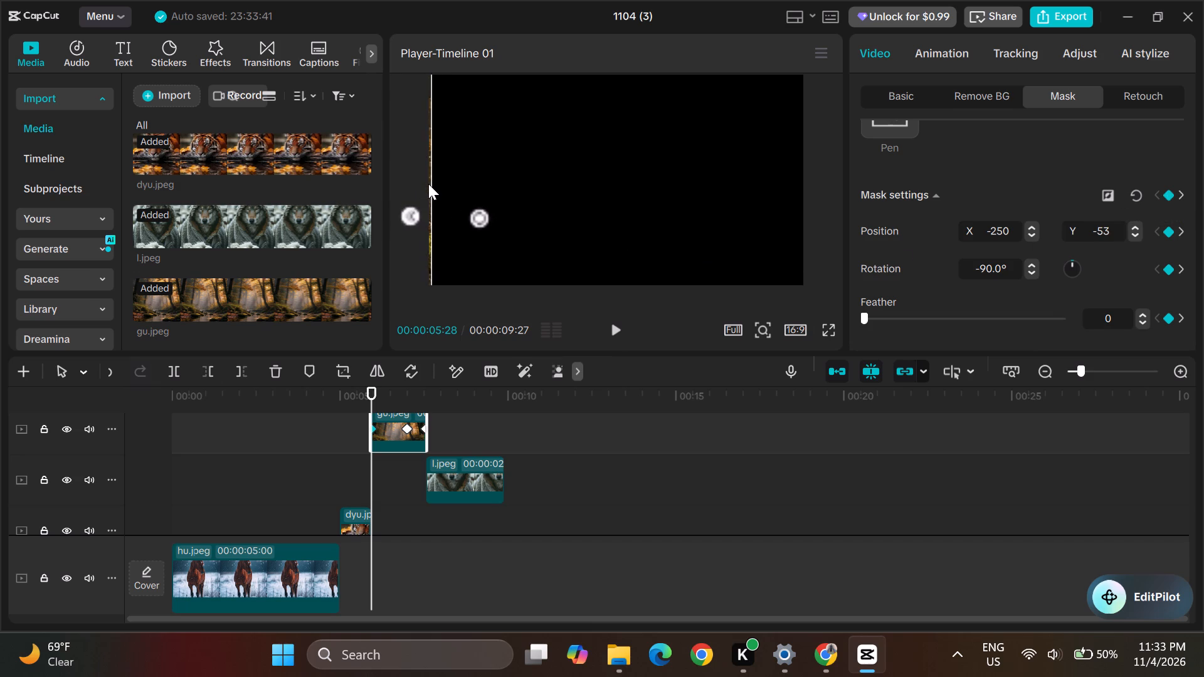
# Check the forest clip's mask keyframes at 00:00:07:00 and 00:00:07:17, and play back from 00:00:03:25 to the end.
pyautogui.click(406, 427)
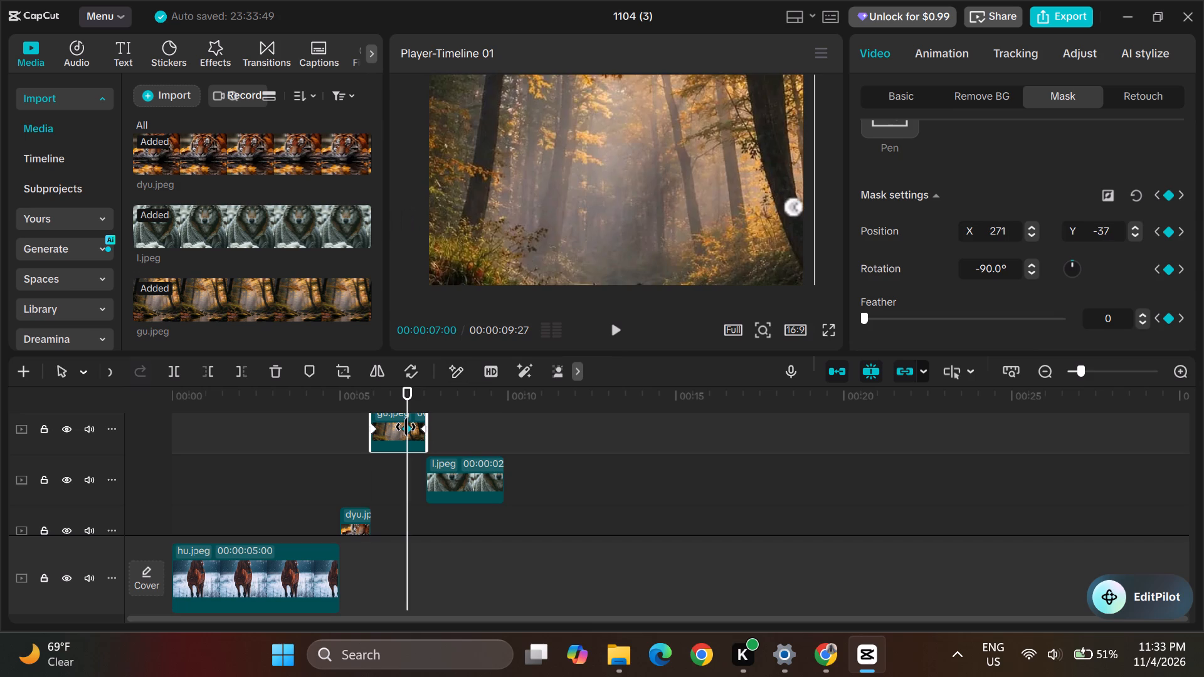
pyautogui.click(426, 432)
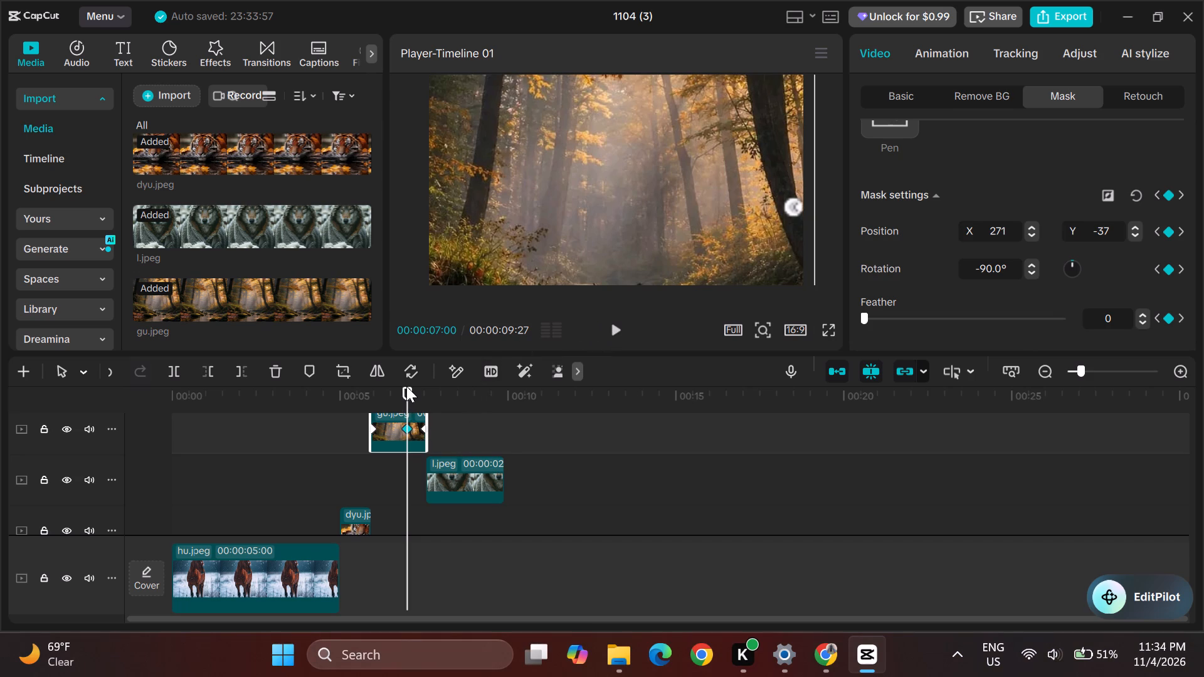
pyautogui.moveTo(406, 386); pyautogui.dragTo(423, 384)
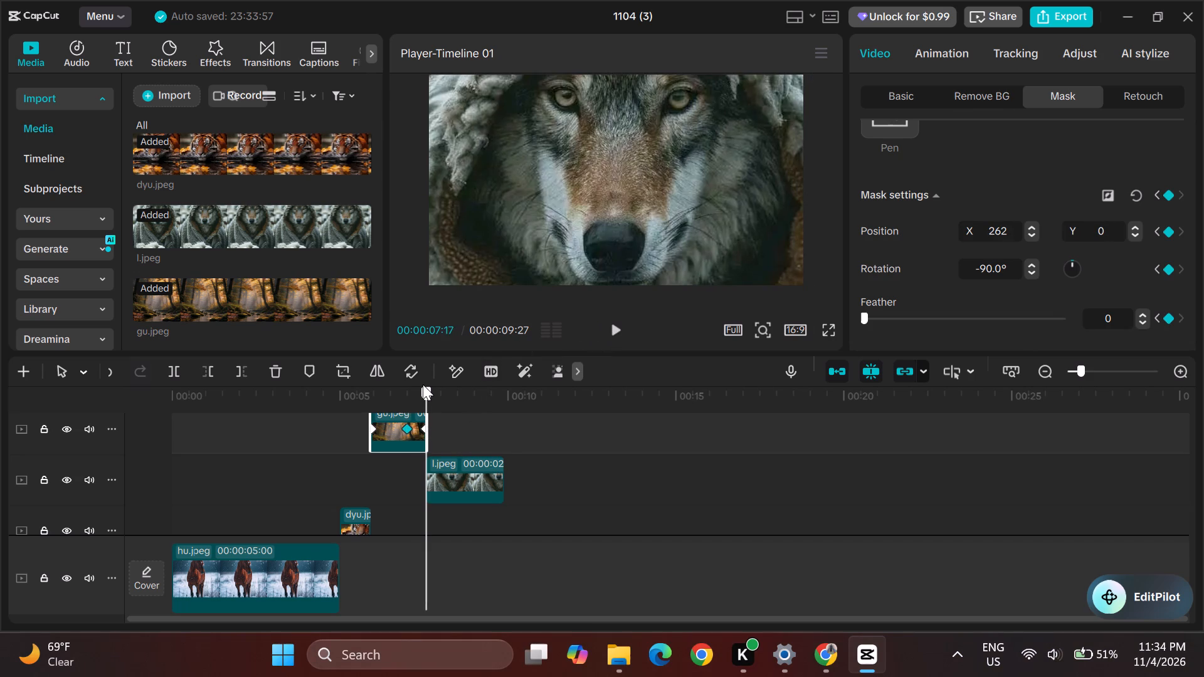
pyautogui.moveTo(423, 384); pyautogui.dragTo(425, 384)
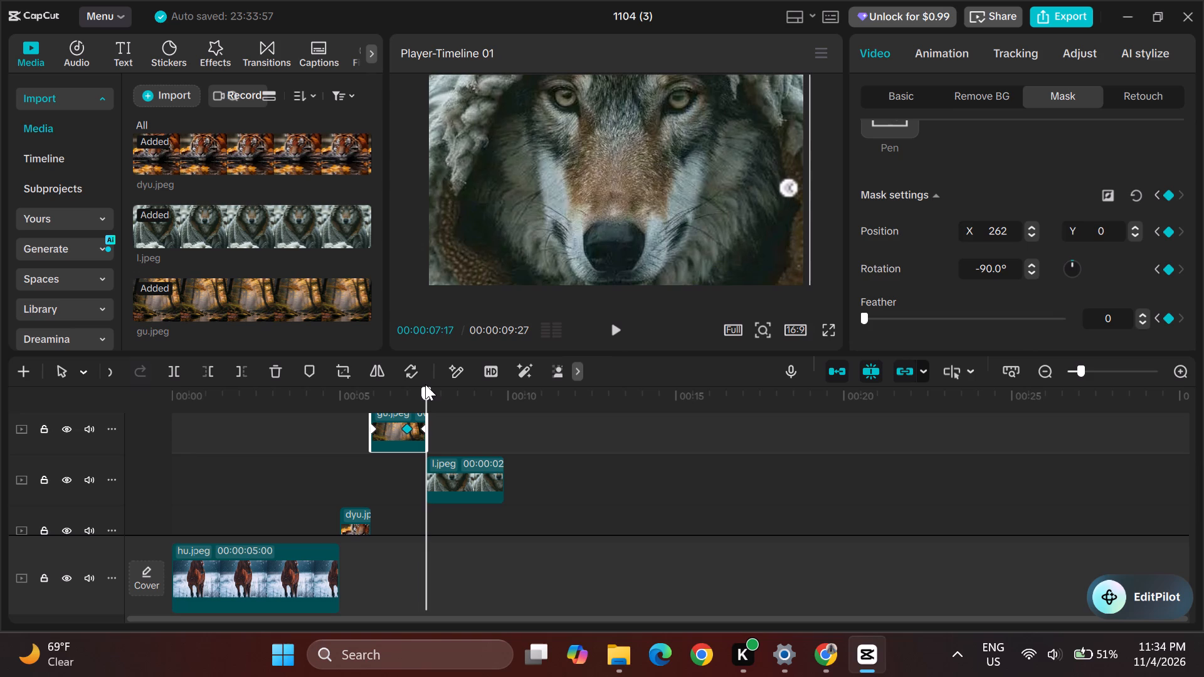
pyautogui.moveTo(425, 384); pyautogui.dragTo(302, 407)
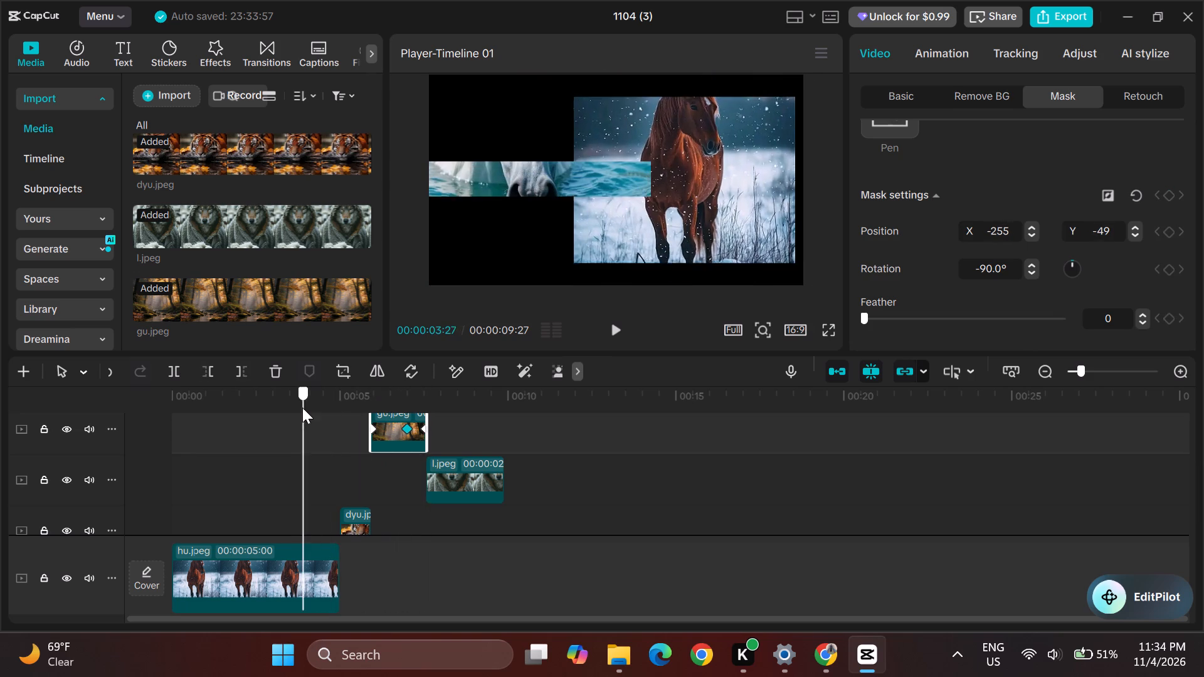
pyautogui.moveTo(302, 407); pyautogui.dragTo(301, 407)
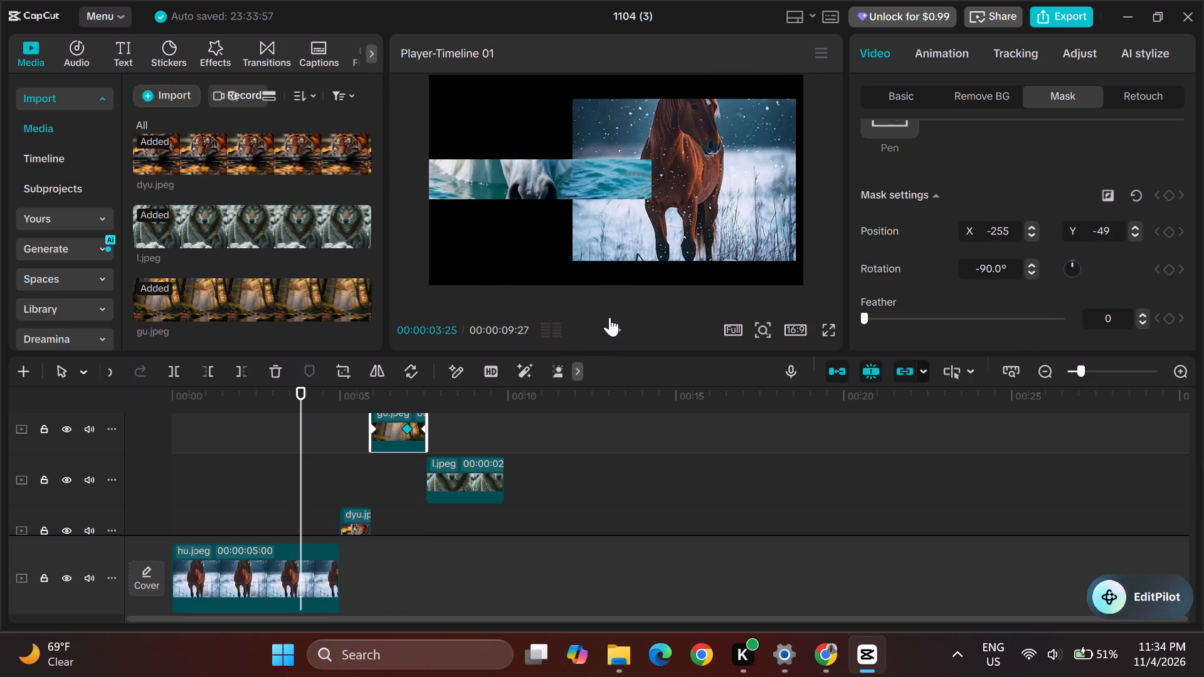
pyautogui.click(611, 324)
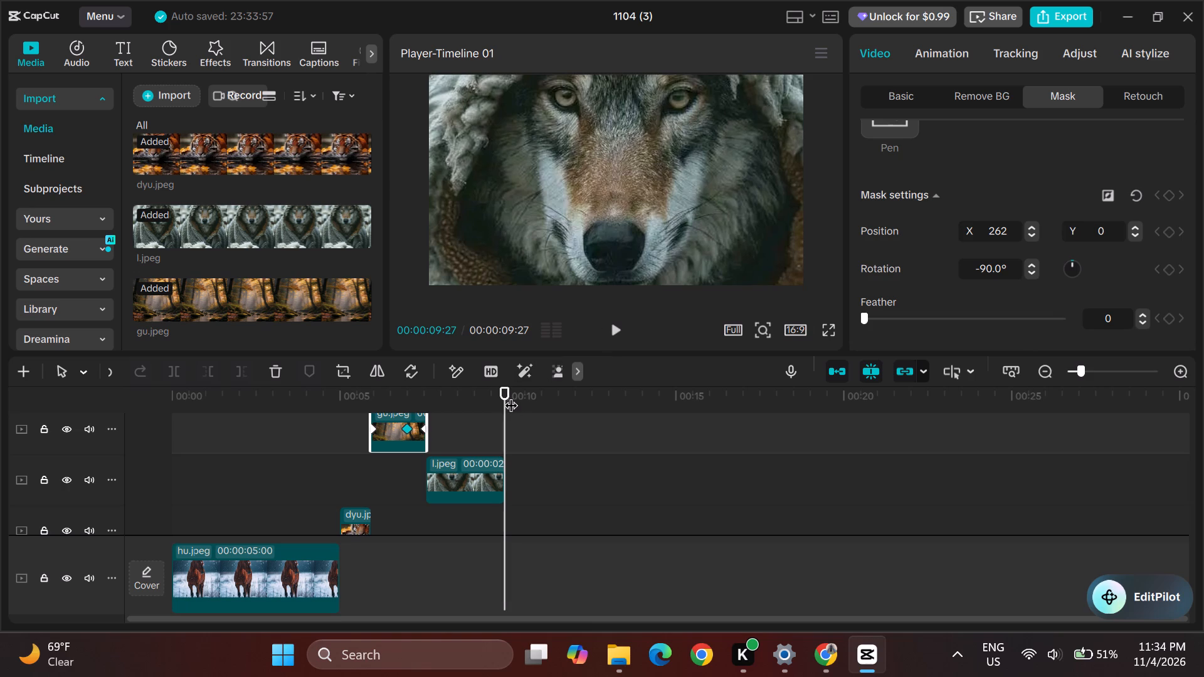
# Scrub back and forth through the forest clip between 00:00:05:28 and 00:00:07:17 to examine its mask reveal and keyframe settings.
pyautogui.moveTo(507, 387); pyautogui.dragTo(500, 387)
pyautogui.moveTo(500, 387); pyautogui.dragTo(430, 384)
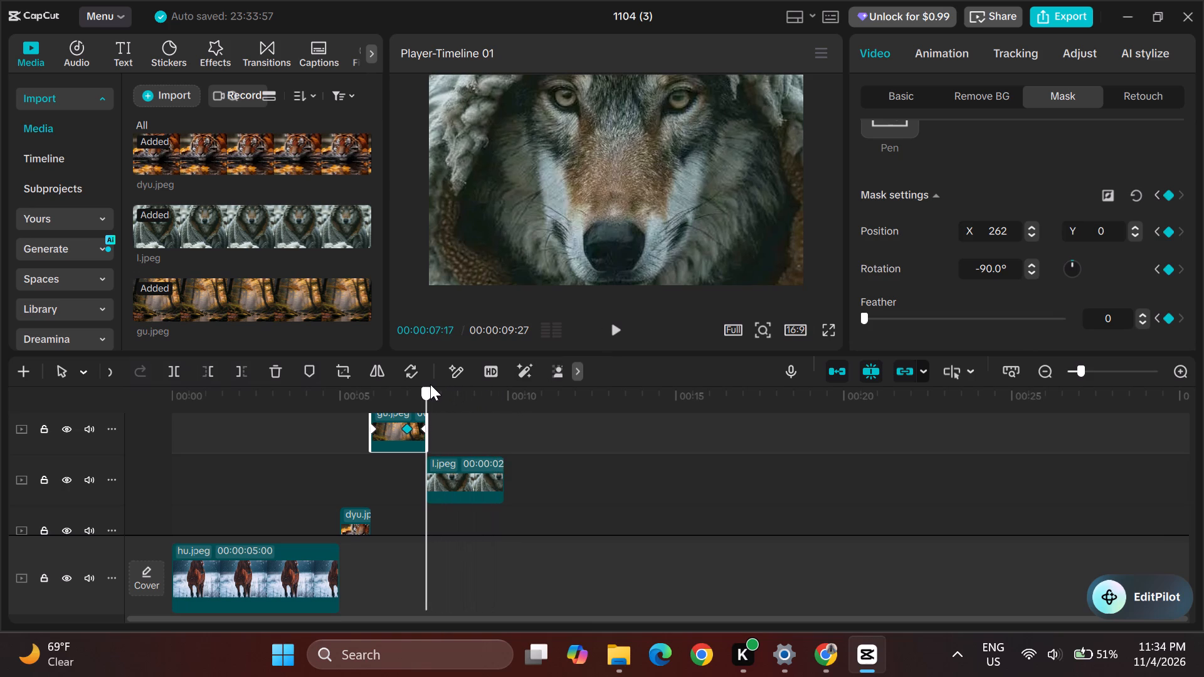
pyautogui.moveTo(430, 384); pyautogui.dragTo(374, 391)
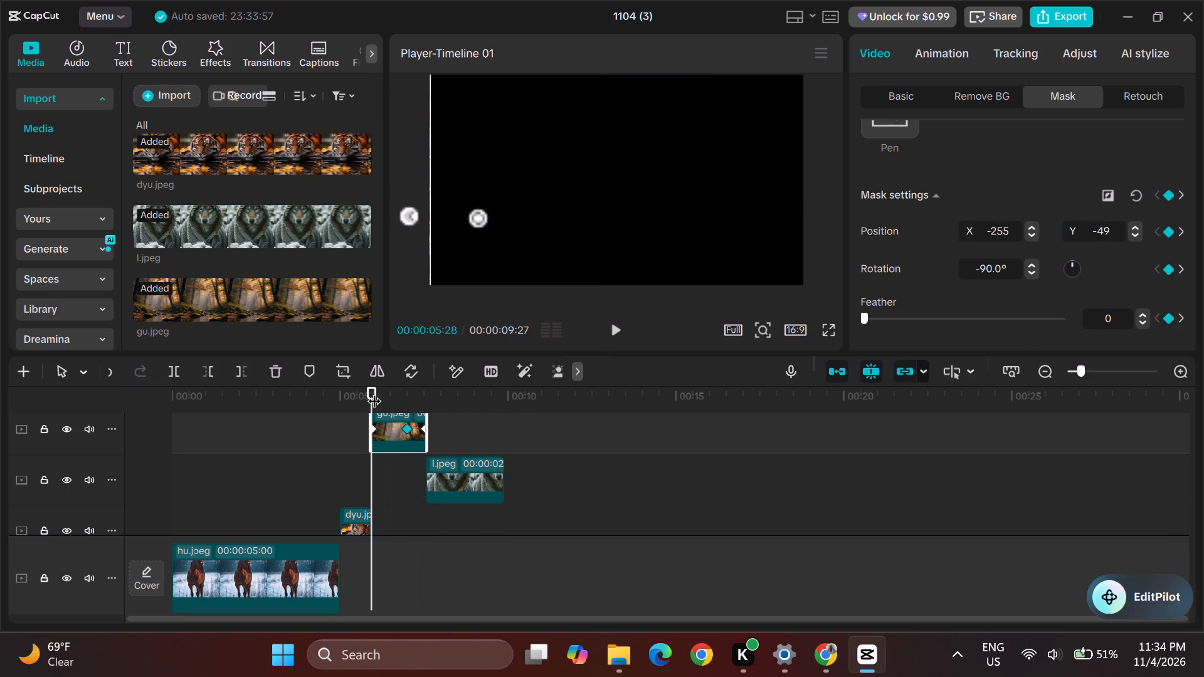
pyautogui.moveTo(369, 388); pyautogui.dragTo(402, 393)
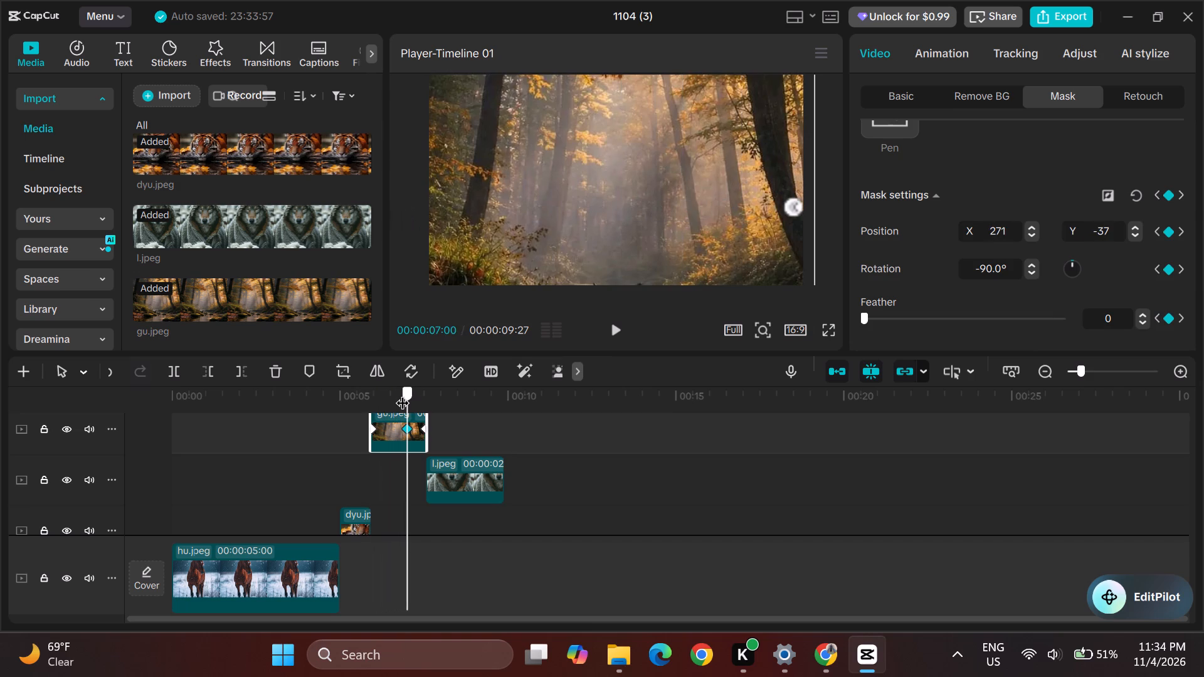
pyautogui.moveTo(402, 393); pyautogui.dragTo(421, 394)
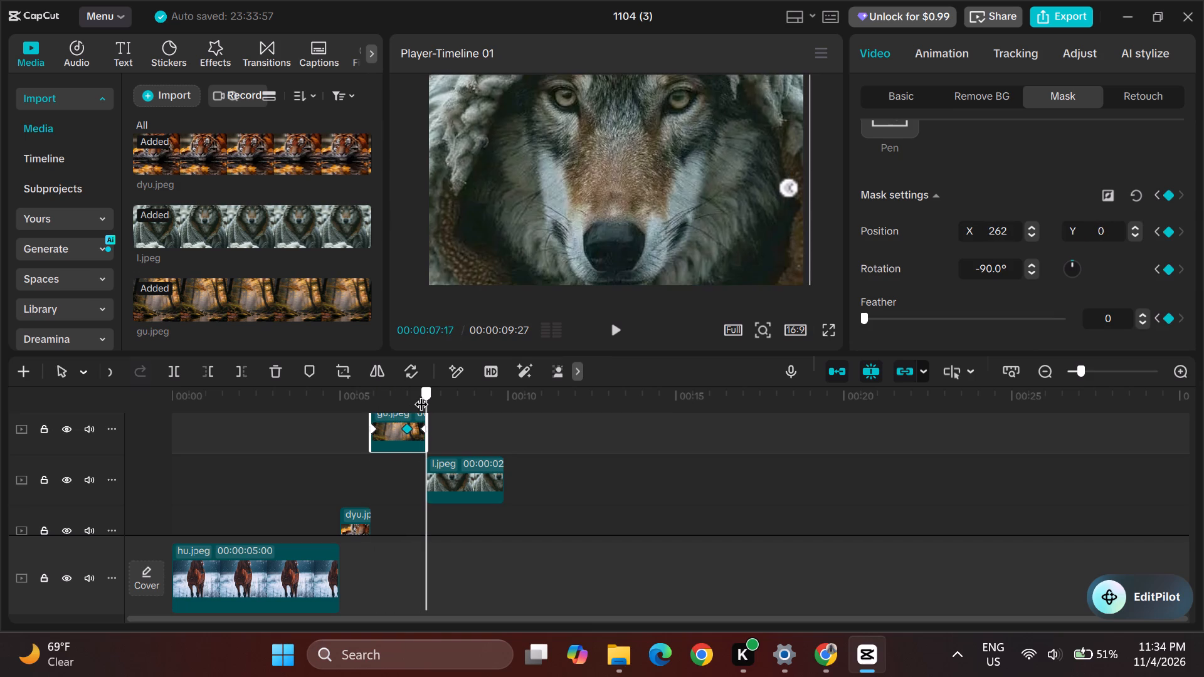
pyautogui.moveTo(421, 394); pyautogui.dragTo(384, 396)
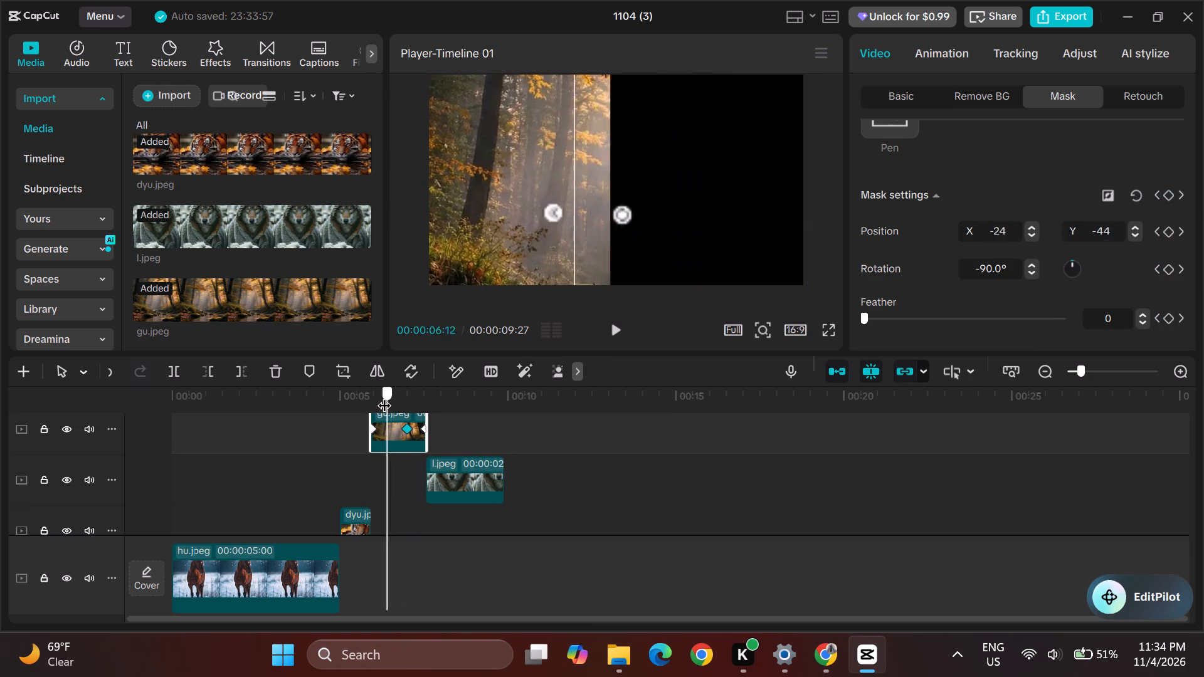
pyautogui.moveTo(384, 396); pyautogui.dragTo(370, 394)
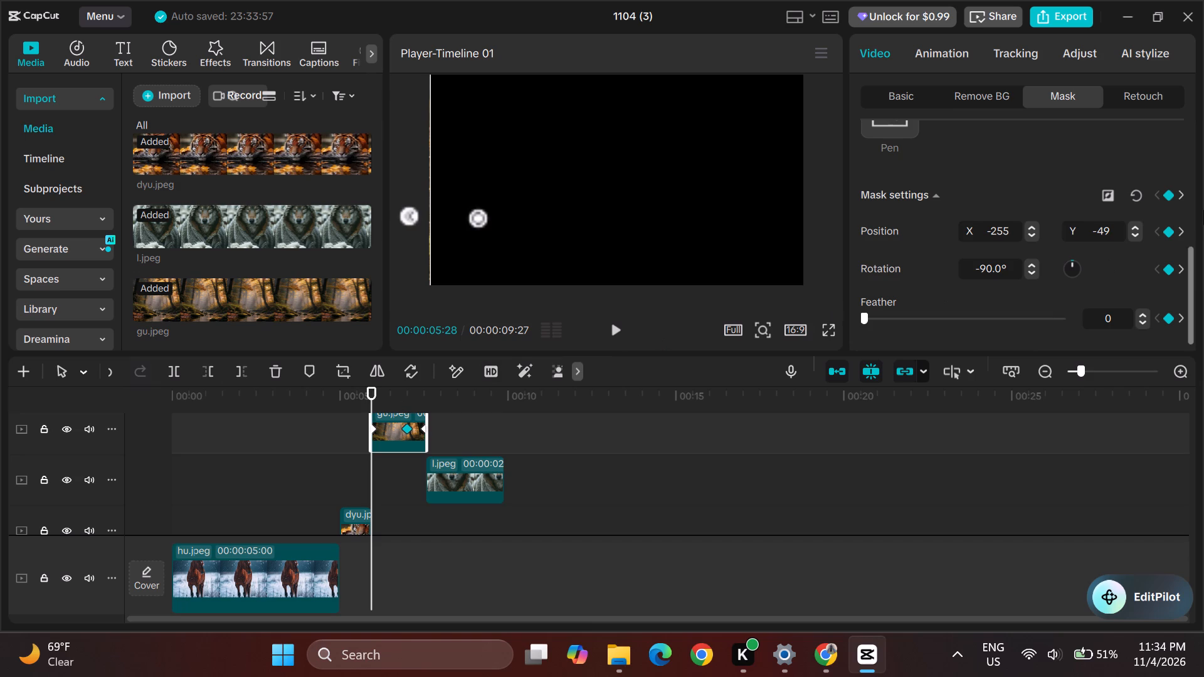
pyautogui.scroll(-1, 1053, 246)
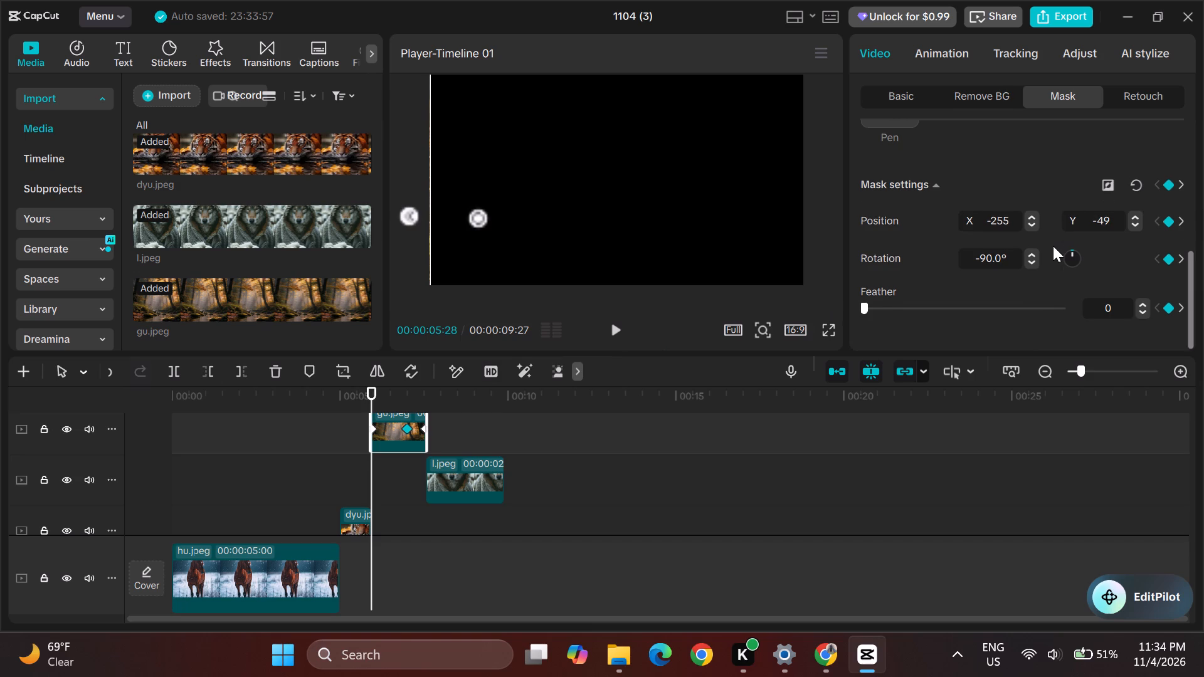
pyautogui.scroll(-1, 1053, 246)
pyautogui.scroll(1, 1053, 246)
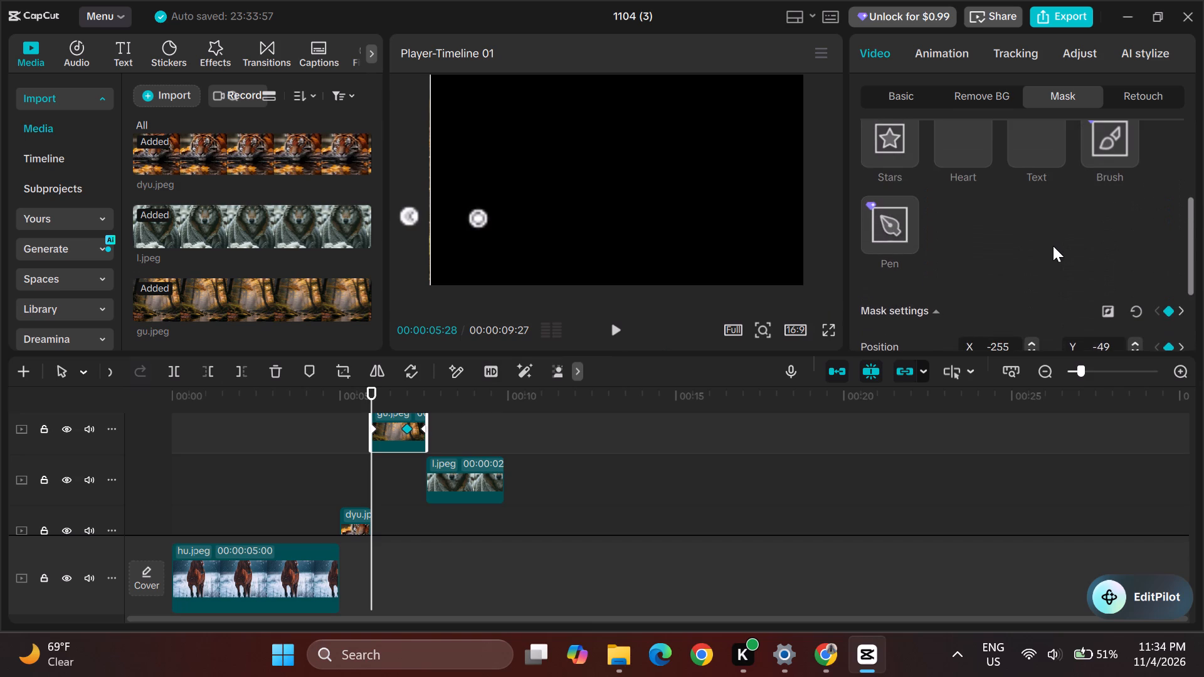
pyautogui.scroll(-1, 1053, 246)
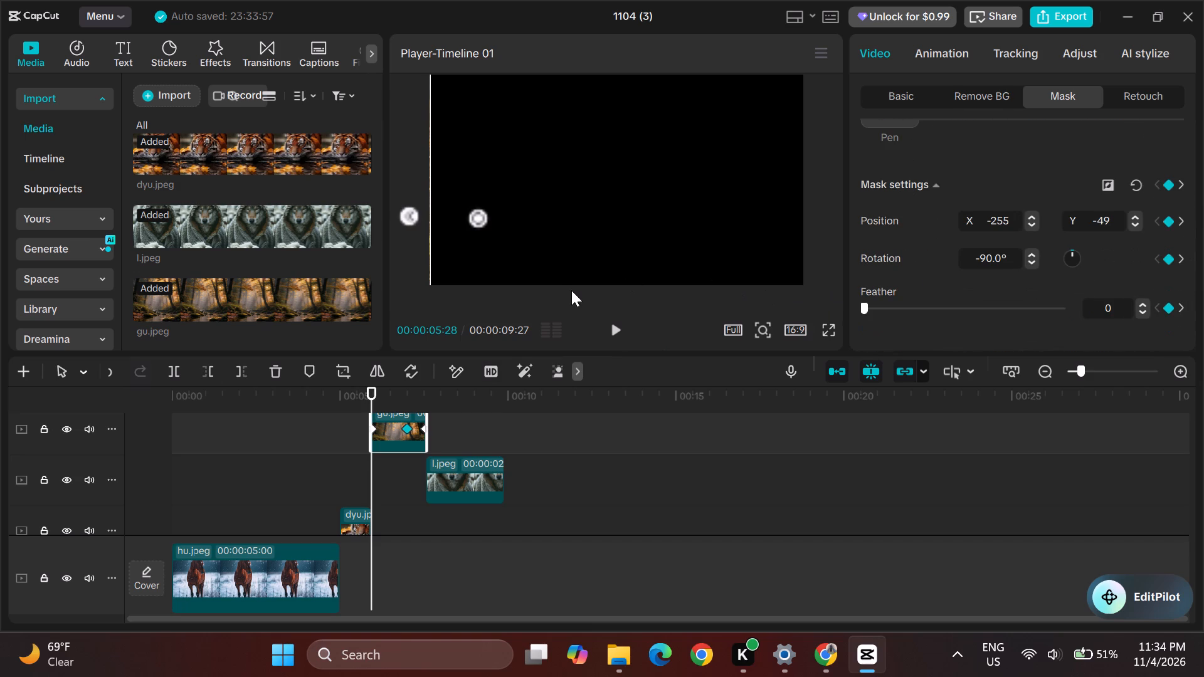
pyautogui.moveTo(369, 384); pyautogui.dragTo(372, 392)
pyautogui.moveTo(373, 392); pyautogui.dragTo(404, 396)
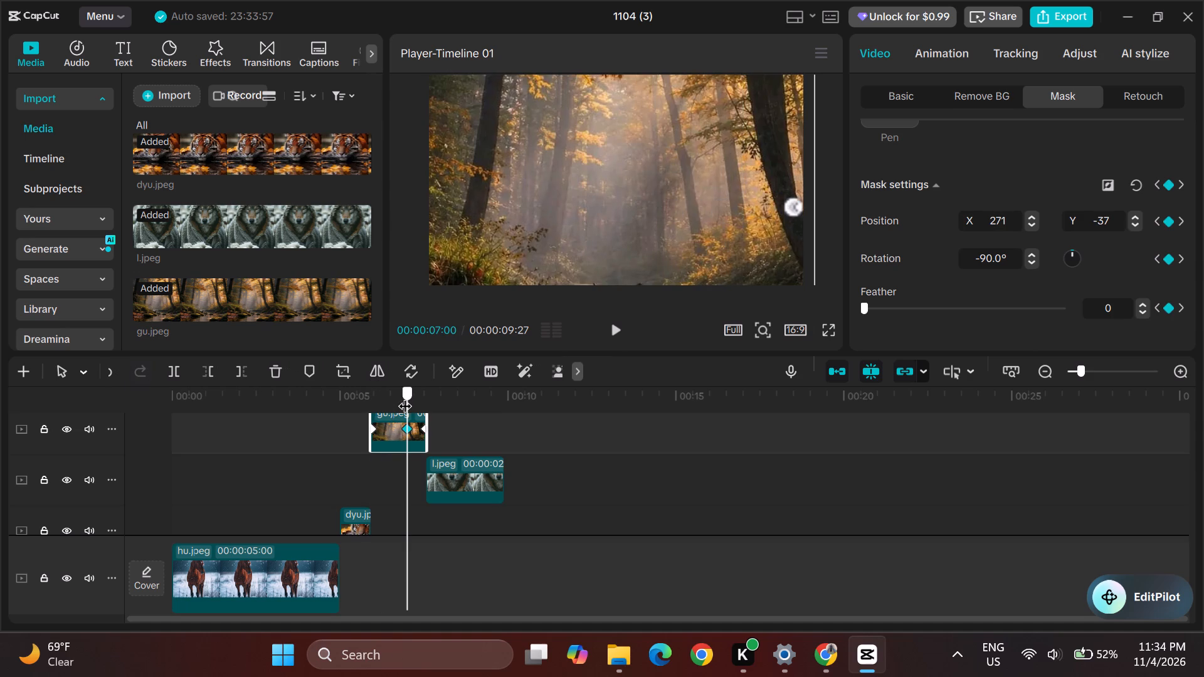
pyautogui.moveTo(404, 396); pyautogui.dragTo(423, 398)
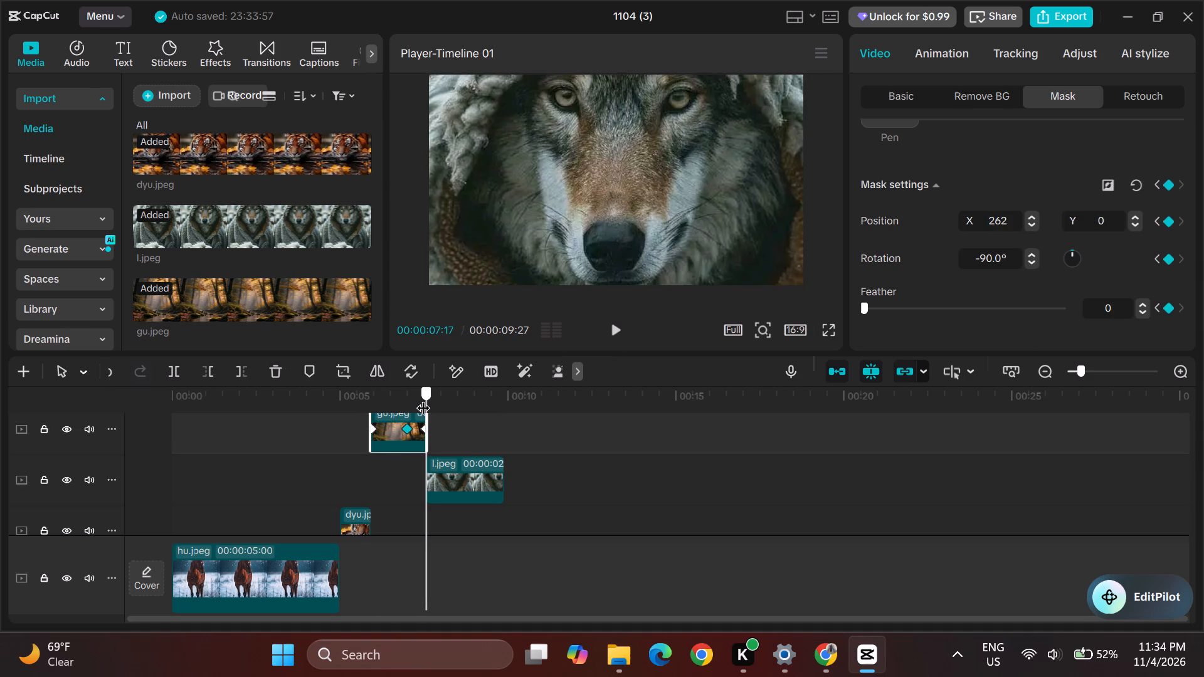
pyautogui.moveTo(423, 398); pyautogui.dragTo(415, 400)
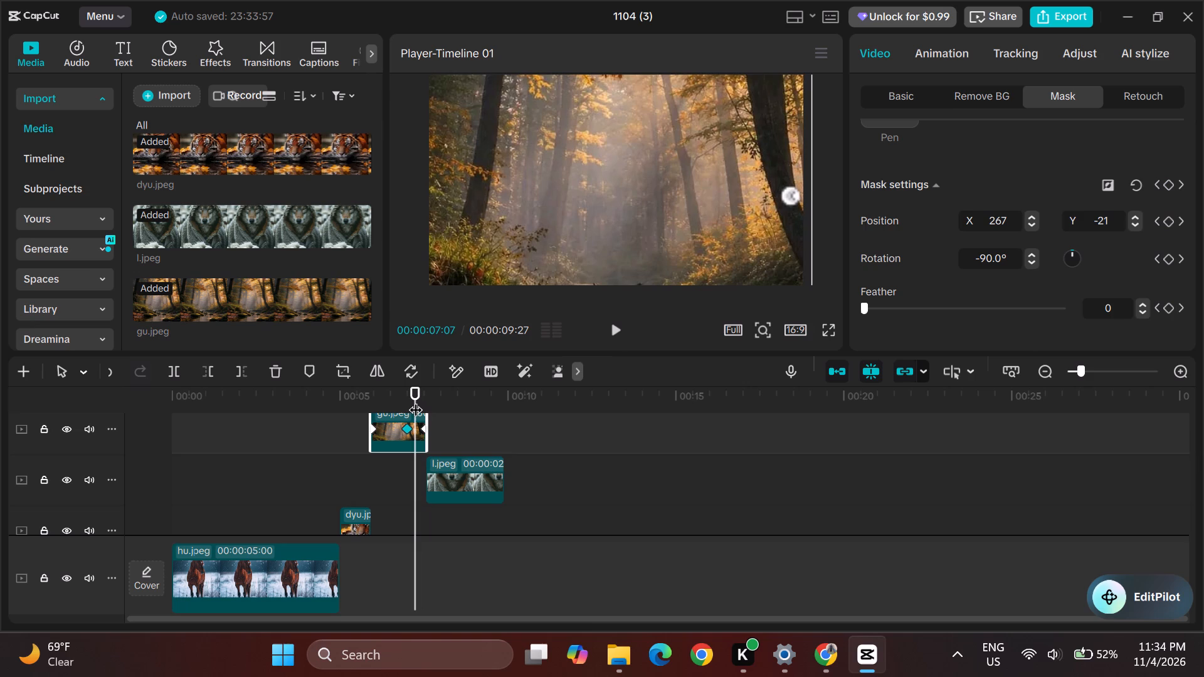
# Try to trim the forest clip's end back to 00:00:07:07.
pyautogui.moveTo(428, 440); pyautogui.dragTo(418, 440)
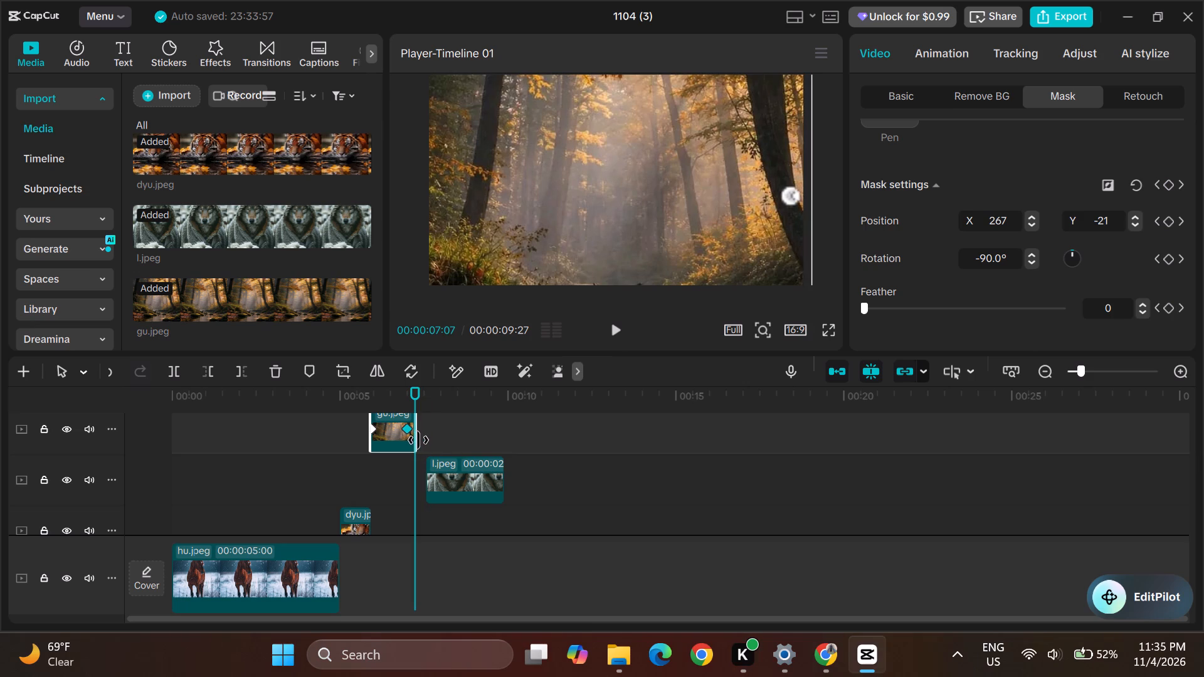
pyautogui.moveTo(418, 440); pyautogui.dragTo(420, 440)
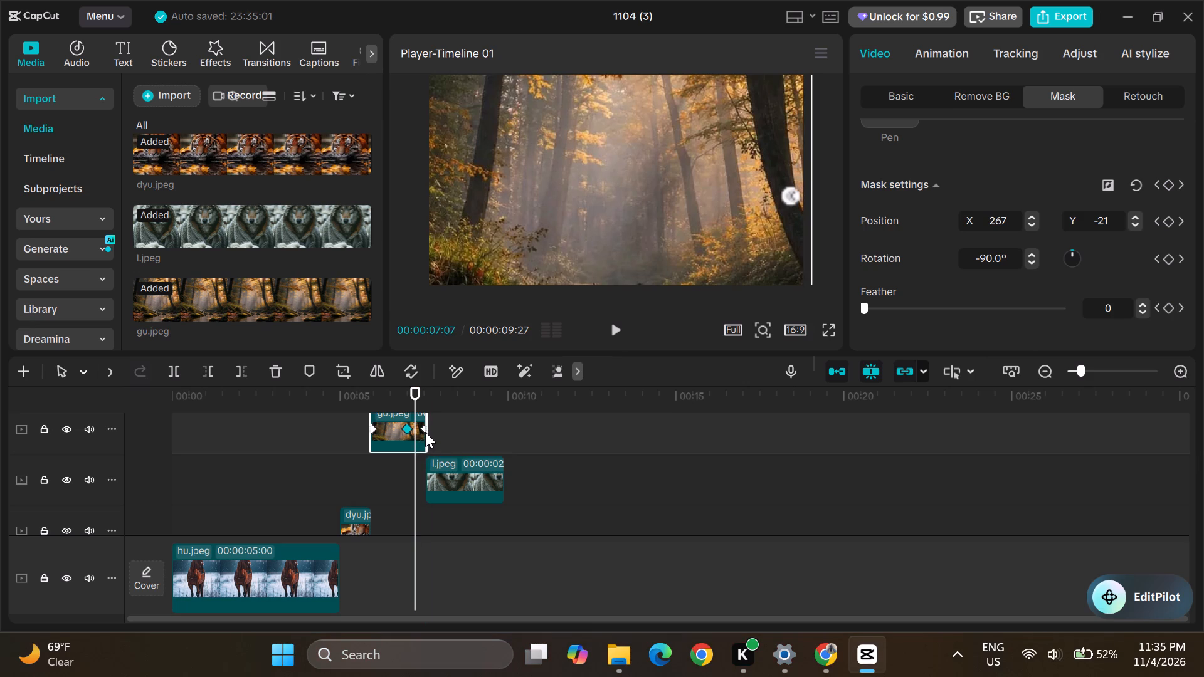
# Remove the forest clip's mask settings keyframe at 00:00:07:17.
pyautogui.click(425, 432)
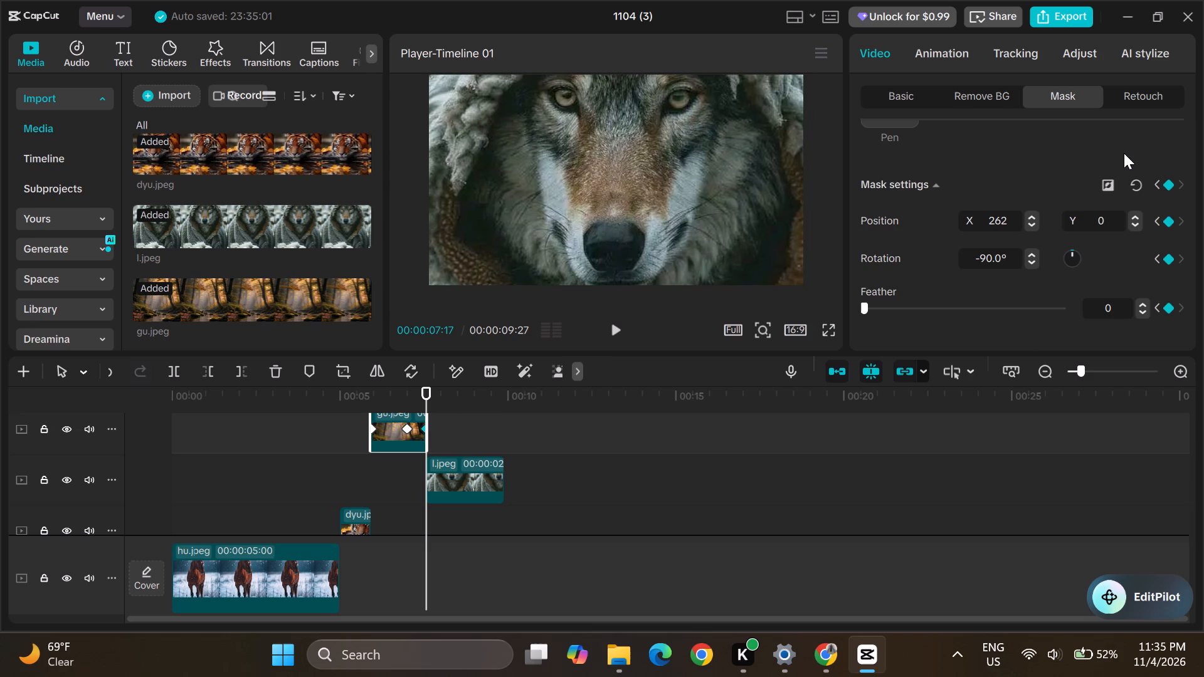
pyautogui.click(1168, 177)
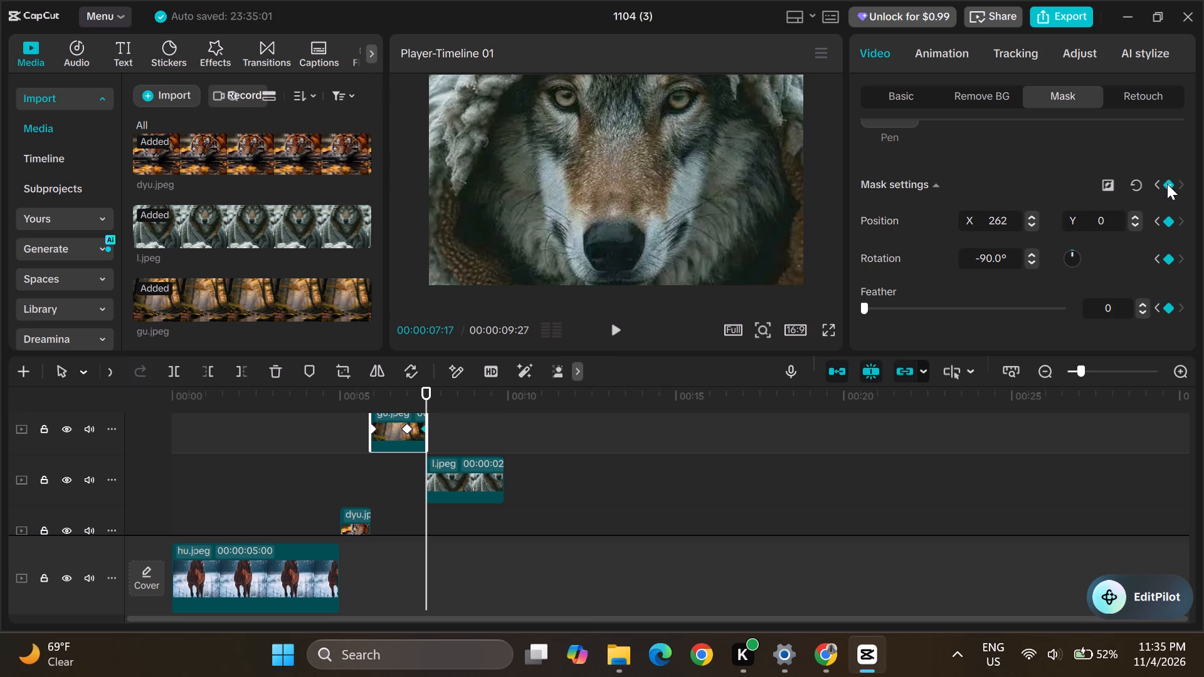
pyautogui.click(1167, 184)
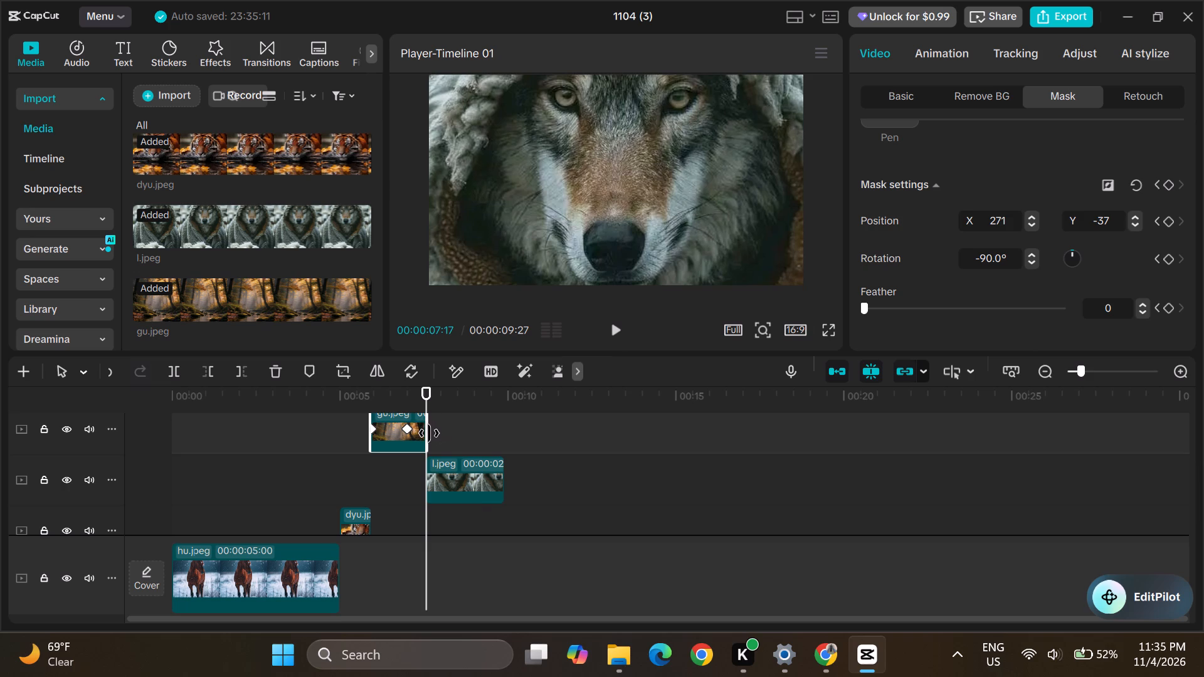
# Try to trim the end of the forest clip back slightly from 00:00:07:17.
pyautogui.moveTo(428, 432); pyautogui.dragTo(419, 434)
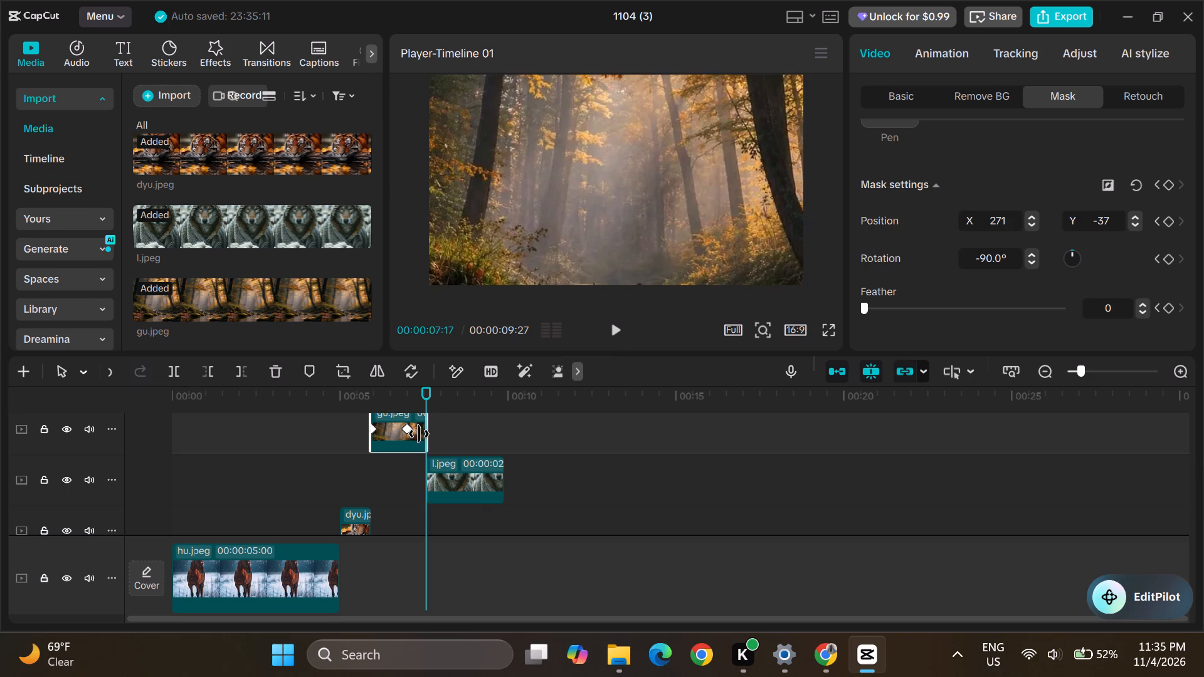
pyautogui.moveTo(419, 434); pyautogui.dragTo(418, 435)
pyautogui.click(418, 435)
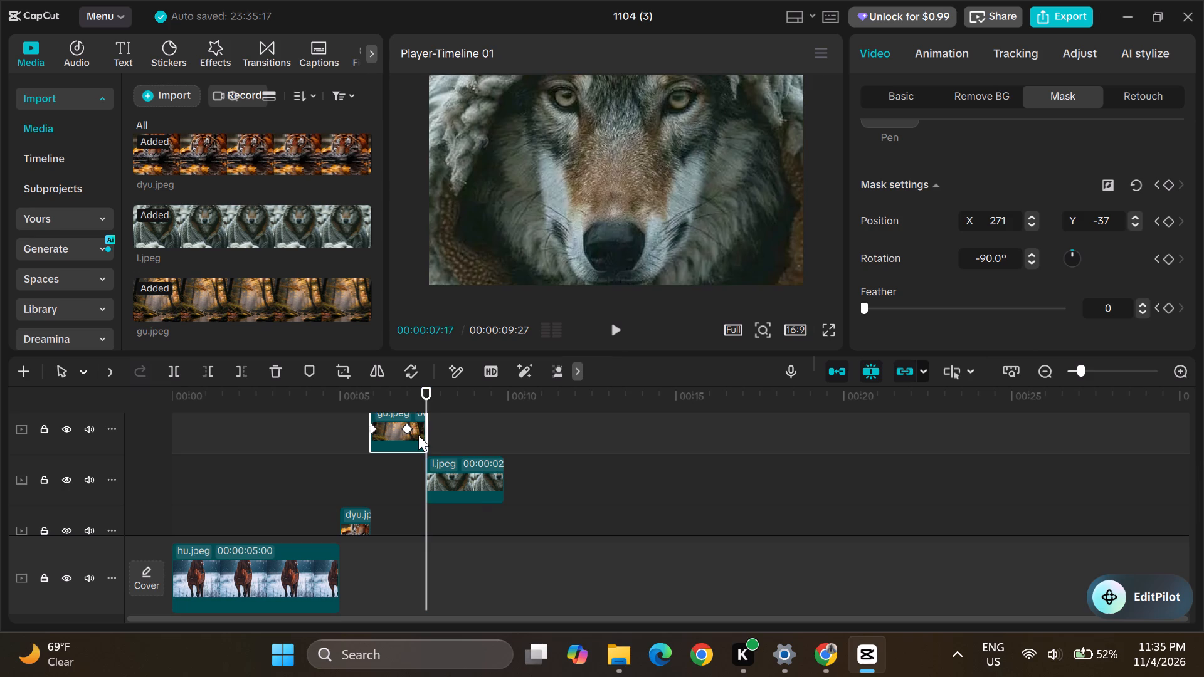
# Play back the timeline and scrub back to 00:00:07:17 to examine the change from the forest clip to the wolf clip.
pyautogui.click(494, 418)
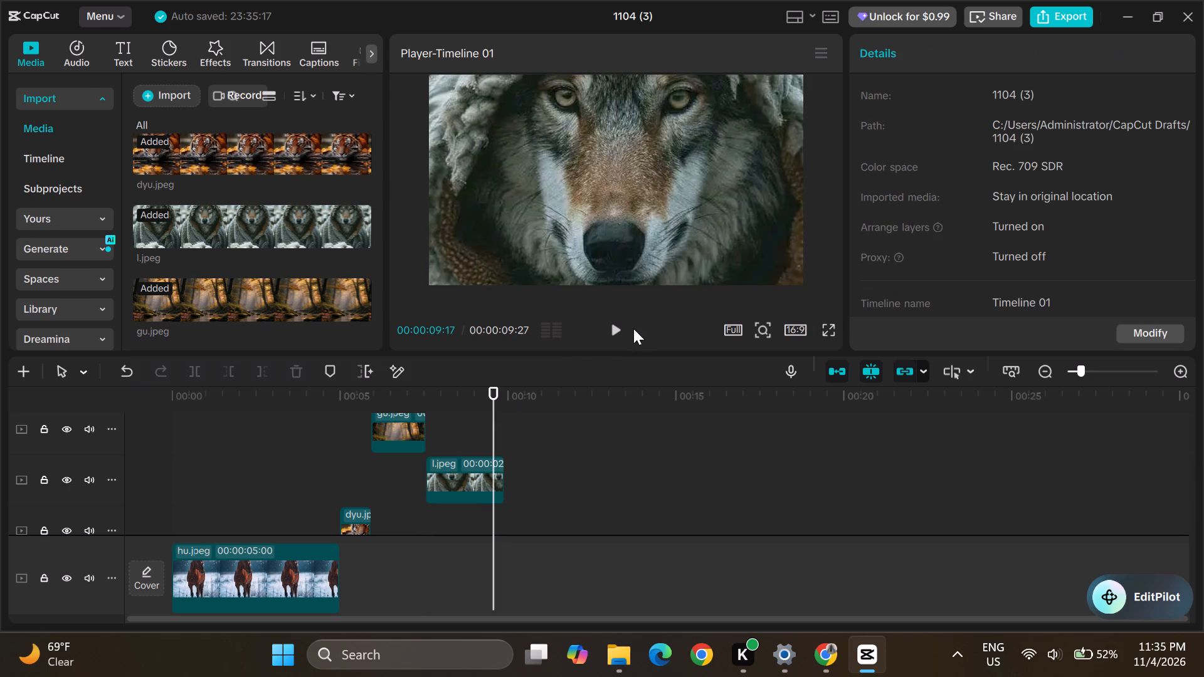
pyautogui.click(613, 334)
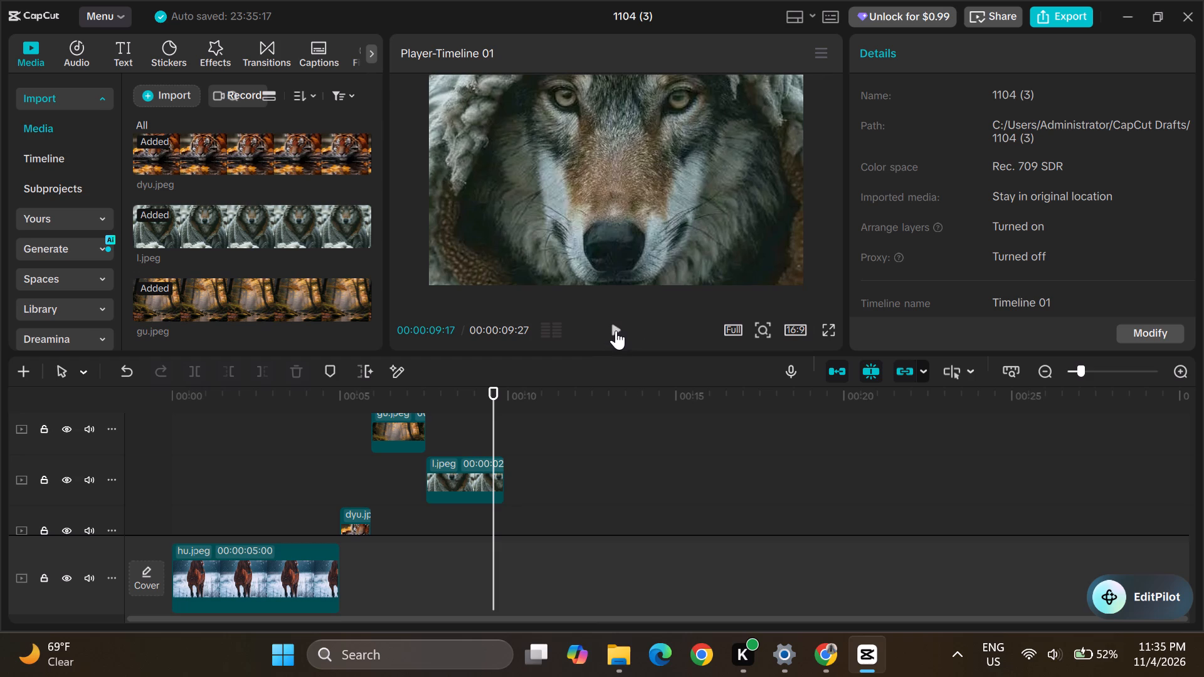
pyautogui.click(615, 329)
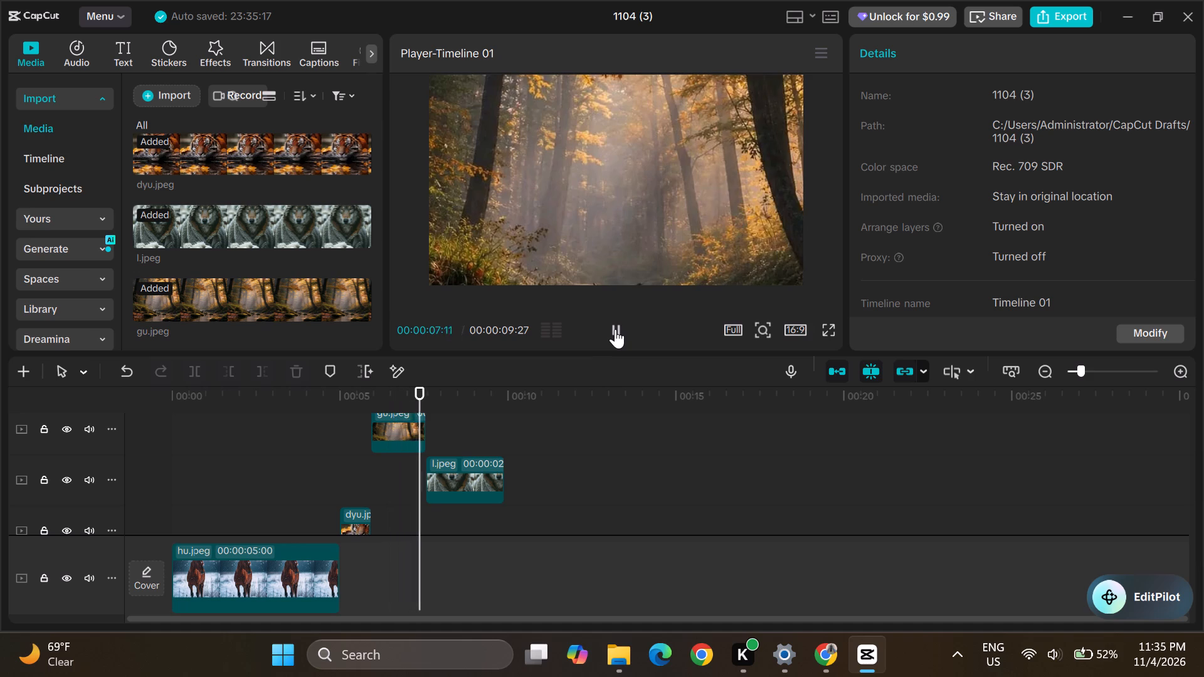
pyautogui.click(615, 329)
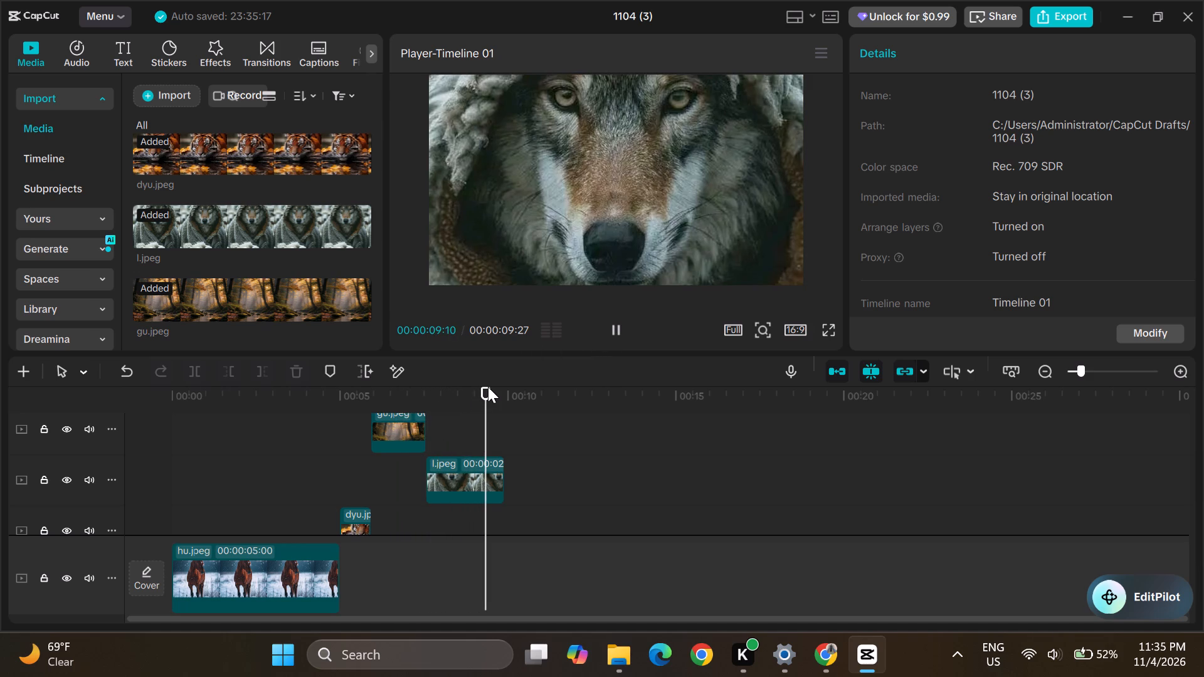
pyautogui.moveTo(488, 387); pyautogui.dragTo(442, 392)
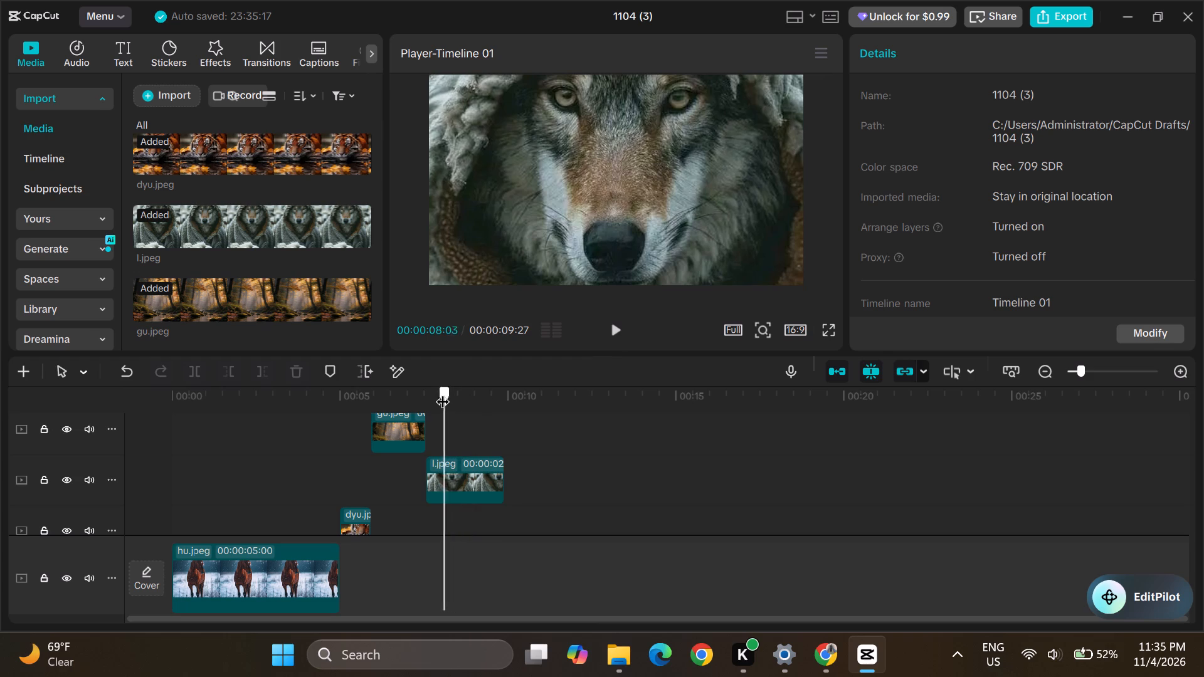
pyautogui.moveTo(442, 392); pyautogui.dragTo(429, 392)
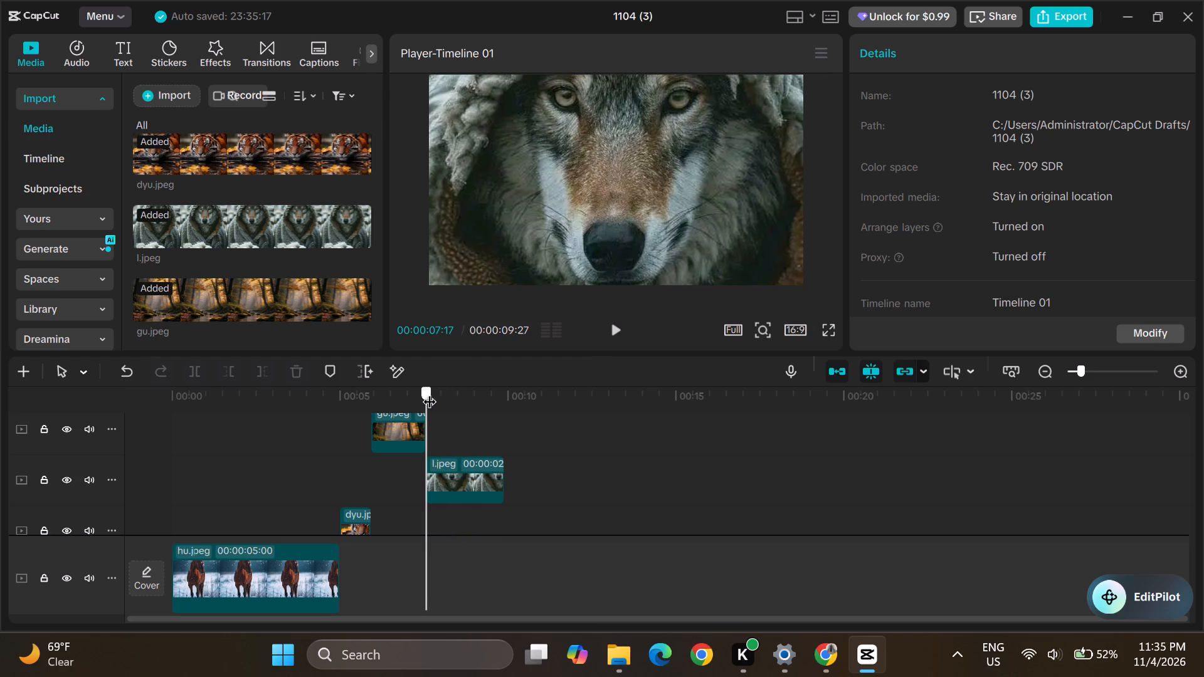
pyautogui.moveTo(429, 392); pyautogui.dragTo(428, 392)
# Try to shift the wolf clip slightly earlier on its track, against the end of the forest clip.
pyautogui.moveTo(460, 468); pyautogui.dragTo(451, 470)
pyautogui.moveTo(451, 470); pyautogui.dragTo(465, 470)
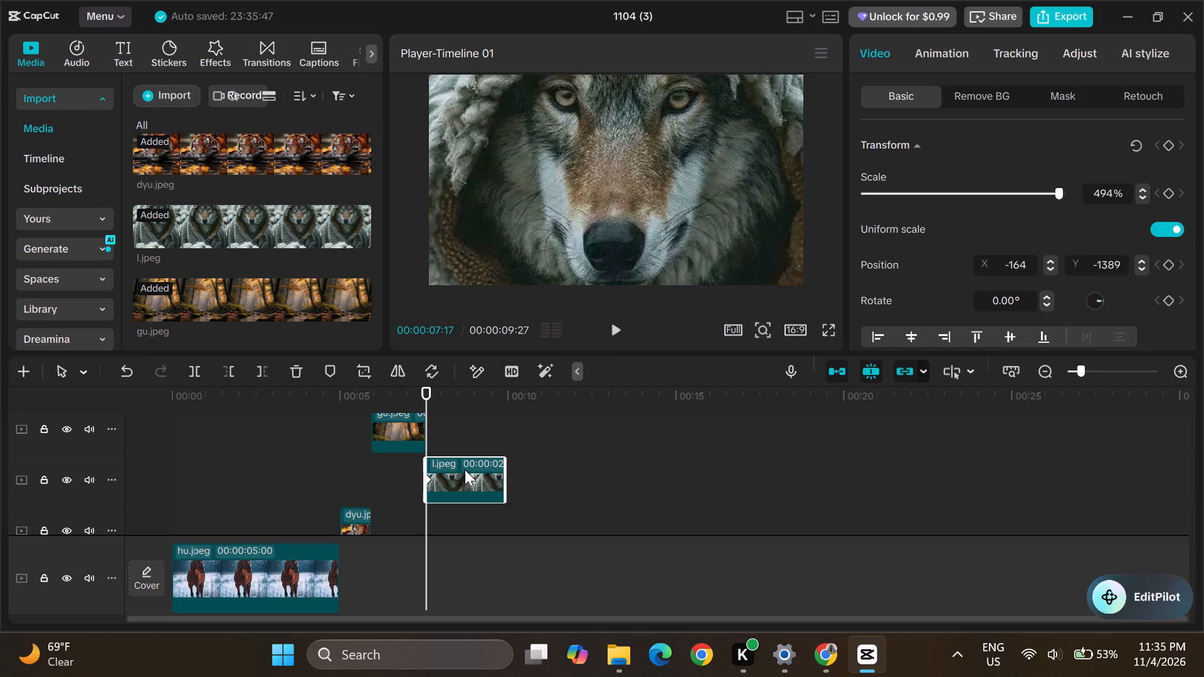
# Play back the wolf clip from 00:00:07:17.
pyautogui.click(613, 327)
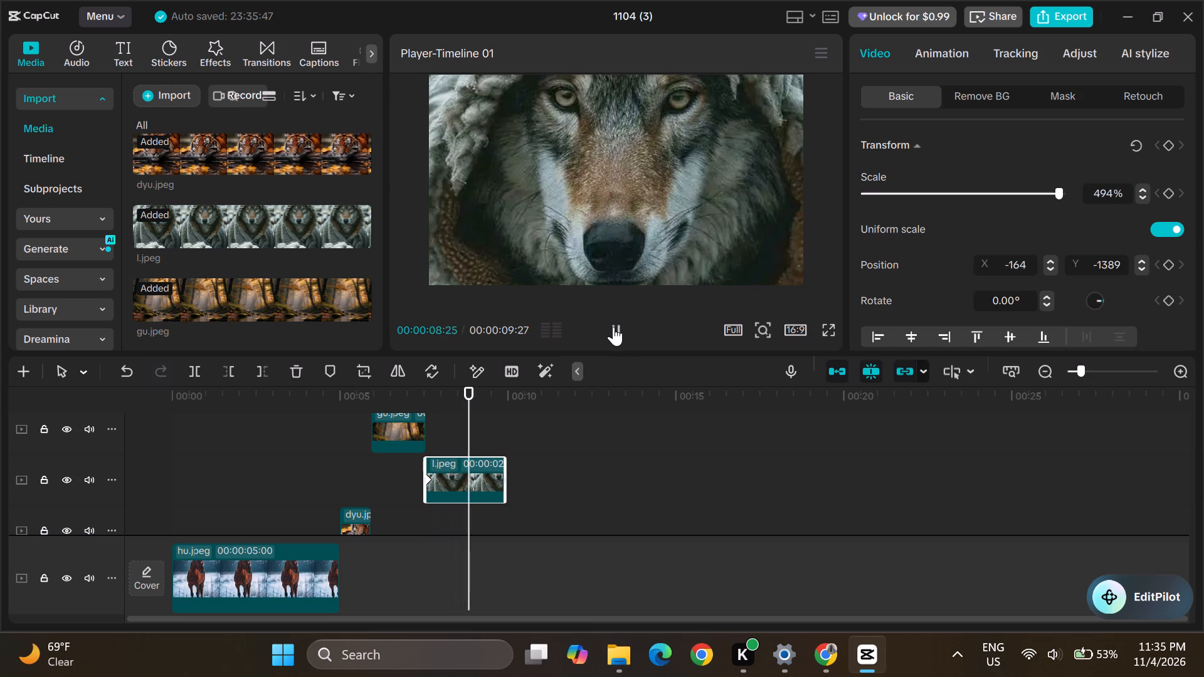
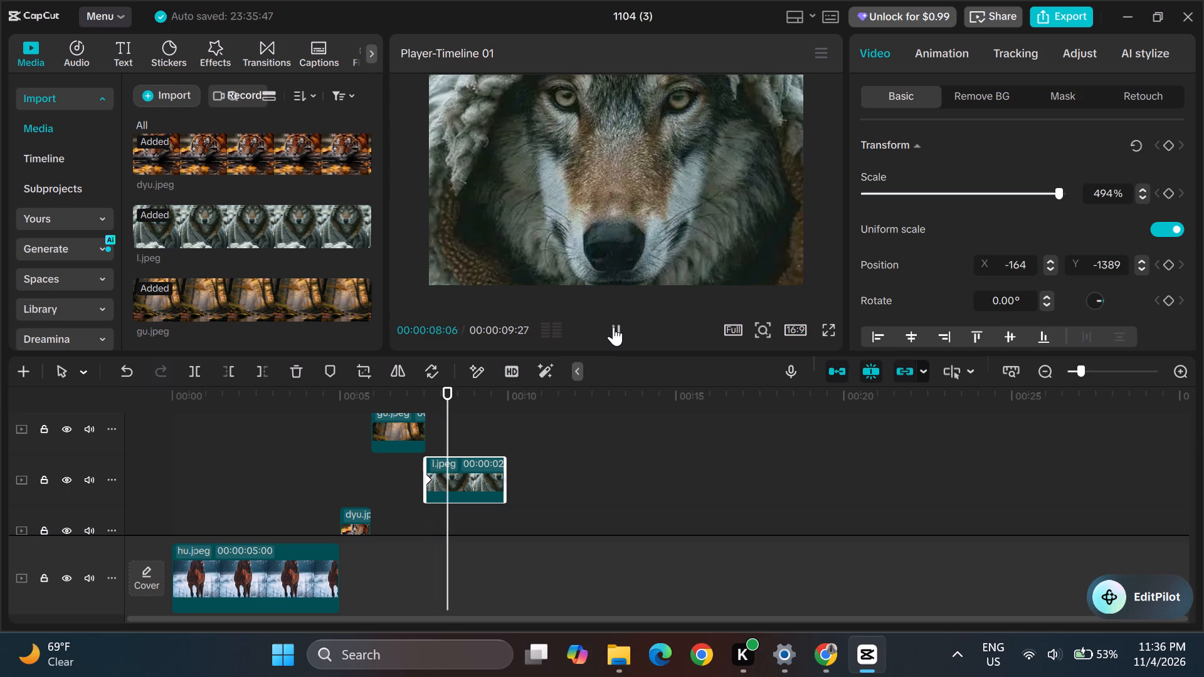
# Change the wolf clip's mask to Filmstrip at the clip's start, 00:00:07:17.
pyautogui.click(426, 479)
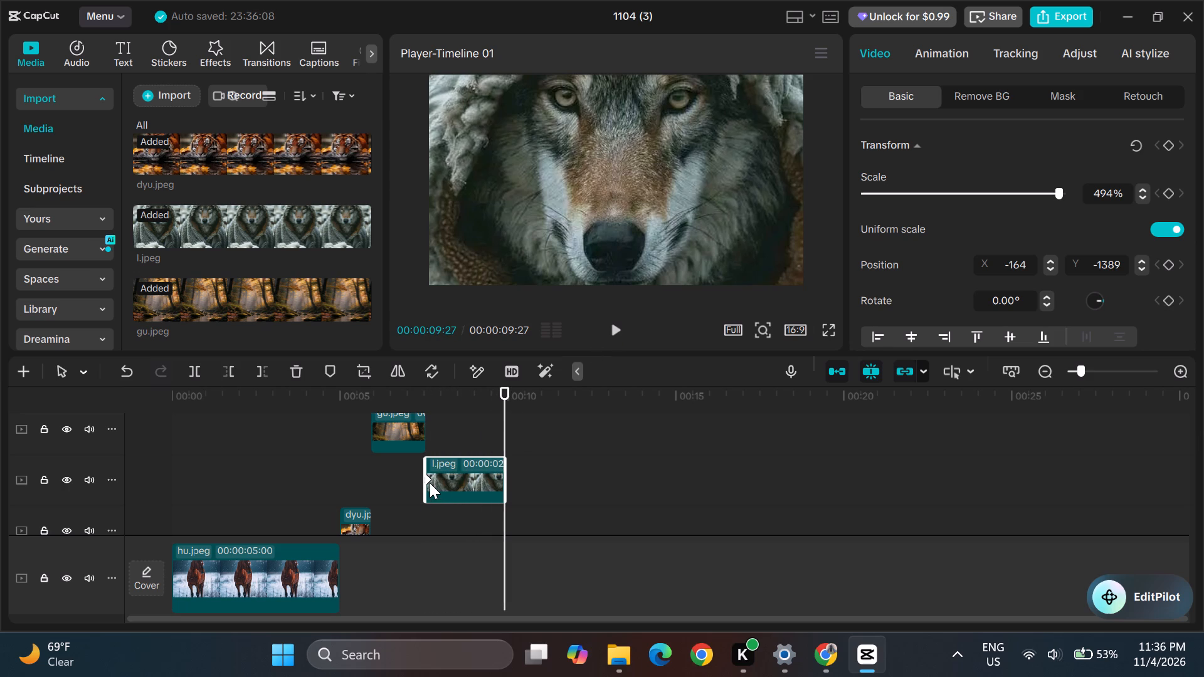
pyautogui.click(429, 479)
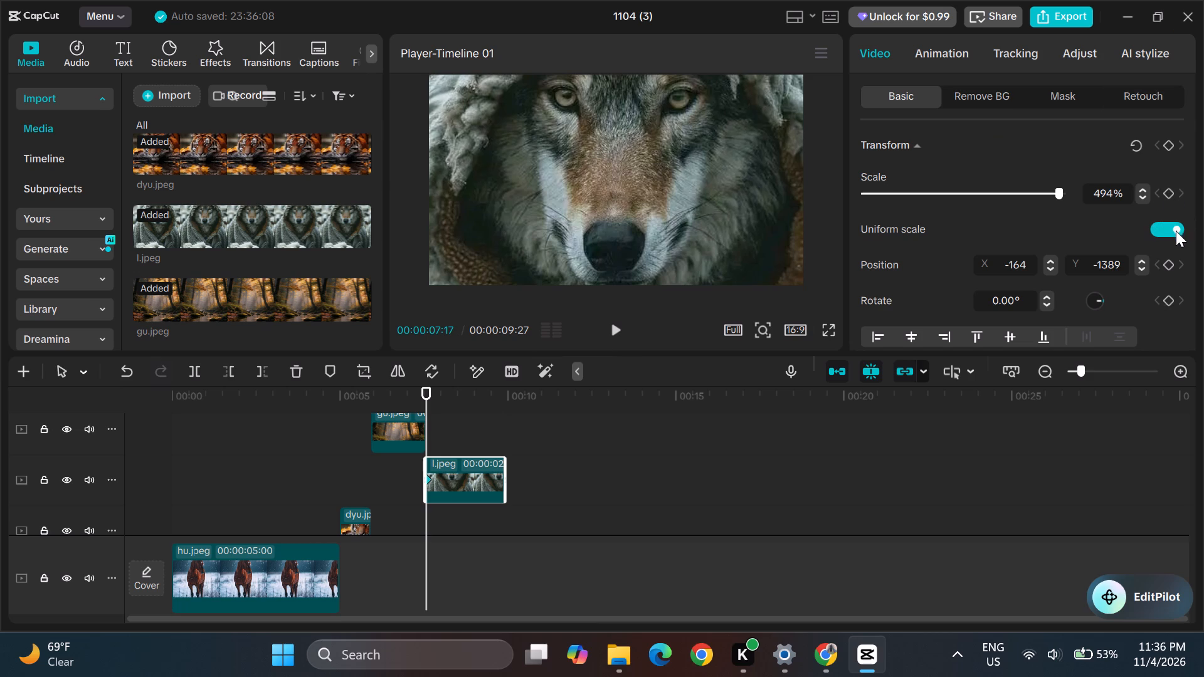
pyautogui.scroll(-1, 1021, 219)
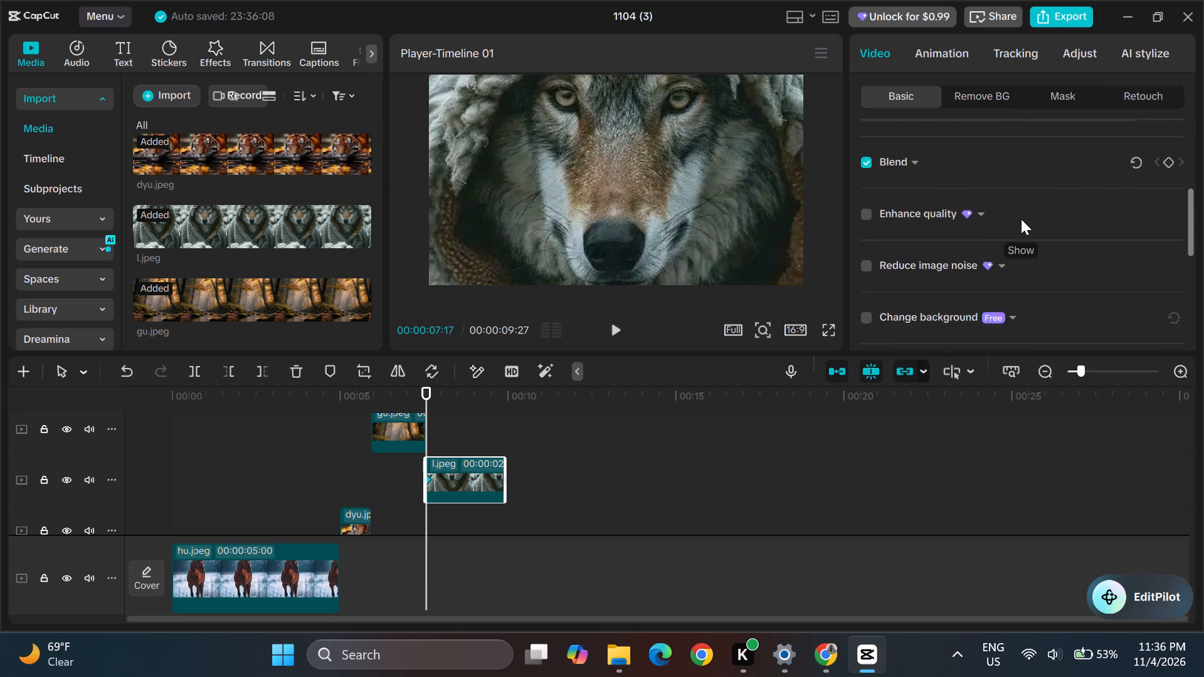
pyautogui.scroll(1, 1021, 219)
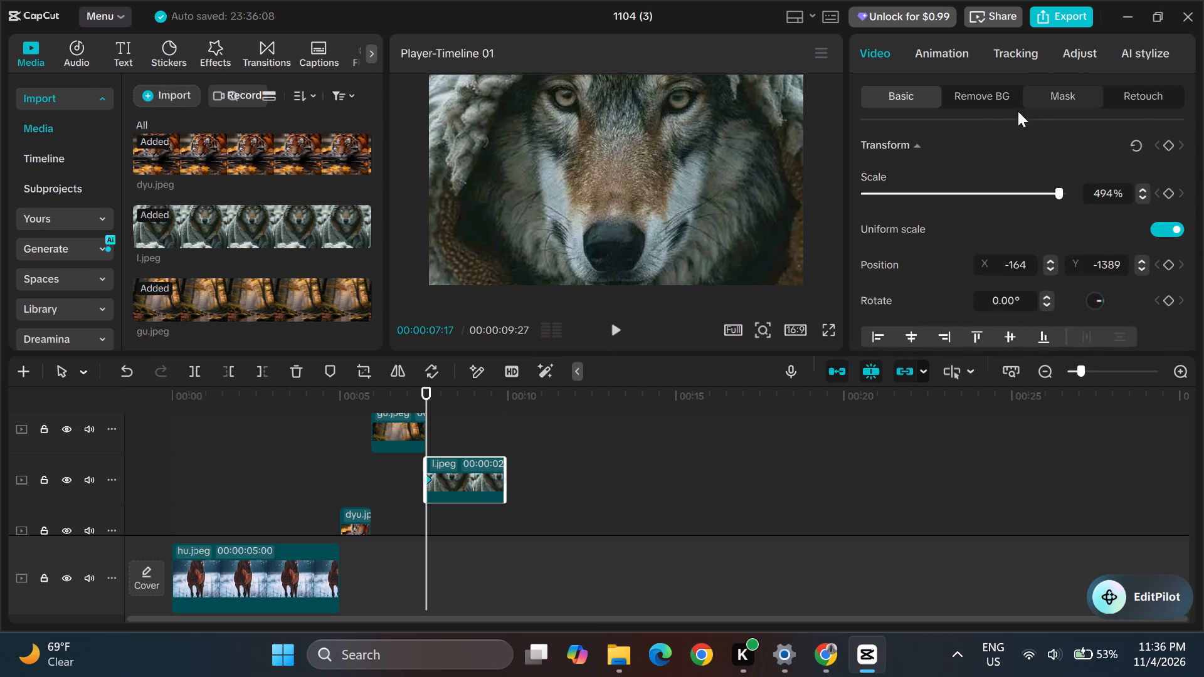
pyautogui.scroll(1, 980, 172)
pyautogui.click(1058, 93)
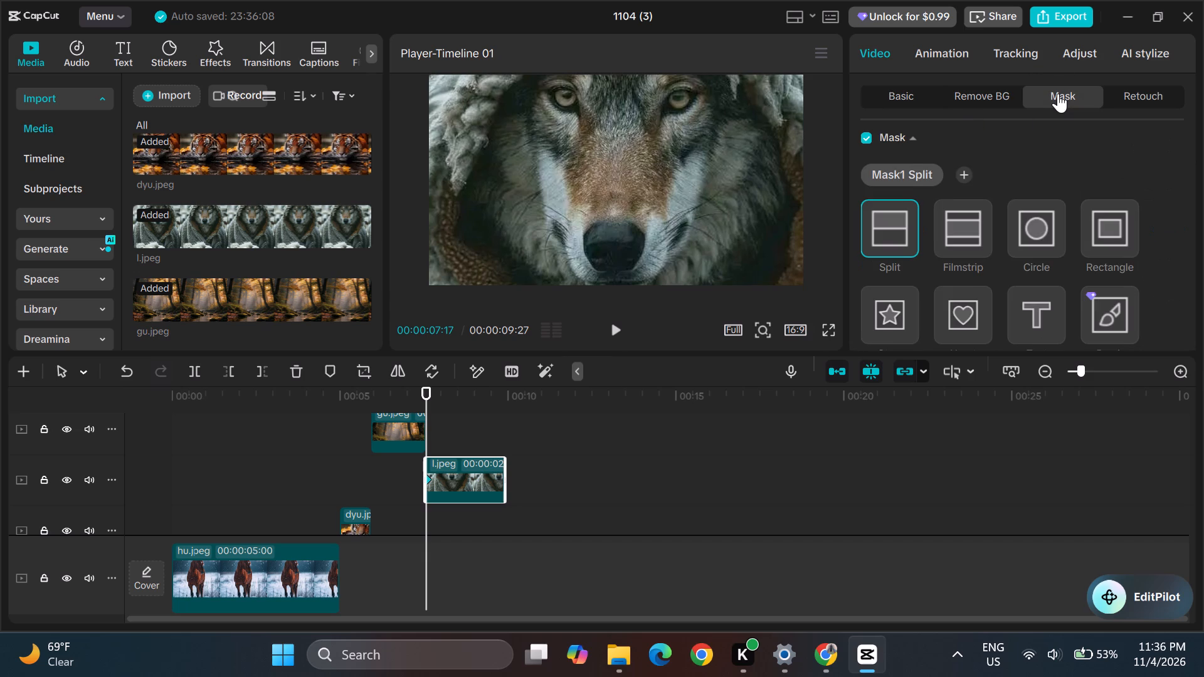
pyautogui.click(965, 237)
pyautogui.doubleClick(965, 237)
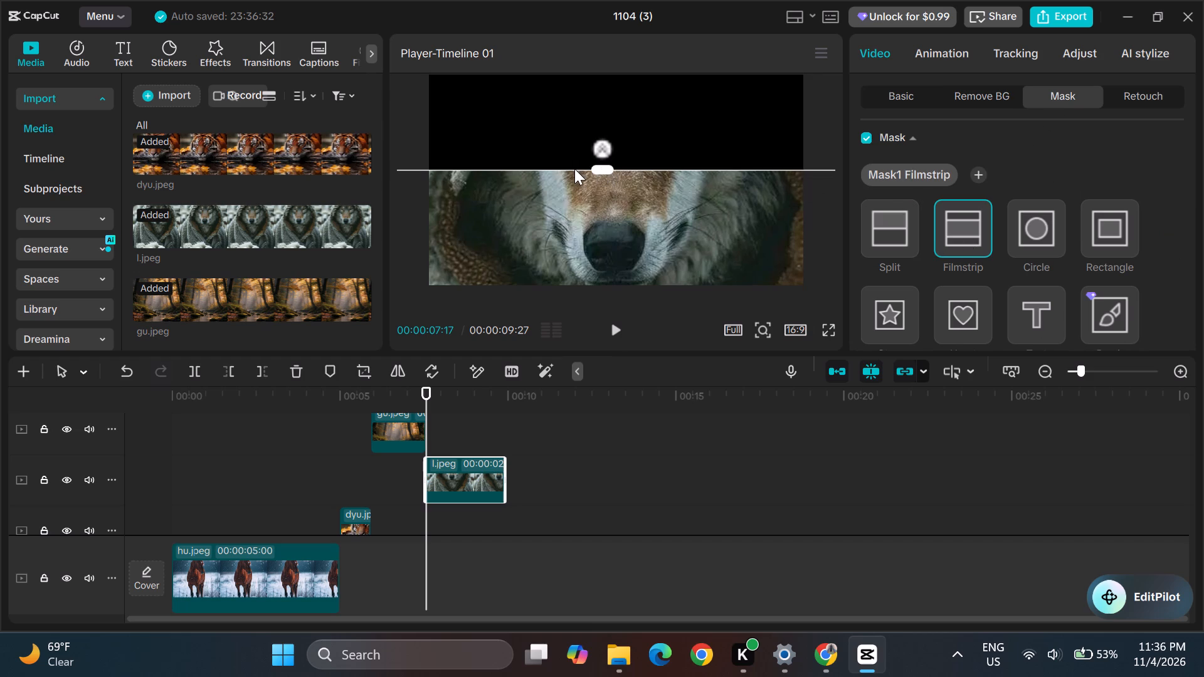
# Move the wolf clip's filmstrip mask up to the middle of the frame, about X -1, Y 146, and narrow its band until it closes.
pyautogui.moveTo(569, 169); pyautogui.dragTo(571, 159)
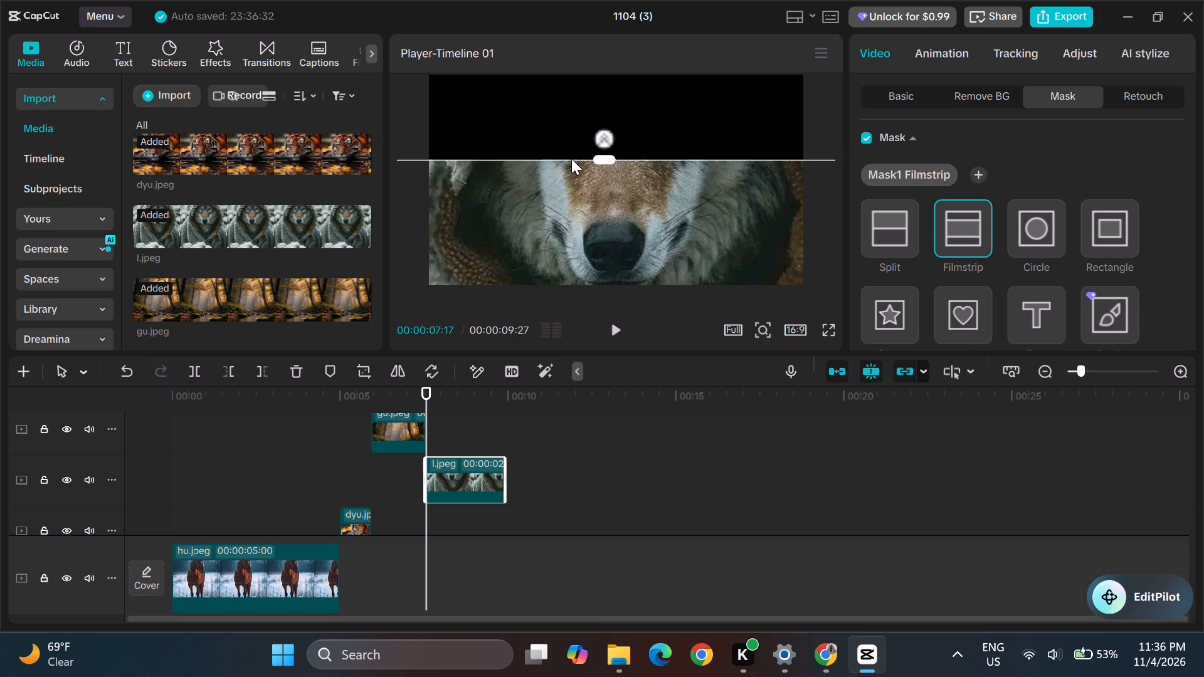
pyautogui.moveTo(571, 159); pyautogui.dragTo(571, 146)
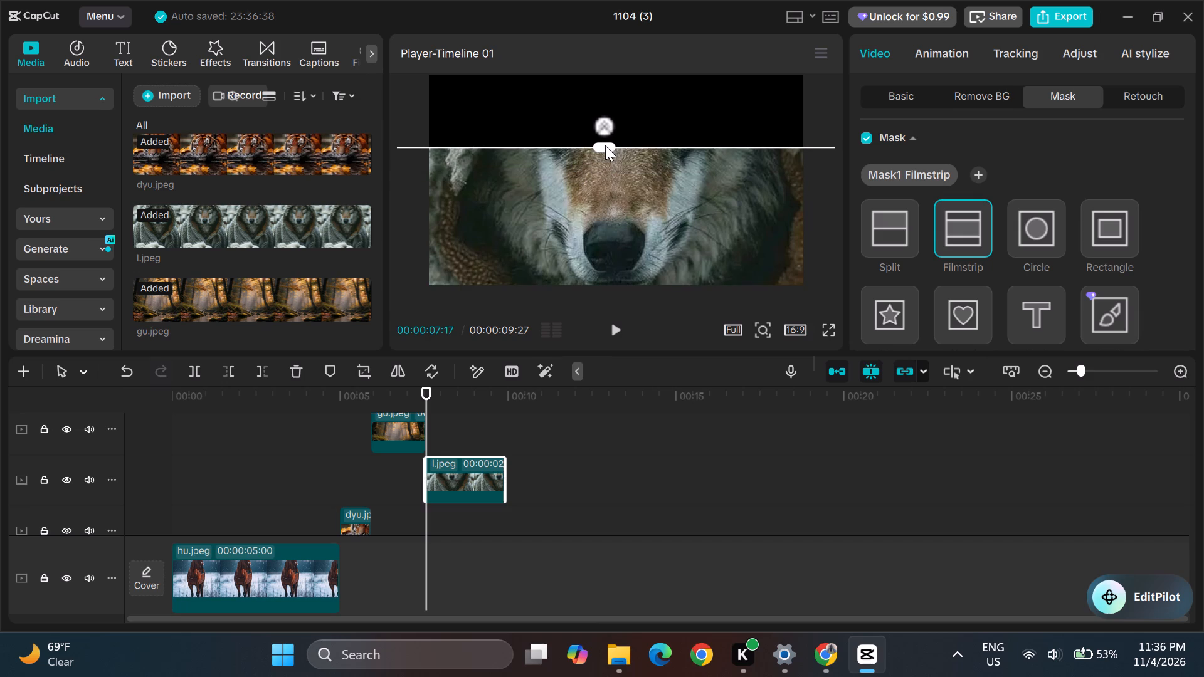
pyautogui.moveTo(605, 145); pyautogui.dragTo(605, 130)
pyautogui.click(615, 206)
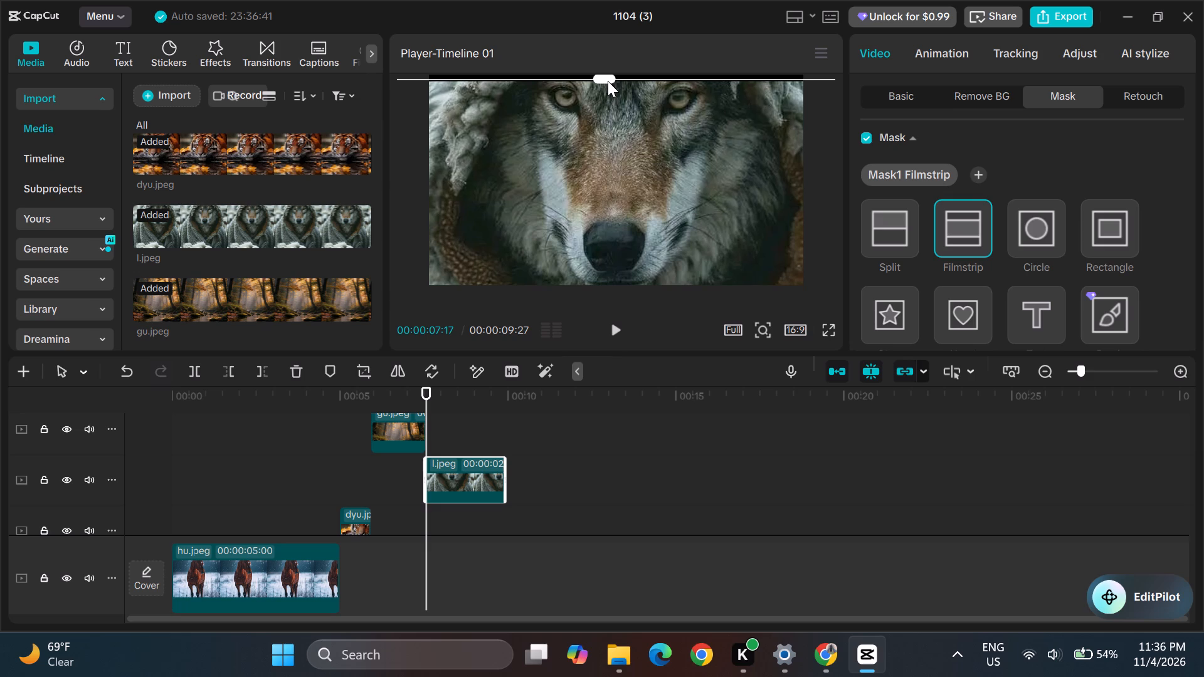
pyautogui.moveTo(608, 81); pyautogui.dragTo(616, 114)
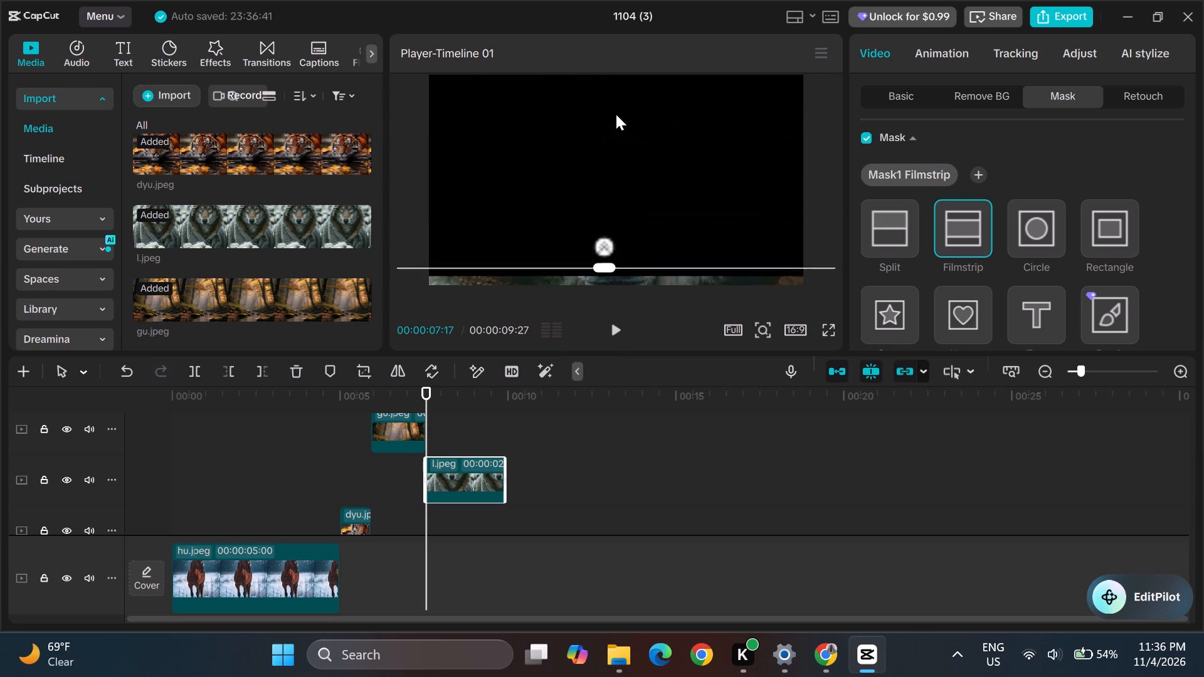
pyautogui.moveTo(616, 114); pyautogui.dragTo(612, 113)
pyautogui.click(612, 113)
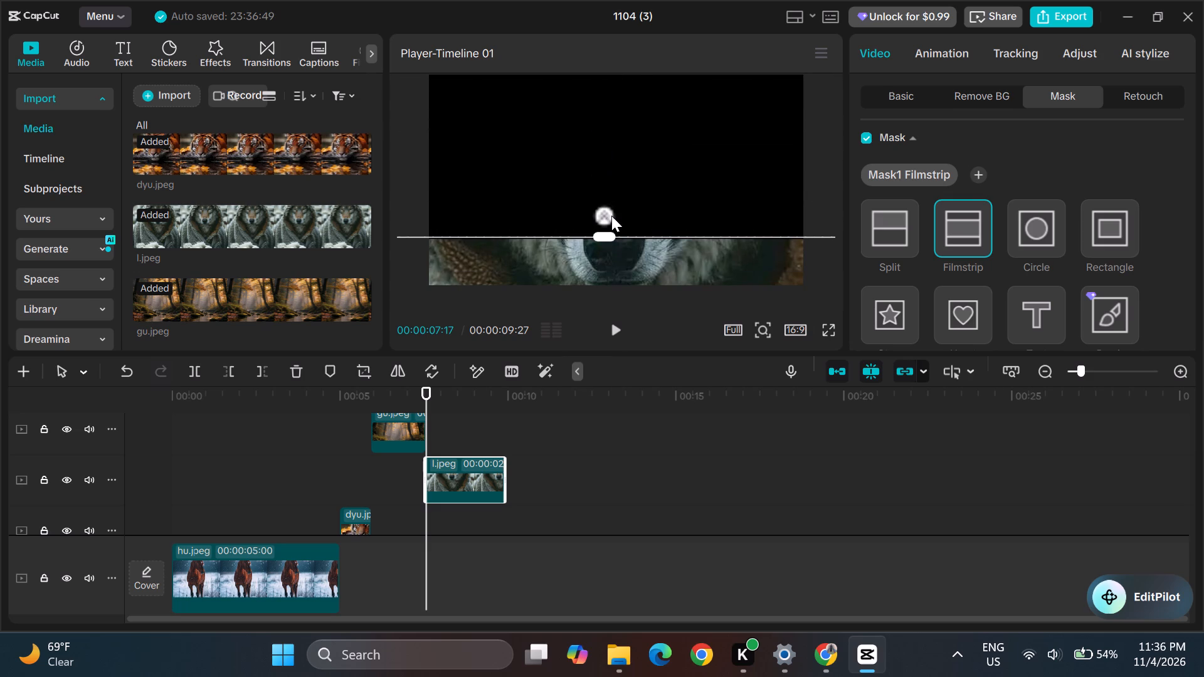
pyautogui.moveTo(625, 279); pyautogui.dragTo(623, 256)
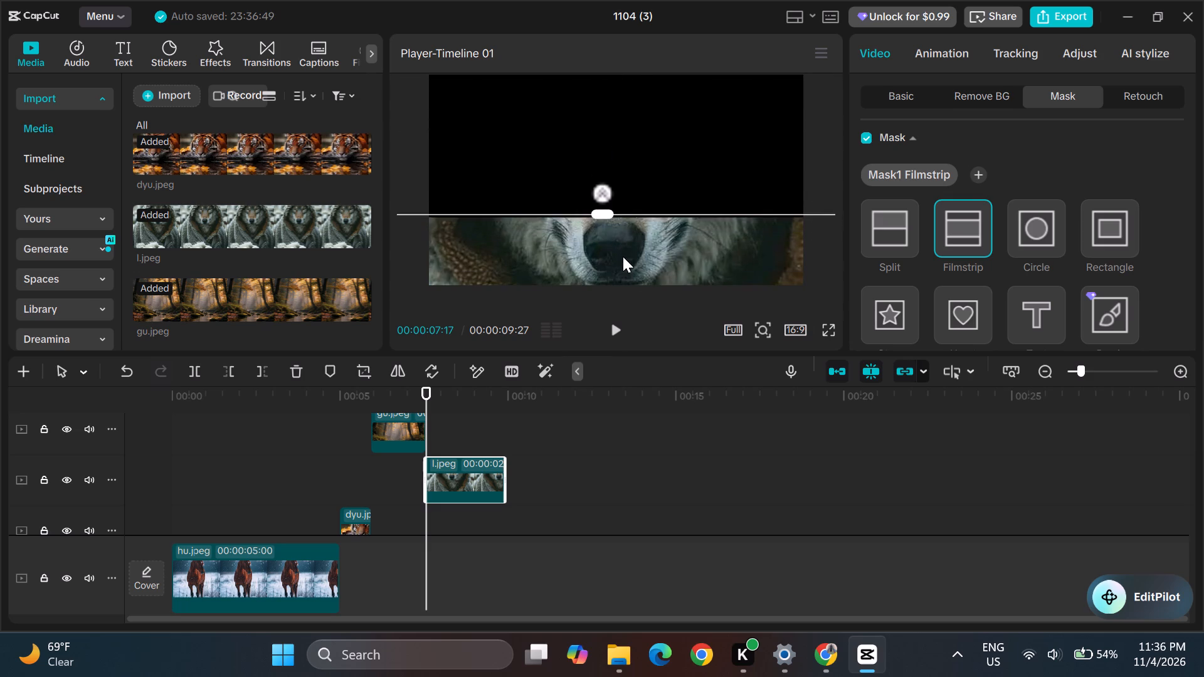
pyautogui.moveTo(623, 256); pyautogui.dragTo(623, 271)
pyautogui.moveTo(623, 273); pyautogui.dragTo(621, 187)
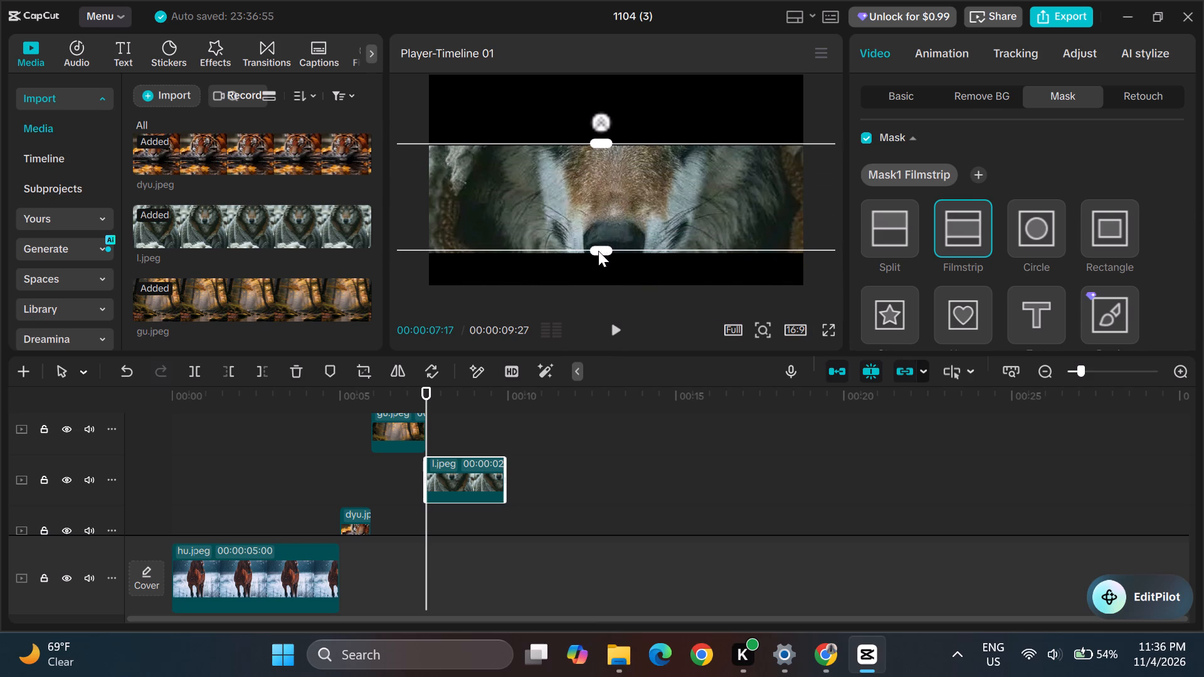
pyautogui.moveTo(598, 251); pyautogui.dragTo(600, 239)
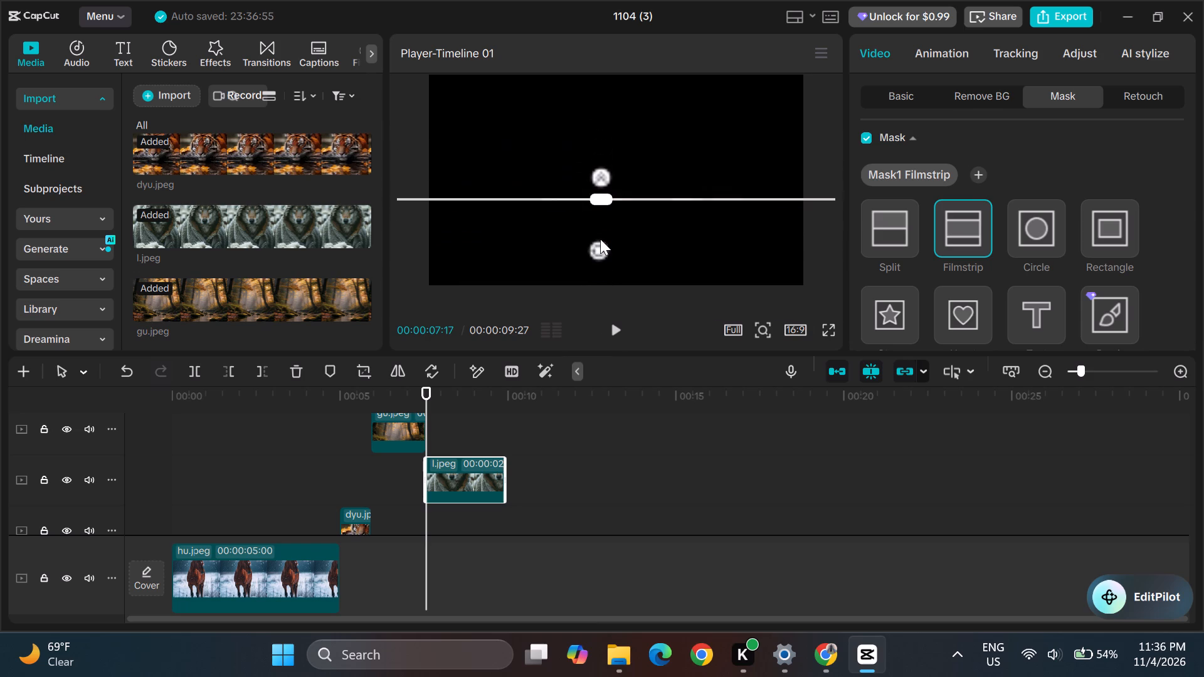
pyautogui.moveTo(600, 239); pyautogui.dragTo(600, 236)
# Rotate the wolf clip's filmstrip mask to 90° so that its band stands vertically.
pyautogui.moveTo(597, 256); pyautogui.dragTo(565, 204)
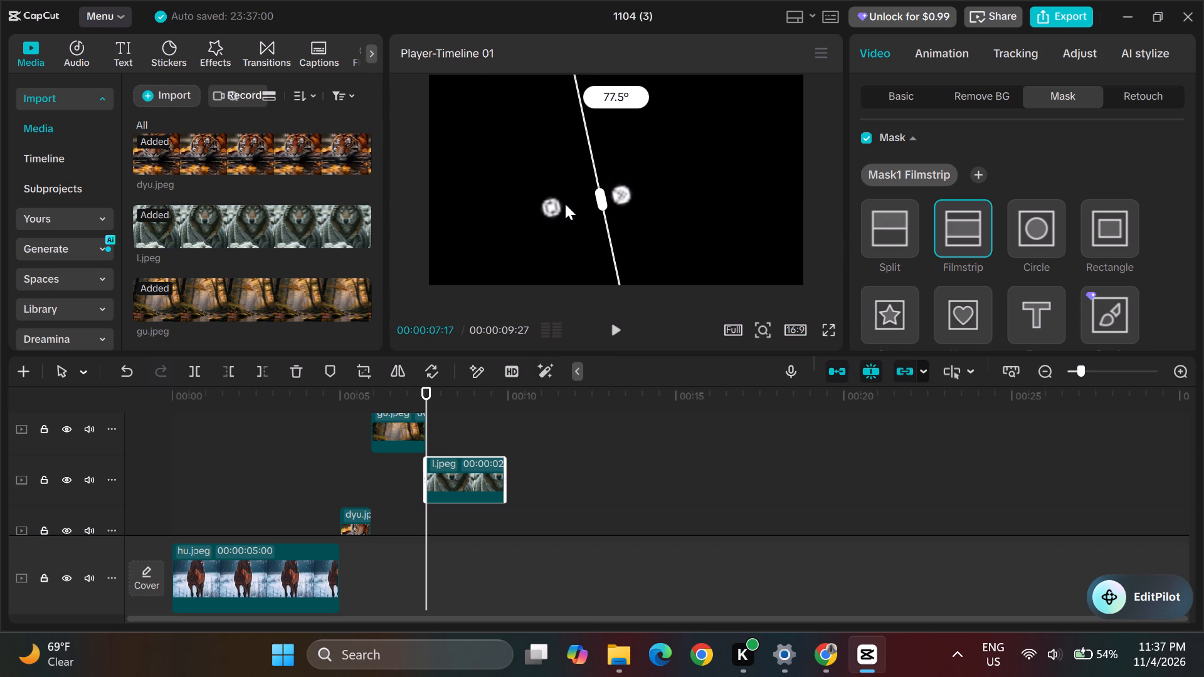
pyautogui.moveTo(565, 204); pyautogui.dragTo(565, 197)
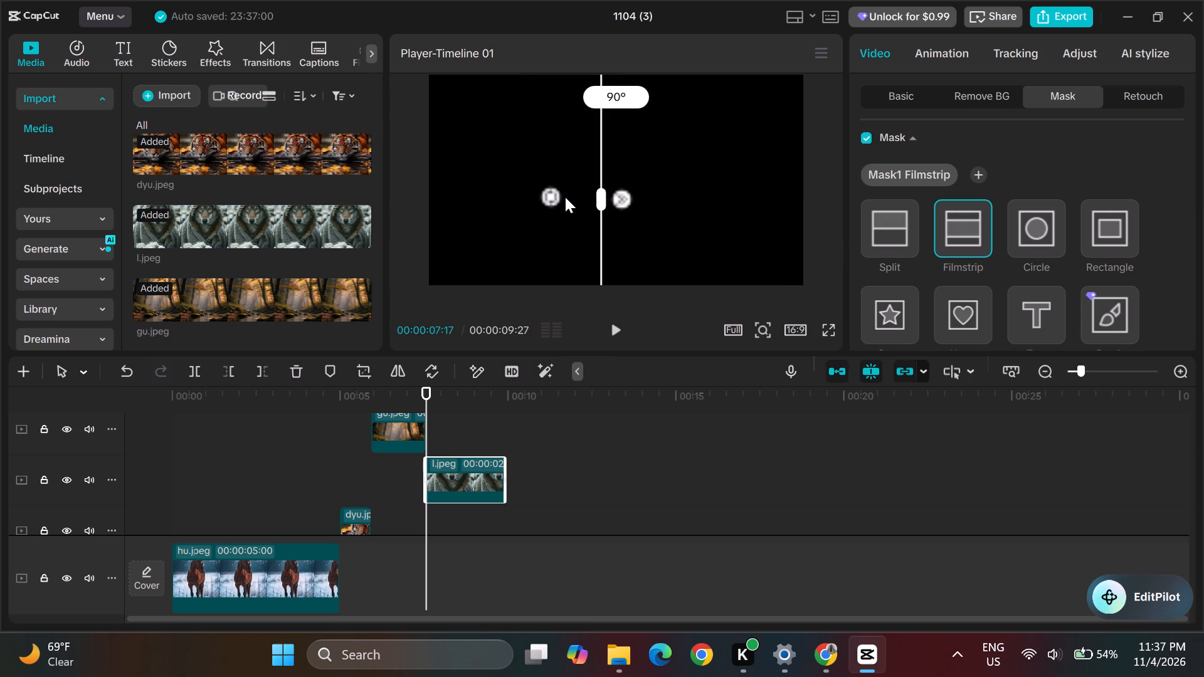
pyautogui.moveTo(565, 197); pyautogui.dragTo(566, 197)
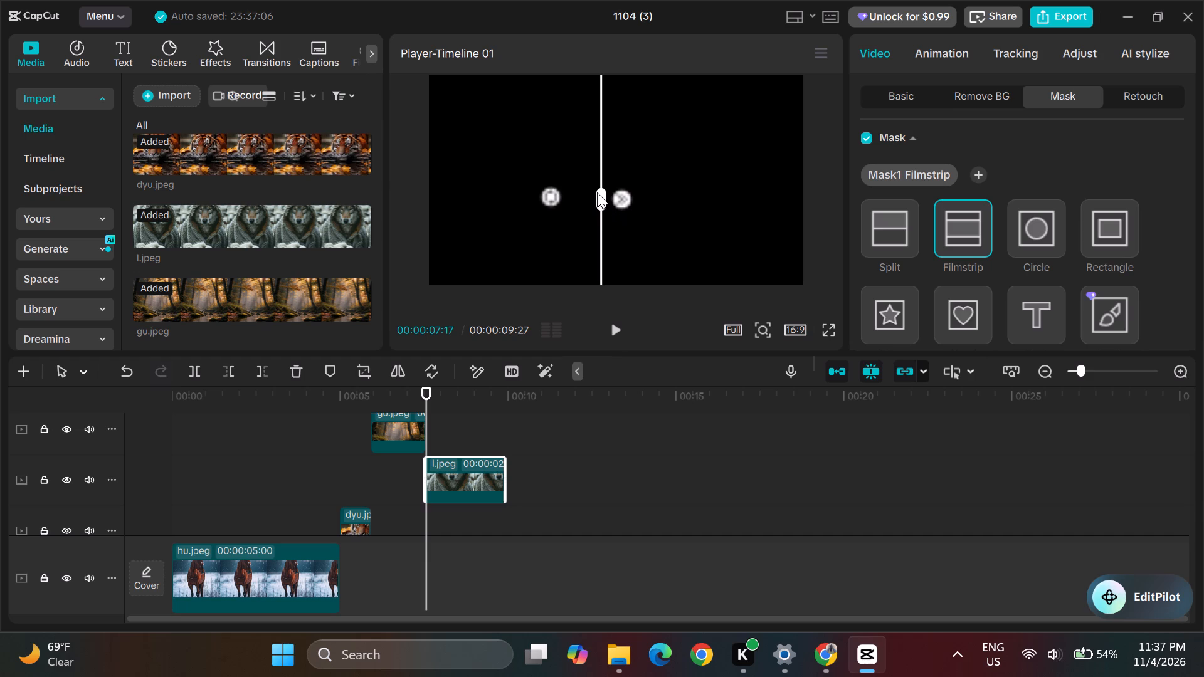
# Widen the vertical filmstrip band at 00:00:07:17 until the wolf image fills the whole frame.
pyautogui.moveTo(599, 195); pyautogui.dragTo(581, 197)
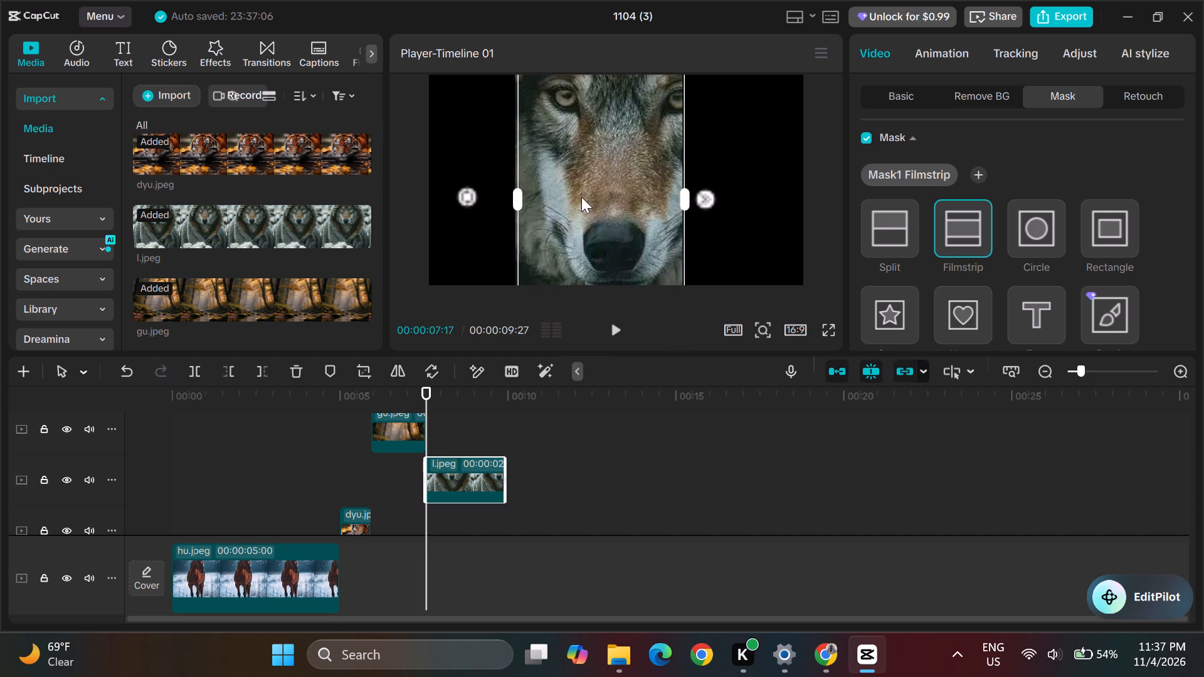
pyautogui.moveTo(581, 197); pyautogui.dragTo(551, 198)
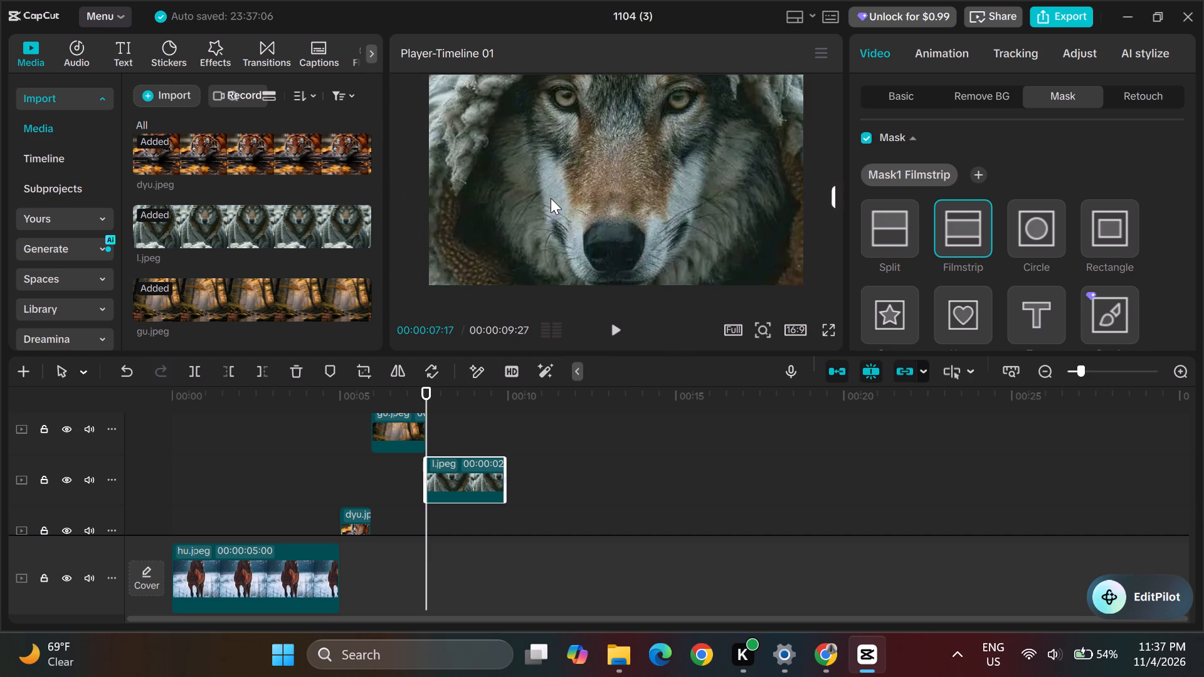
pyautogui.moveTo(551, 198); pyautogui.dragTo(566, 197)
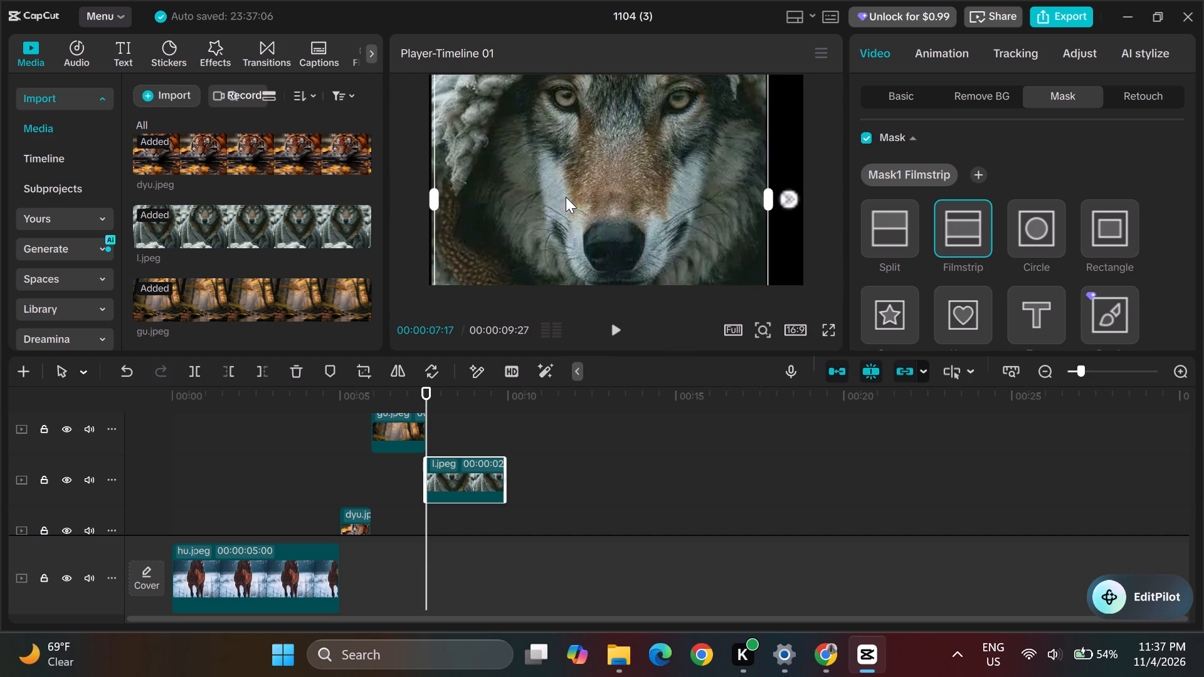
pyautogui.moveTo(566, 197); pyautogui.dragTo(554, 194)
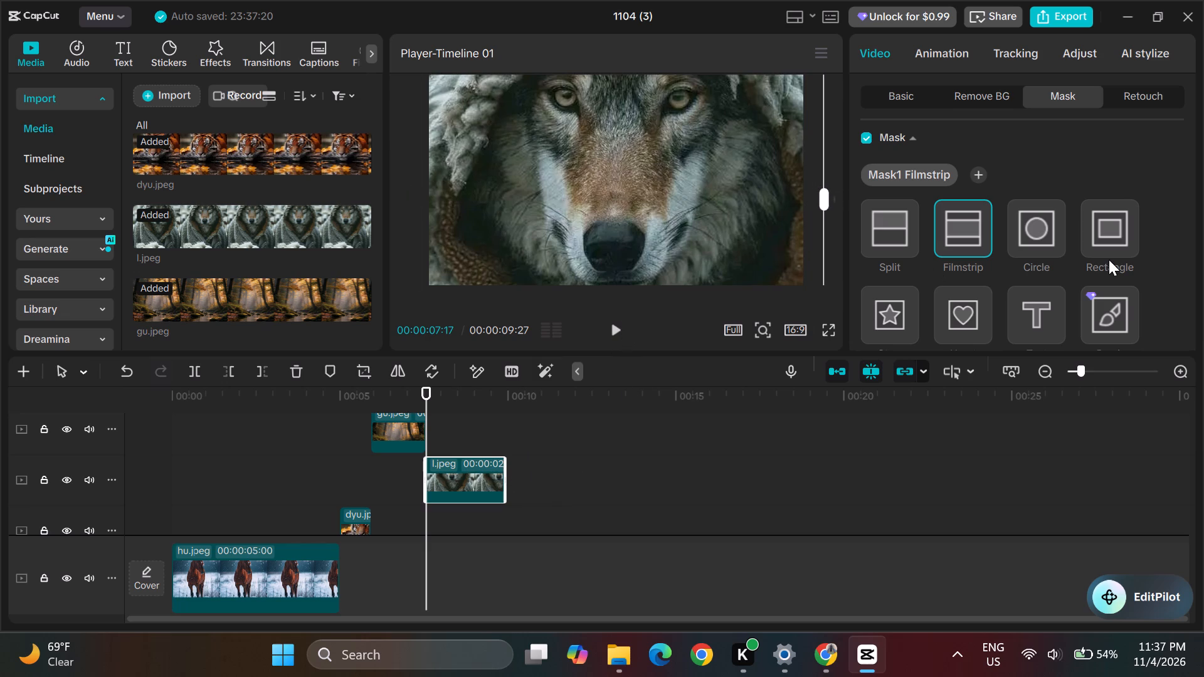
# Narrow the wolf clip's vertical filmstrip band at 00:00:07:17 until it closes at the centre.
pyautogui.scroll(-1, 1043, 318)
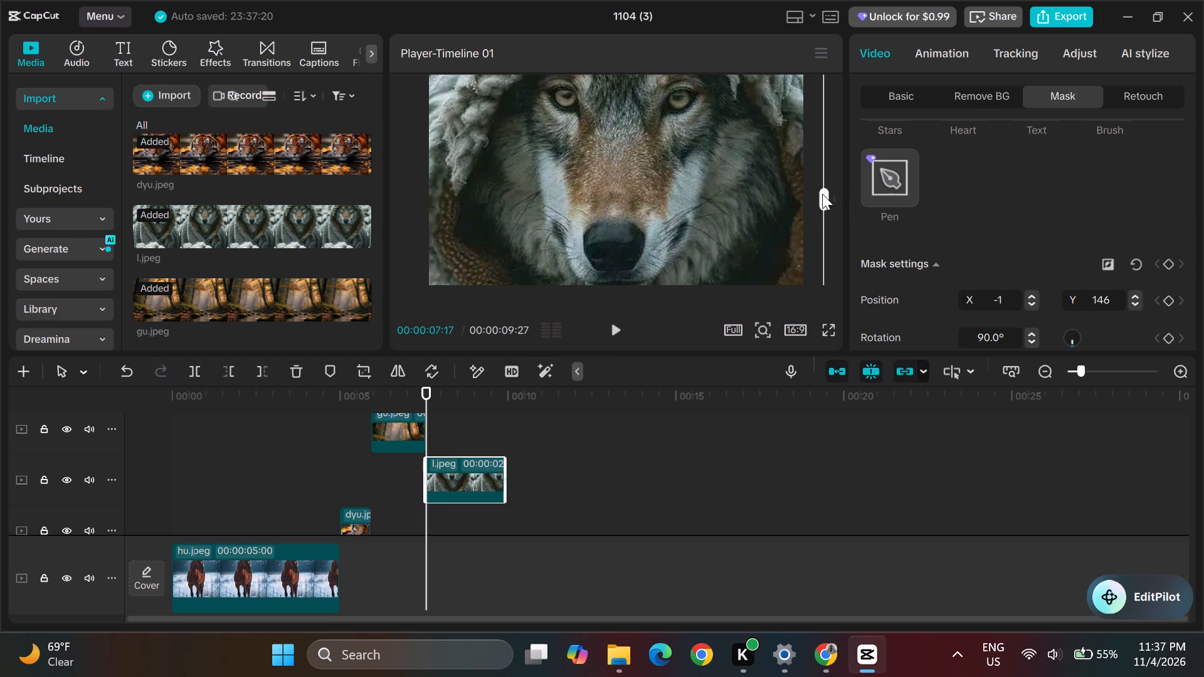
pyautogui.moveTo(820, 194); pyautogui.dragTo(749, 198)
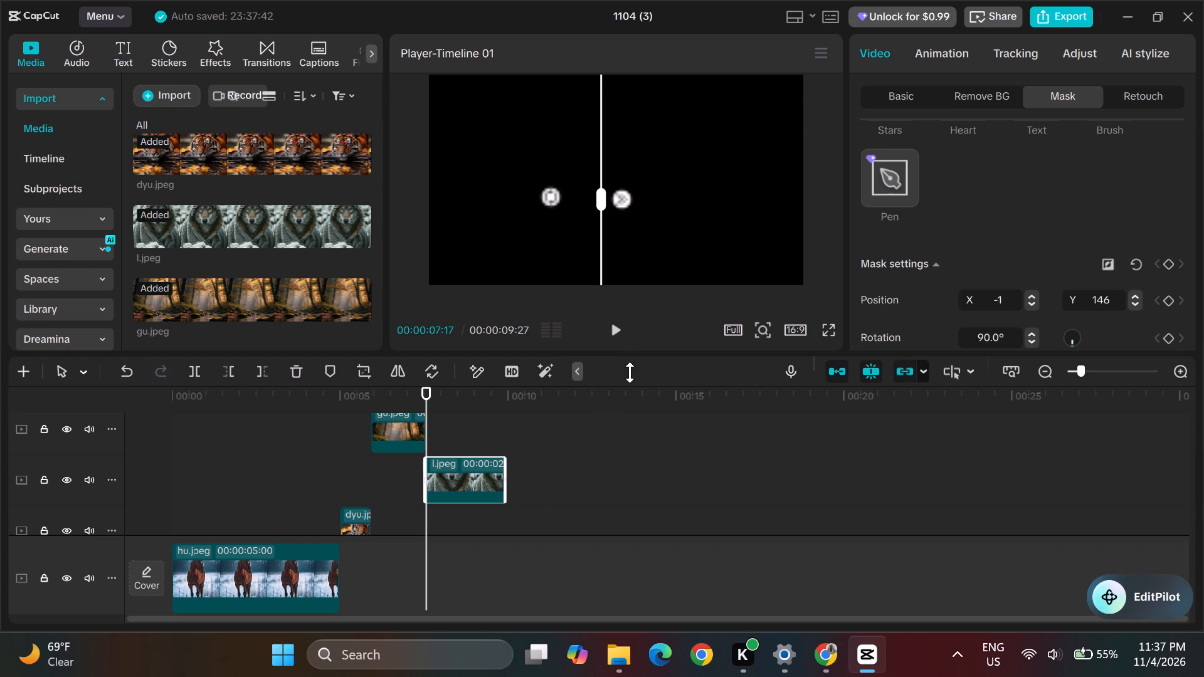
# Play back the timeline through the forest clip into the wolf clip, and pause at 00:00:08:05.
pyautogui.click(614, 328)
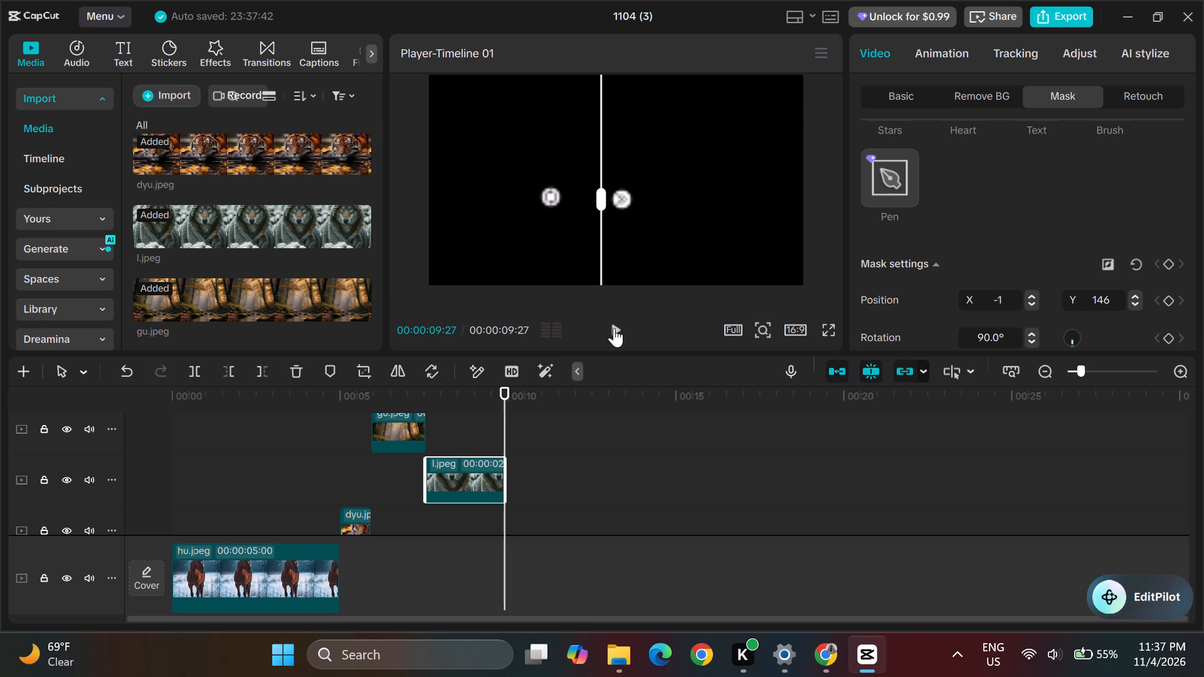
pyautogui.click(614, 328)
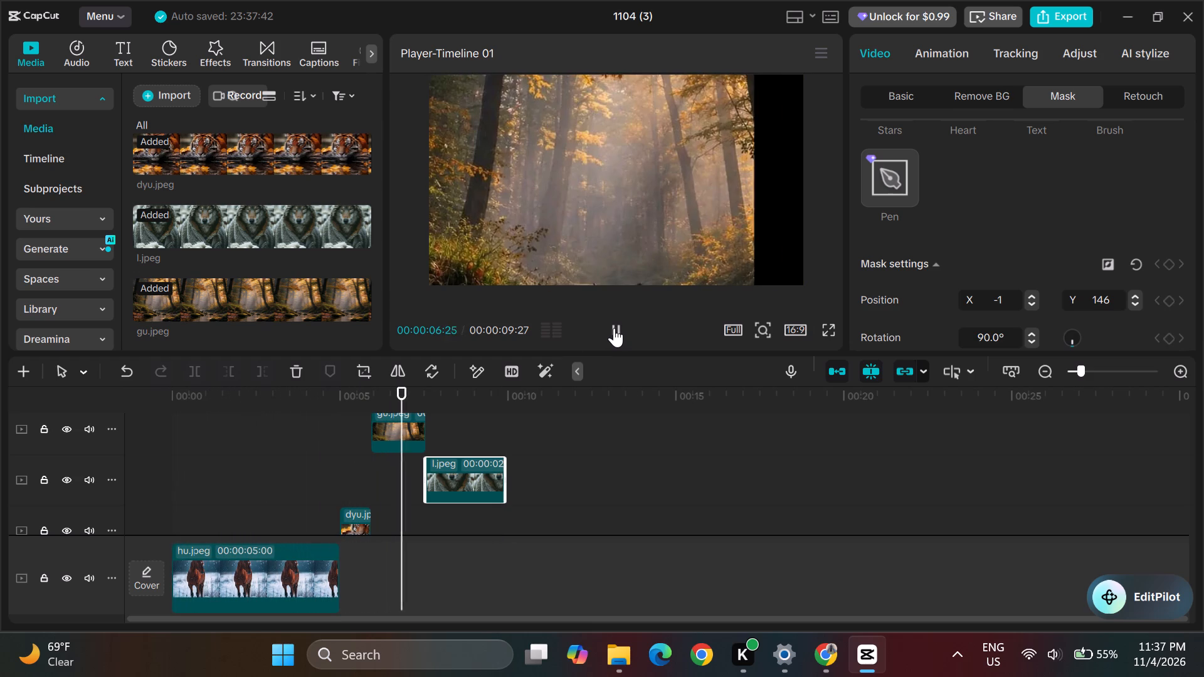
pyautogui.click(614, 328)
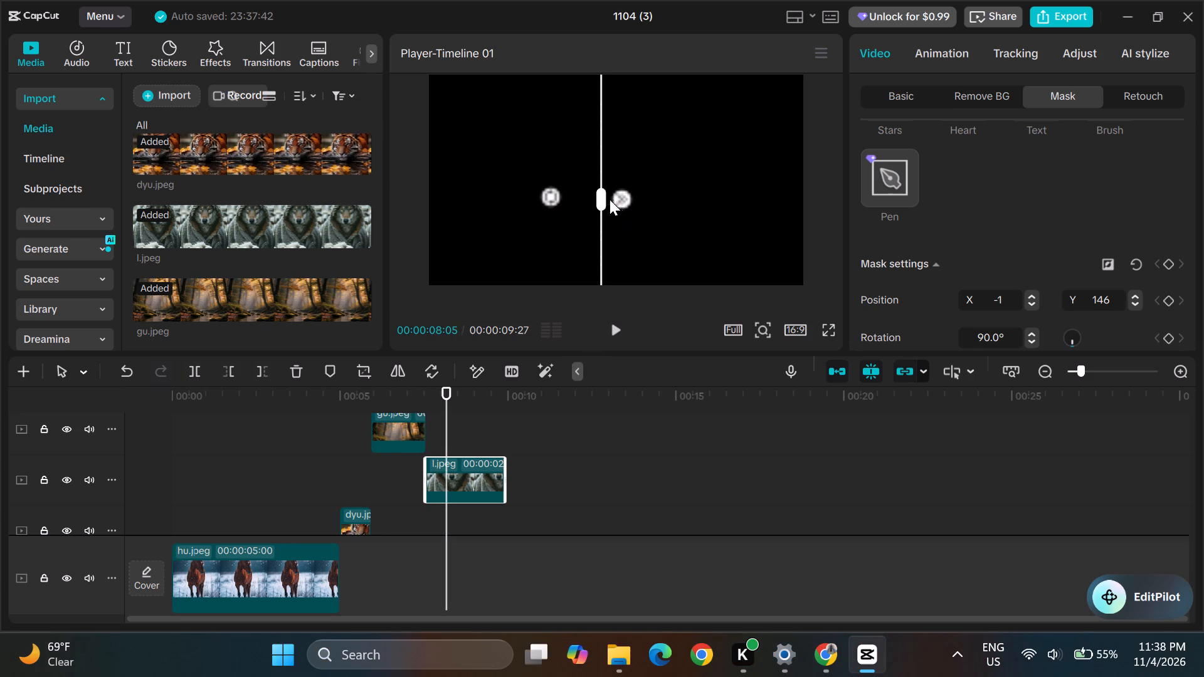
# At 00:00:08:05, widen the wolf clip's vertical filmstrip band past both sides of the frame to reveal the full image.
pyautogui.moveTo(600, 199); pyautogui.dragTo(616, 202)
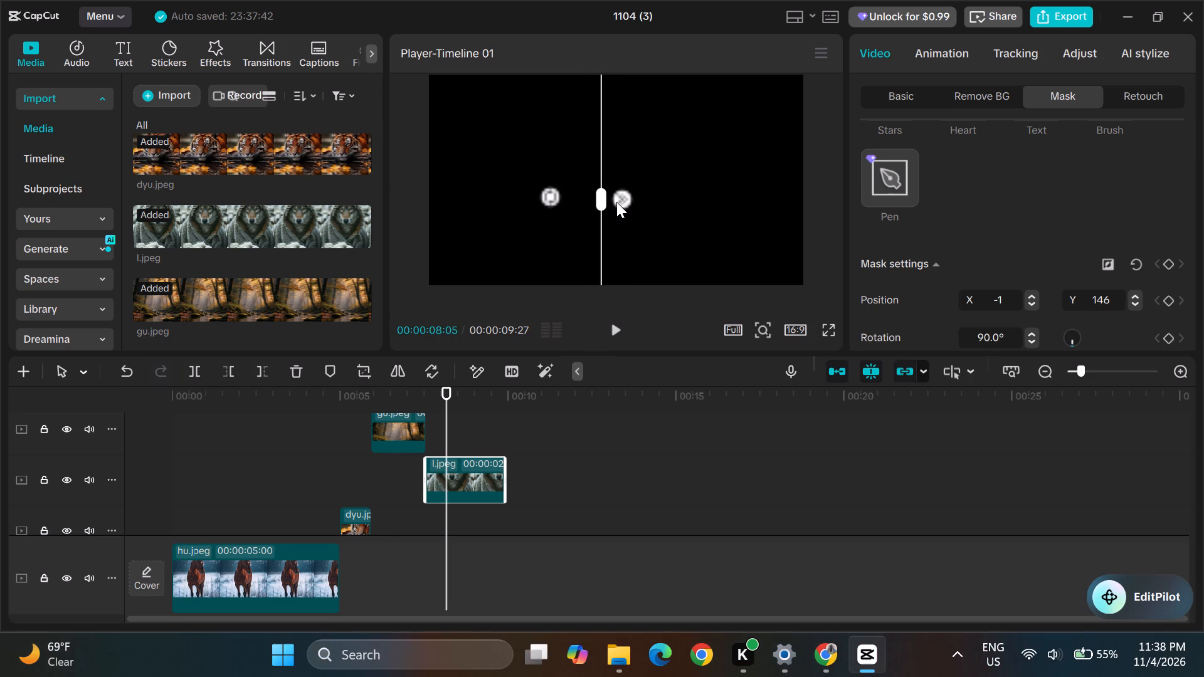
pyautogui.moveTo(616, 202); pyautogui.dragTo(625, 205)
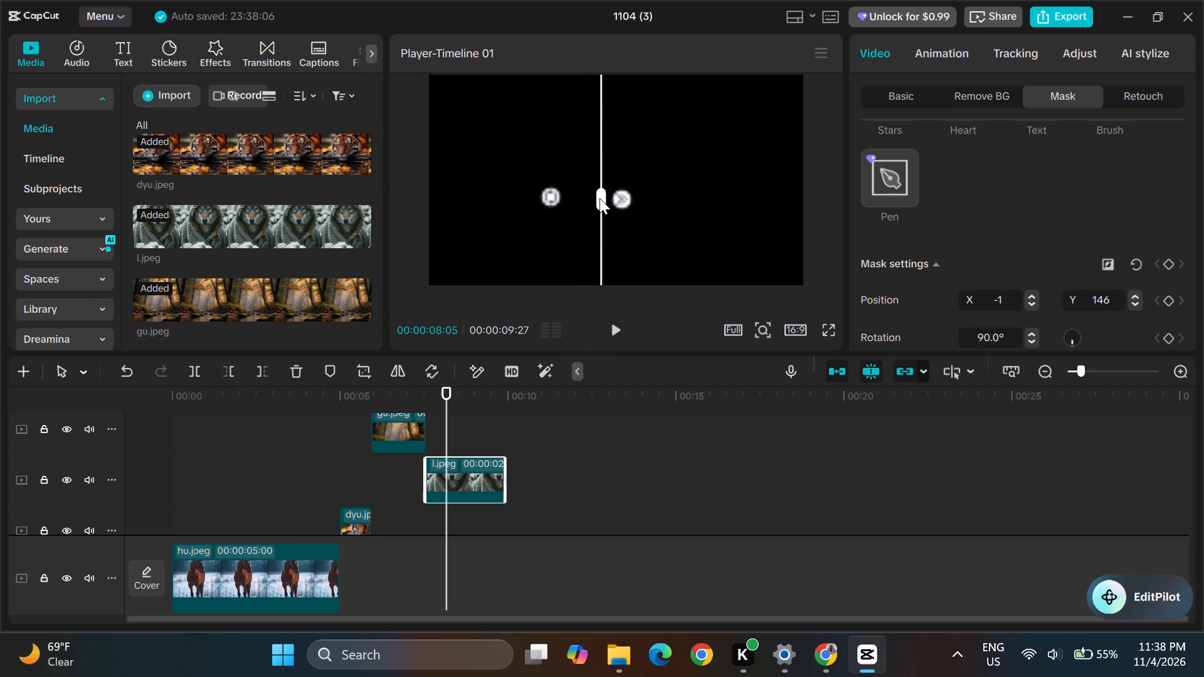
pyautogui.moveTo(599, 198); pyautogui.dragTo(621, 203)
pyautogui.moveTo(600, 199); pyautogui.dragTo(544, 201)
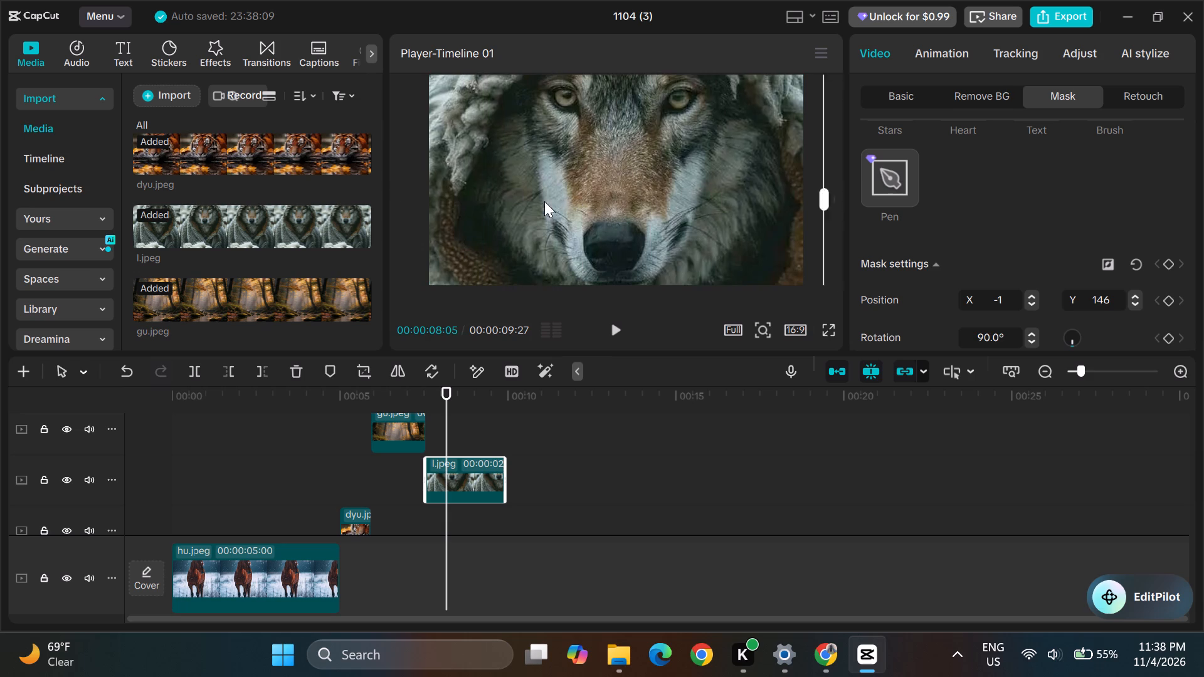
pyautogui.moveTo(544, 201); pyautogui.dragTo(522, 202)
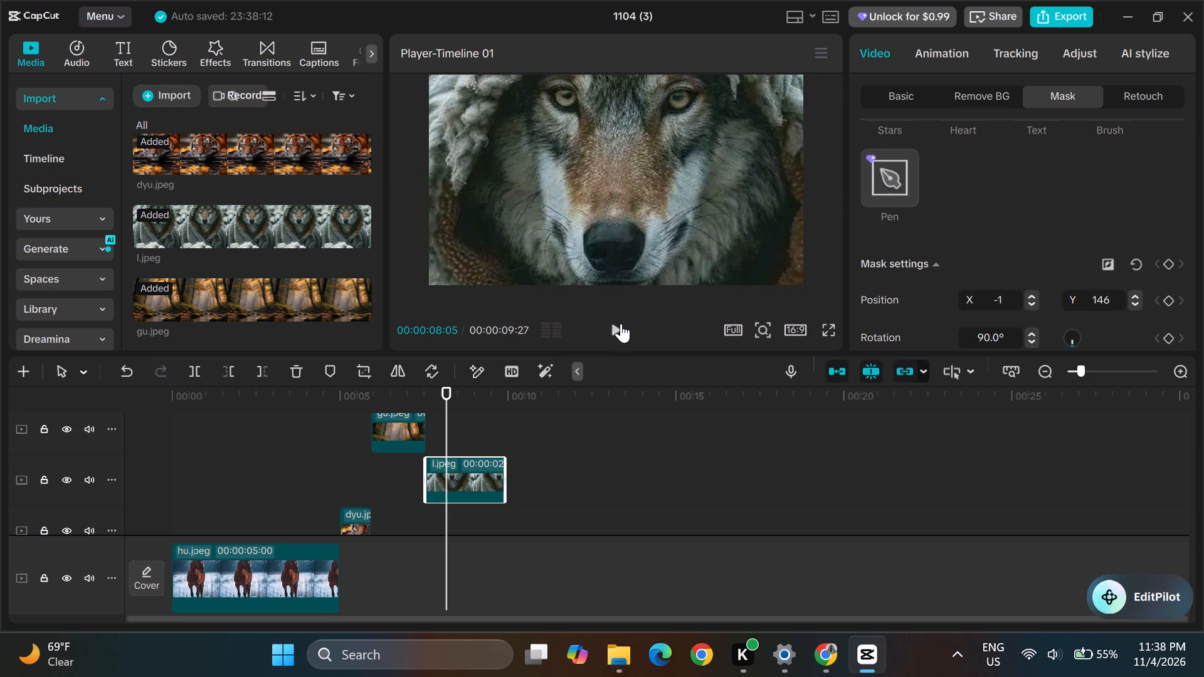
# Play back the timeline to check the change from the forest clip to the wolf clip, and pause at 00:00:08:14.
pyautogui.click(615, 328)
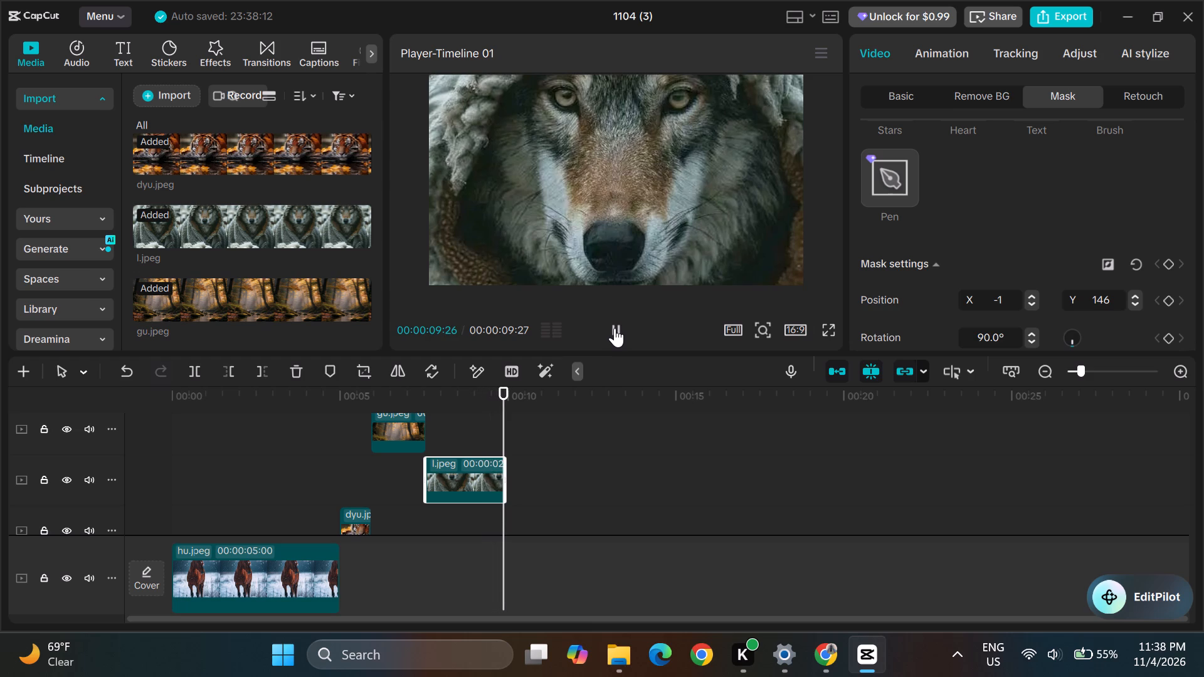
pyautogui.click(615, 328)
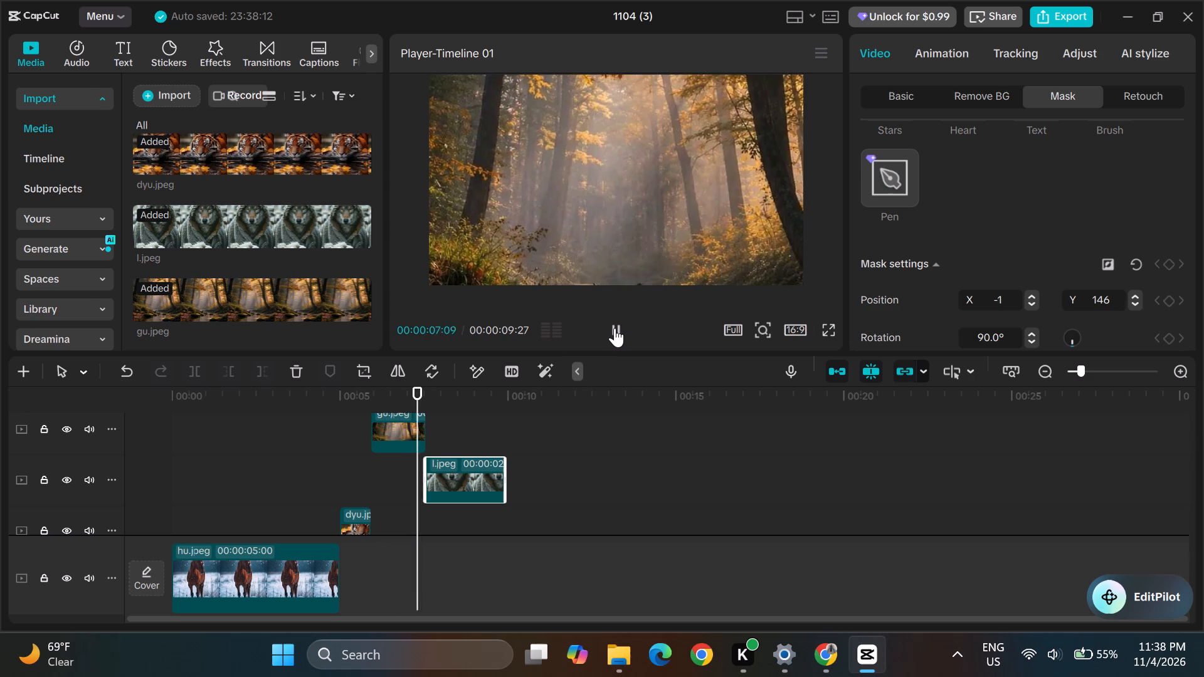
pyautogui.click(615, 328)
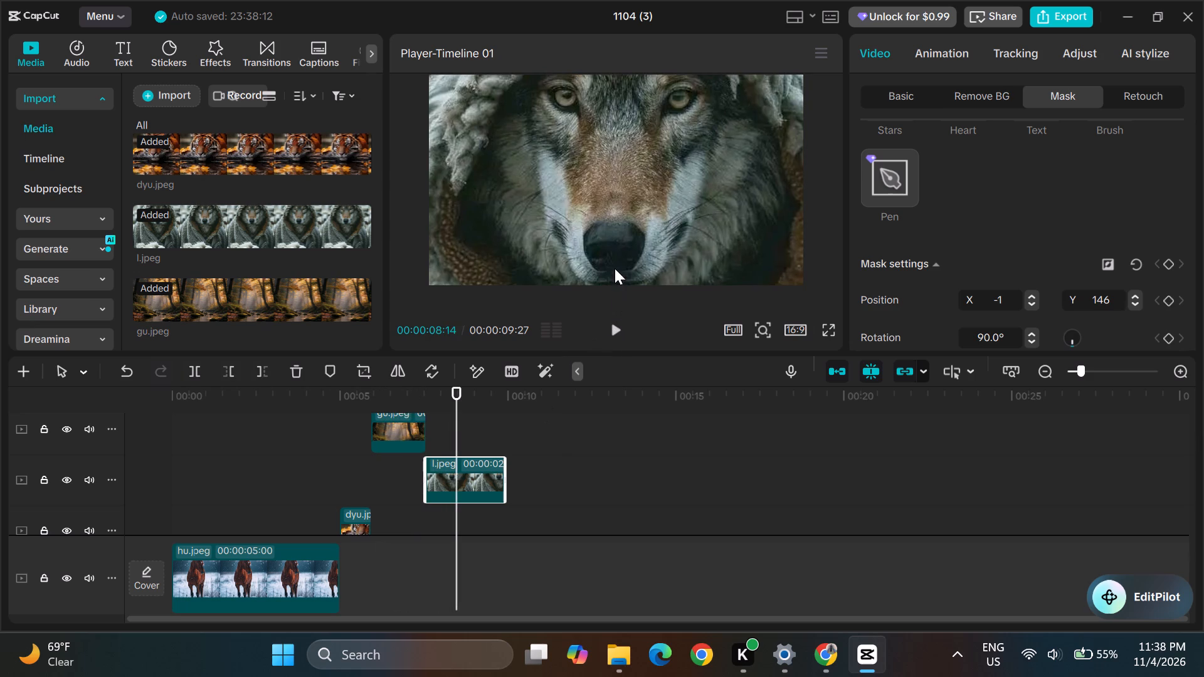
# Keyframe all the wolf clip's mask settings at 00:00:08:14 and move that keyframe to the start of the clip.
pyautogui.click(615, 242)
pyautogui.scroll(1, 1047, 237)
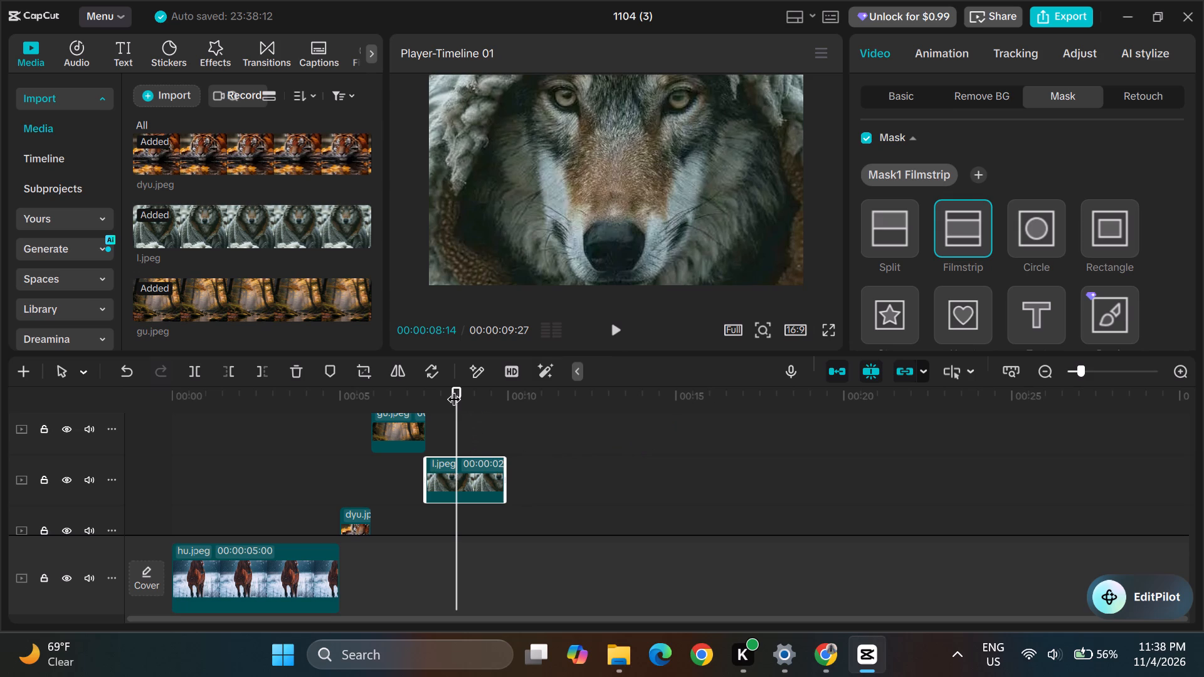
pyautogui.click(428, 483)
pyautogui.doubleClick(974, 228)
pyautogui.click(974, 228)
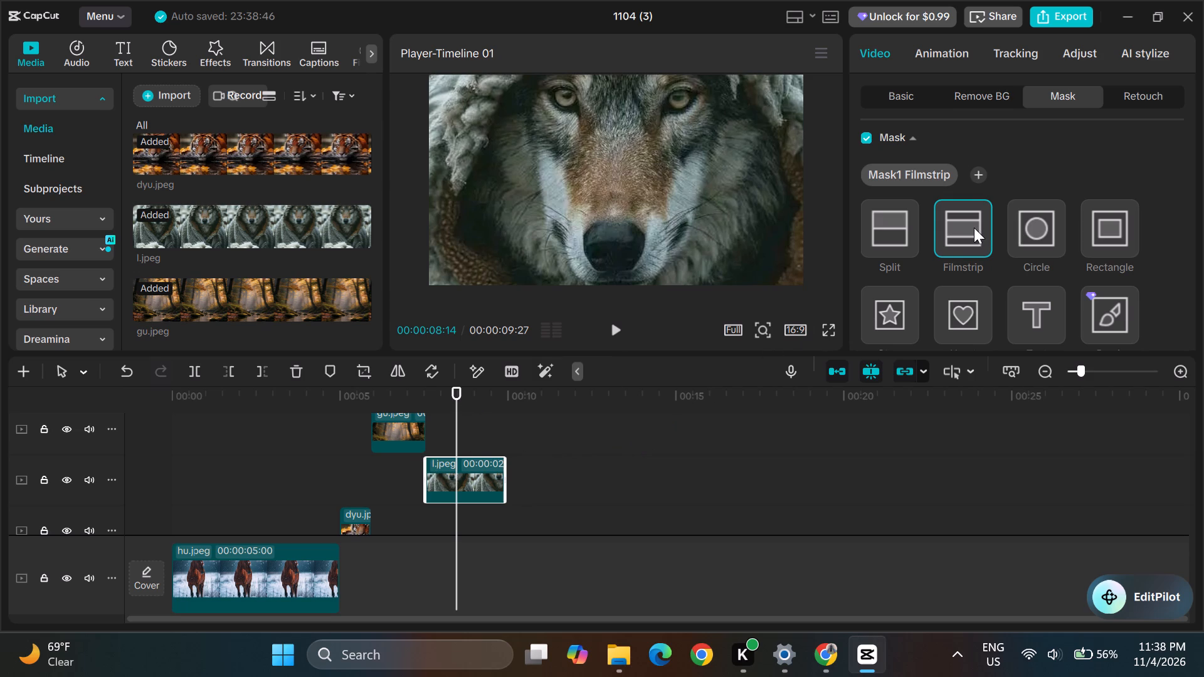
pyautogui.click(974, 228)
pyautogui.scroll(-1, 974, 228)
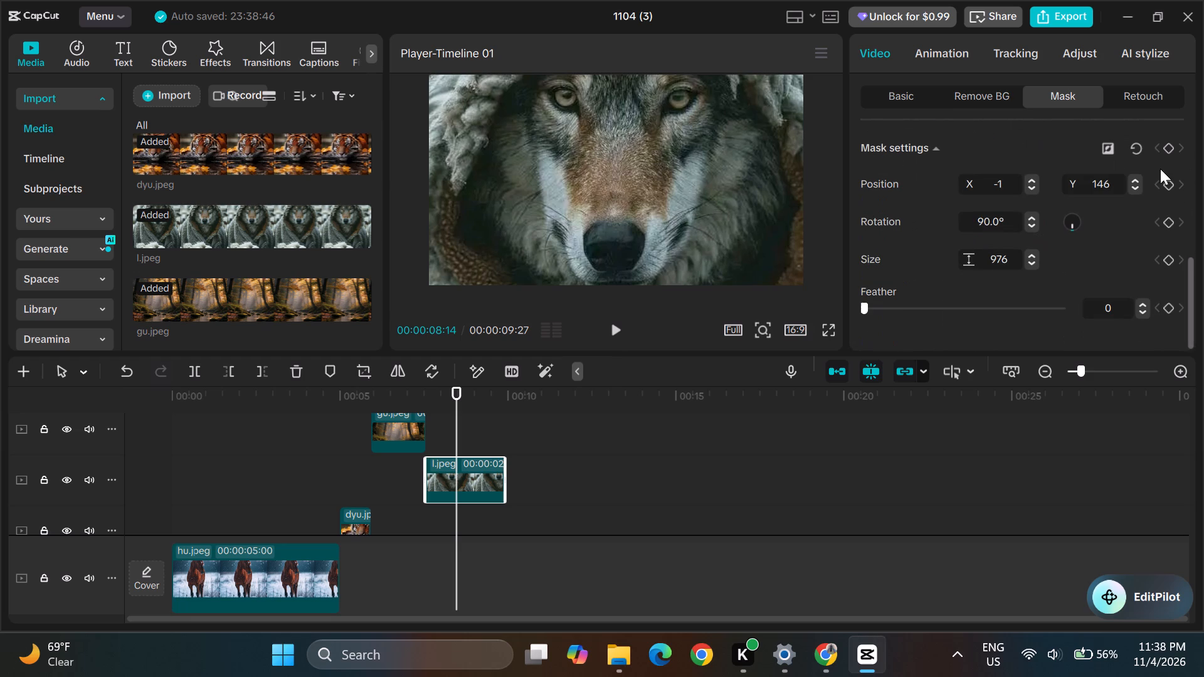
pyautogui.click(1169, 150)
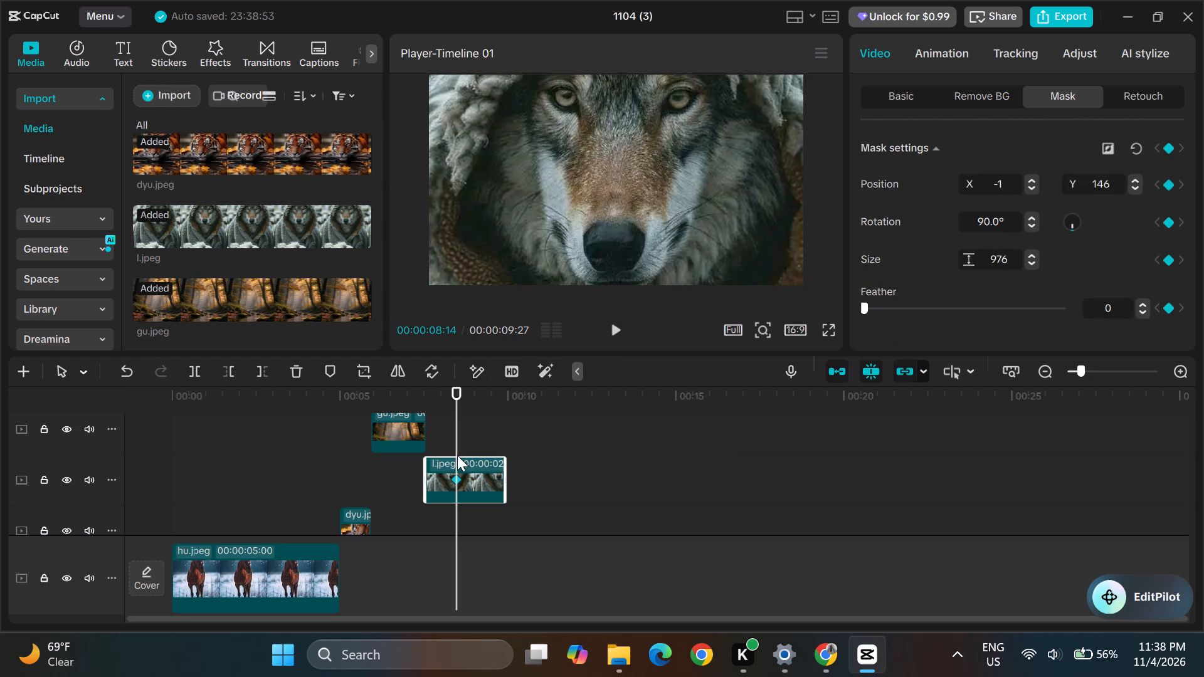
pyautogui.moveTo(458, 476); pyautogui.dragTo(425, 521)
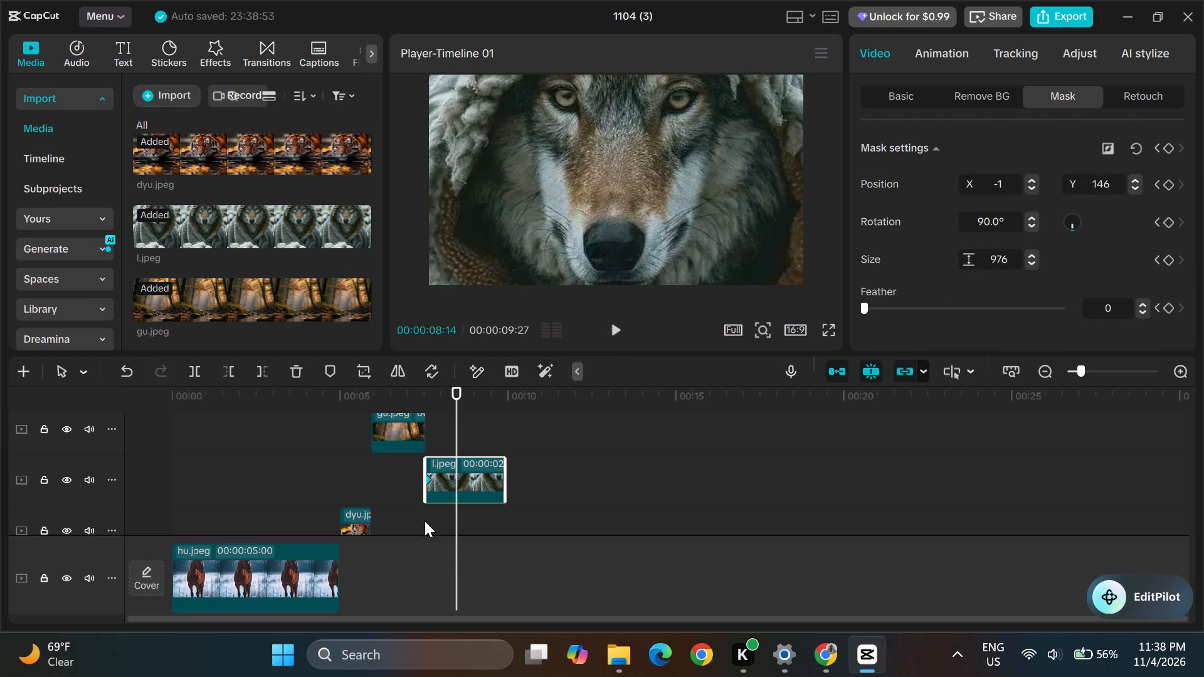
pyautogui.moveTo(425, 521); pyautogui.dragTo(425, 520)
# Play back the wolf clip from 00:00:07:17 to check its mask reveal, and pause at 00:00:09:02.
pyautogui.scroll(1, 711, 421)
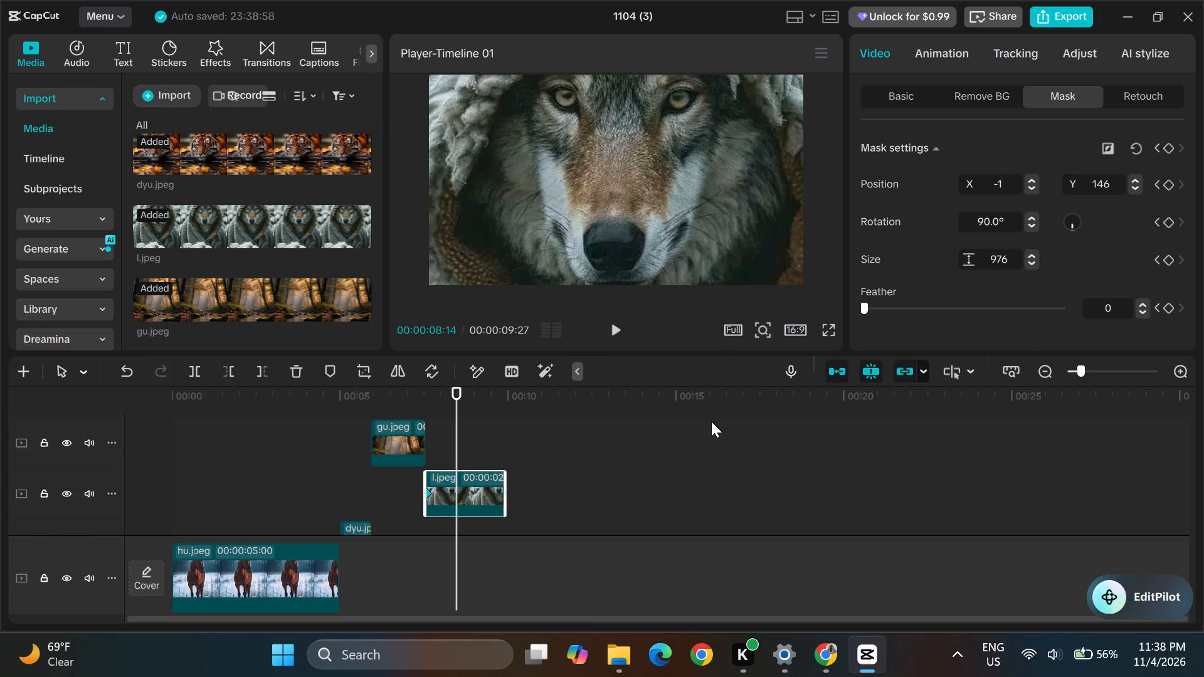
pyautogui.scroll(1, 711, 421)
pyautogui.scroll(-2, 711, 421)
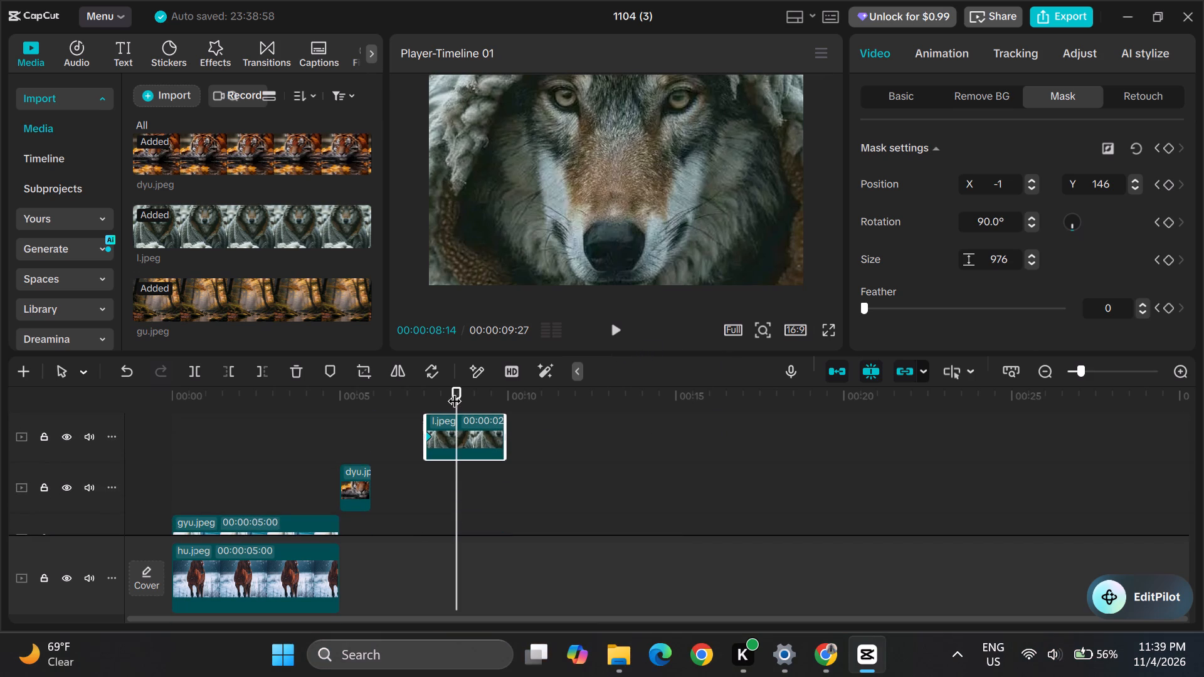
pyautogui.moveTo(456, 385); pyautogui.dragTo(439, 393)
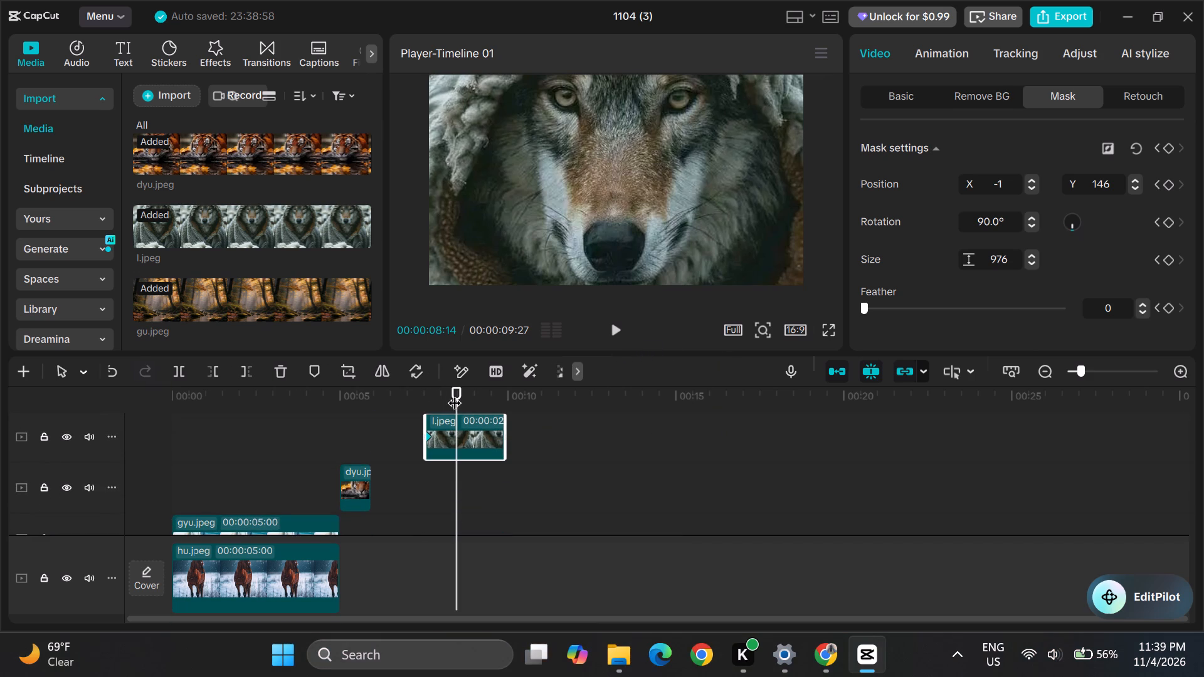
pyautogui.moveTo(460, 390); pyautogui.dragTo(430, 392)
pyautogui.scroll(1, 522, 426)
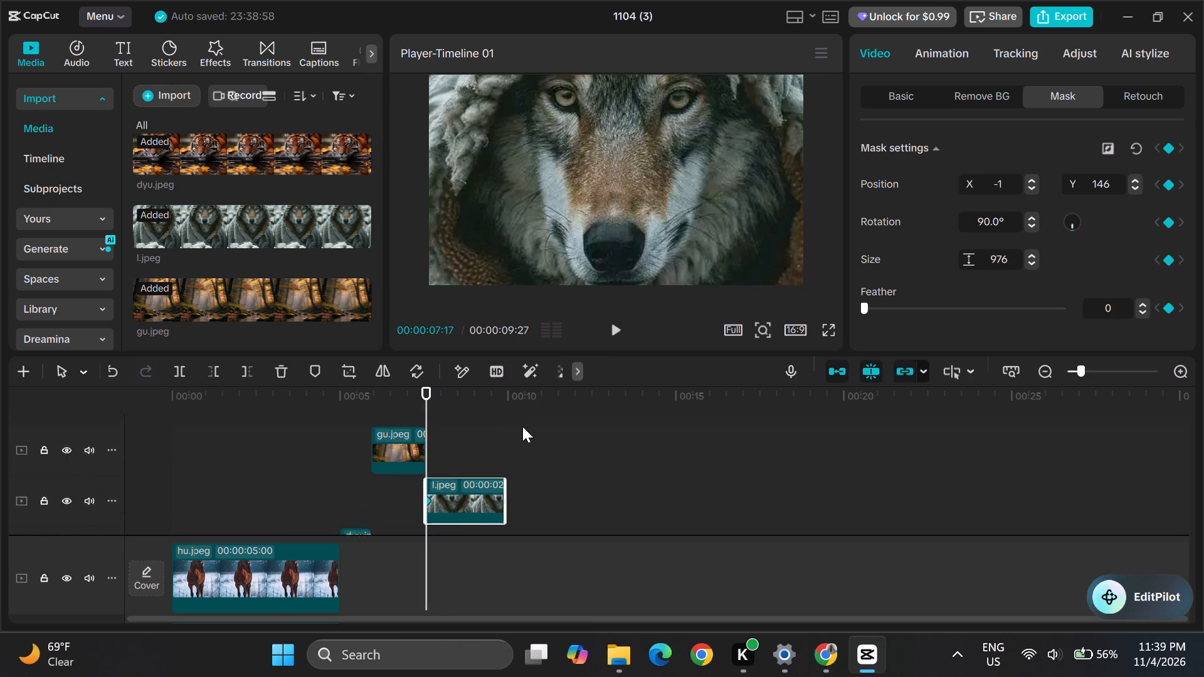
pyautogui.scroll(1, 522, 426)
pyautogui.scroll(-2, 522, 426)
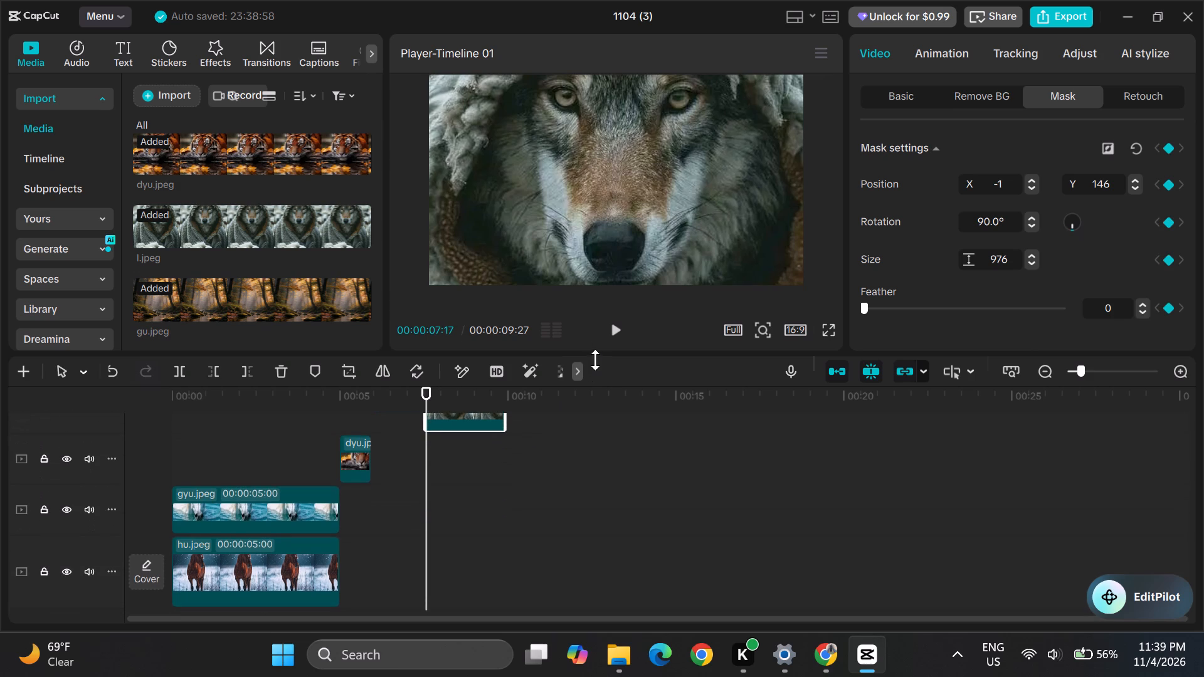
pyautogui.click(615, 325)
pyautogui.click(615, 325)
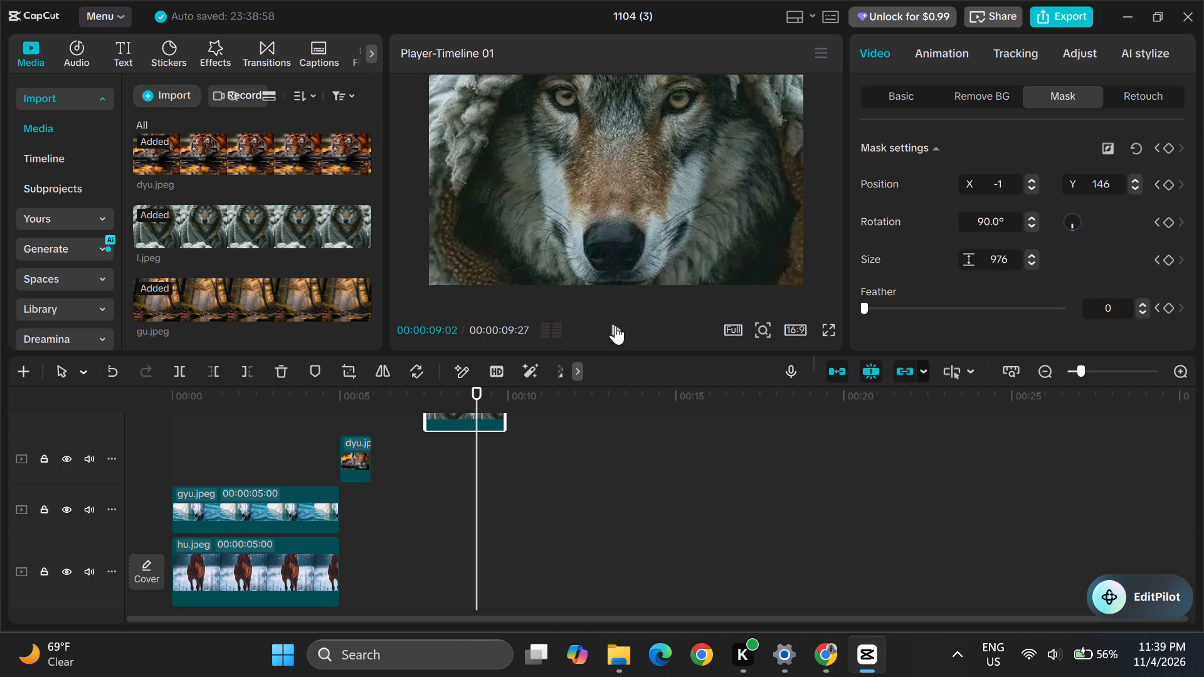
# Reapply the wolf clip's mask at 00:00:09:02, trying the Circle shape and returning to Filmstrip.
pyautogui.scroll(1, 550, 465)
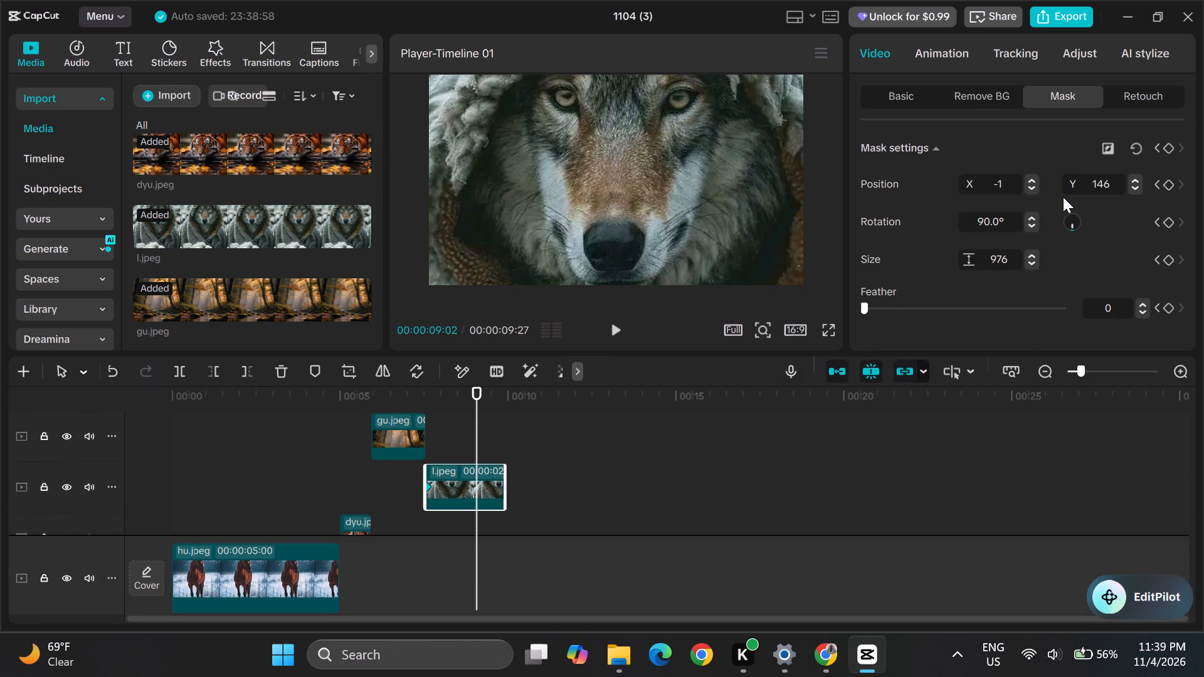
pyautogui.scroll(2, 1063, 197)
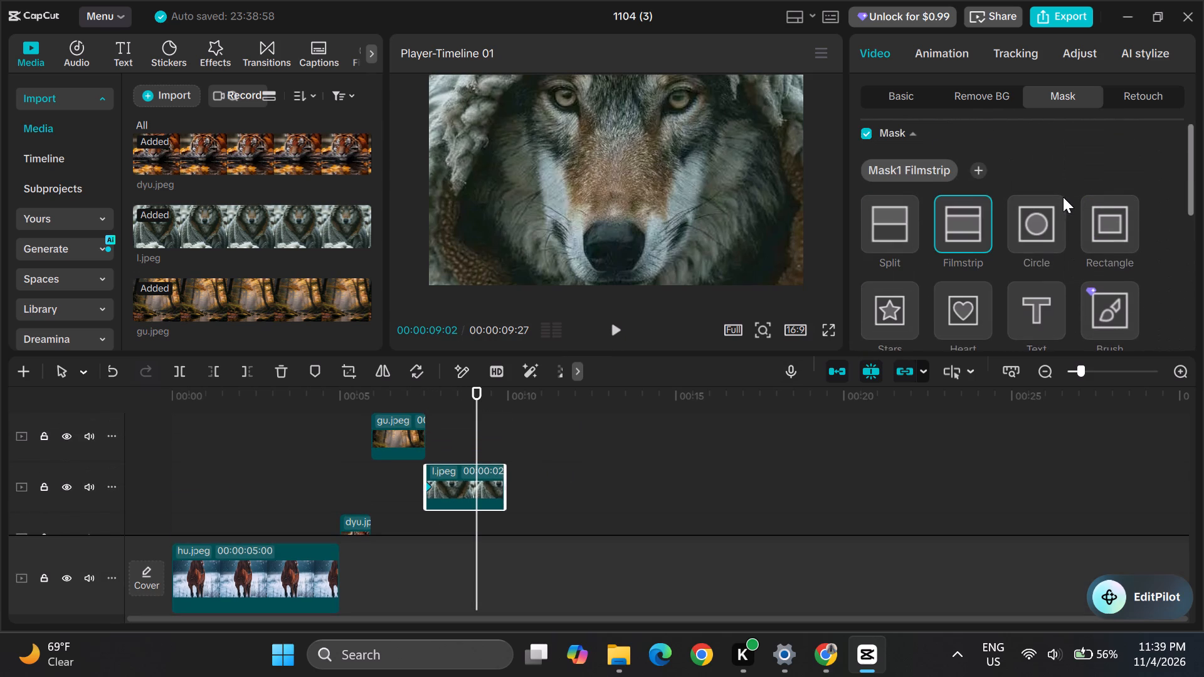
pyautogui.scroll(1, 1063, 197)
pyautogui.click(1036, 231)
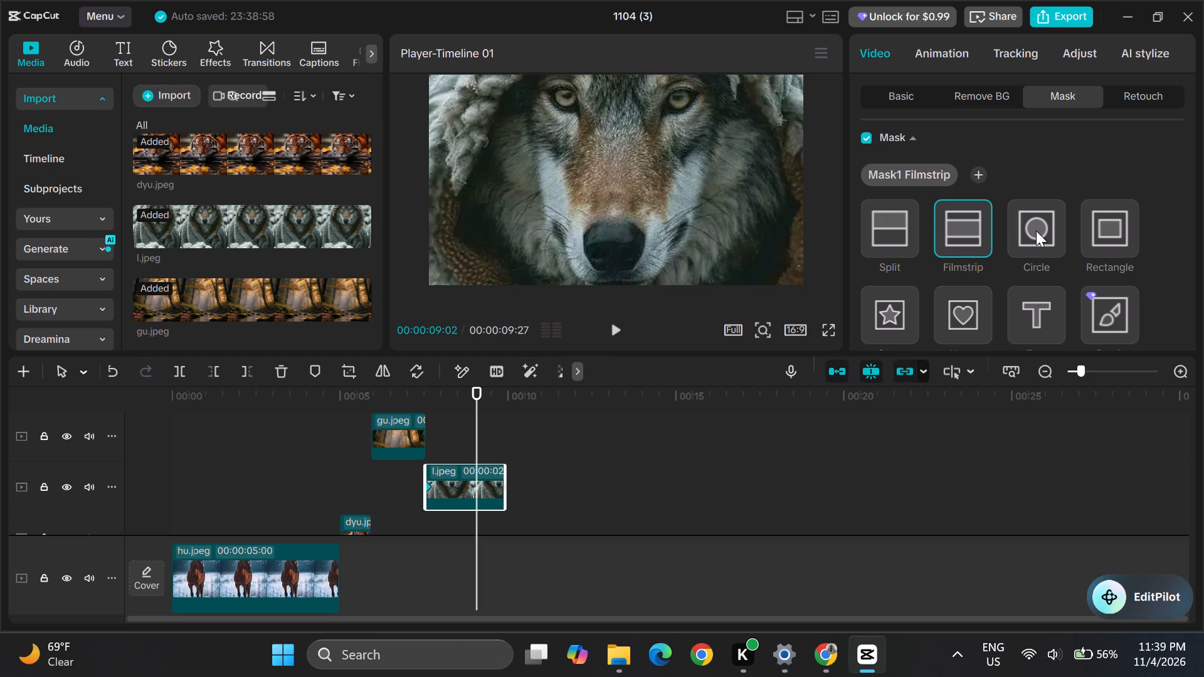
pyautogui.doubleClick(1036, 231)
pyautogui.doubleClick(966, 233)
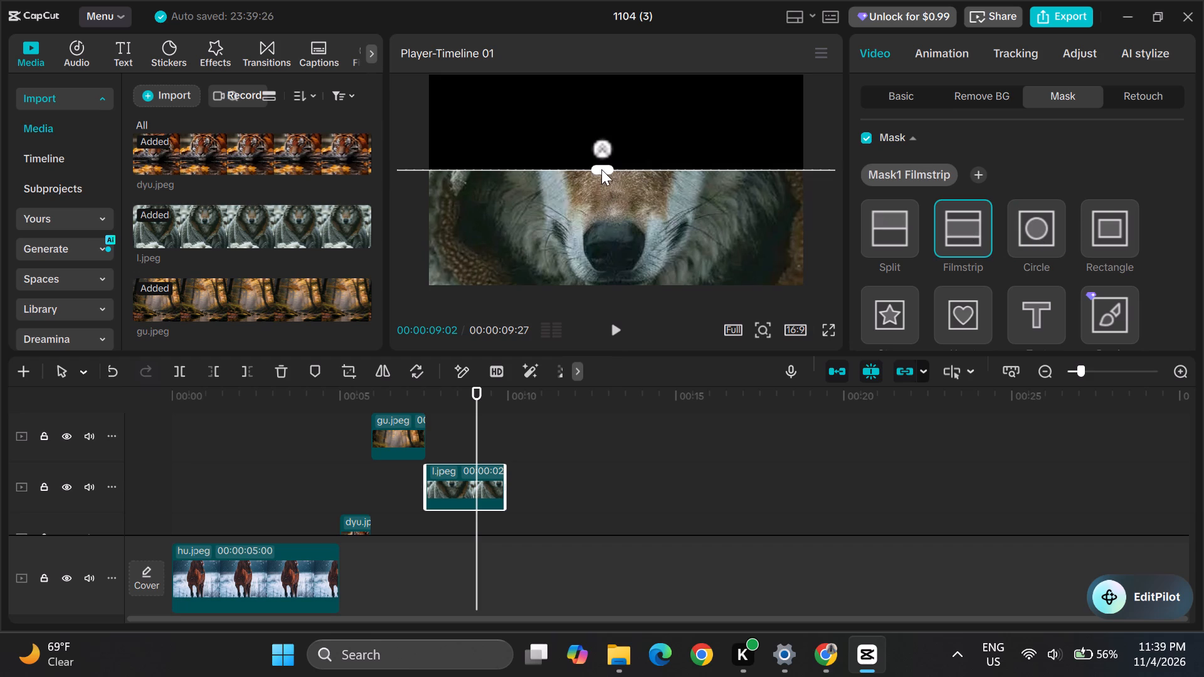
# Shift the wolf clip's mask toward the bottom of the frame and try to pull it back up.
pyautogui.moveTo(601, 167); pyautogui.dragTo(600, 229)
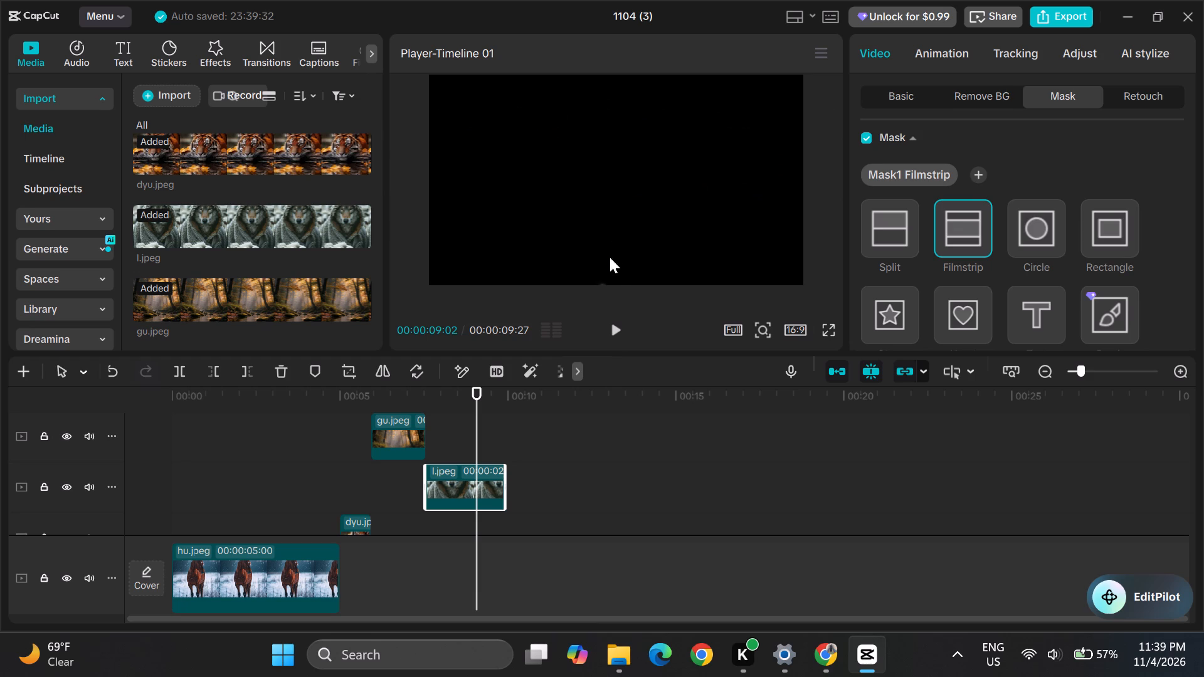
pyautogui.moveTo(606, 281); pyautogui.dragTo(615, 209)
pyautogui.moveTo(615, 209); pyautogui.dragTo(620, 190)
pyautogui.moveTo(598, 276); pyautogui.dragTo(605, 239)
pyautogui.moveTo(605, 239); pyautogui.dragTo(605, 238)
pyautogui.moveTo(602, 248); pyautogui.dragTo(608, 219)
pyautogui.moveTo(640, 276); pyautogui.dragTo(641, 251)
# Delete the masked wolf clip l.jpeg from the timeline.
pyautogui.click(483, 490)
pyautogui.click(278, 370)
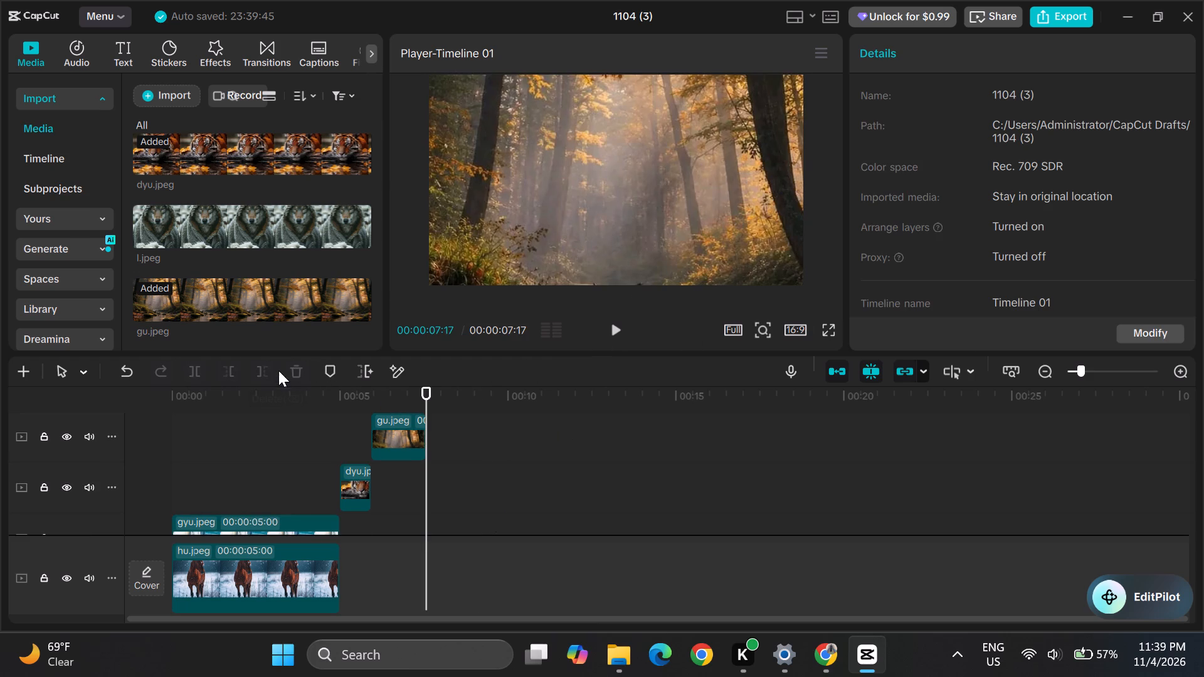
# Add l.jpeg to the tiger clip's track, starting at 00:00:07:17 where the forest clip ends.
pyautogui.click(204, 222)
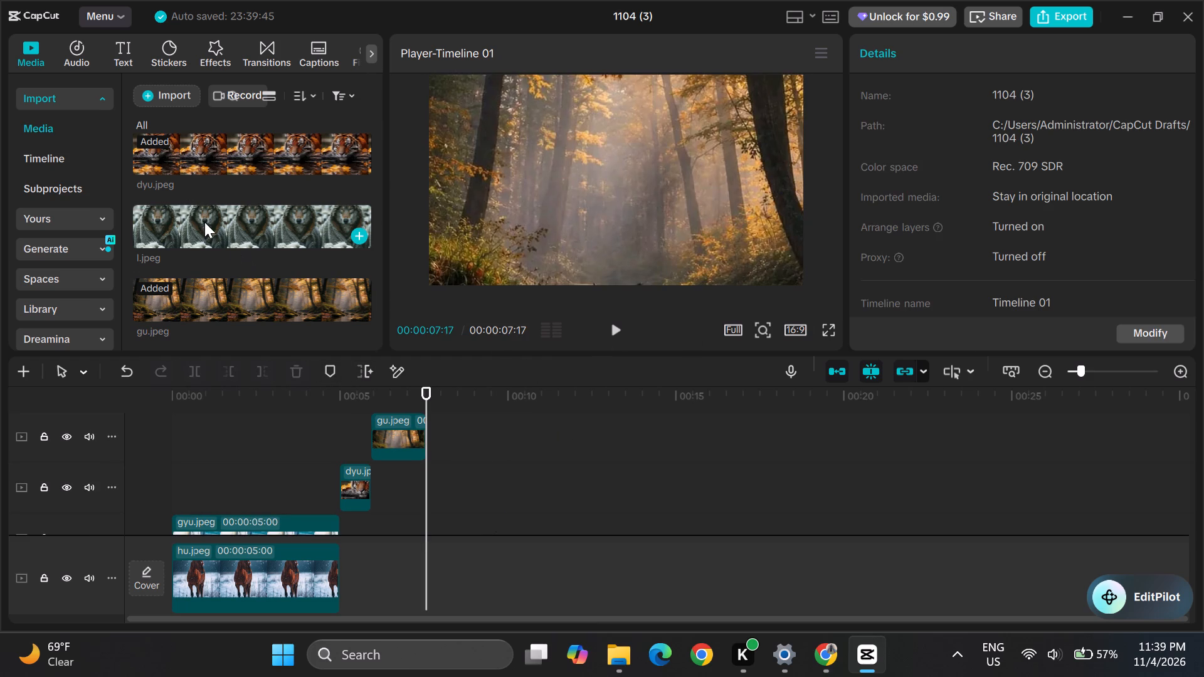
pyautogui.doubleClick(204, 222)
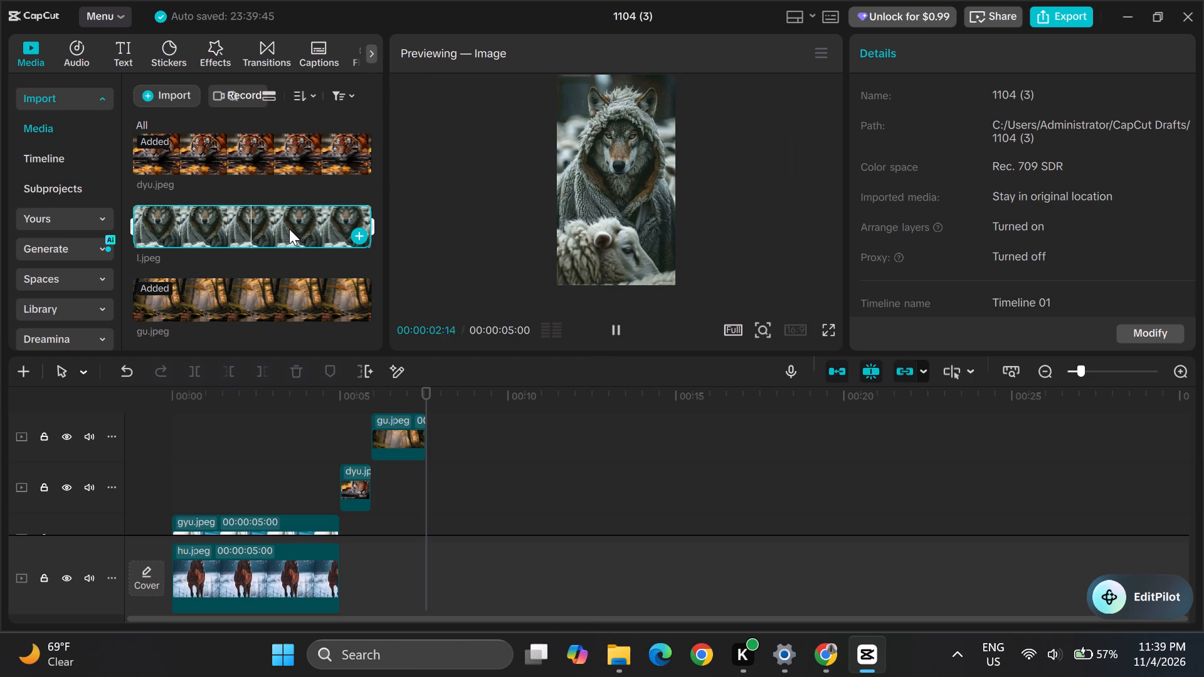
pyautogui.moveTo(278, 214); pyautogui.dragTo(370, 382)
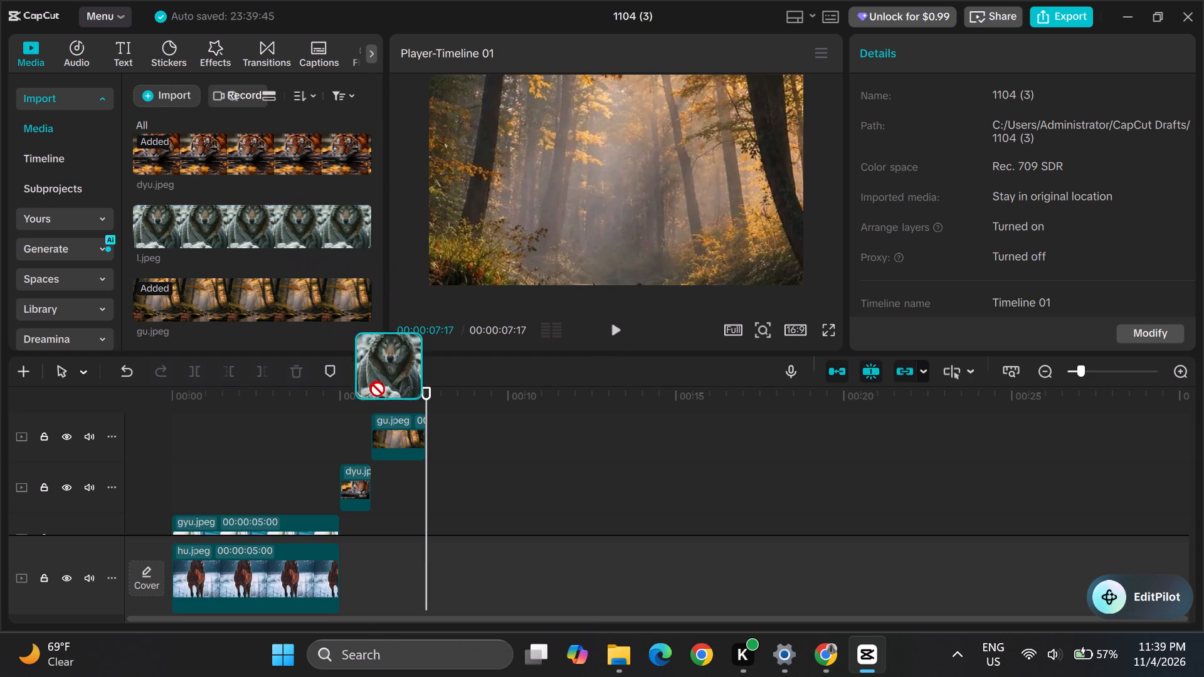
pyautogui.moveTo(370, 382); pyautogui.dragTo(428, 511)
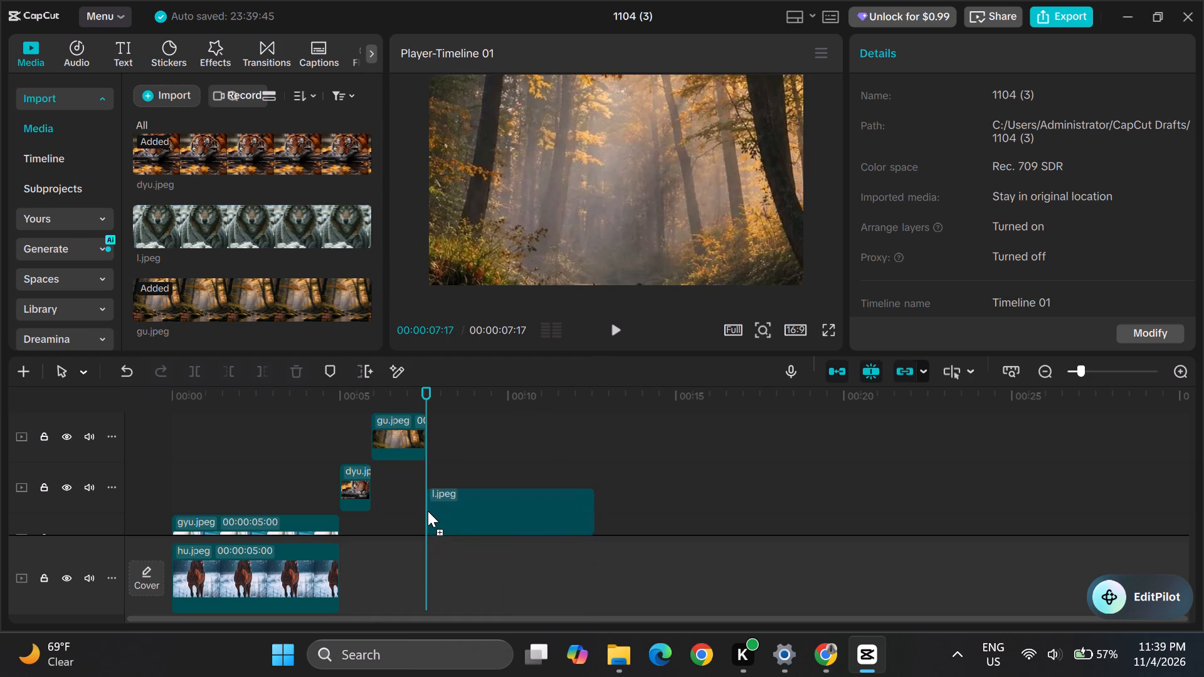
pyautogui.moveTo(428, 511); pyautogui.dragTo(418, 493)
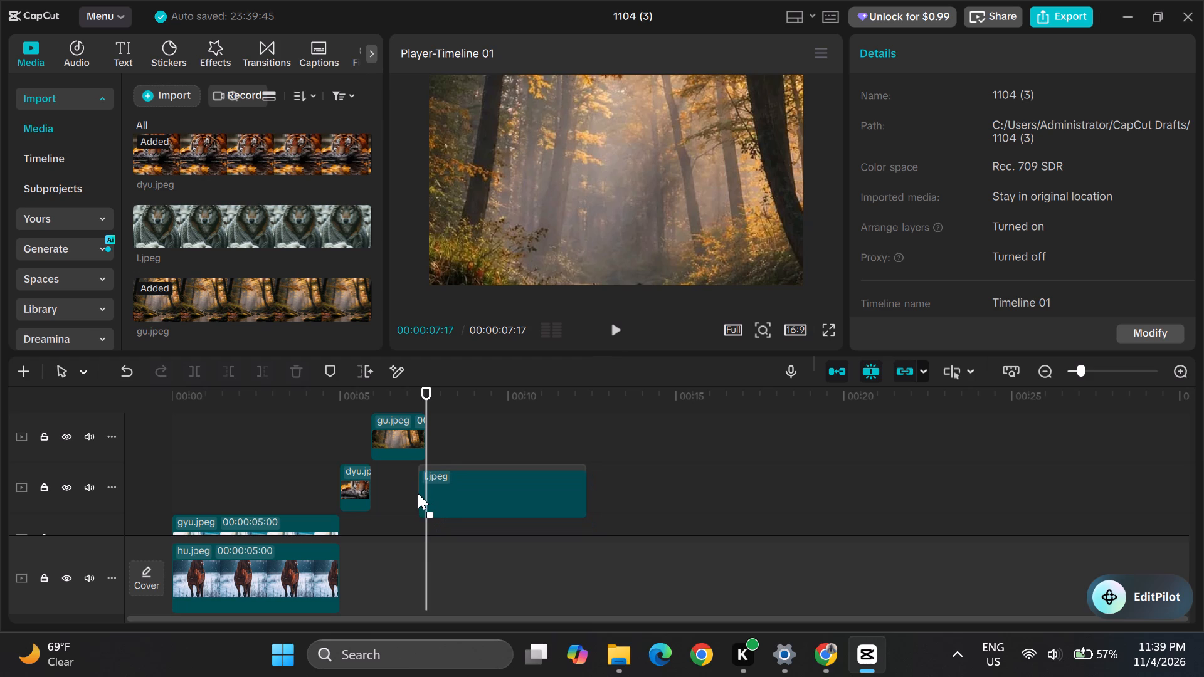
pyautogui.moveTo(418, 493); pyautogui.dragTo(421, 491)
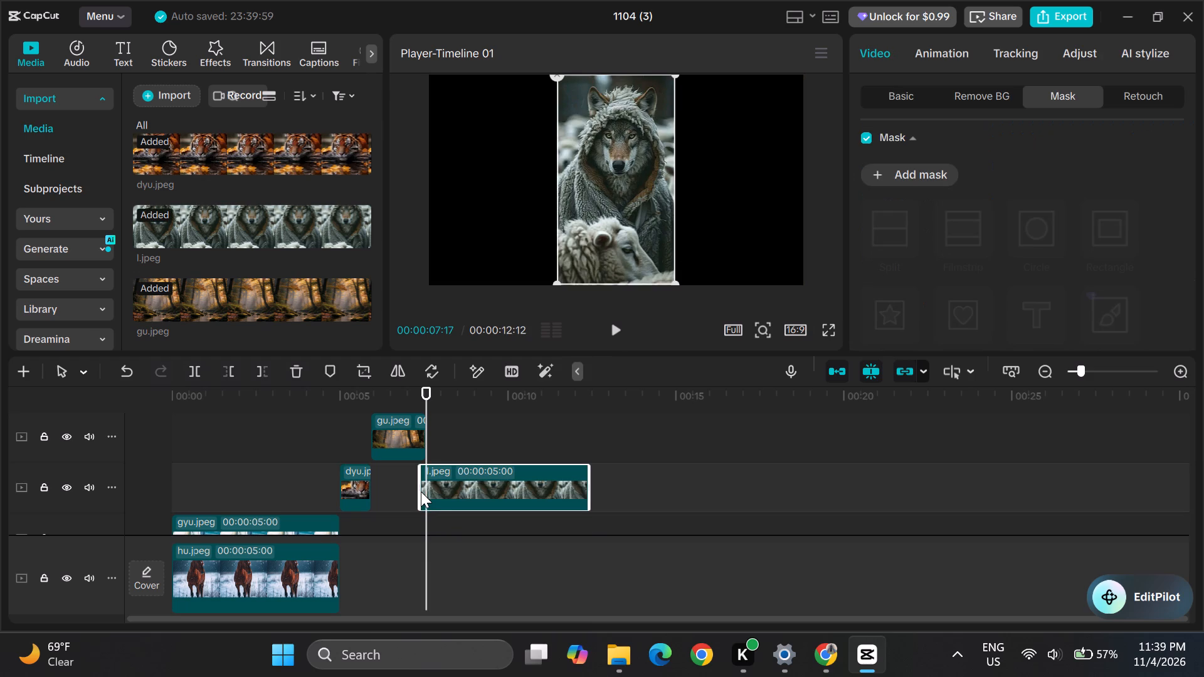
pyautogui.moveTo(450, 485); pyautogui.dragTo(457, 484)
pyautogui.click(457, 484)
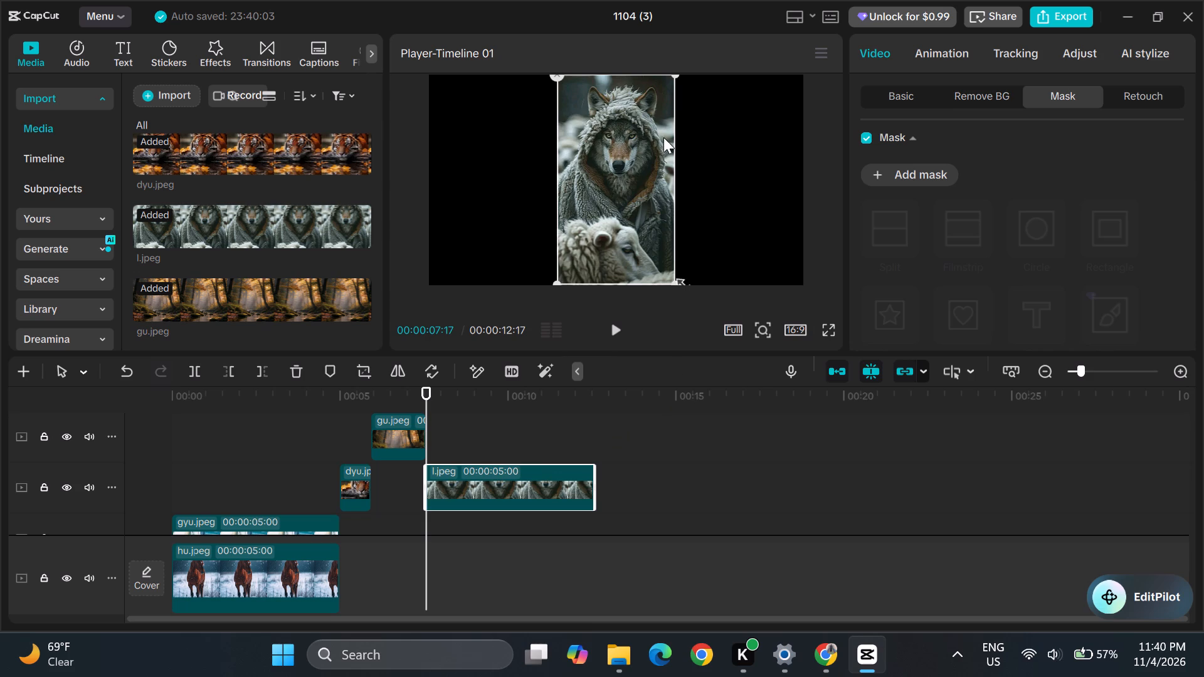
# Scale the new wolf clip to 409% and move the image down so the wolf's face fills the frame.
pyautogui.click(891, 96)
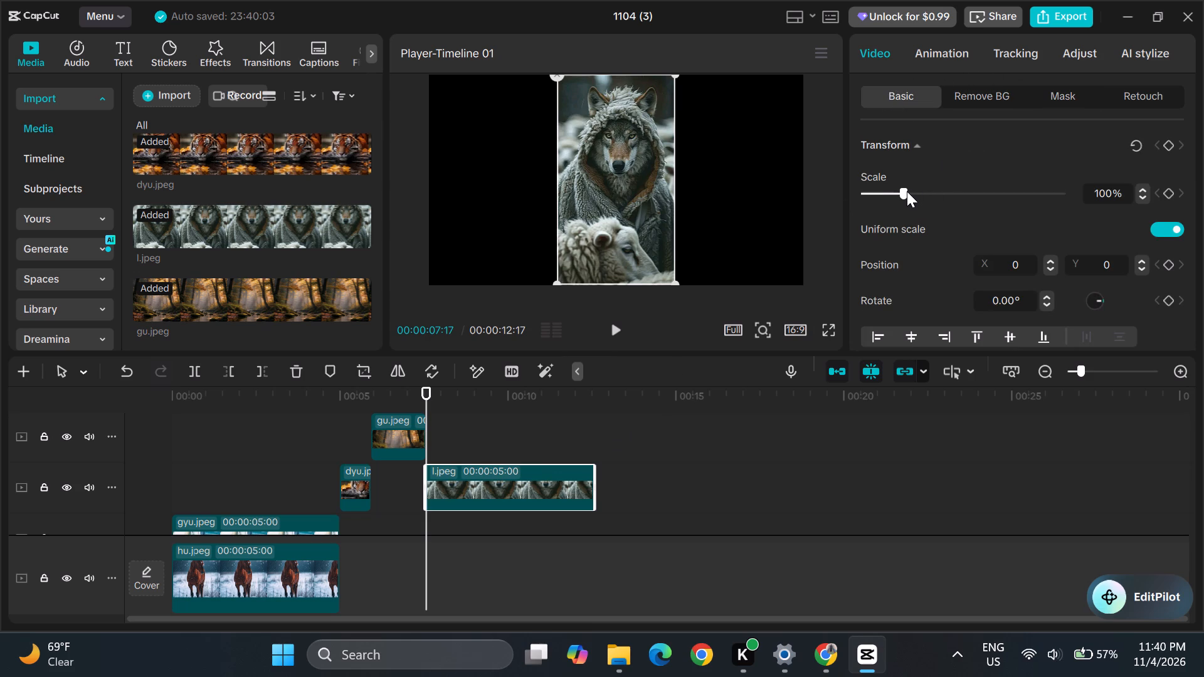
pyautogui.moveTo(907, 191); pyautogui.dragTo(976, 194)
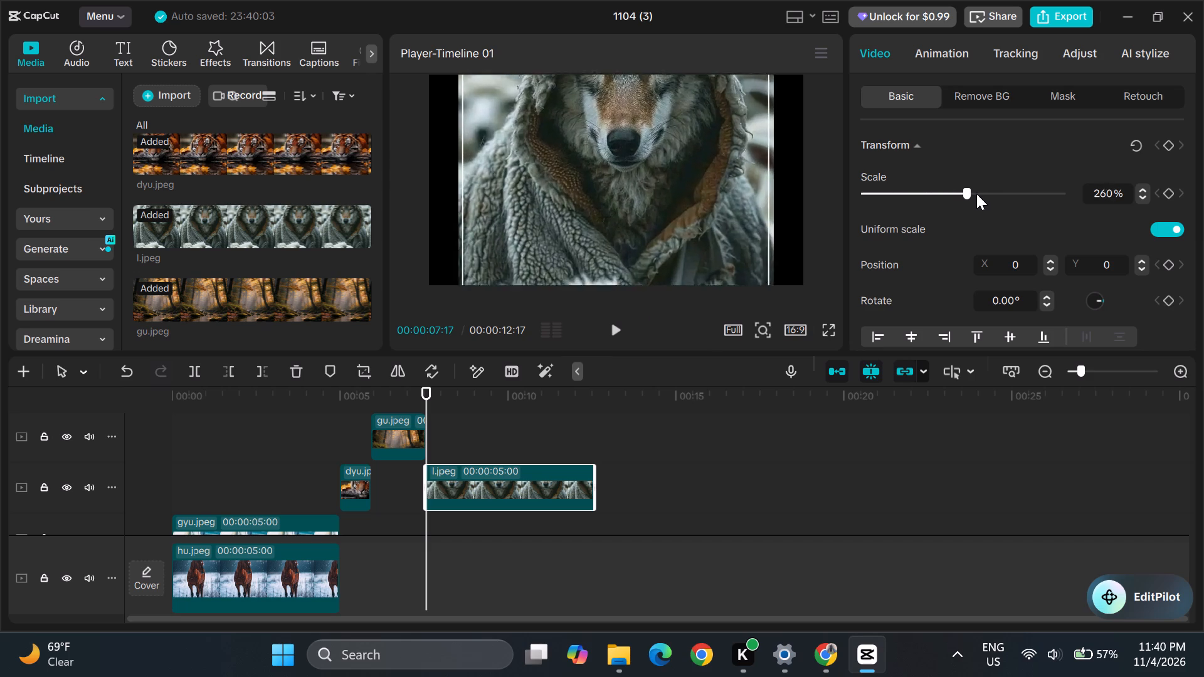
pyautogui.moveTo(976, 194); pyautogui.dragTo(1029, 197)
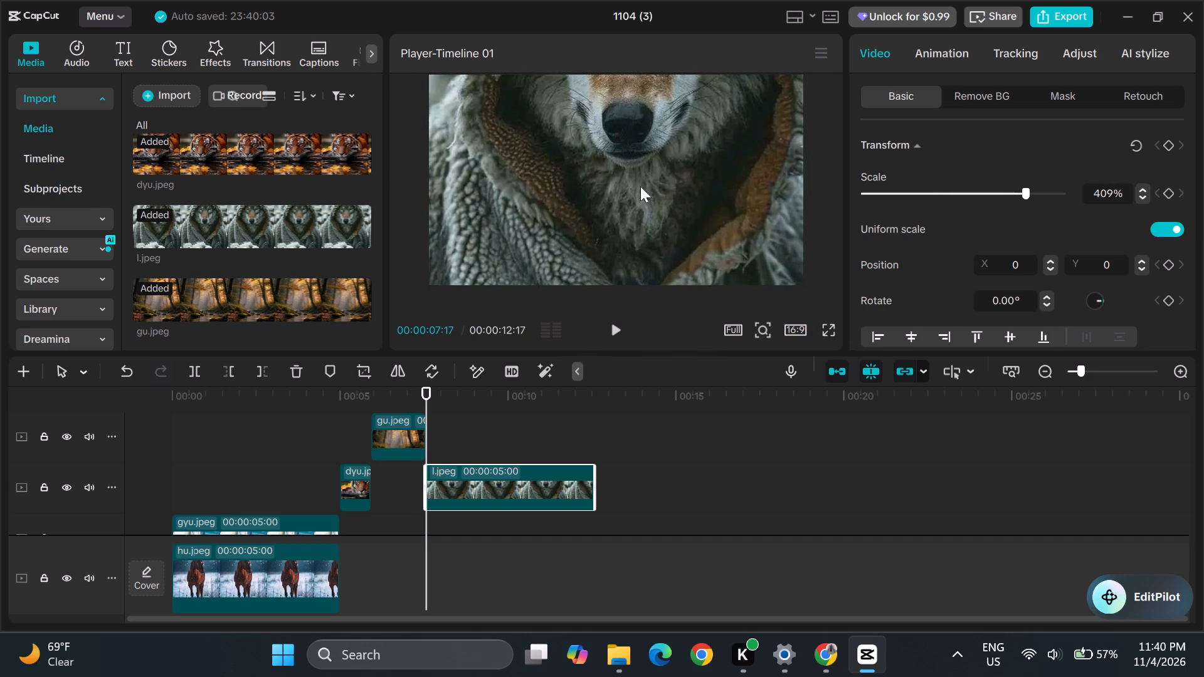
pyautogui.moveTo(640, 186); pyautogui.dragTo(616, 276)
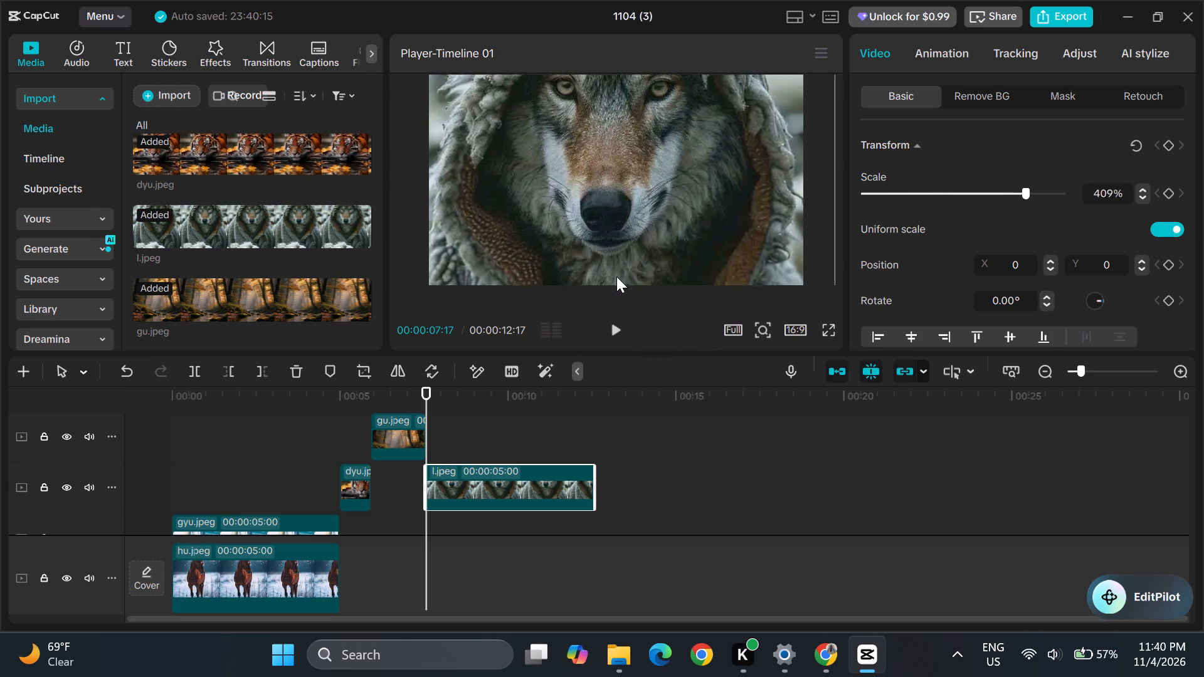
# Scale the wolf clip to 395% and reposition it at X -261, Y -1538 so the hooded face fills the frame.
pyautogui.moveTo(616, 276); pyautogui.dragTo(609, 323)
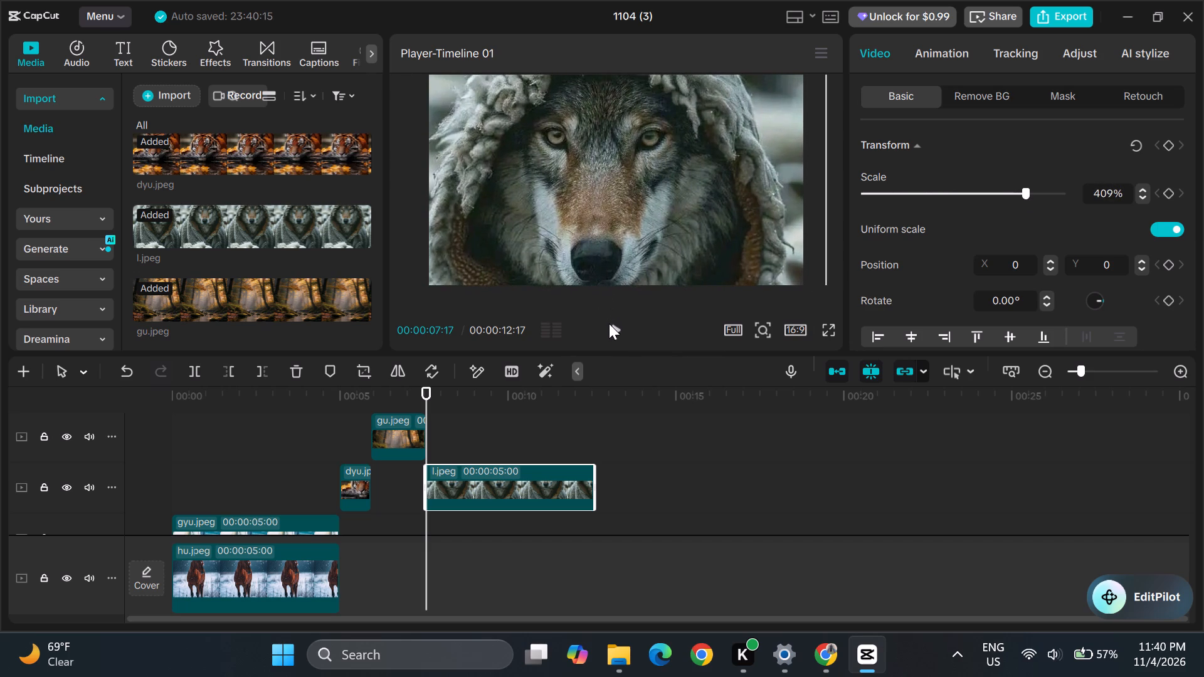
pyautogui.moveTo(609, 323); pyautogui.dragTo(611, 309)
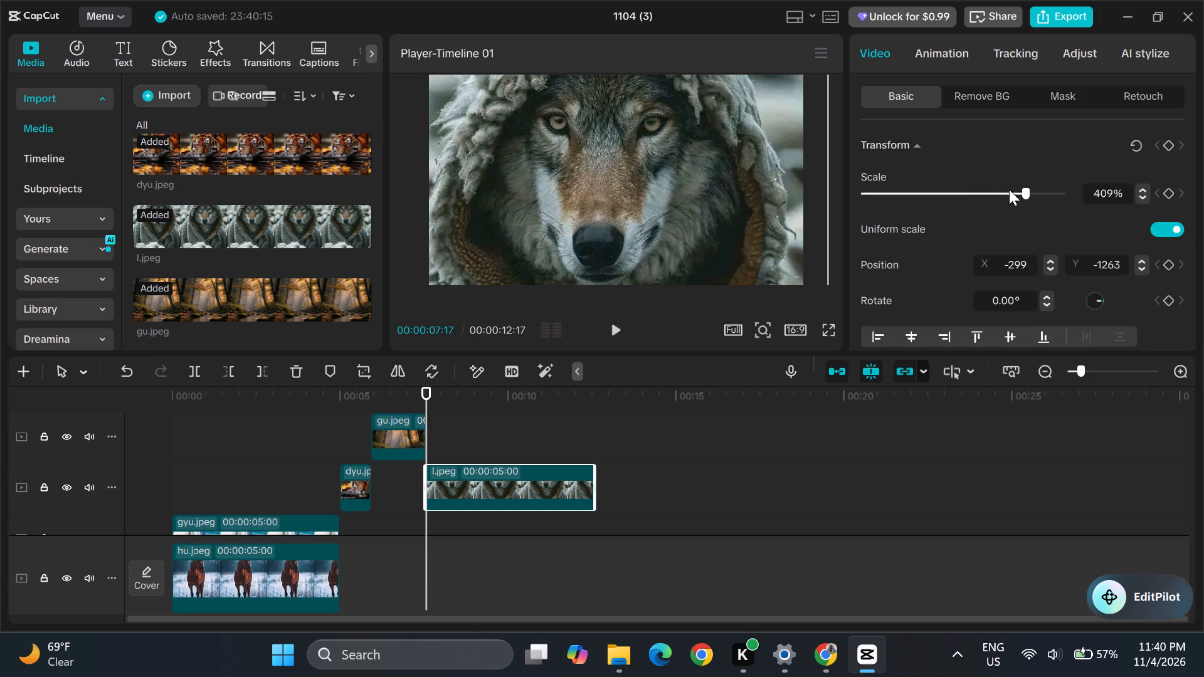
pyautogui.click(1022, 191)
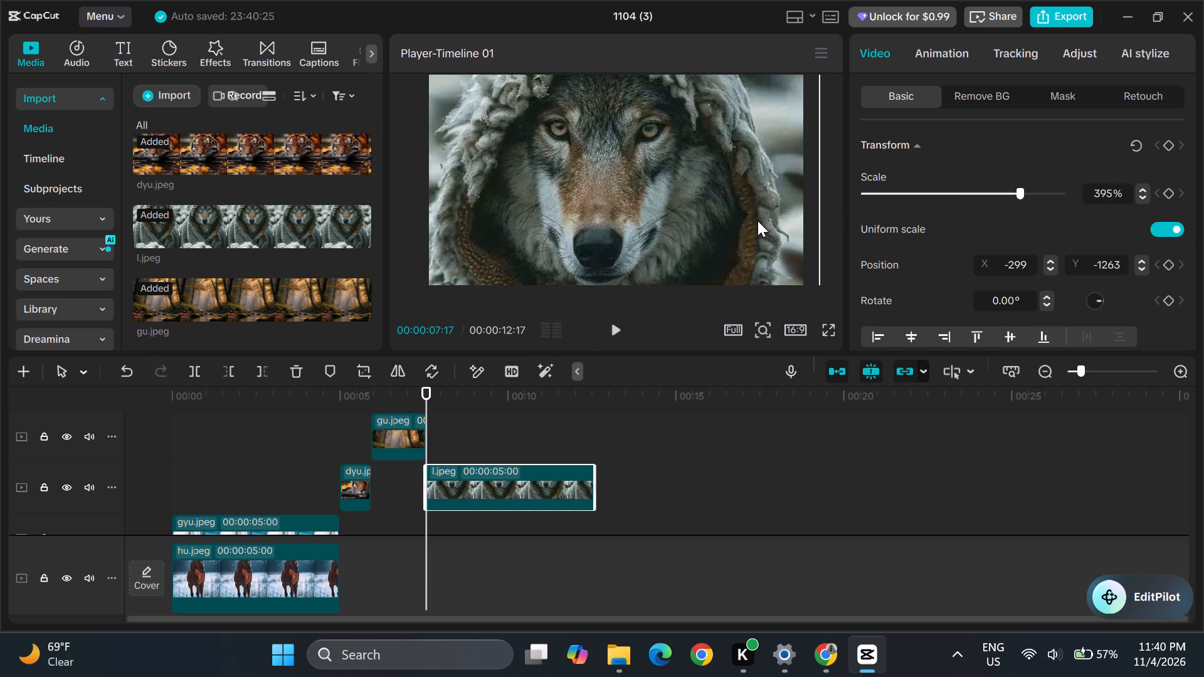
pyautogui.moveTo(694, 194); pyautogui.dragTo(697, 221)
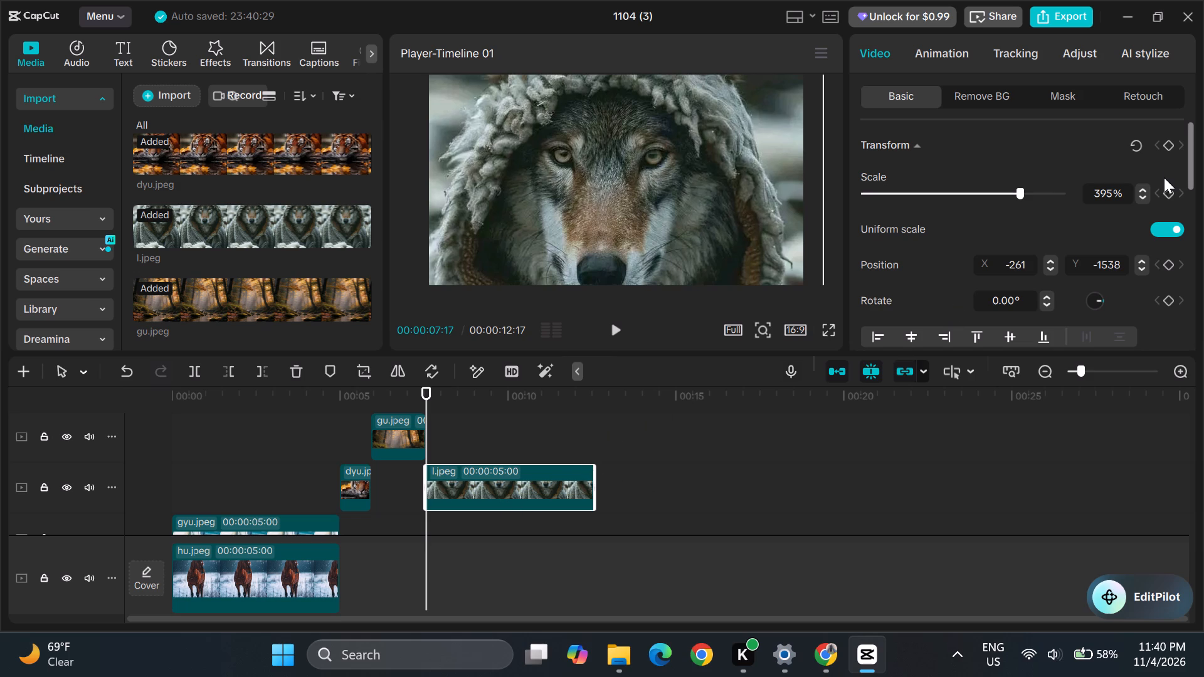
# Add a mask to the wolf clip and switch its shape to Filmstrip.
pyautogui.click(1067, 88)
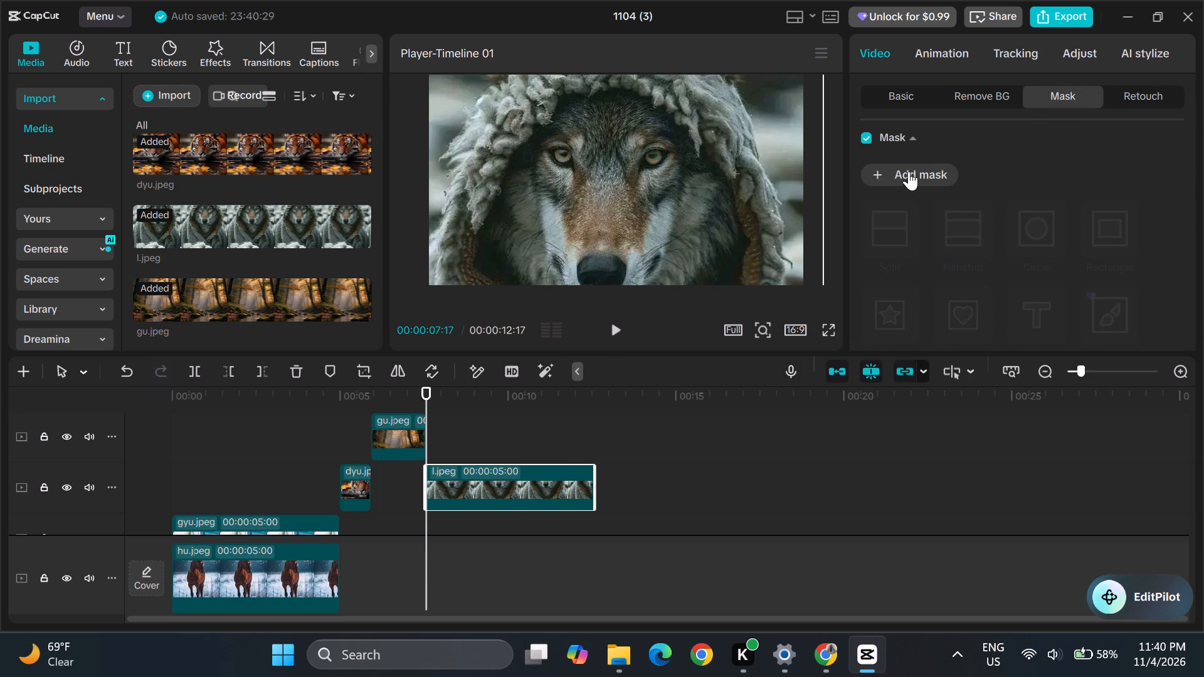
pyautogui.click(880, 174)
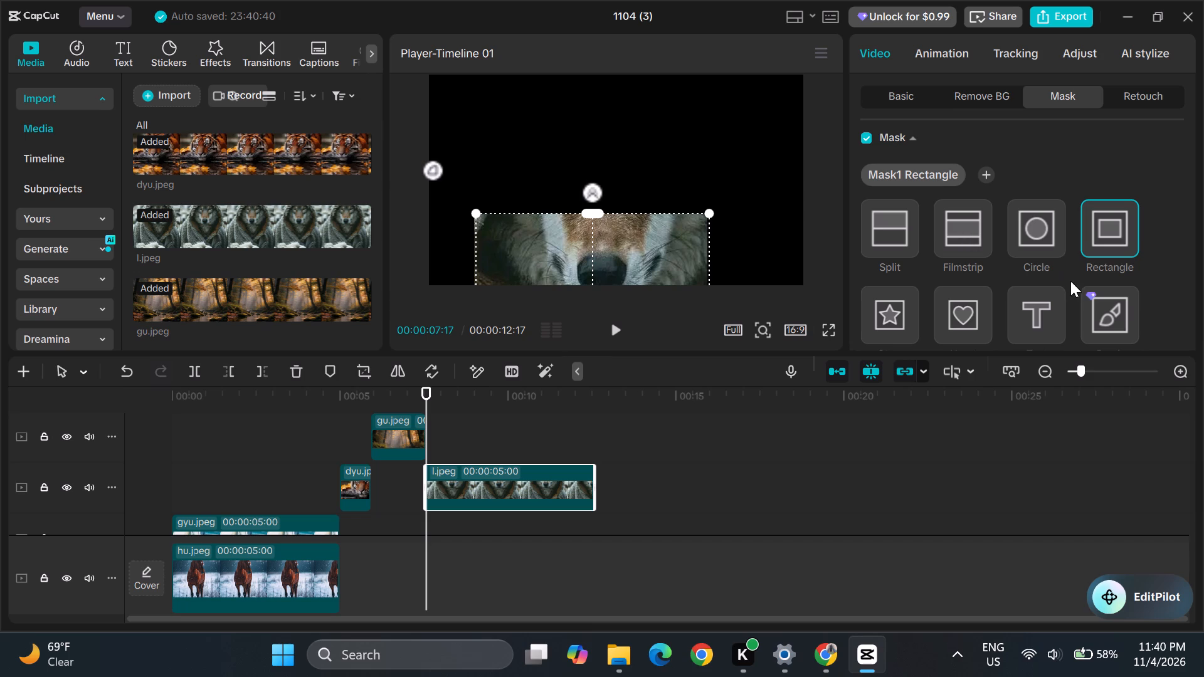
pyautogui.scroll(-2, 1003, 315)
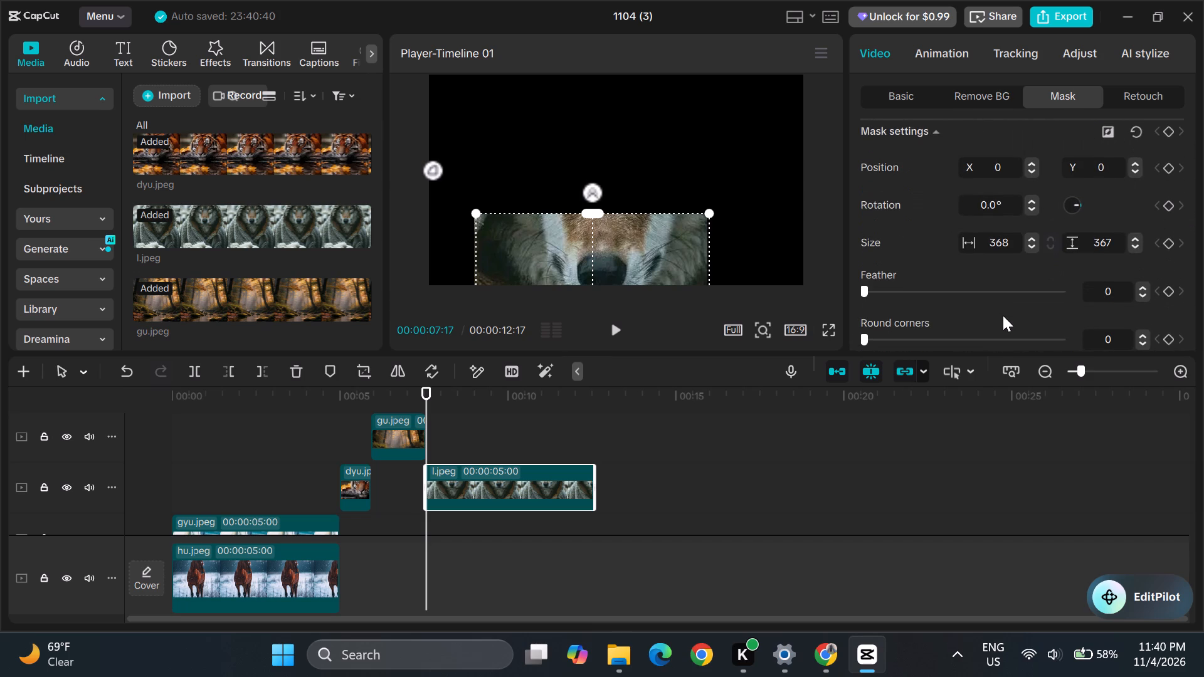
pyautogui.scroll(1, 1003, 315)
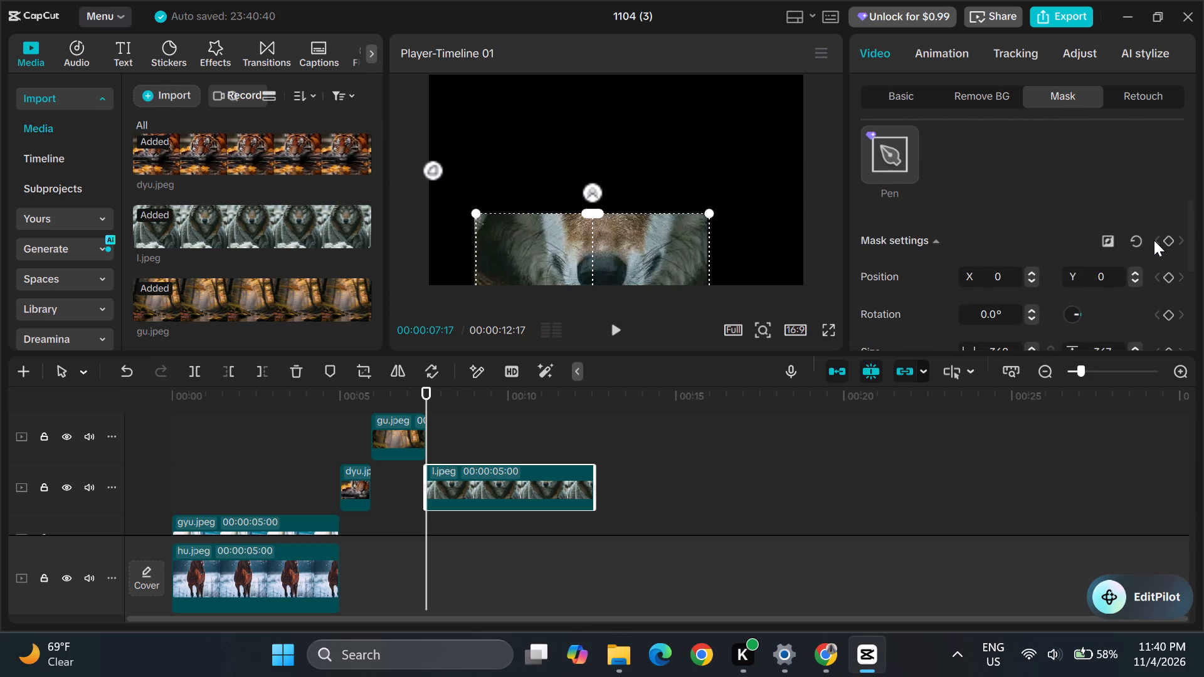
pyautogui.scroll(1, 1154, 240)
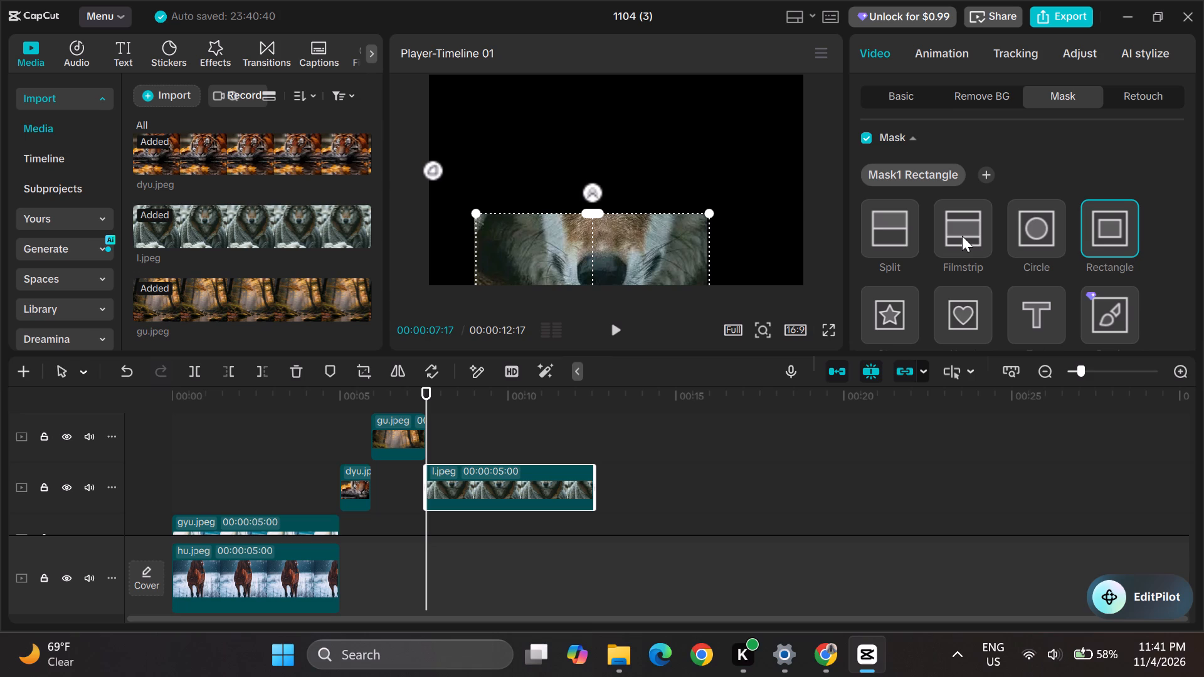
pyautogui.click(962, 236)
pyautogui.doubleClick(962, 236)
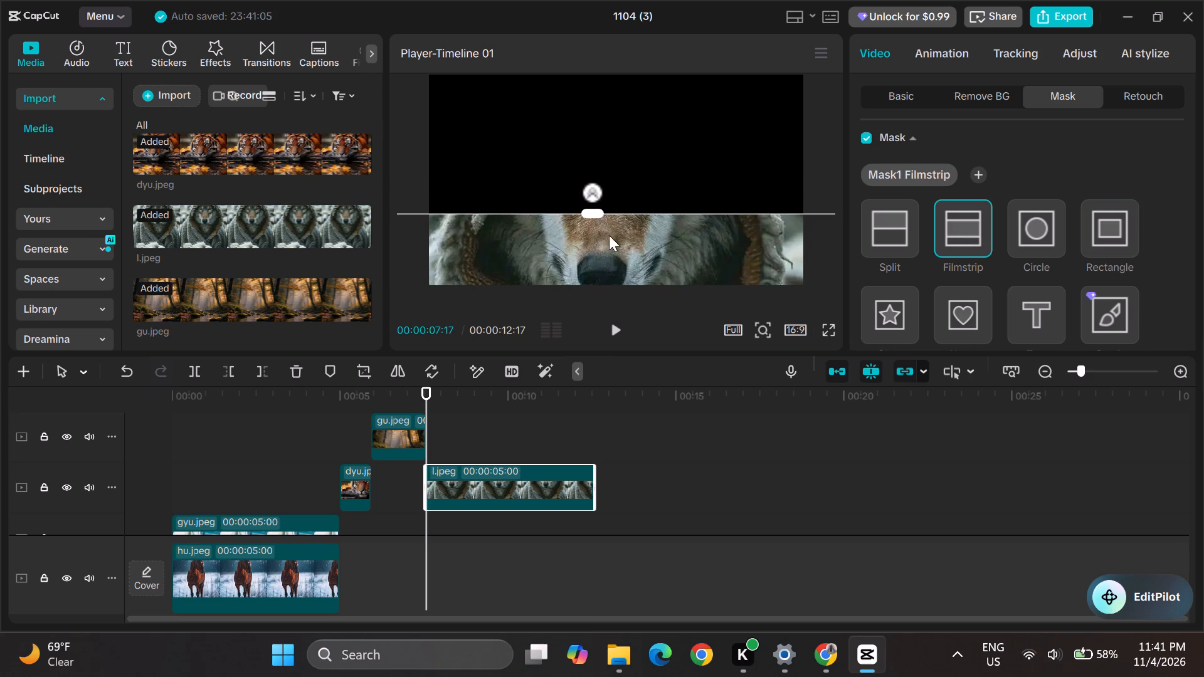
# Collapse the filmstrip mask to size 0 and place it near the center of the frame at X 14, Y 236.
pyautogui.moveTo(618, 267); pyautogui.dragTo(623, 213)
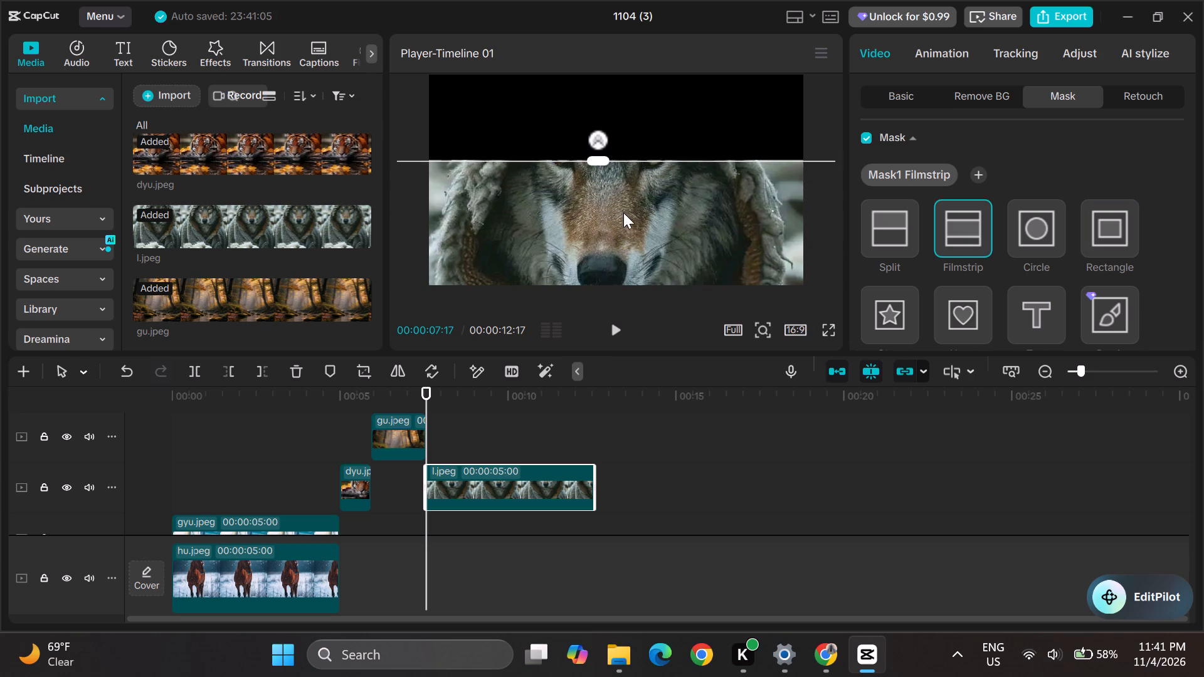
pyautogui.moveTo(623, 213); pyautogui.dragTo(635, 273)
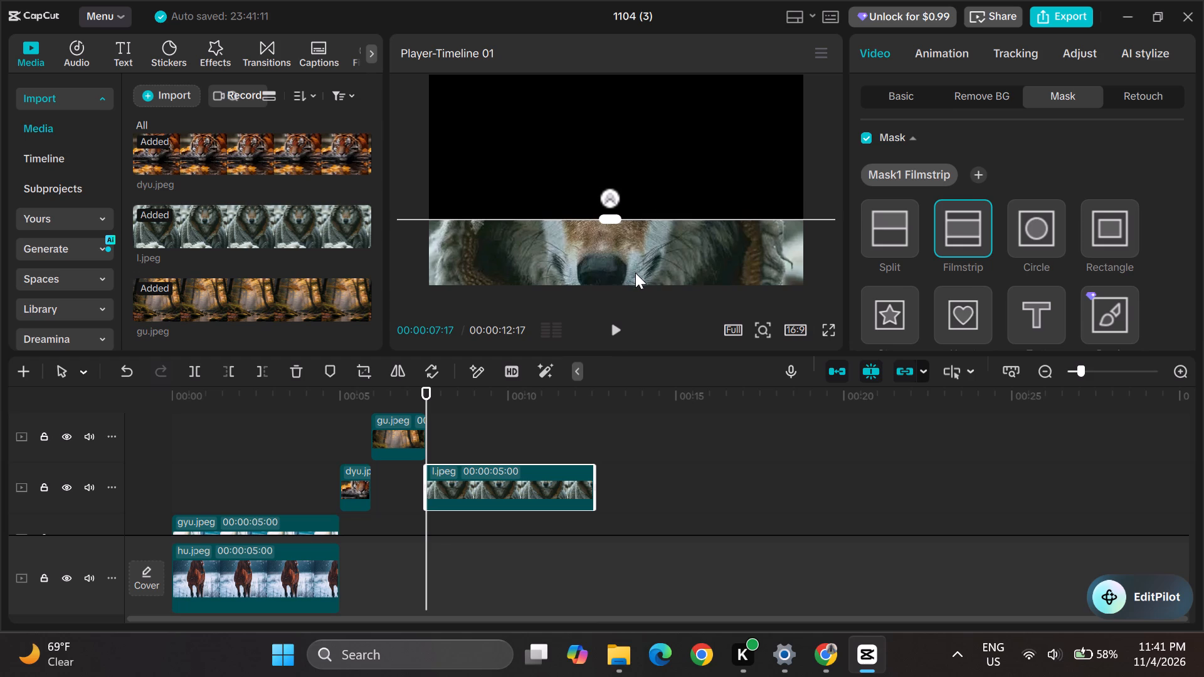
pyautogui.moveTo(644, 278); pyautogui.dragTo(643, 233)
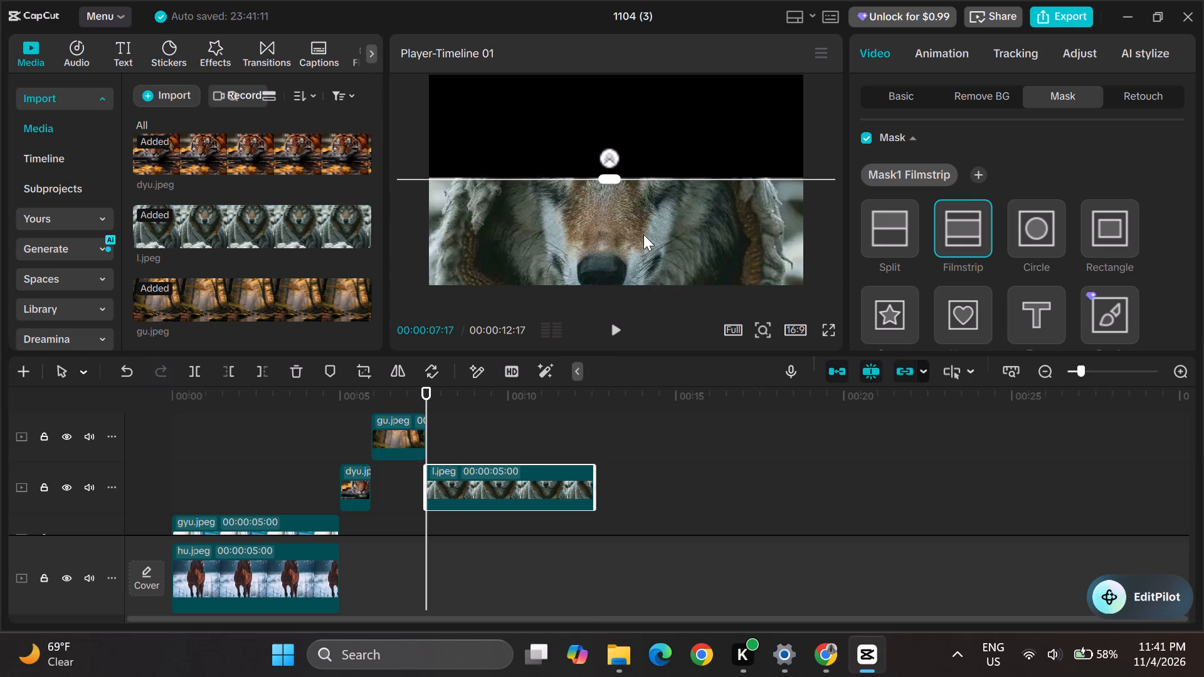
pyautogui.moveTo(643, 233); pyautogui.dragTo(645, 176)
pyautogui.click(642, 208)
pyautogui.moveTo(642, 208); pyautogui.dragTo(642, 197)
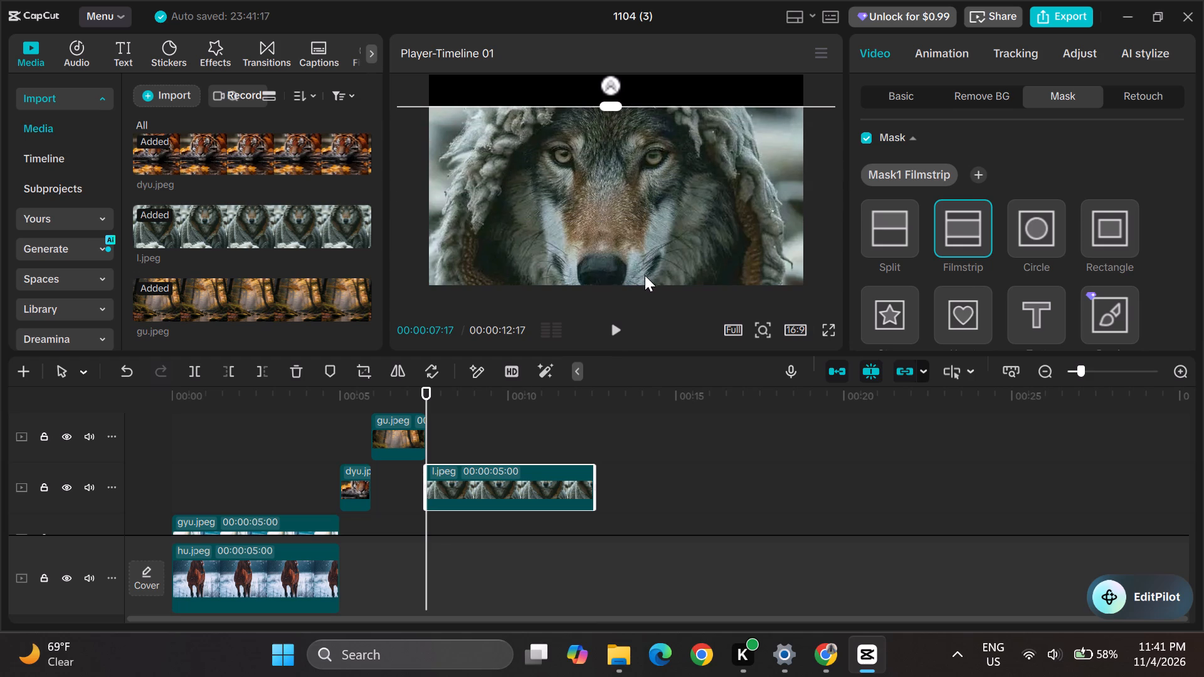
pyautogui.moveTo(648, 283); pyautogui.dragTo(642, 267)
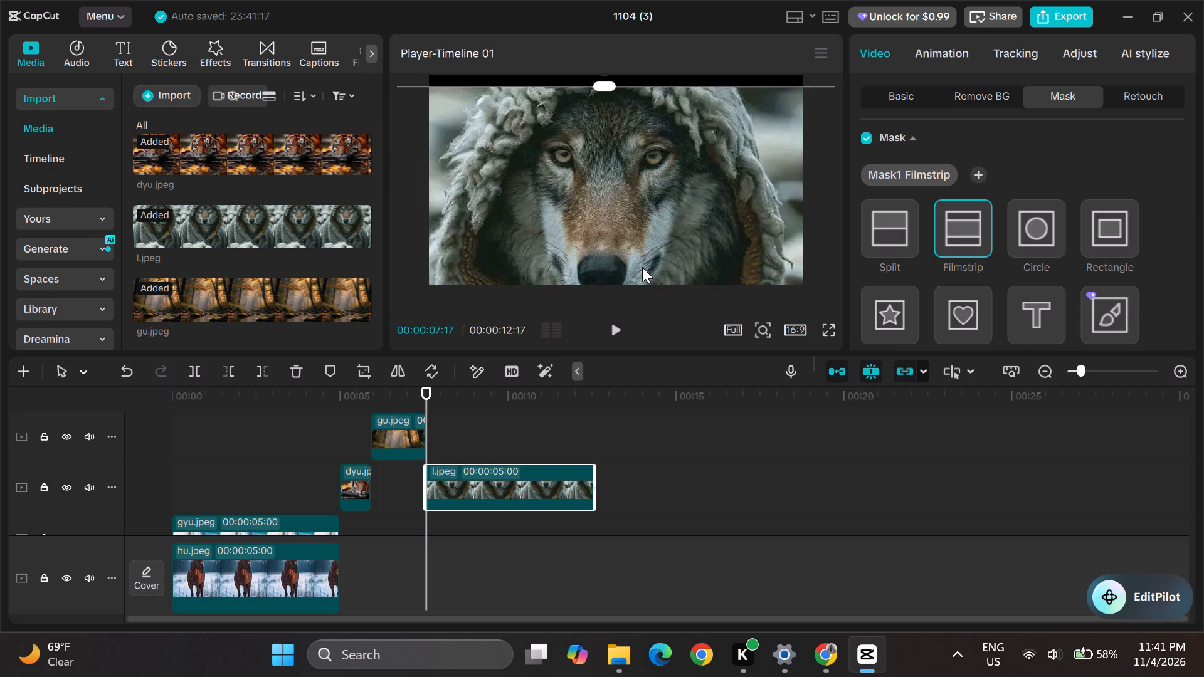
pyautogui.moveTo(642, 267); pyautogui.dragTo(643, 275)
pyautogui.moveTo(777, 278); pyautogui.dragTo(770, 258)
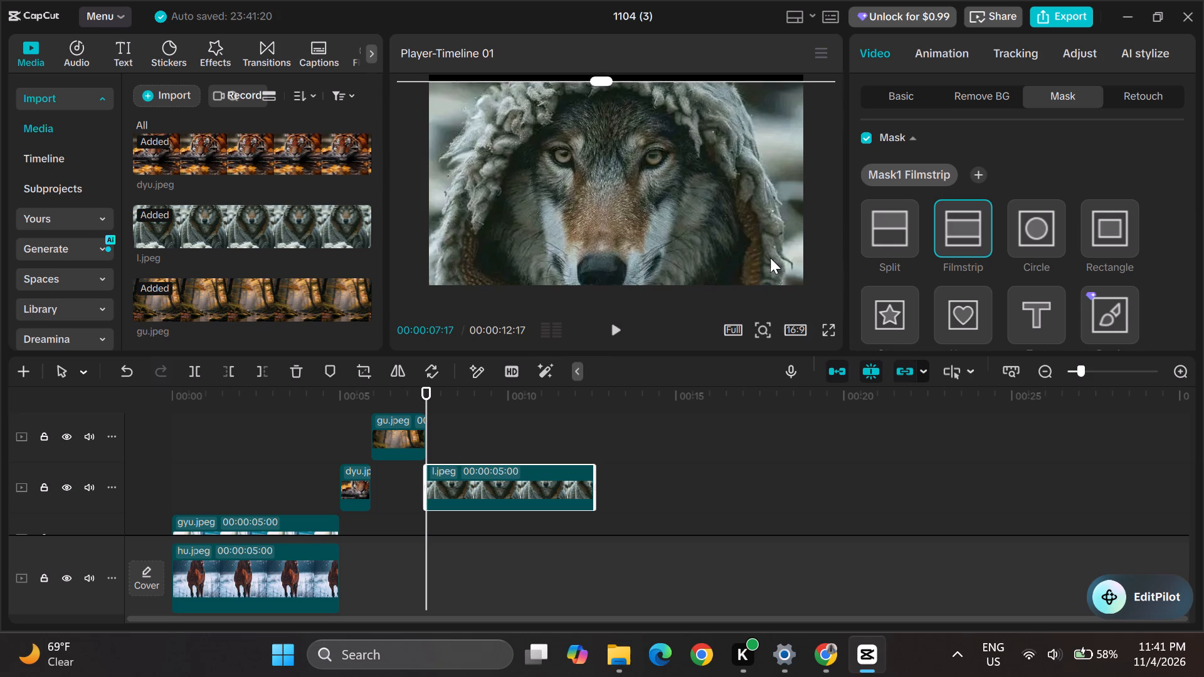
pyautogui.moveTo(770, 258); pyautogui.dragTo(769, 308)
pyautogui.click(769, 308)
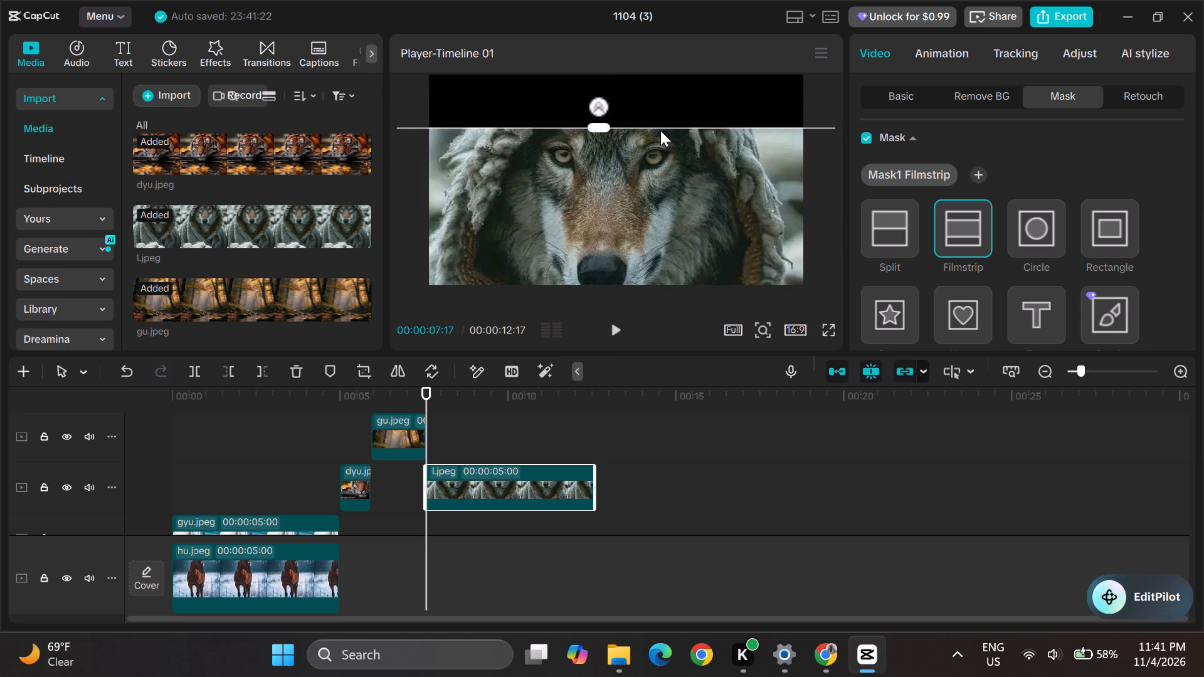
pyautogui.moveTo(592, 123); pyautogui.dragTo(596, 168)
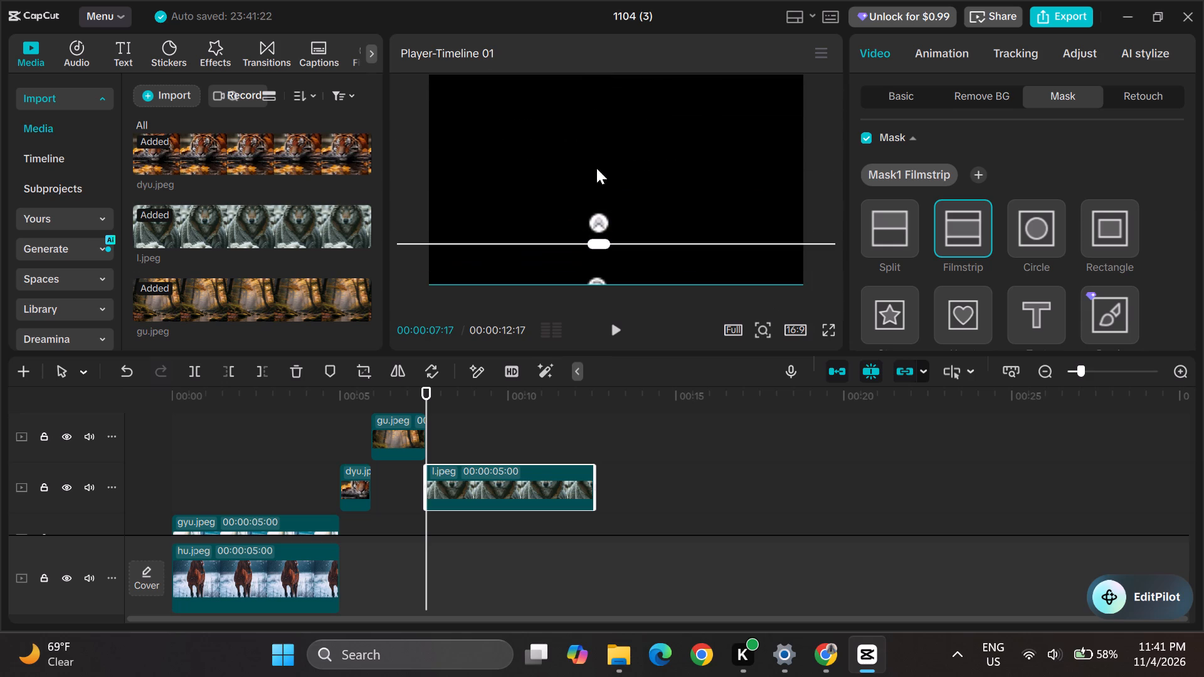
pyautogui.moveTo(596, 168); pyautogui.dragTo(608, 169)
pyautogui.moveTo(608, 169); pyautogui.dragTo(608, 219)
pyautogui.moveTo(605, 268); pyautogui.dragTo(608, 207)
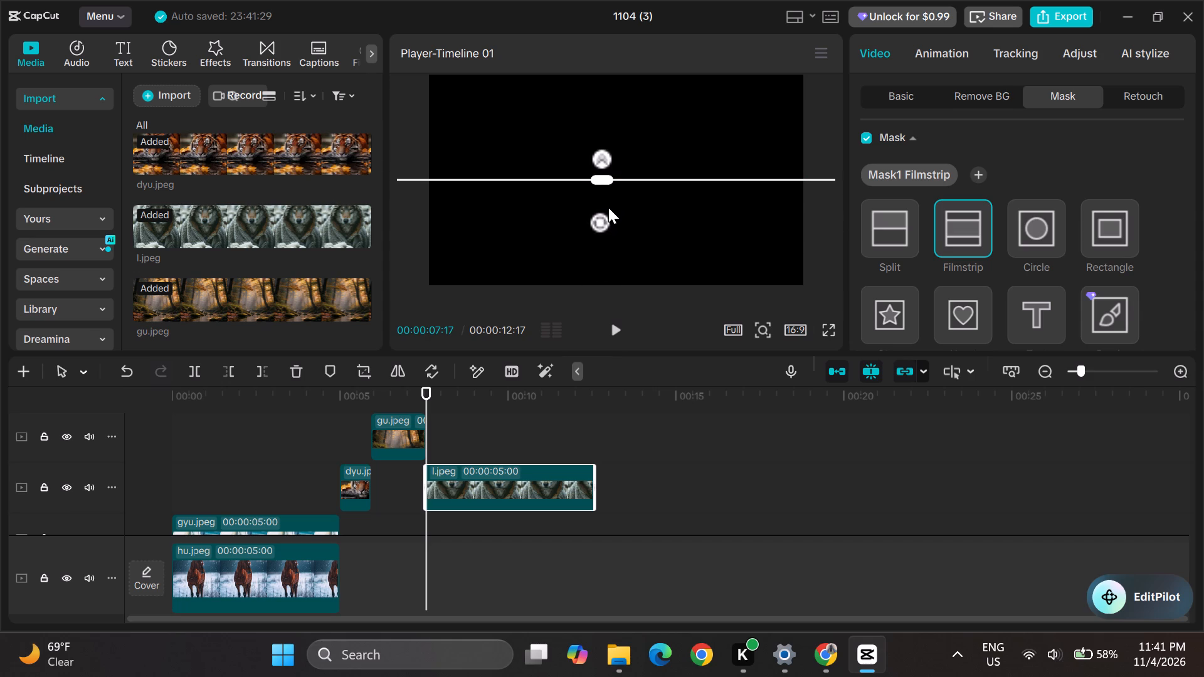
# Rotate the collapsed filmstrip mask to 90° and keyframe all mask settings at 00:00:07:17.
pyautogui.moveTo(599, 219); pyautogui.dragTo(560, 191)
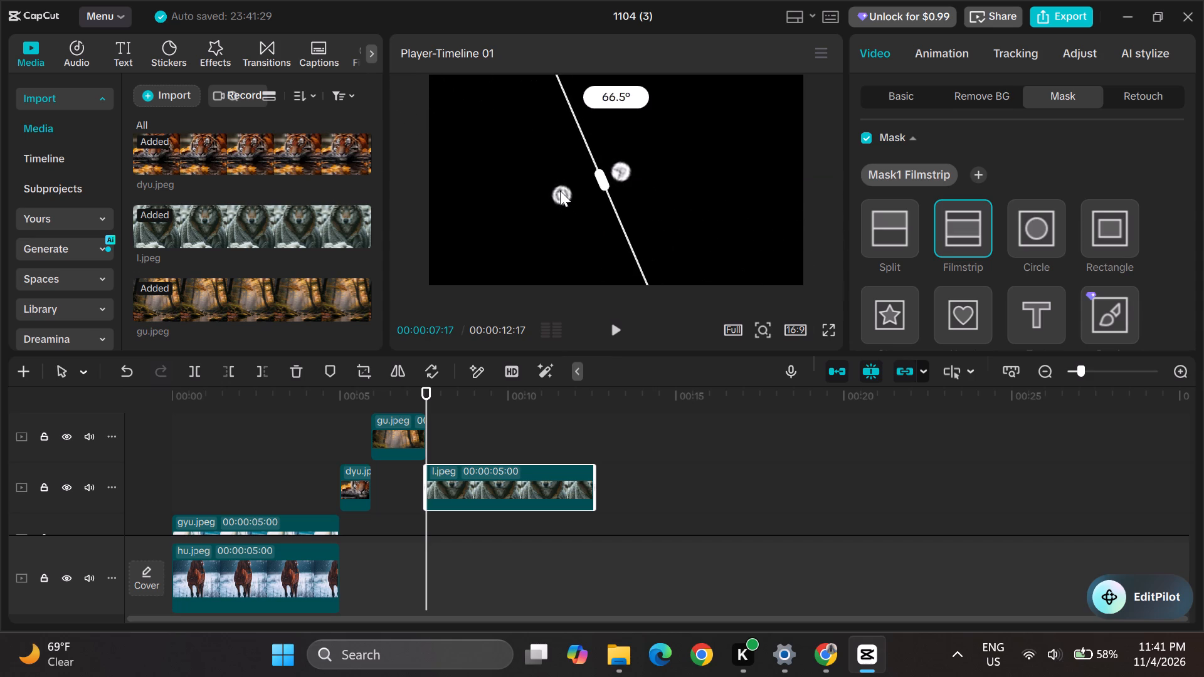
pyautogui.moveTo(560, 191); pyautogui.dragTo(560, 178)
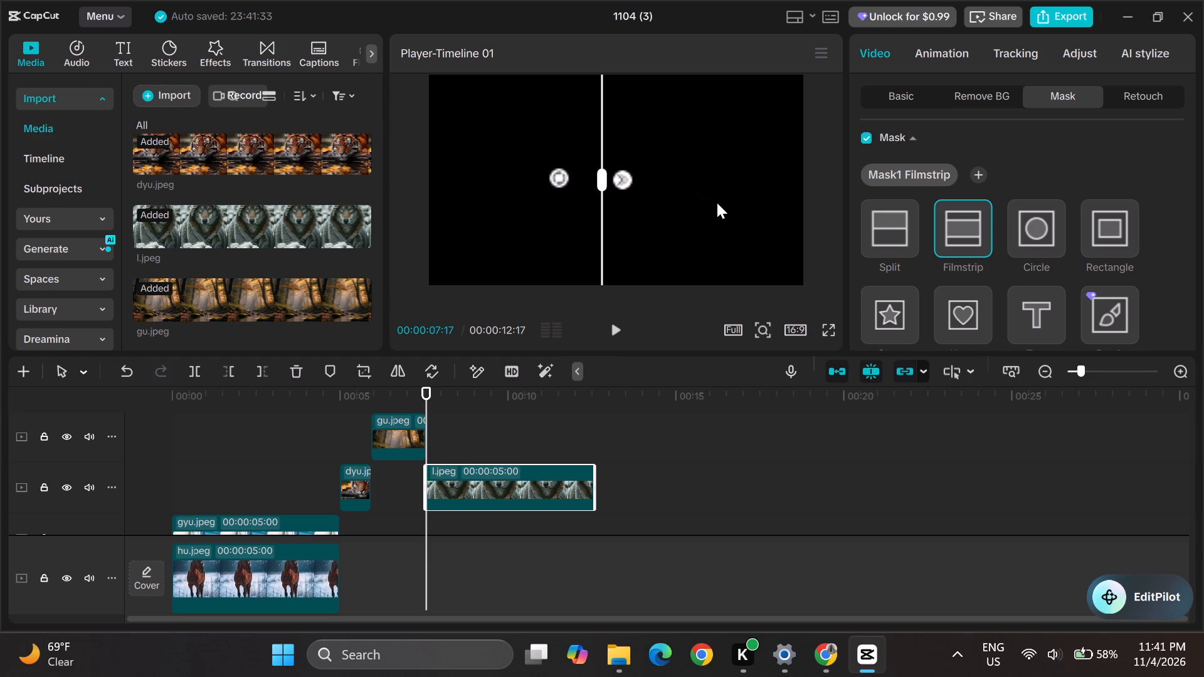
pyautogui.scroll(-1, 968, 220)
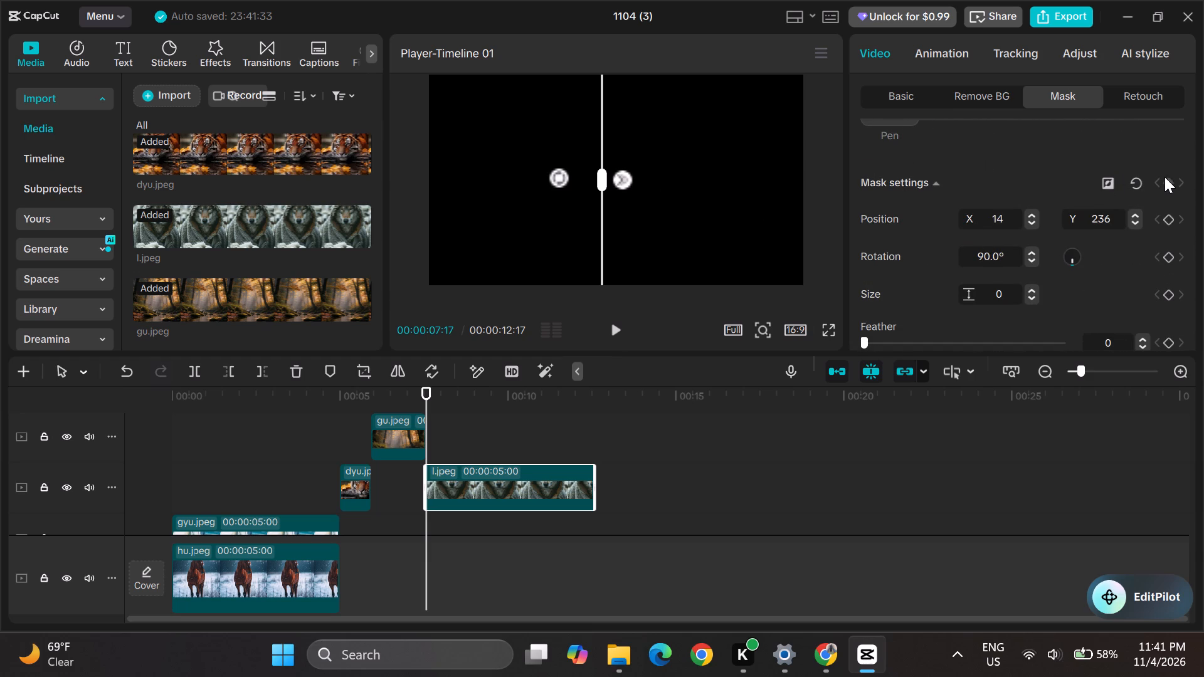
pyautogui.click(1166, 178)
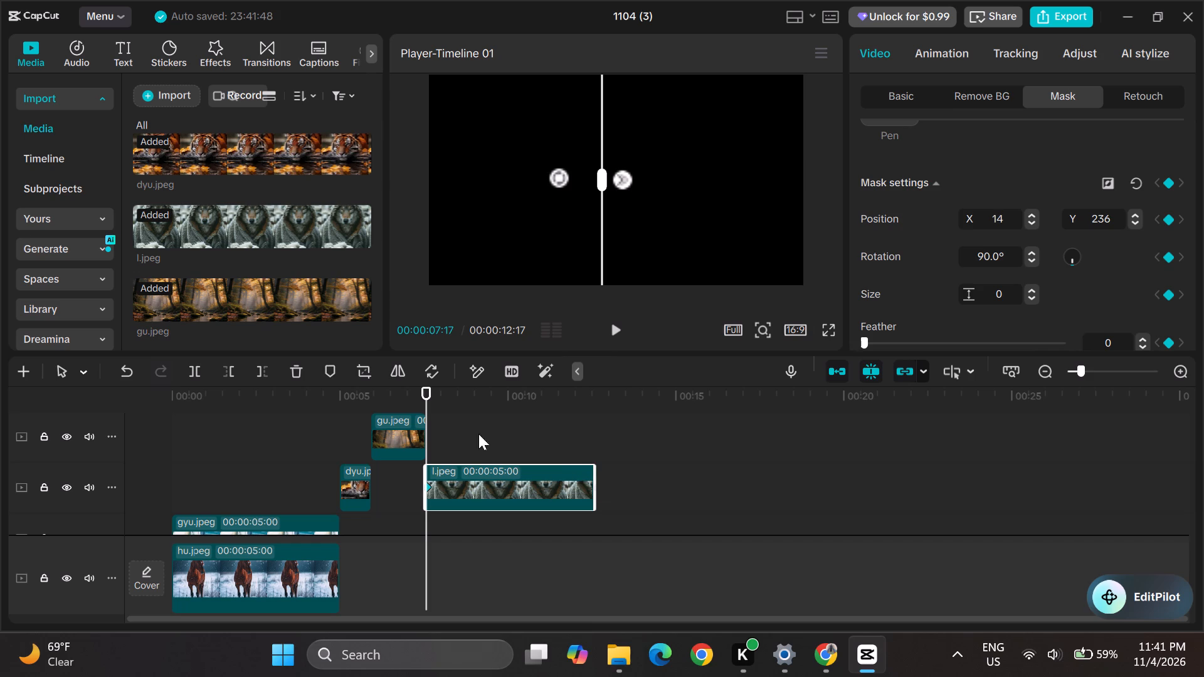
# At 00:00:10:00, widen the filmstrip mask to size 656 to reveal the full wolf image and keyframe all mask settings.
pyautogui.moveTo(426, 387); pyautogui.dragTo(428, 388)
pyautogui.moveTo(428, 388); pyautogui.dragTo(499, 404)
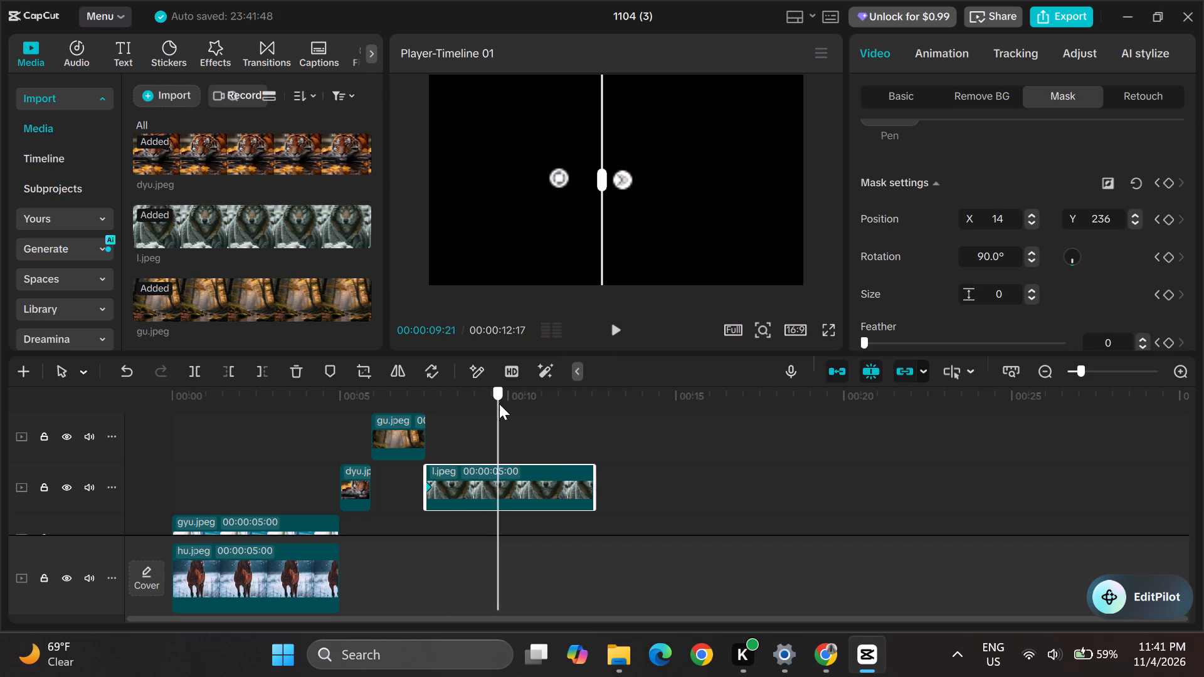
pyautogui.moveTo(499, 404); pyautogui.dragTo(508, 404)
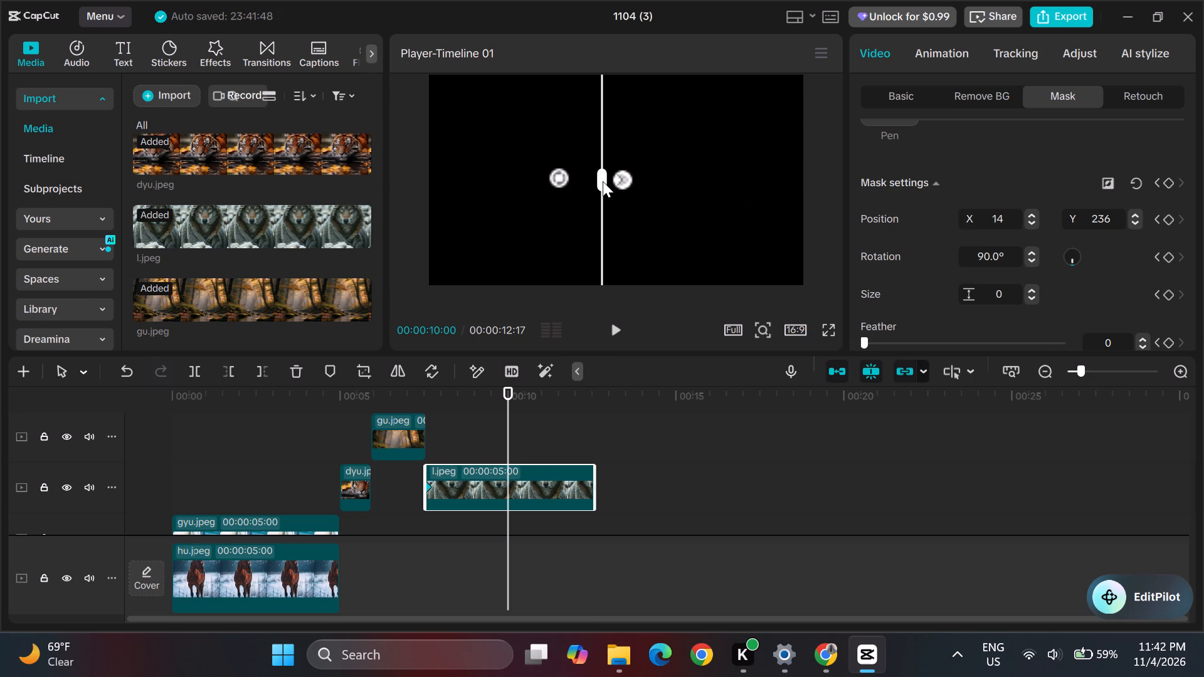
pyautogui.moveTo(603, 181); pyautogui.dragTo(606, 181)
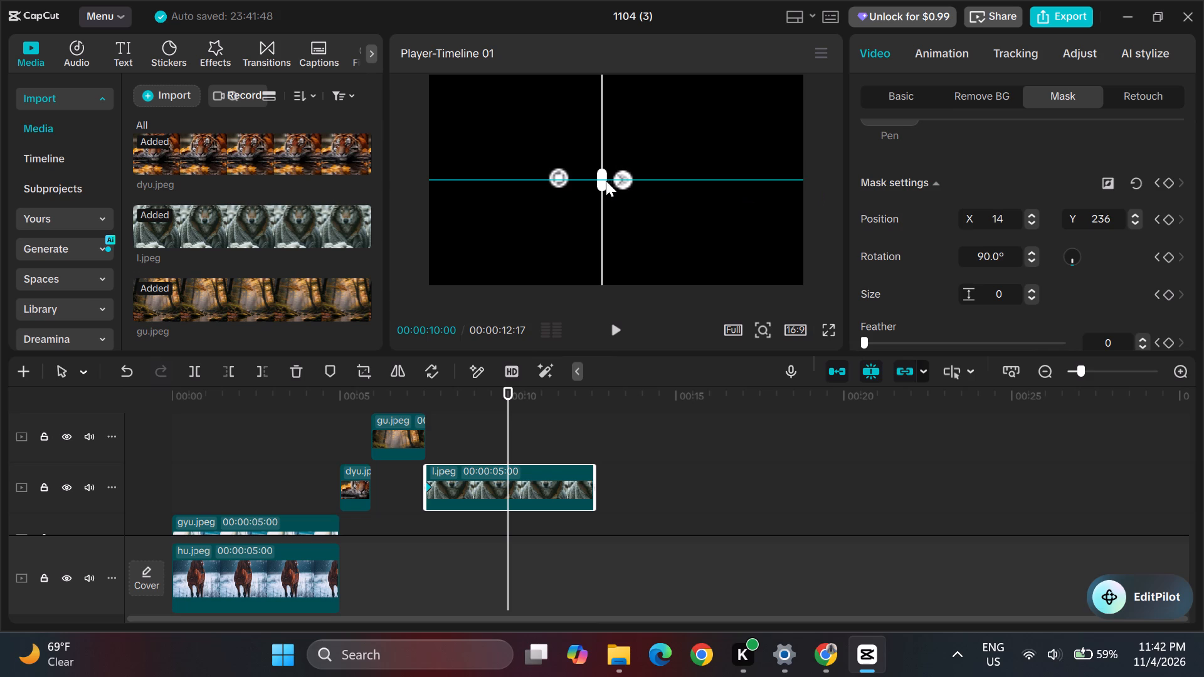
pyautogui.moveTo(606, 181); pyautogui.dragTo(626, 182)
pyautogui.moveTo(602, 176); pyautogui.dragTo(630, 181)
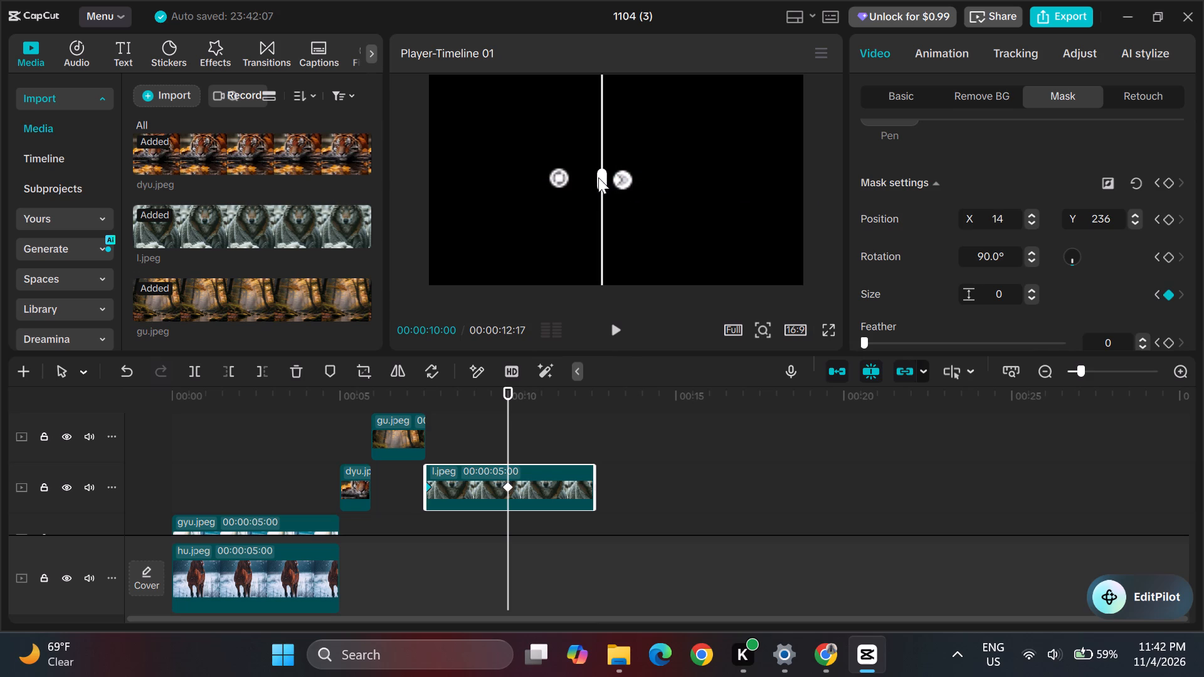
pyautogui.moveTo(603, 177); pyautogui.dragTo(574, 177)
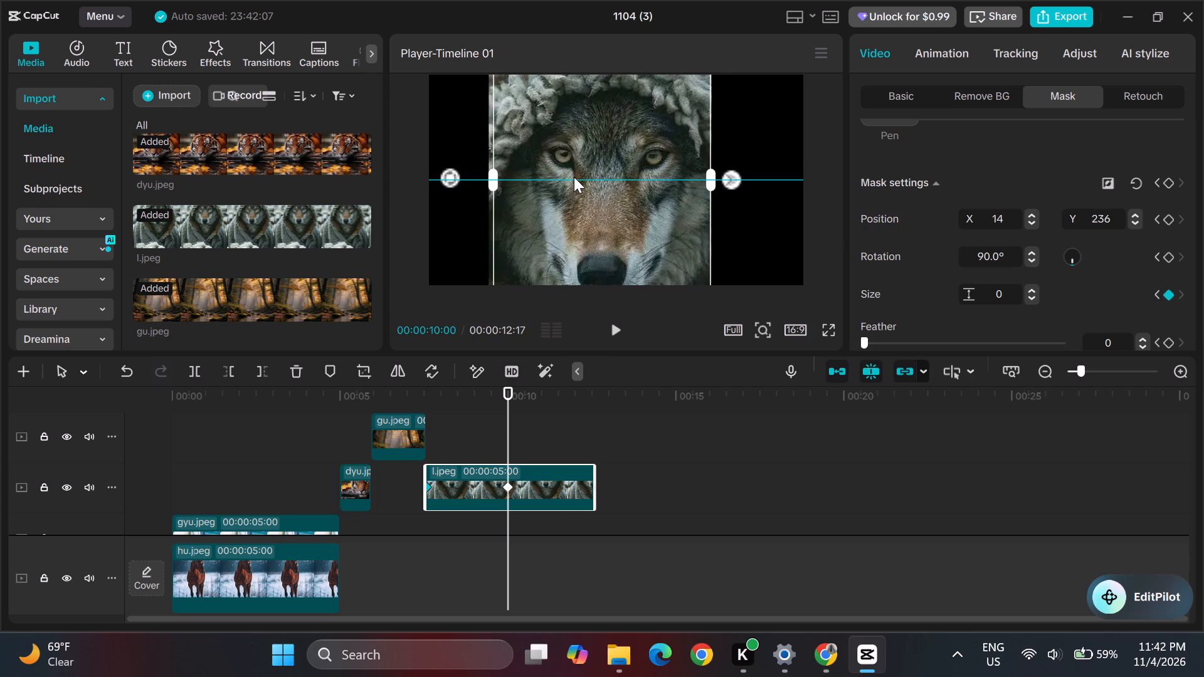
pyautogui.moveTo(574, 177); pyautogui.dragTo(551, 176)
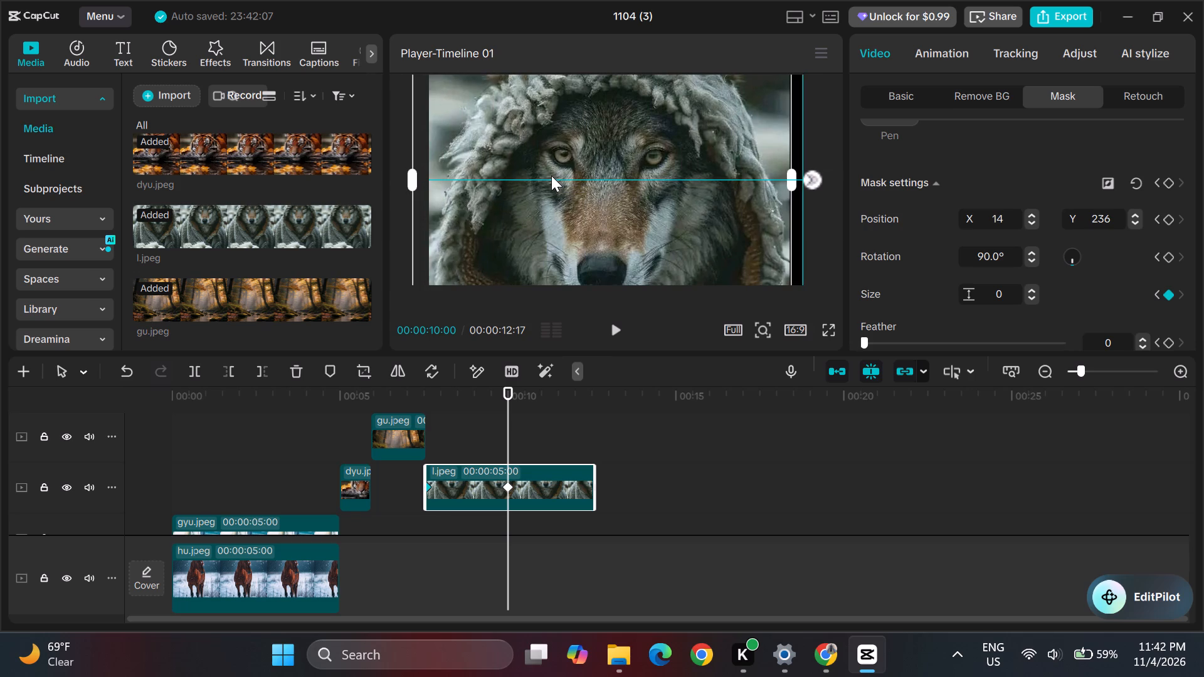
pyautogui.moveTo(551, 176); pyautogui.dragTo(551, 173)
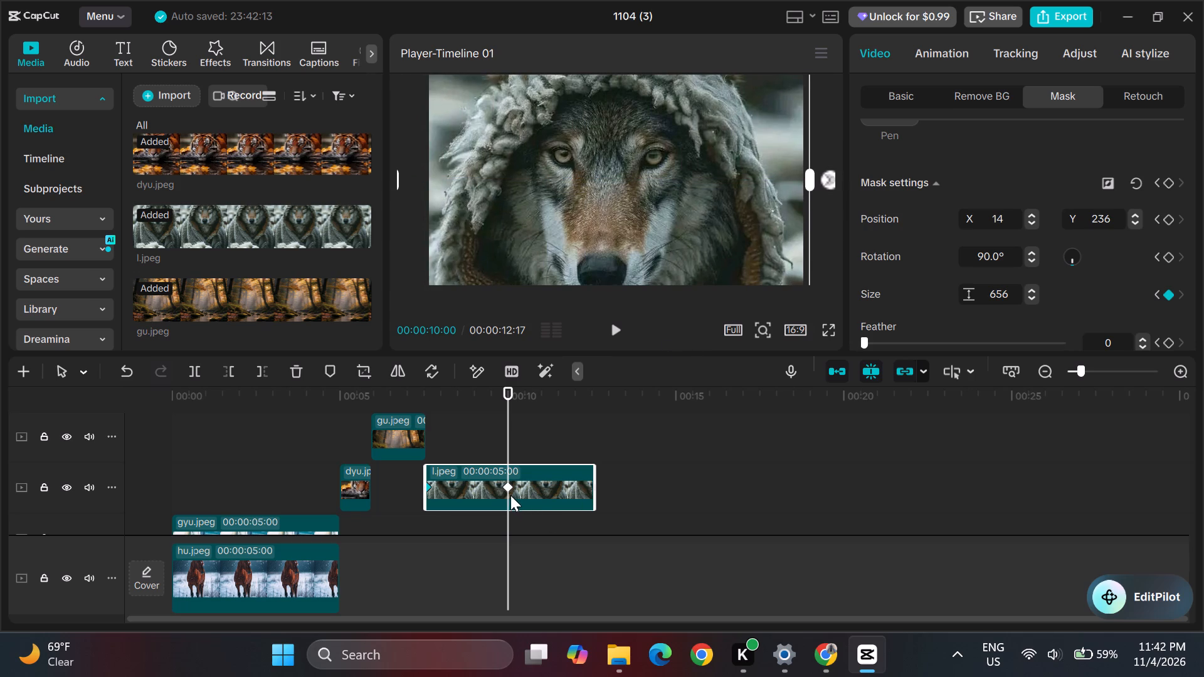
pyautogui.click(1171, 180)
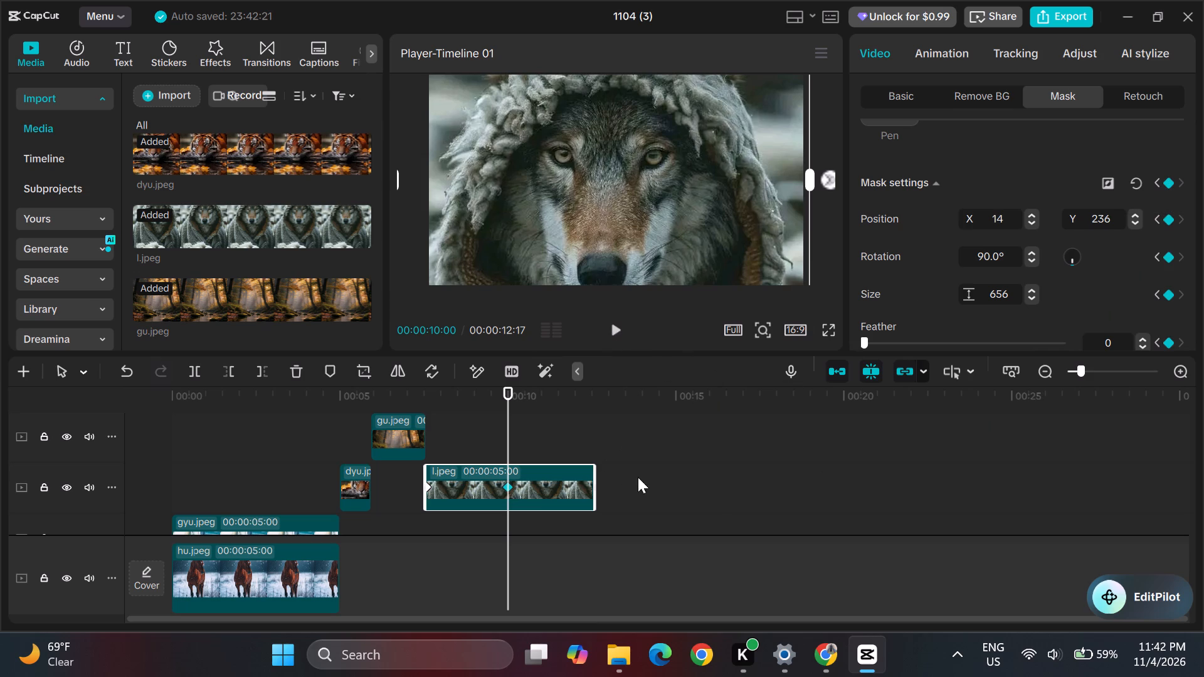
# Trim the end of the wolf clip l.jpeg to a duration of 00:00:03:08.
pyautogui.moveTo(595, 488); pyautogui.dragTo(544, 489)
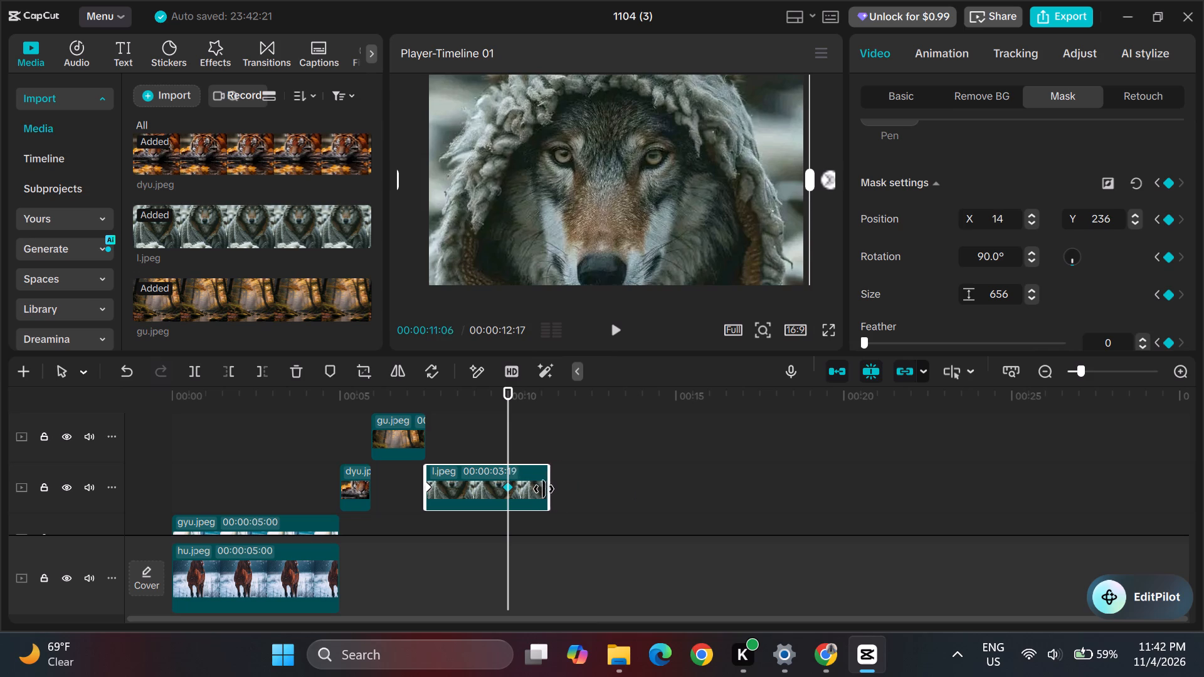
pyautogui.moveTo(544, 489); pyautogui.dragTo(532, 489)
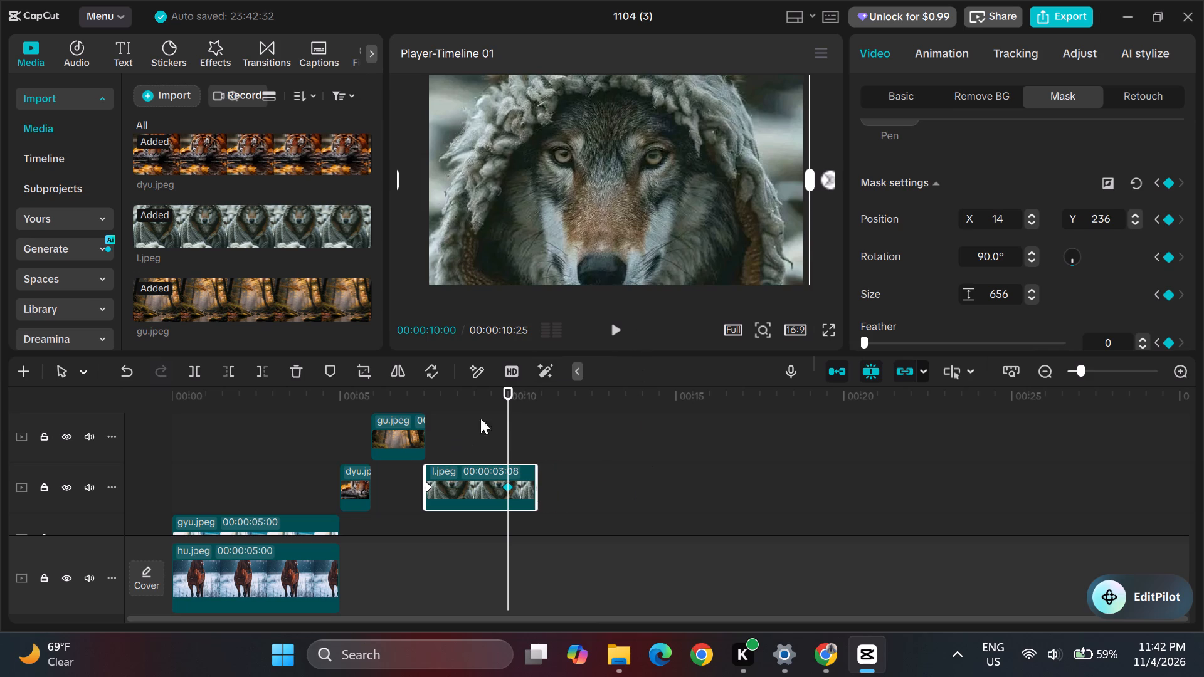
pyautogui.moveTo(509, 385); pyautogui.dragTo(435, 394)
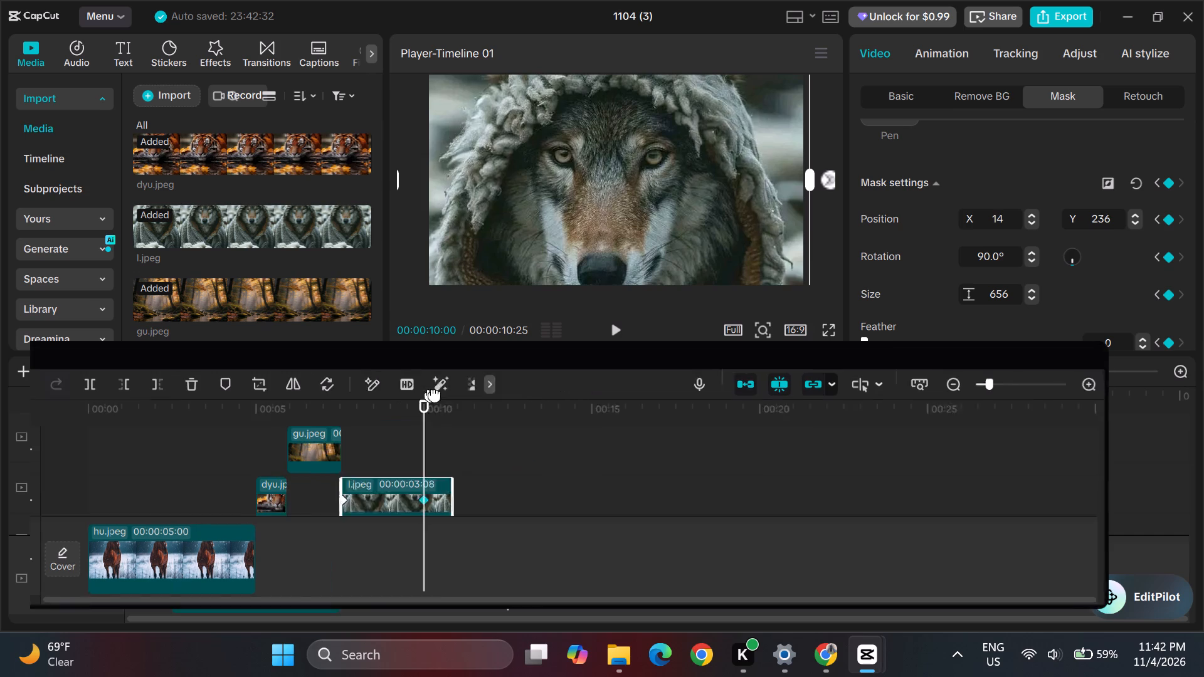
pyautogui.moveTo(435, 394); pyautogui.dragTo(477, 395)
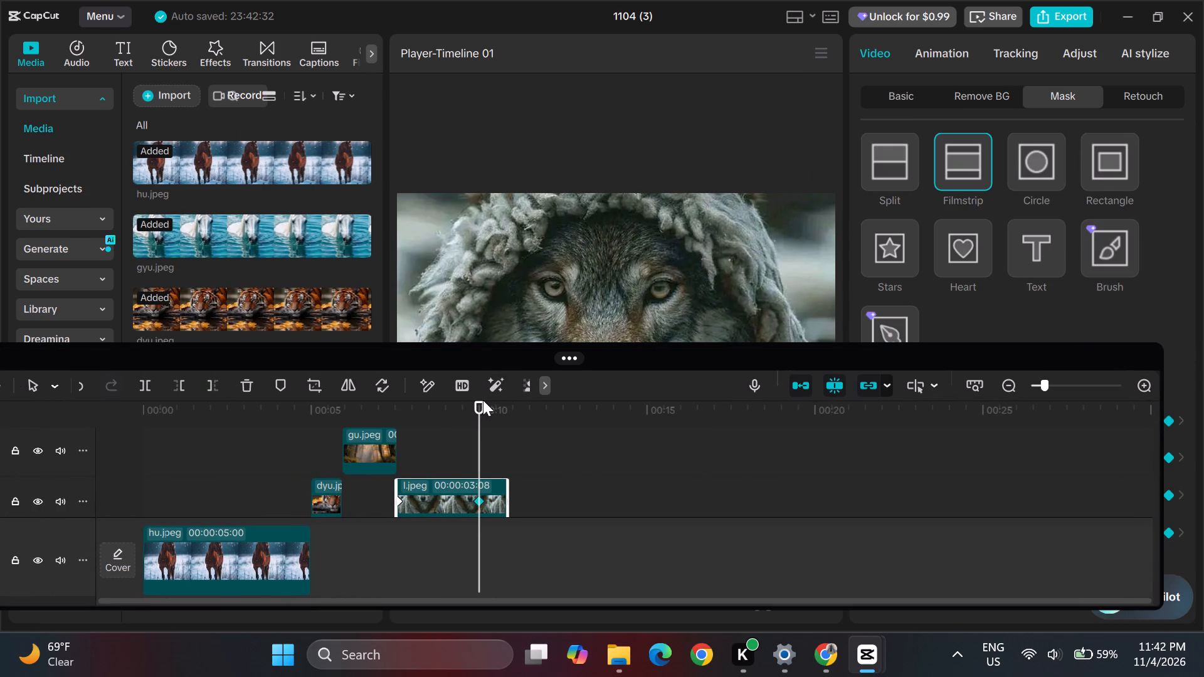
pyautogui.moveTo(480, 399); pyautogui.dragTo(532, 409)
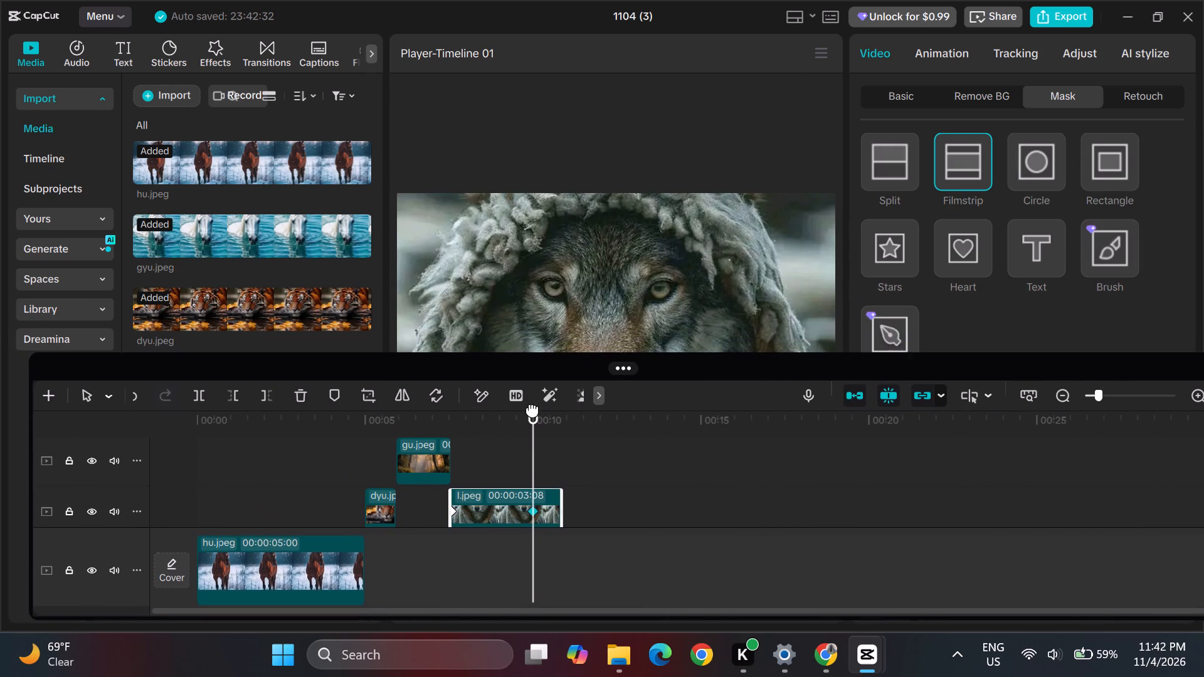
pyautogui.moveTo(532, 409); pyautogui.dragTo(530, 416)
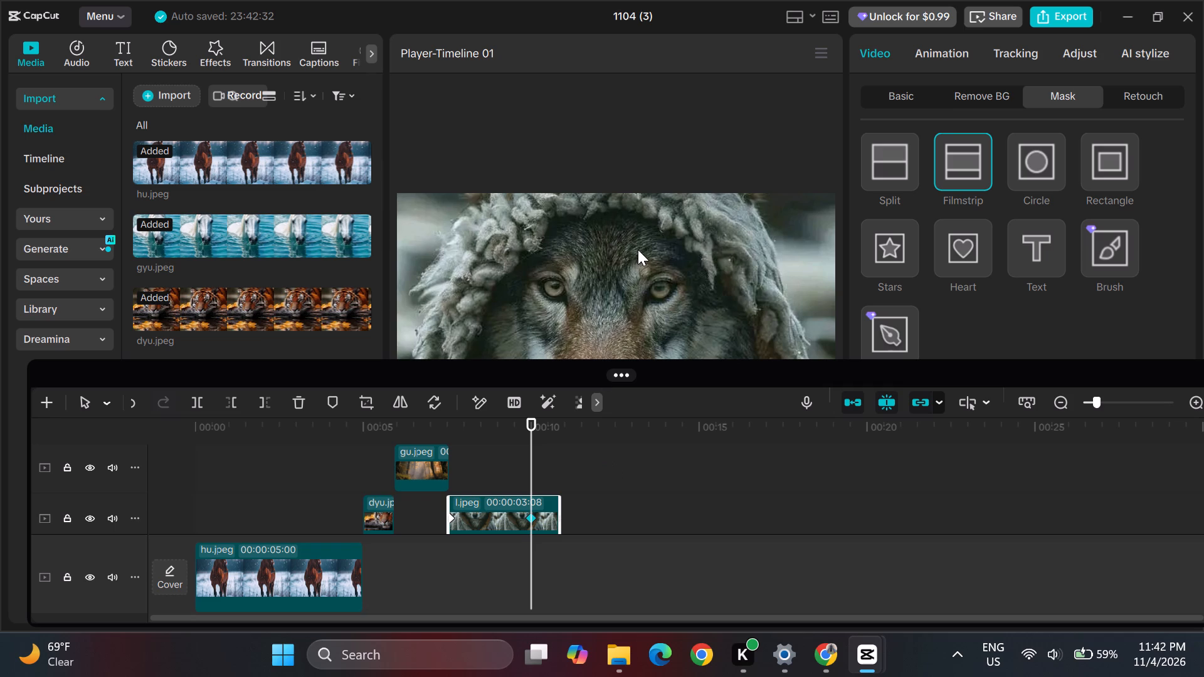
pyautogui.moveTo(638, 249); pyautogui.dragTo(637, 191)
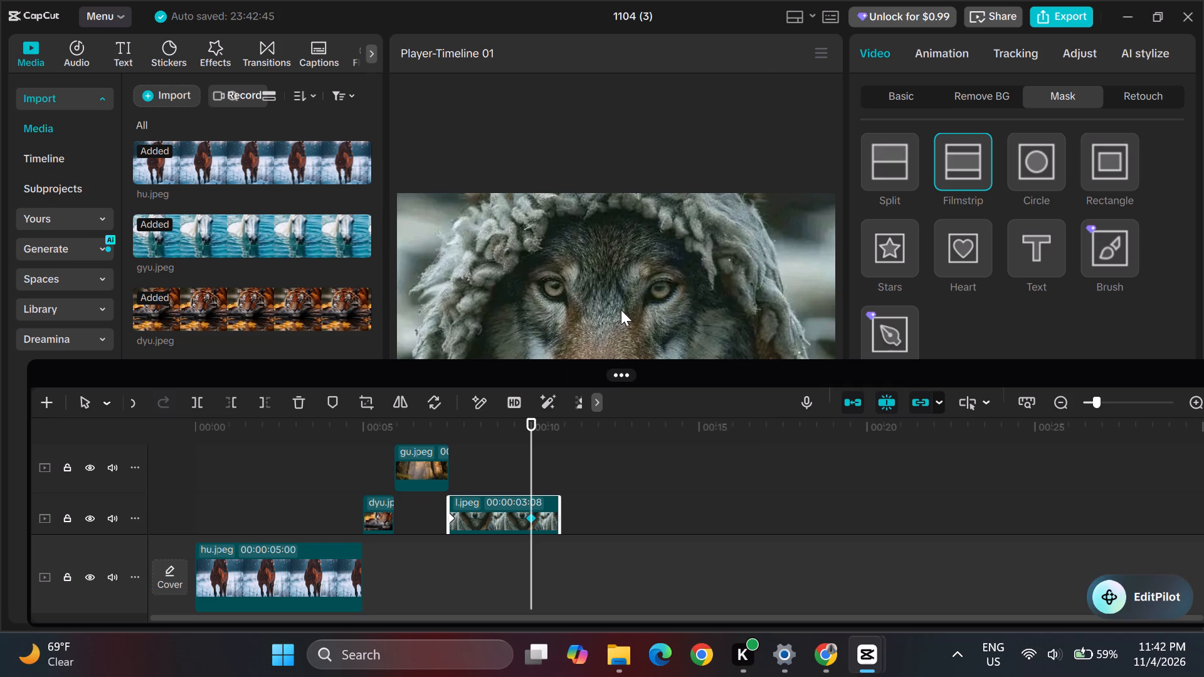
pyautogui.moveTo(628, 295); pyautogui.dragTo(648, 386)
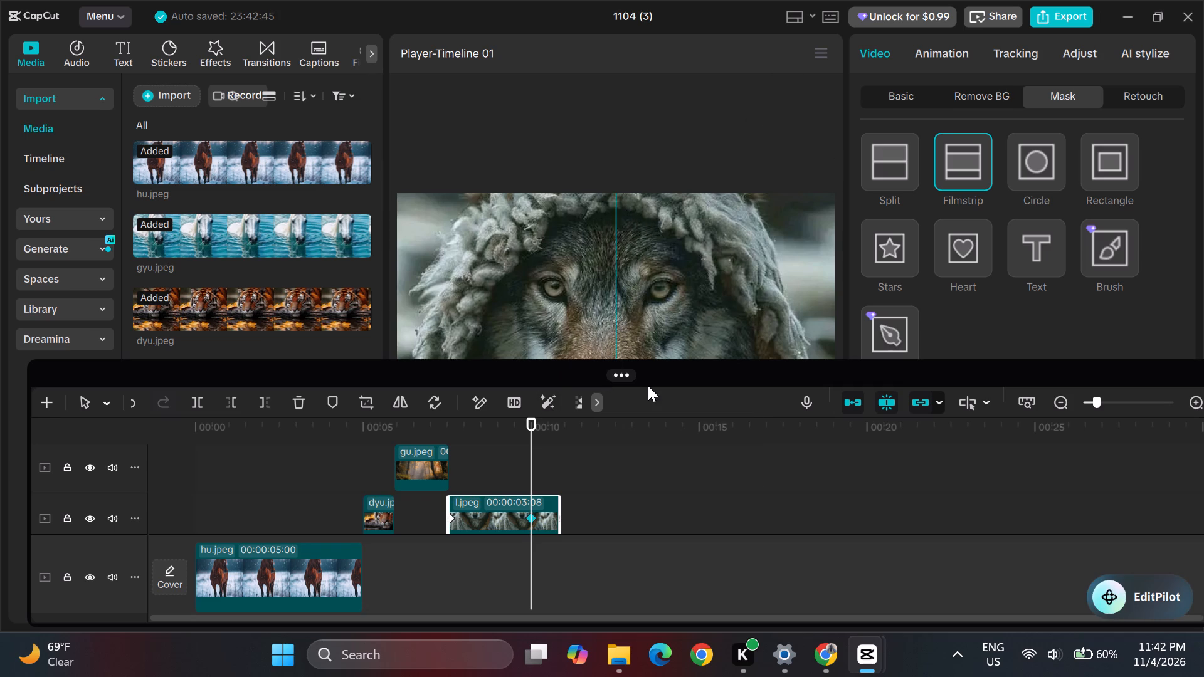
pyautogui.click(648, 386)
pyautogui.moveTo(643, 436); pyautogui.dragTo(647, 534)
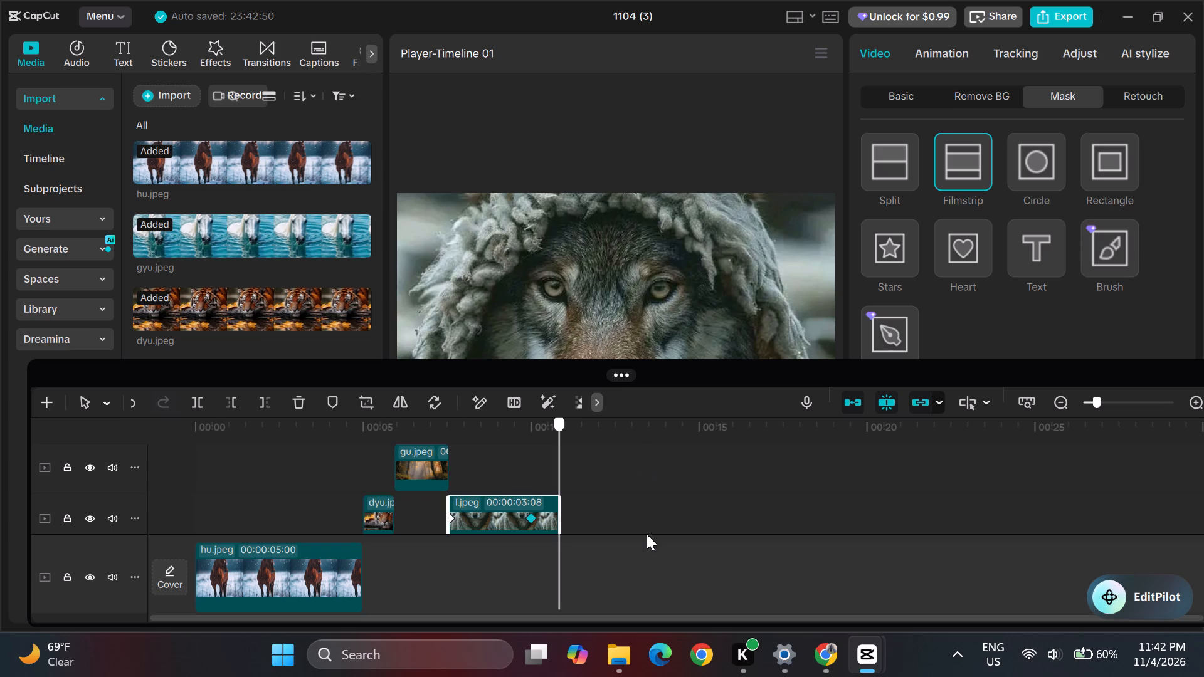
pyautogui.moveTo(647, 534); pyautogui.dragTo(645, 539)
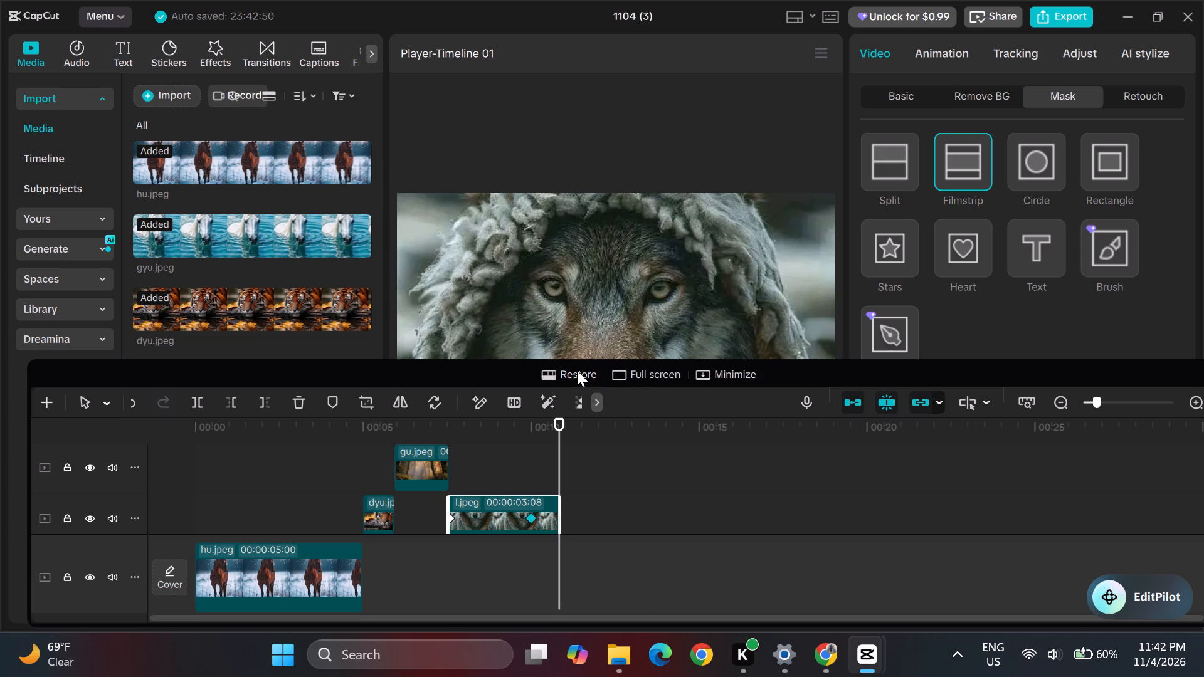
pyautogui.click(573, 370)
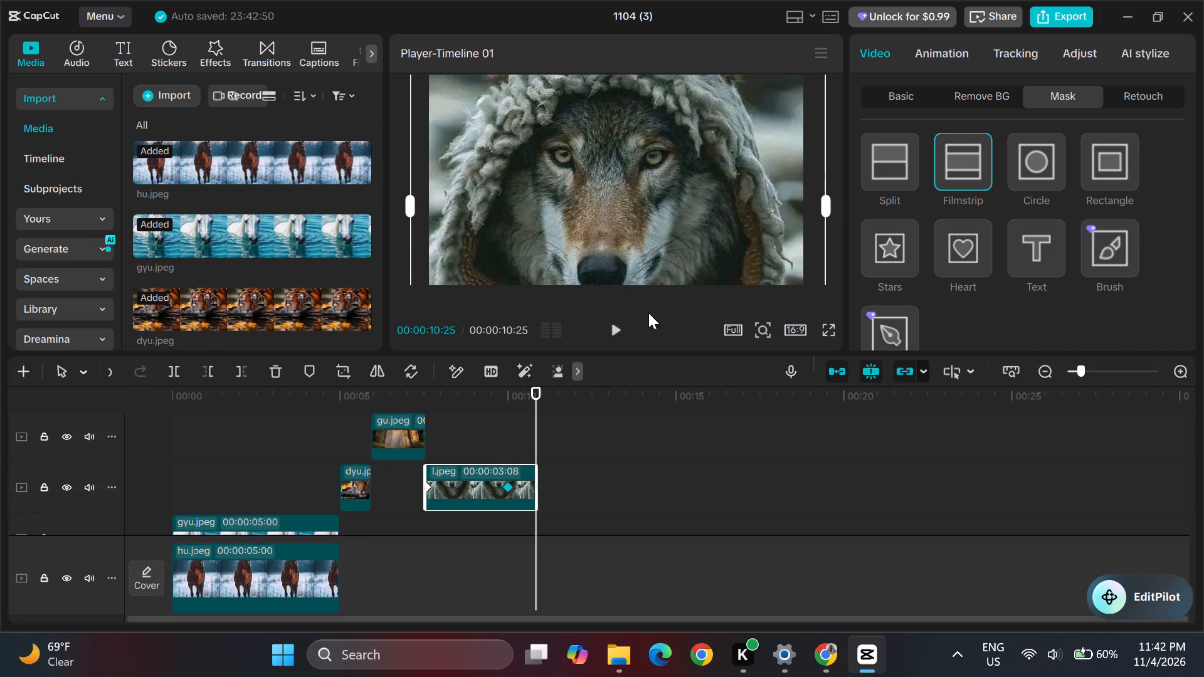
# Play the full sequence to check the clip order and the mask reveals through the wolf clip.
pyautogui.click(614, 328)
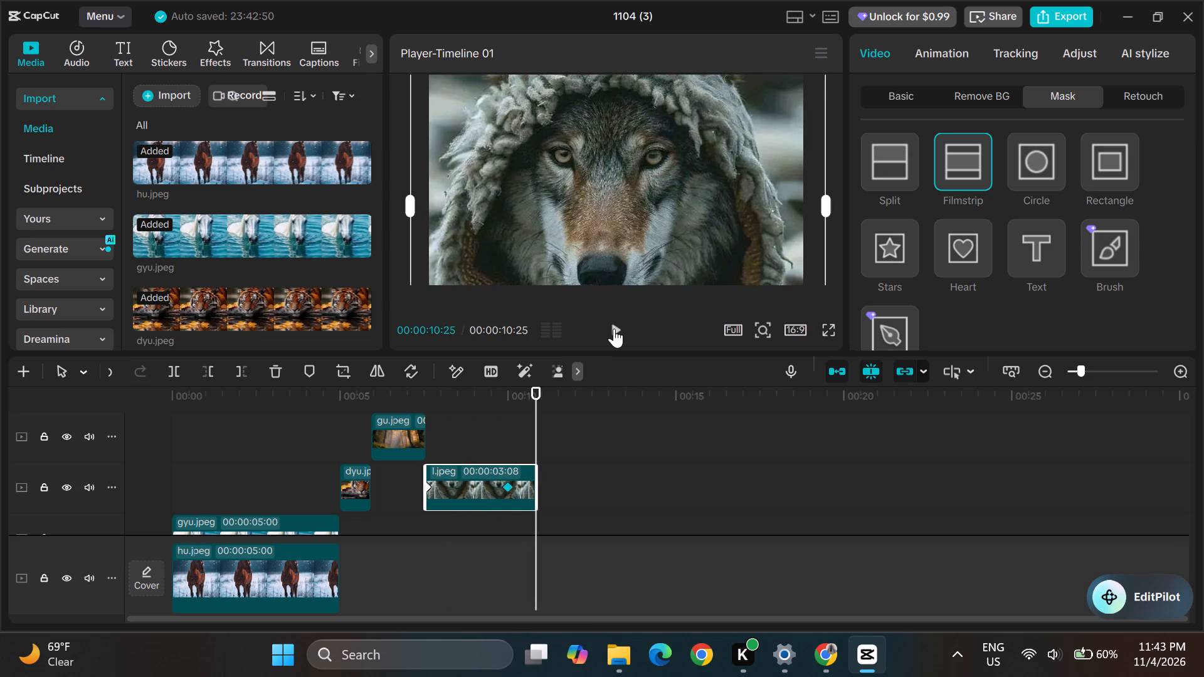
# Trim the end of the wolf clip l.jpeg to a duration of 00:00:02:23.
pyautogui.moveTo(539, 493); pyautogui.dragTo(531, 494)
pyautogui.click(531, 494)
pyautogui.moveTo(536, 481); pyautogui.dragTo(515, 483)
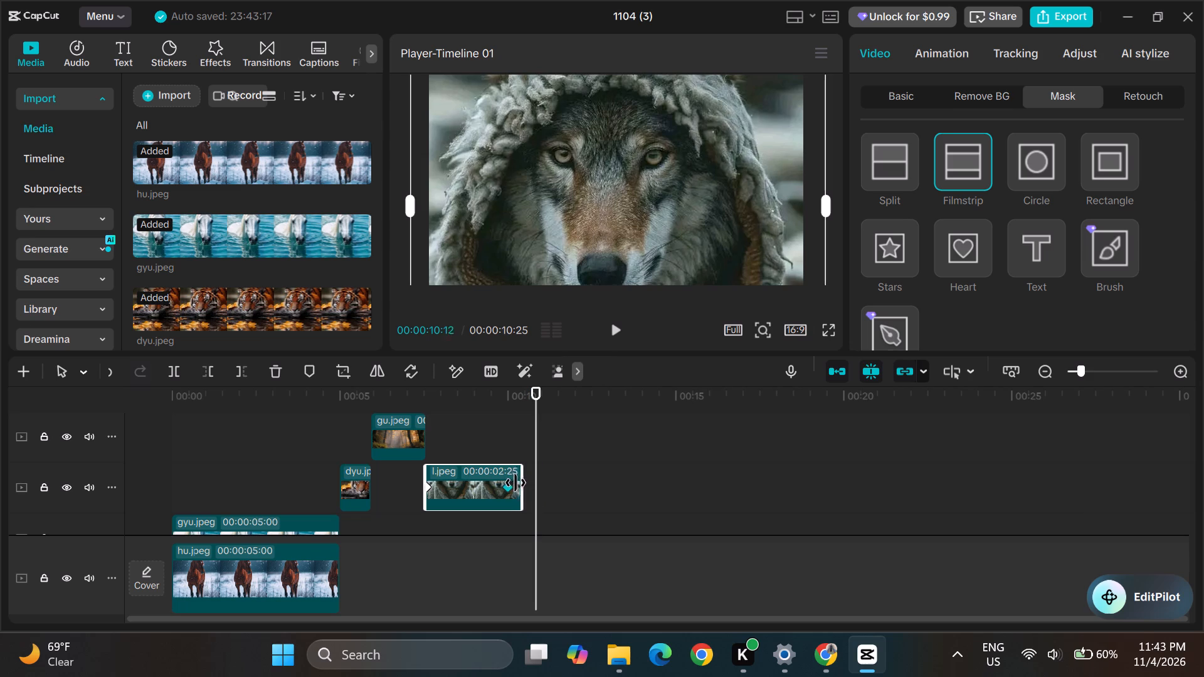
pyautogui.moveTo(515, 483); pyautogui.dragTo(514, 483)
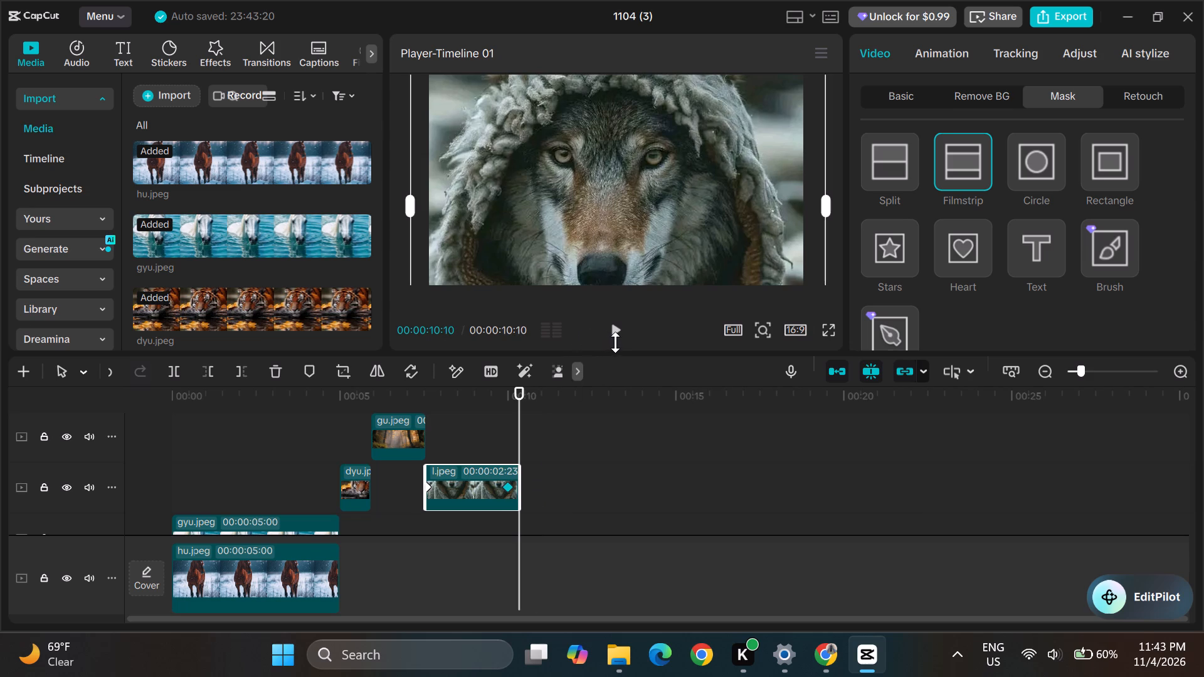
# Play the sequence from the beginning to review it with the shortened wolf clip.
pyautogui.click(616, 329)
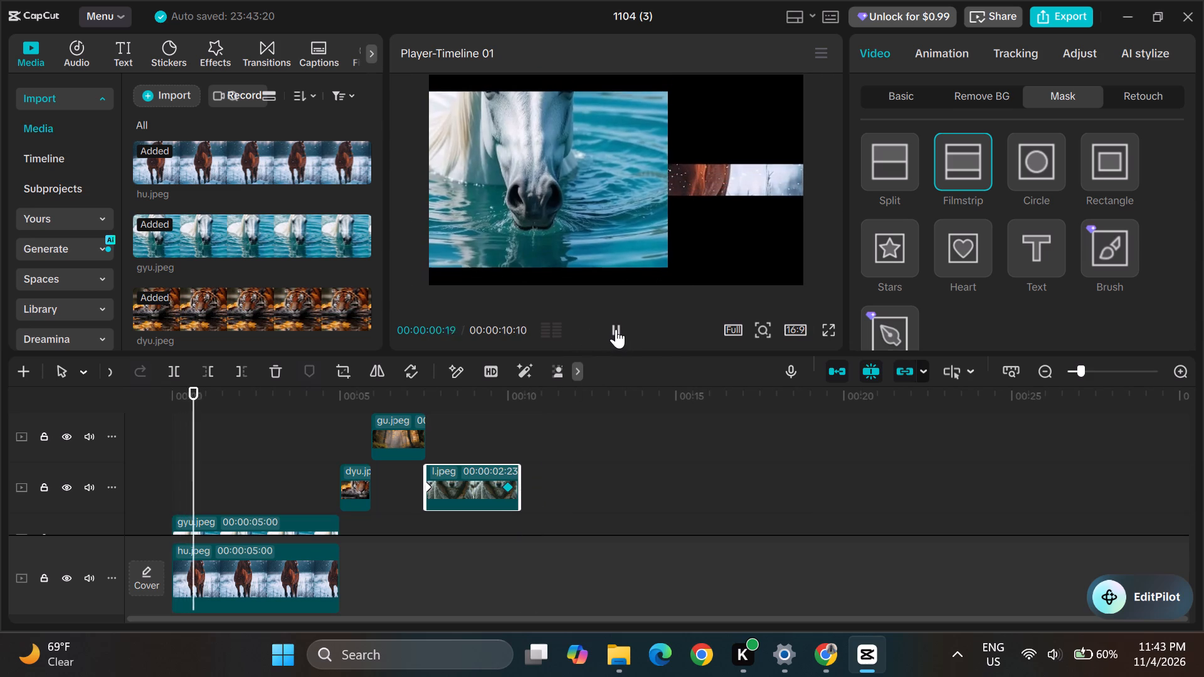
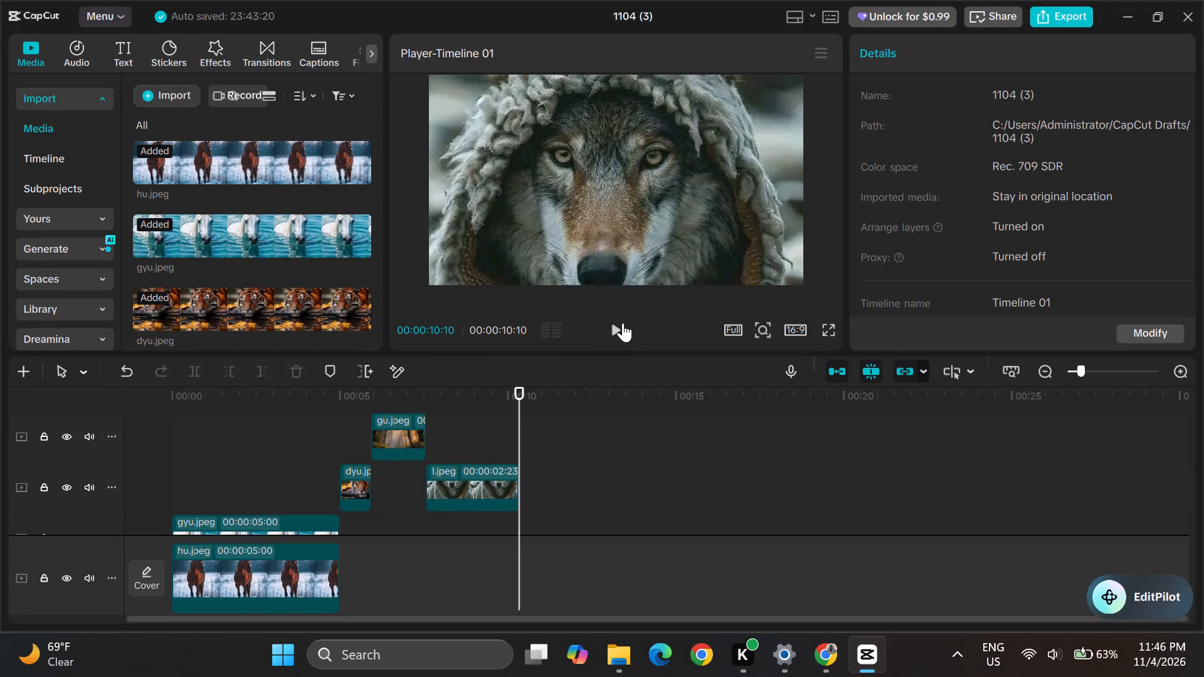
# Play the full sequence twice to review the clip order and the mask reveals through the wolf clip.
pyautogui.click(613, 330)
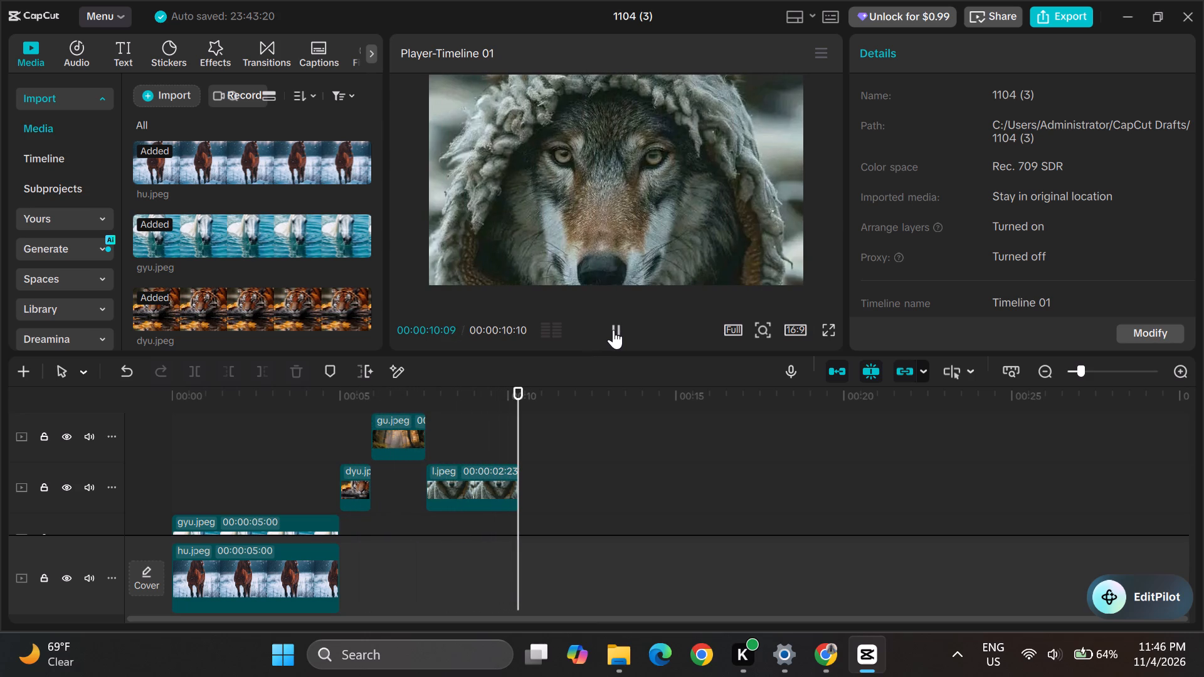
pyautogui.click(613, 330)
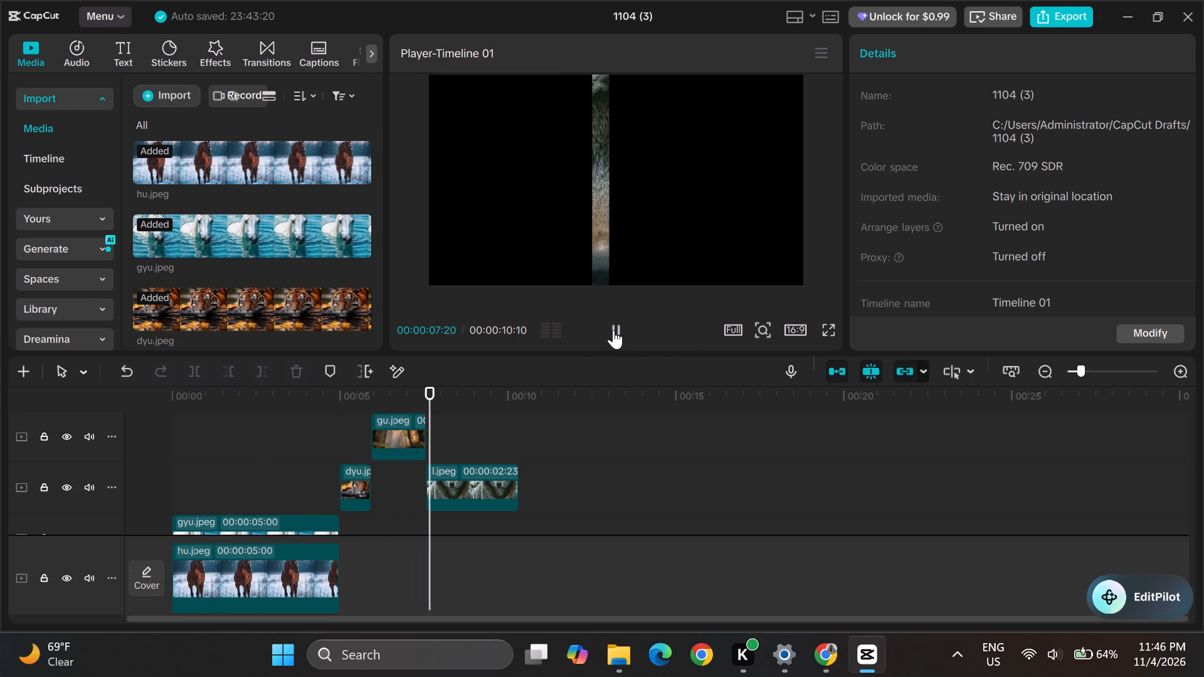
# Browse the music library's Halloween, Phonk, Vlog and Funny categories for possible soundtracks.
pyautogui.click(77, 45)
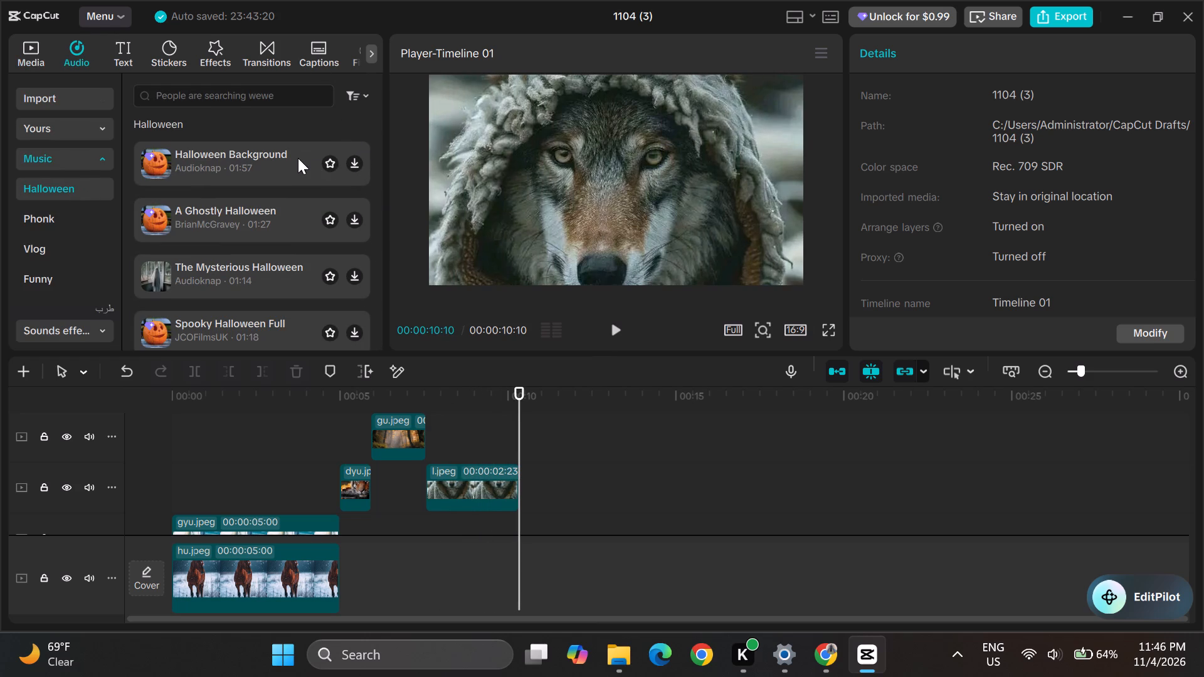
pyautogui.scroll(-2, 135, 236)
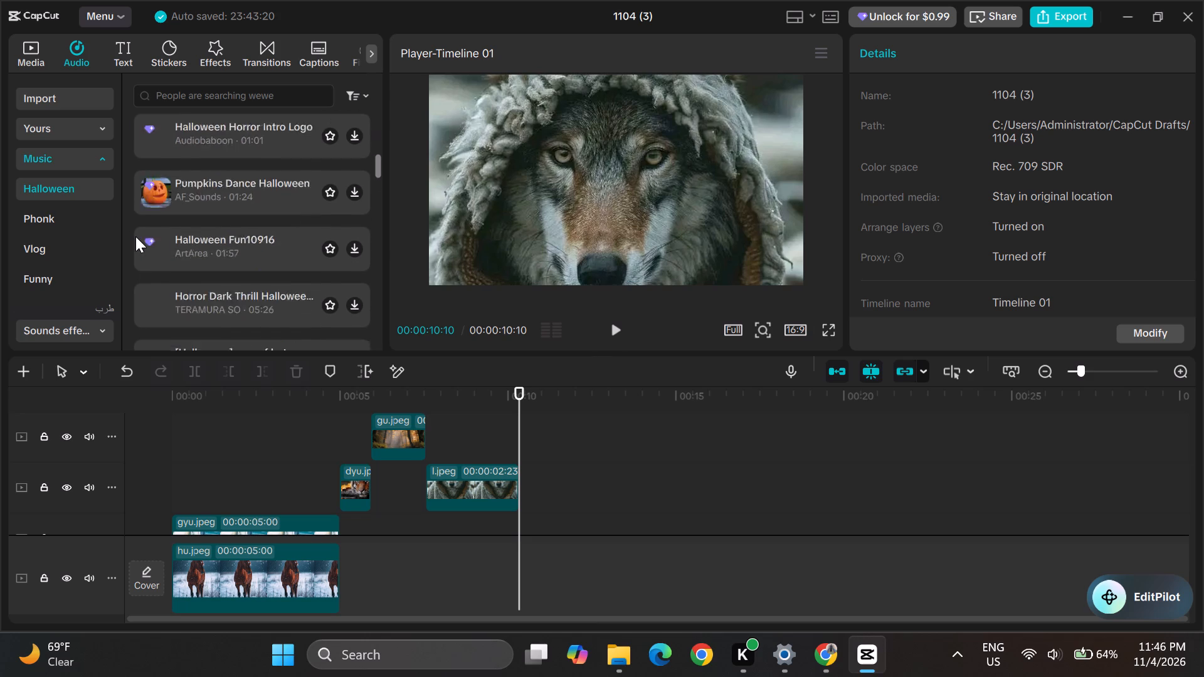
pyautogui.scroll(-1, 135, 236)
pyautogui.scroll(3, 135, 236)
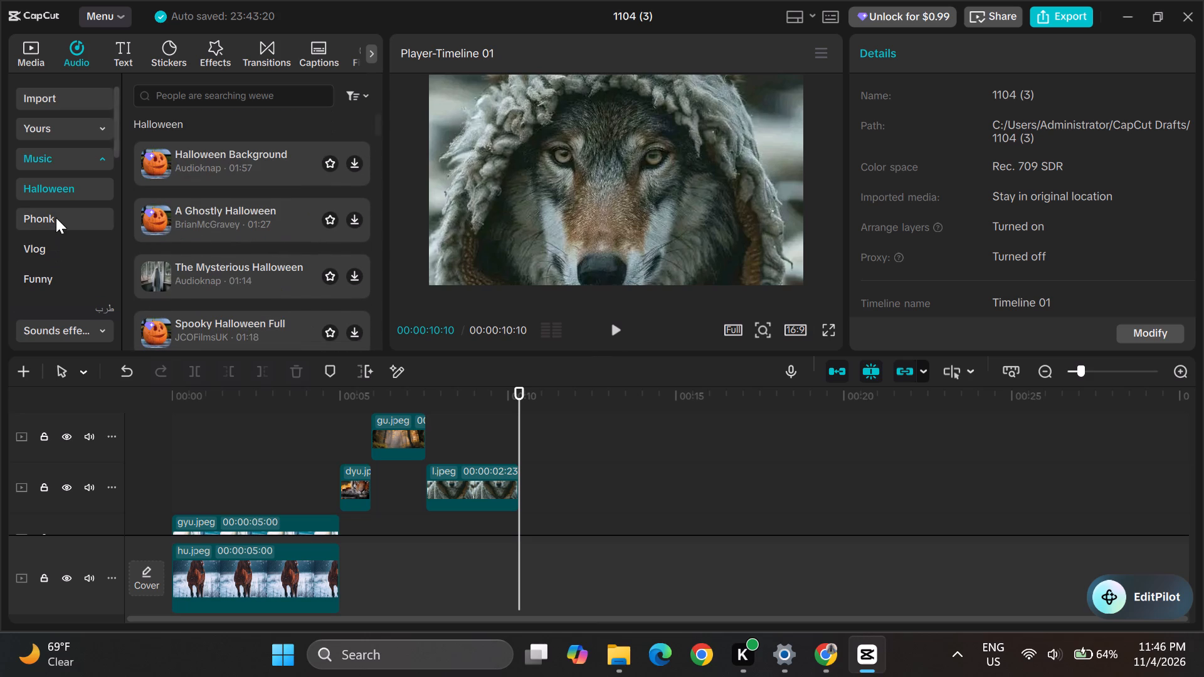
pyautogui.click(56, 218)
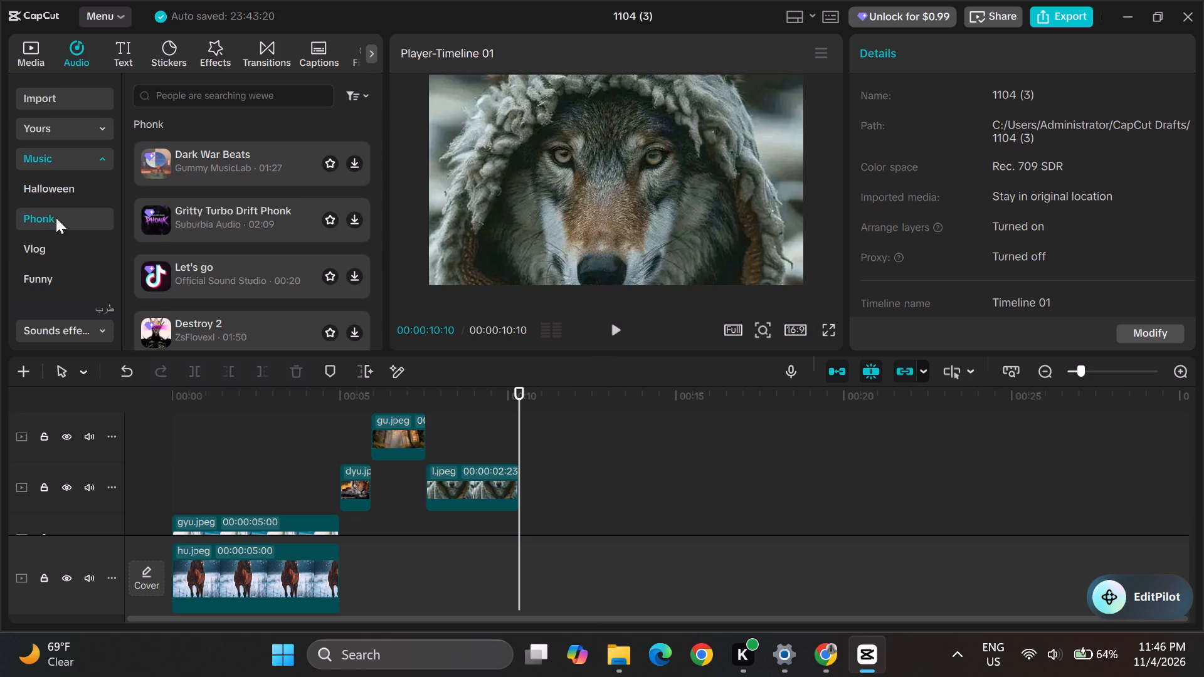
pyautogui.click(41, 253)
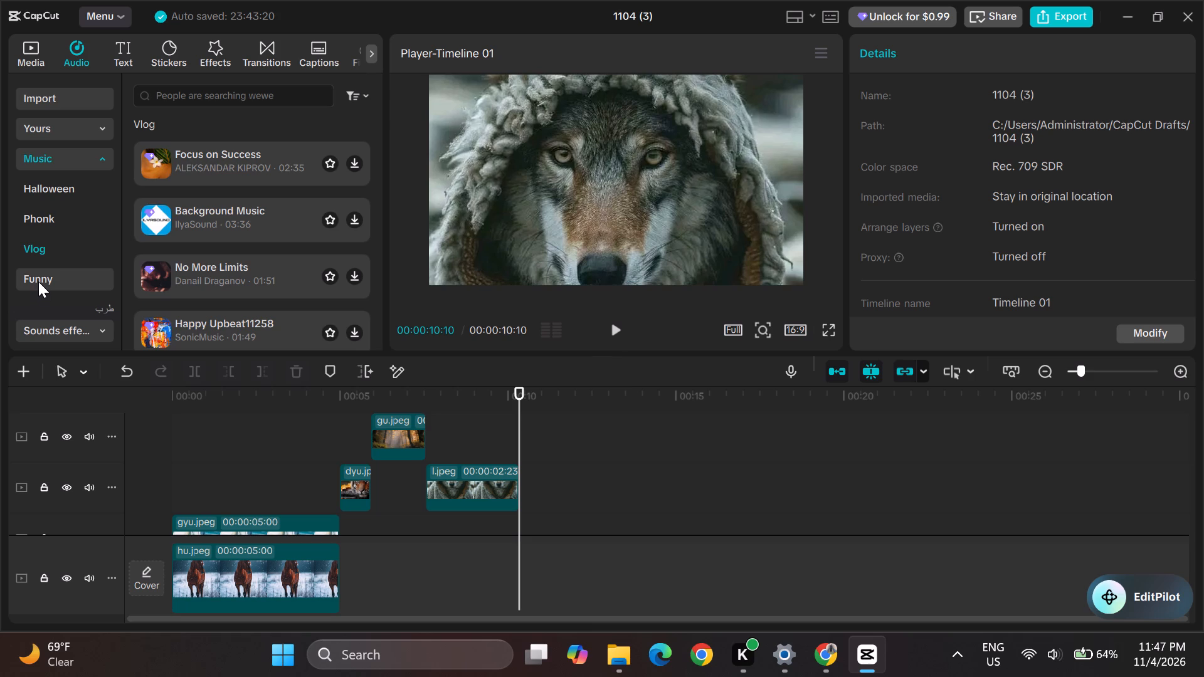
pyautogui.click(38, 281)
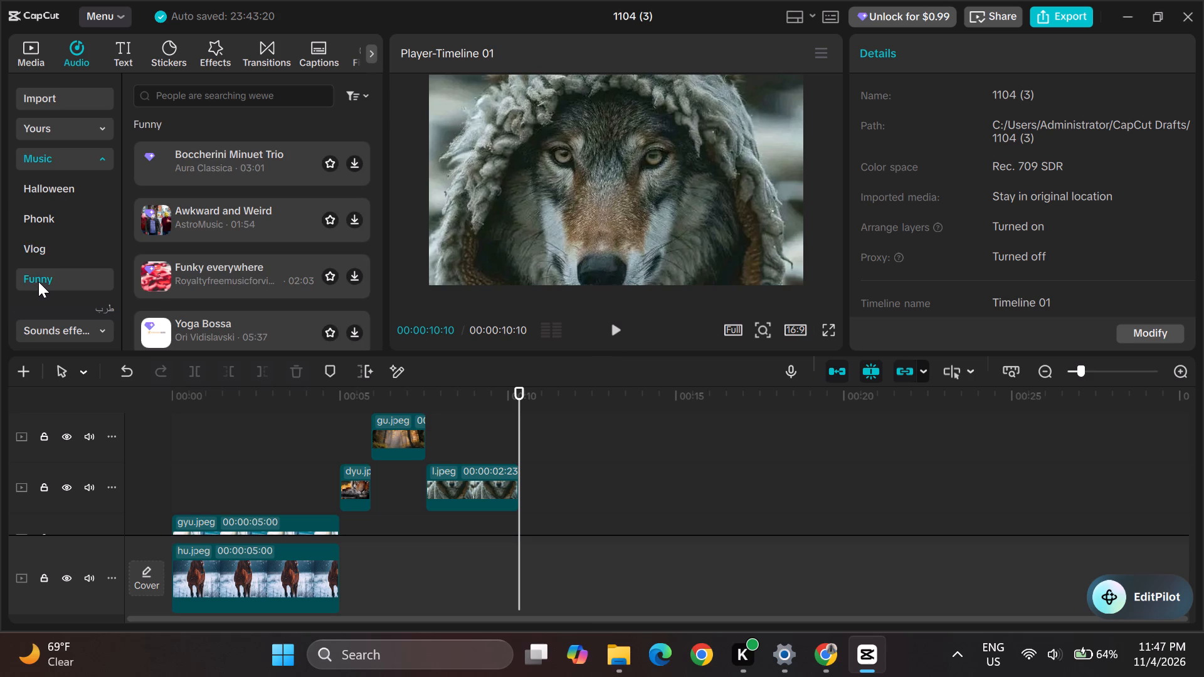
pyautogui.scroll(-3, 38, 281)
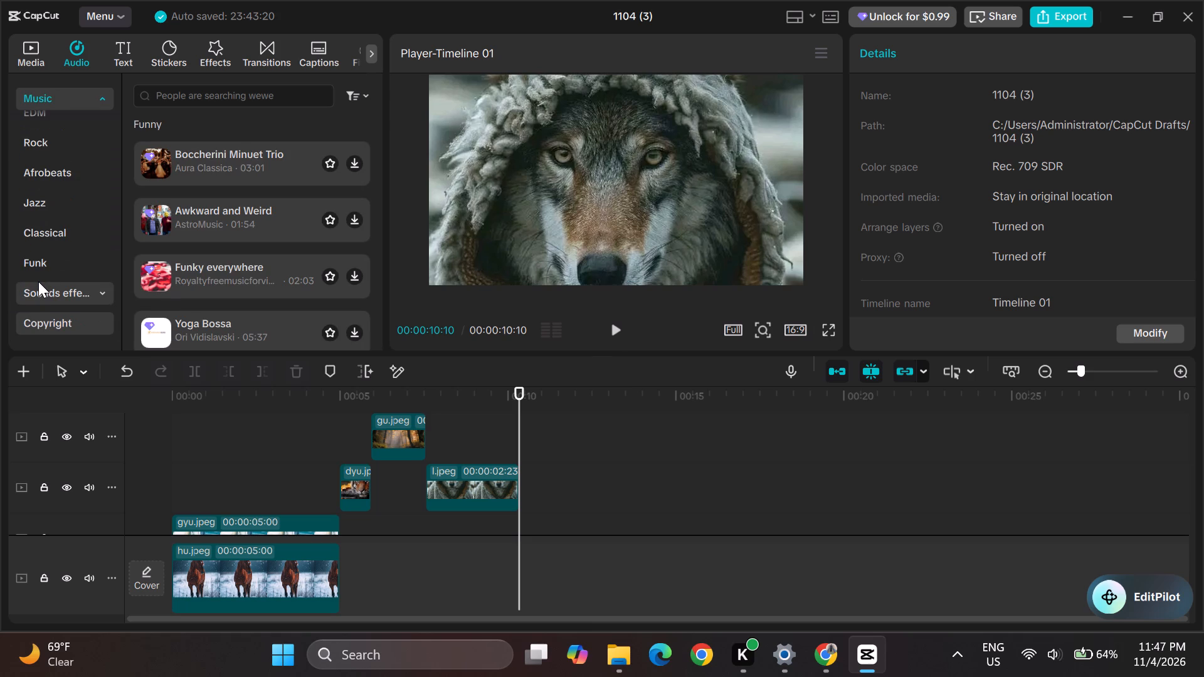
pyautogui.scroll(3, 38, 281)
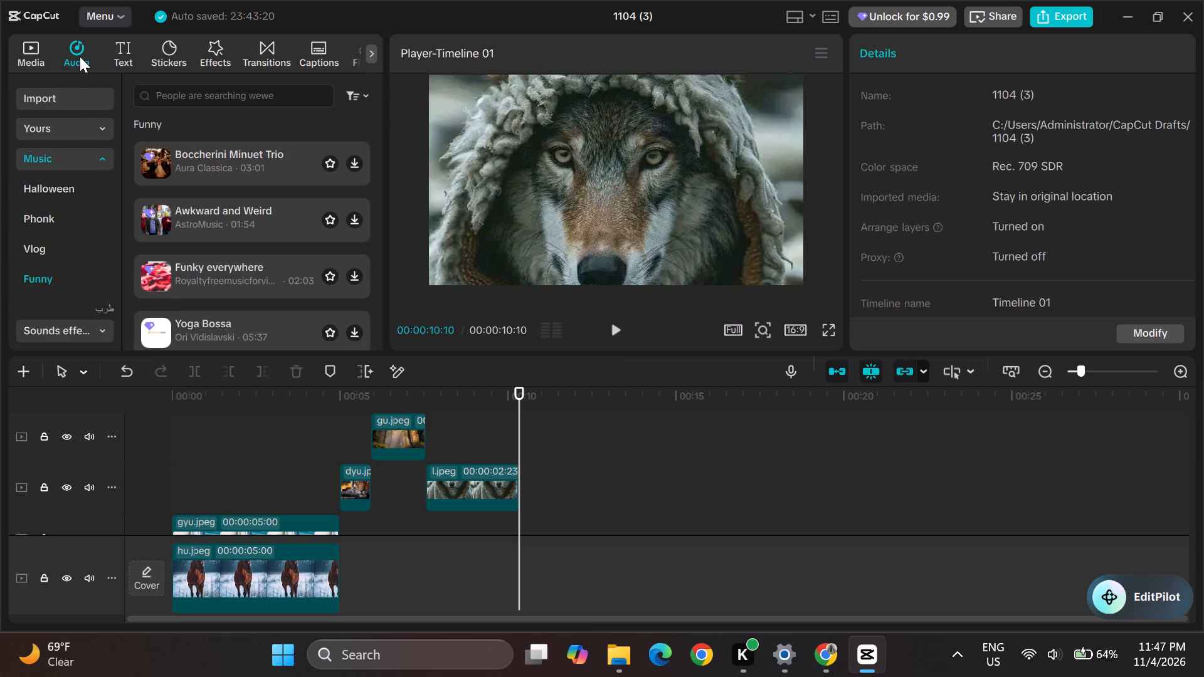
pyautogui.click(80, 56)
pyautogui.doubleClick(80, 56)
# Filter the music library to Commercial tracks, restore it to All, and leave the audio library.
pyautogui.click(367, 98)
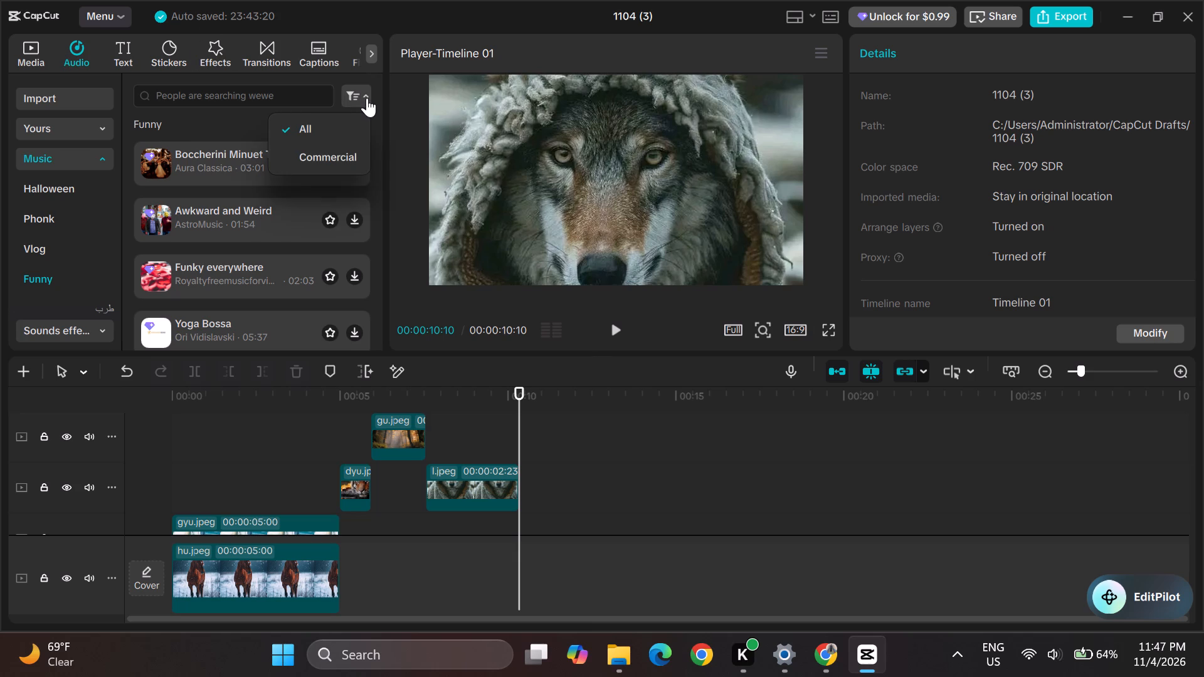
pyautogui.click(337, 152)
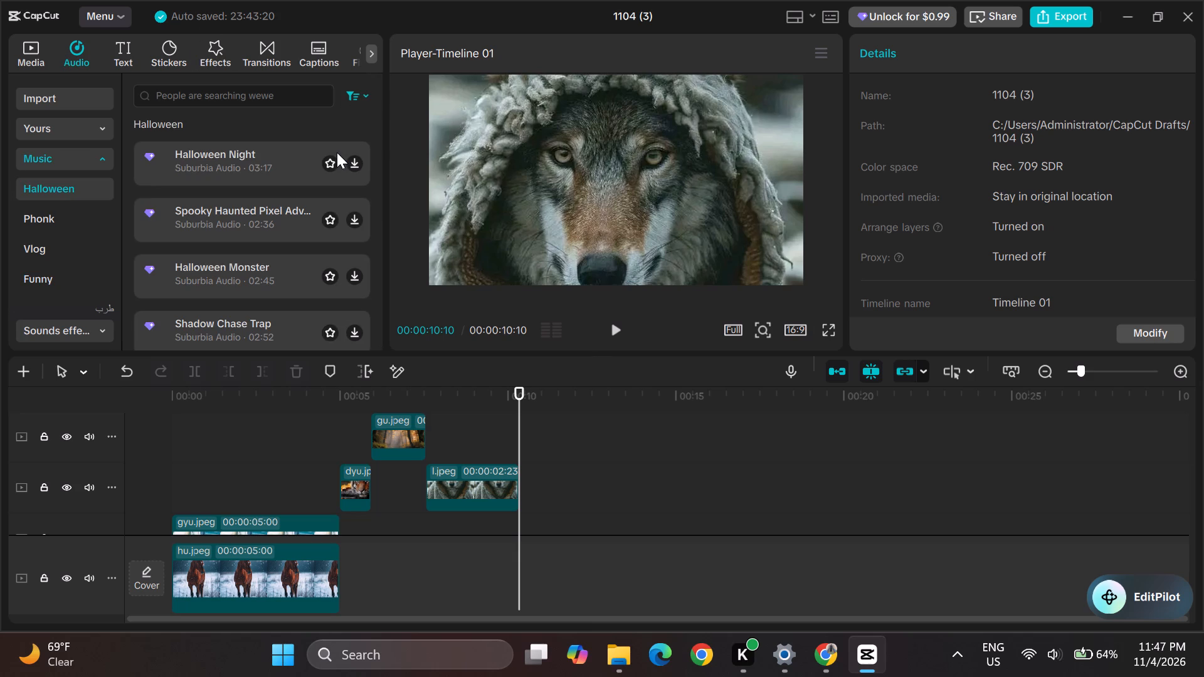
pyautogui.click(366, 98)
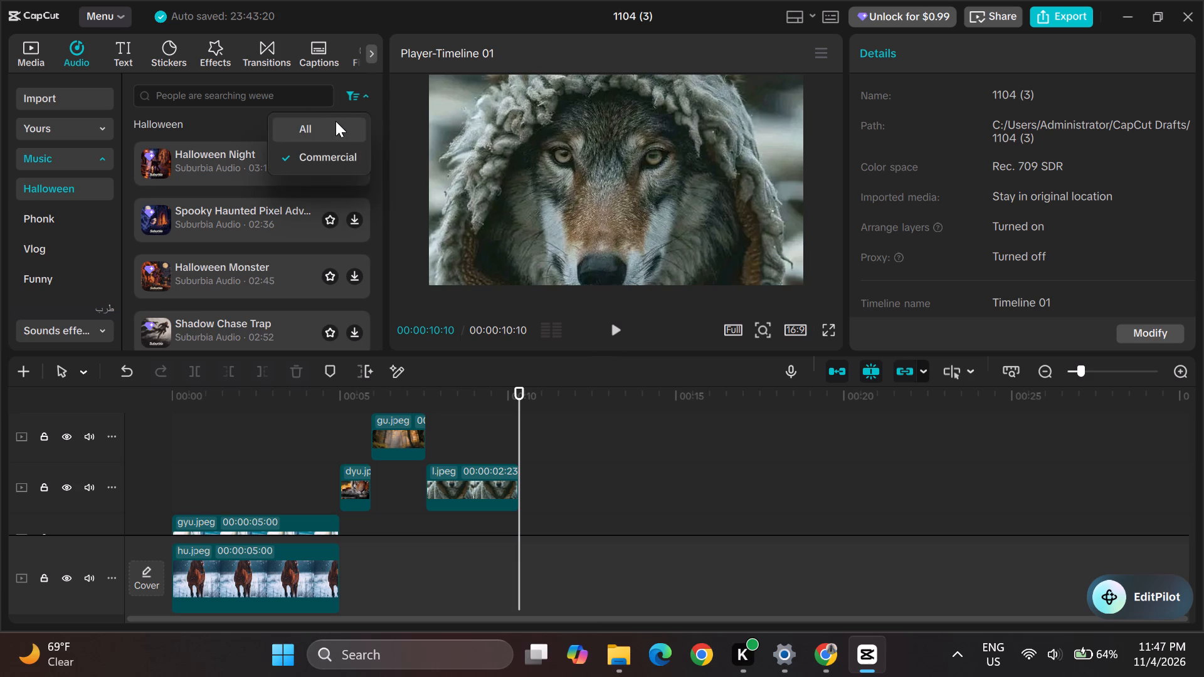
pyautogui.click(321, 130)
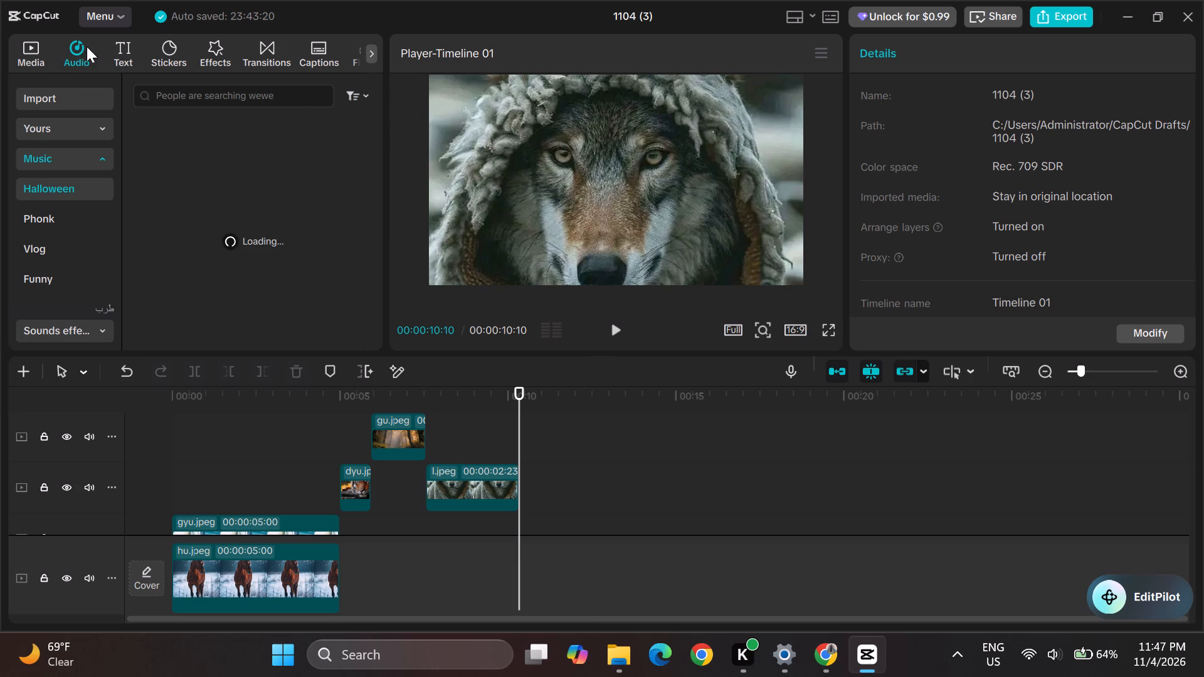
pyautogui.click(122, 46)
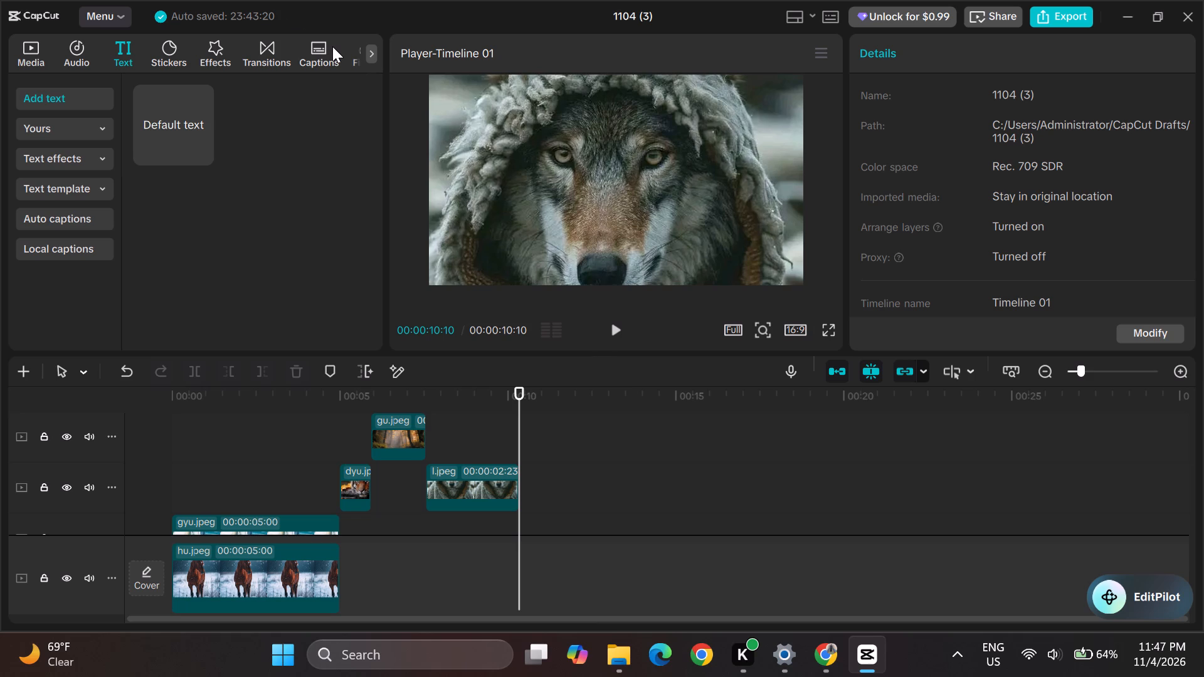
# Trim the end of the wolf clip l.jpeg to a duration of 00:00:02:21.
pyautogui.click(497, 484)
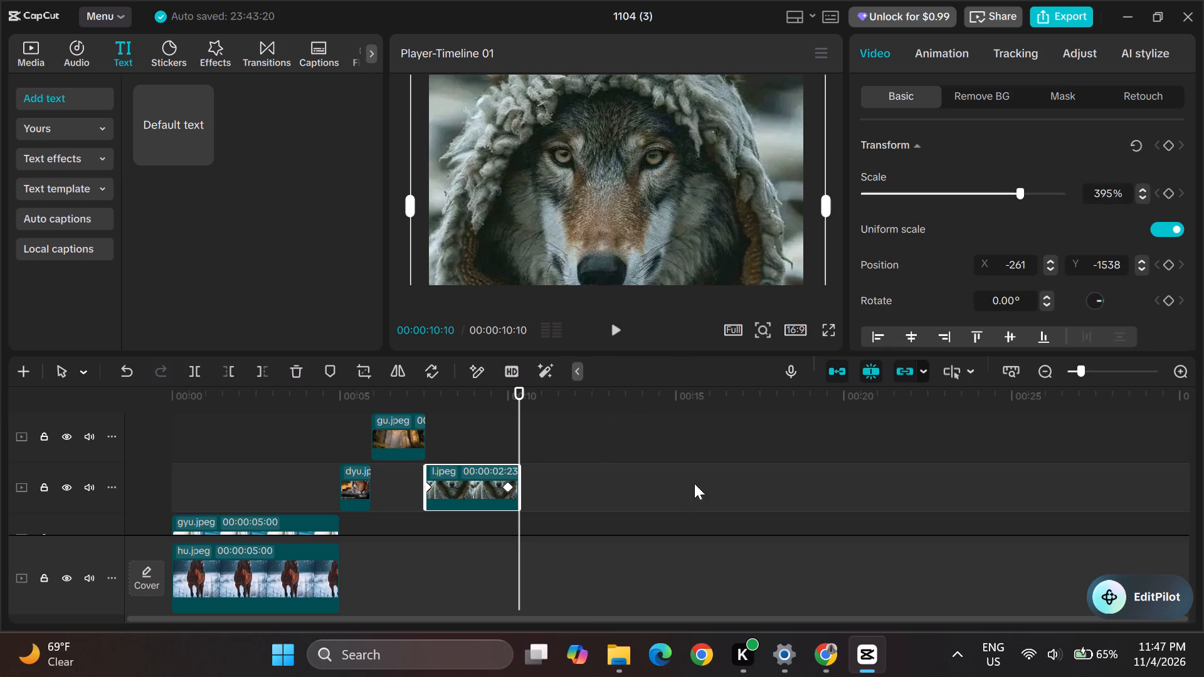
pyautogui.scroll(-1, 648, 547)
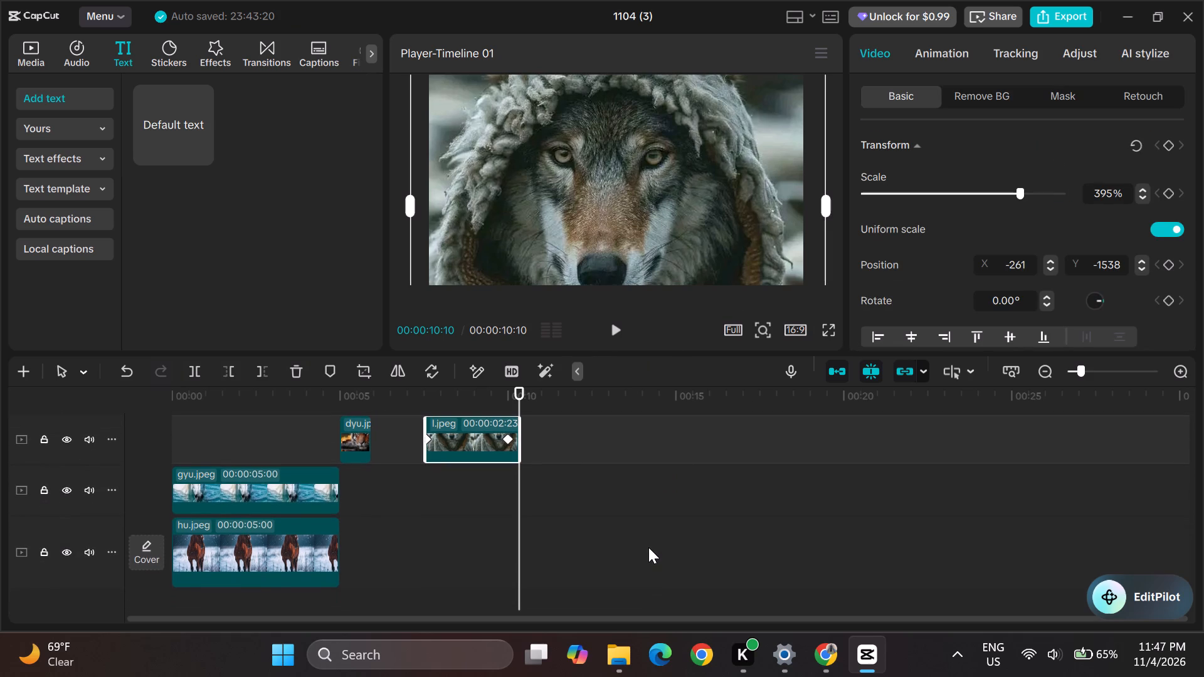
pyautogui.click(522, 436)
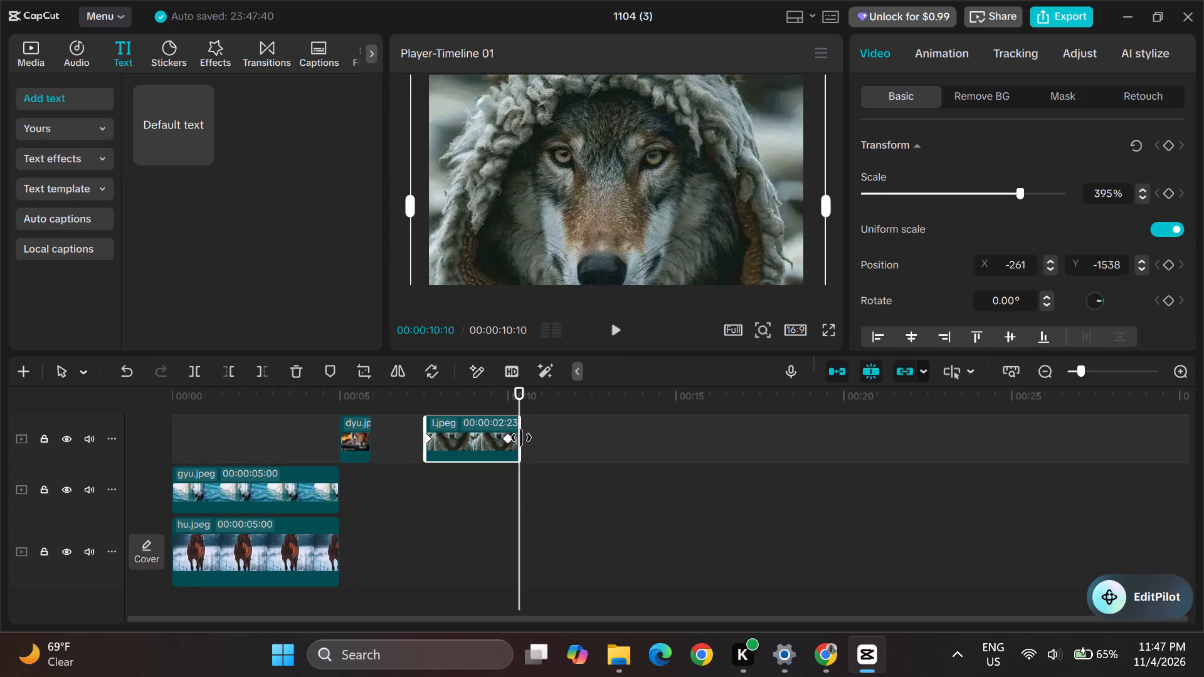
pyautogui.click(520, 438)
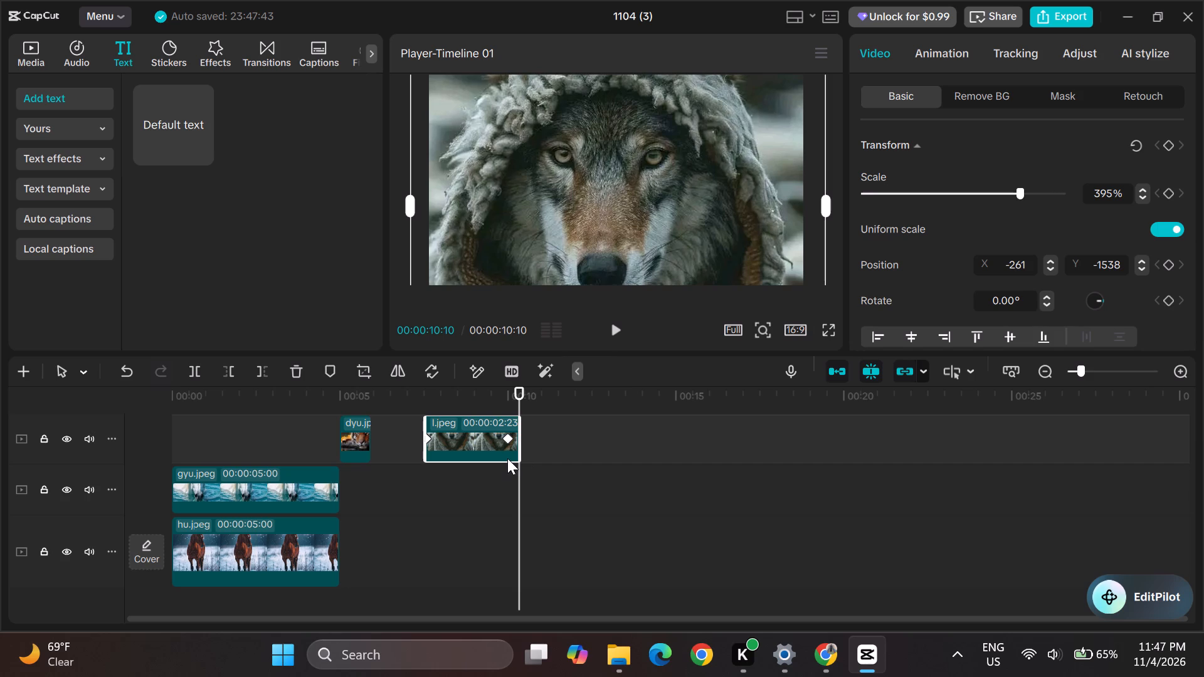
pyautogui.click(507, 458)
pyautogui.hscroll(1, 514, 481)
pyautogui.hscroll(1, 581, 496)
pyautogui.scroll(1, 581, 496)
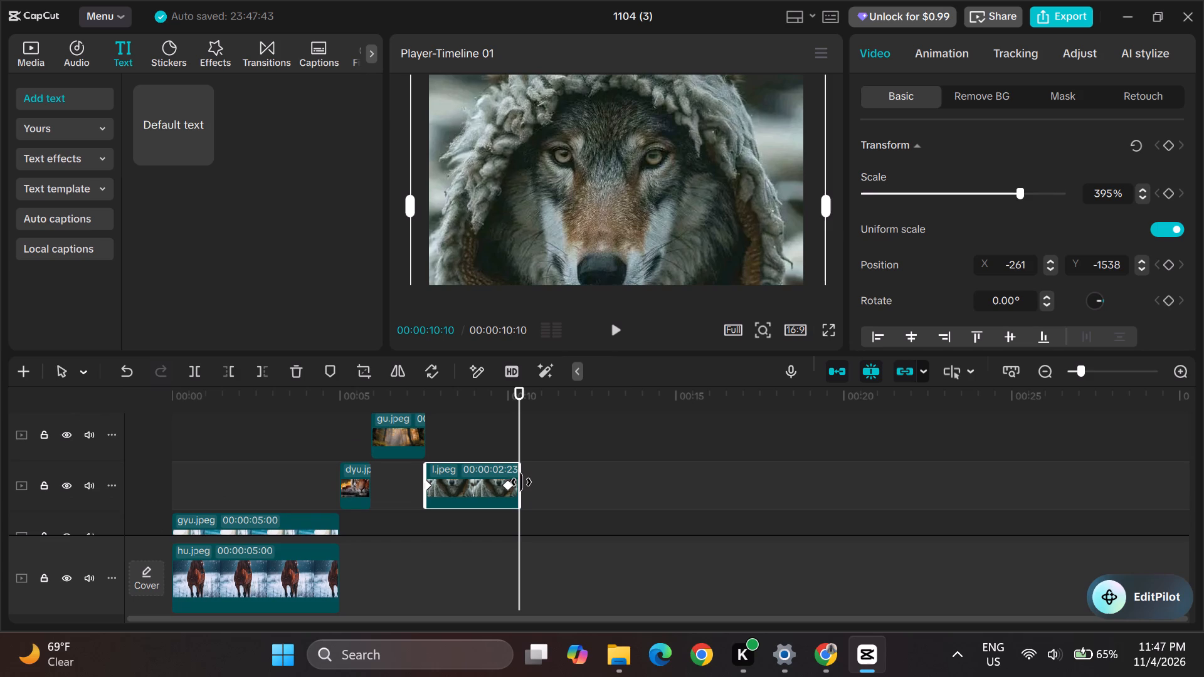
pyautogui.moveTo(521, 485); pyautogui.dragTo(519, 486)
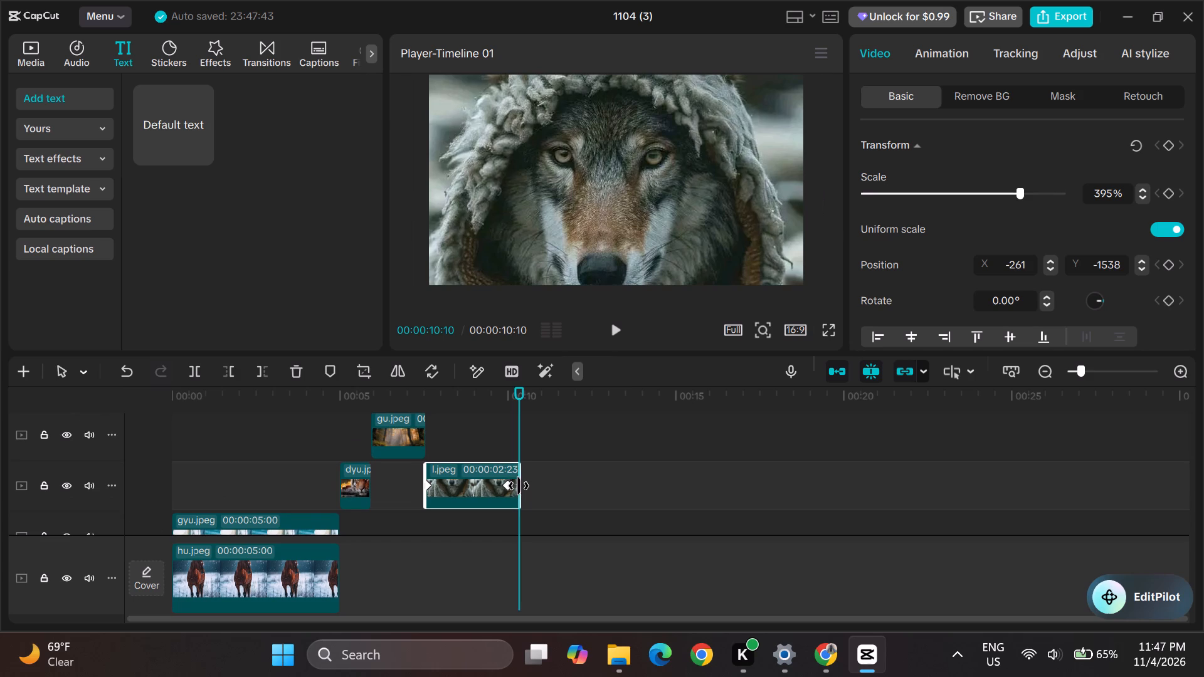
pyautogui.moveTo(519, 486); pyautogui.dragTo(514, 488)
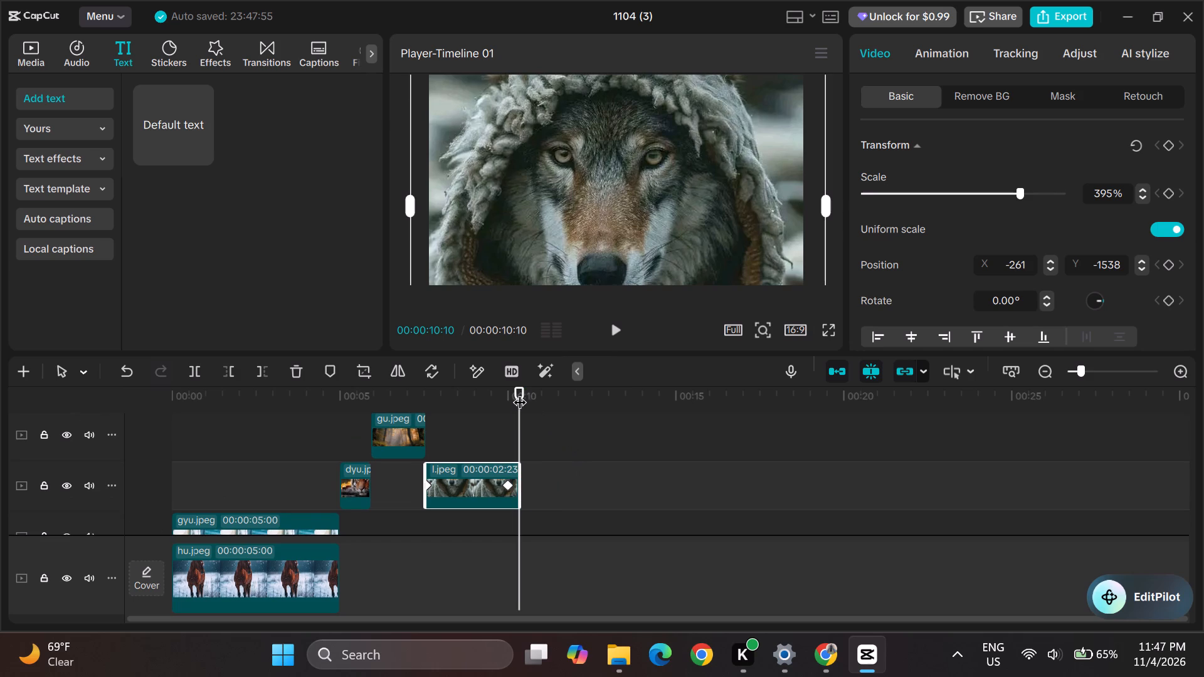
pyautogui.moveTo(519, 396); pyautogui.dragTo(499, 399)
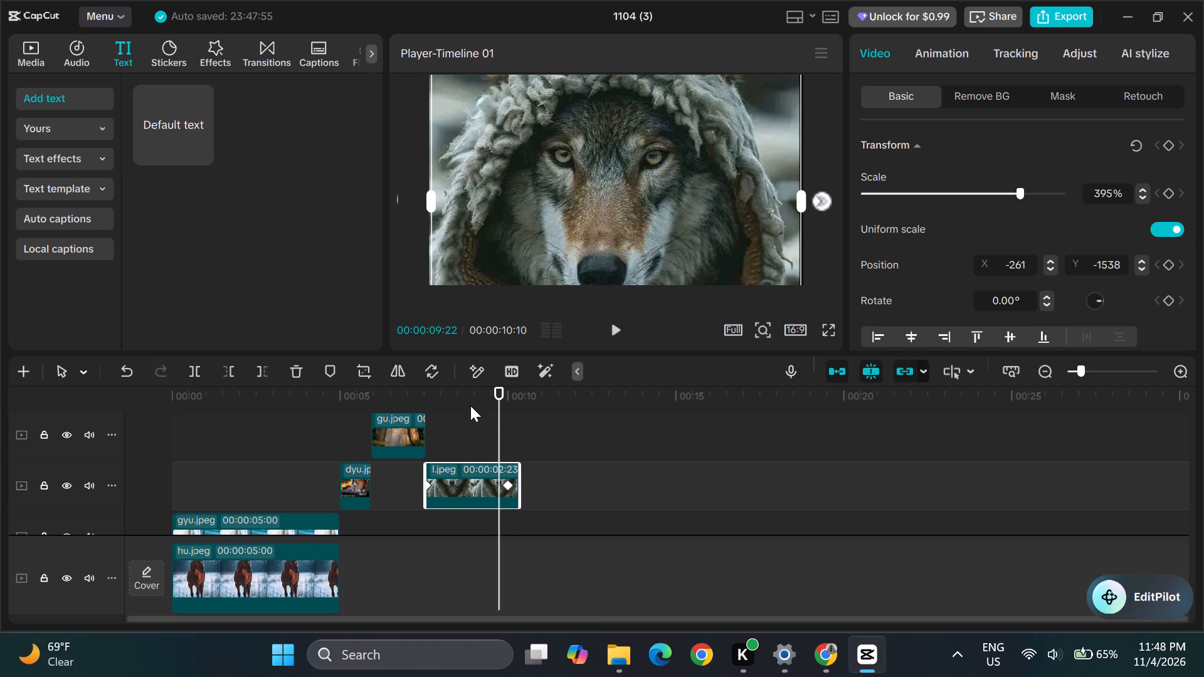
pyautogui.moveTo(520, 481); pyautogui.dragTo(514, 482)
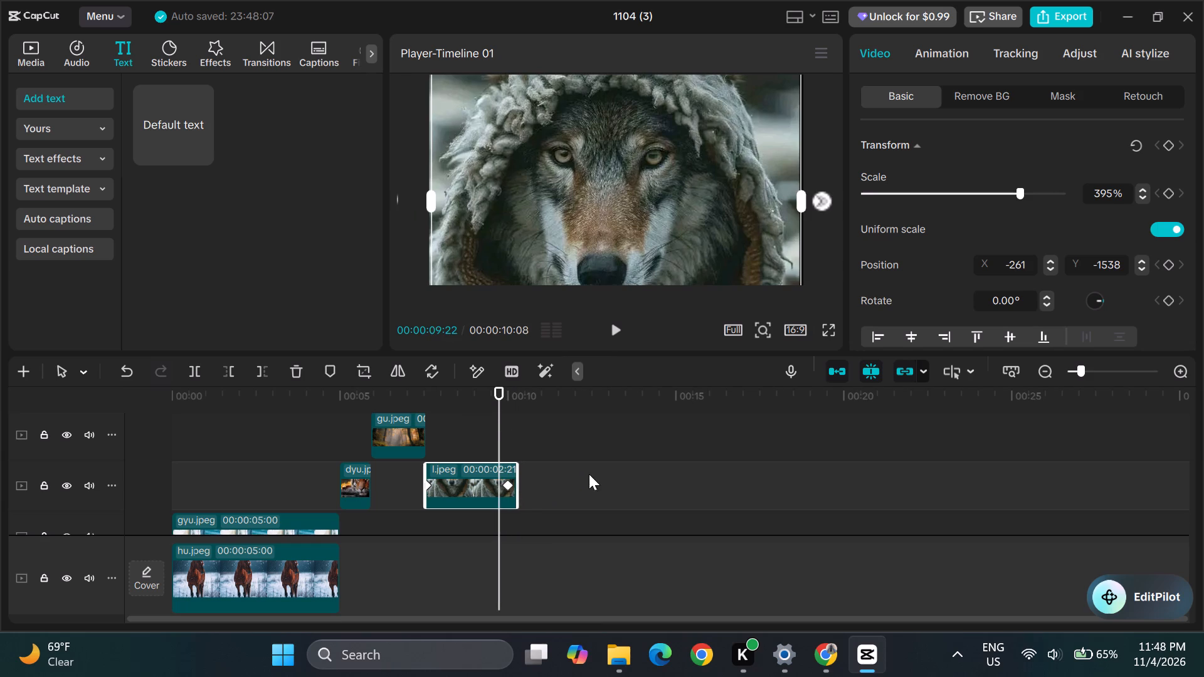
# Play the wolf clip's ending and the opening of the sequence to review the new trim.
pyautogui.click(616, 327)
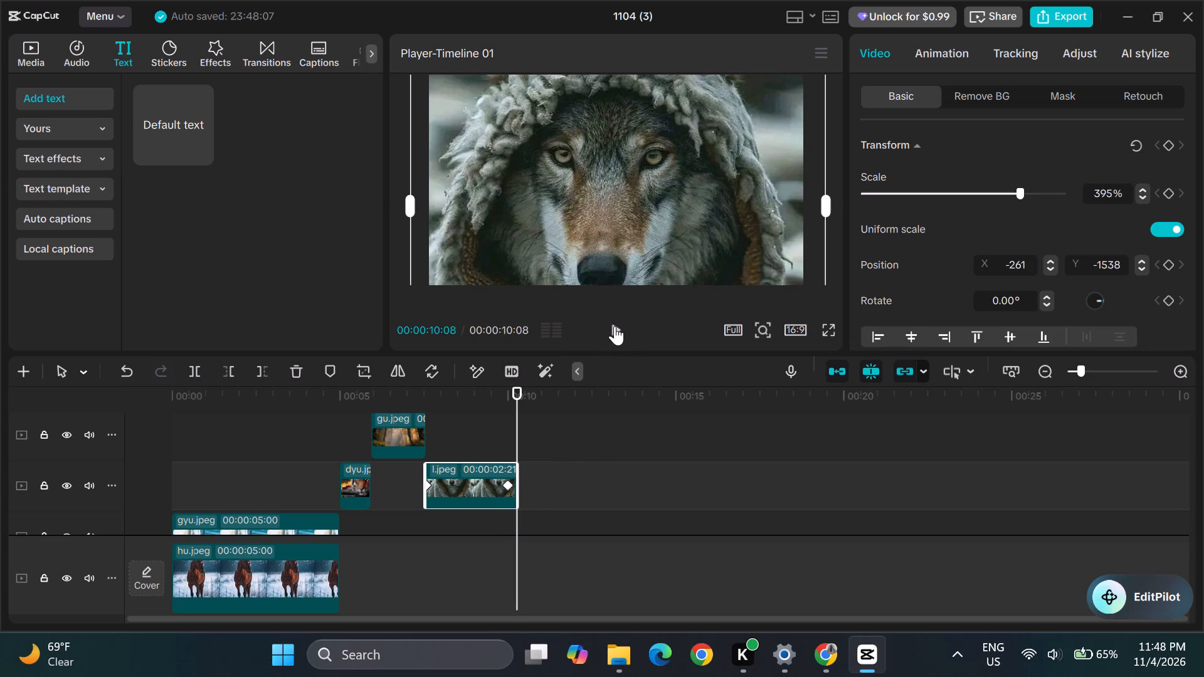
pyautogui.click(615, 326)
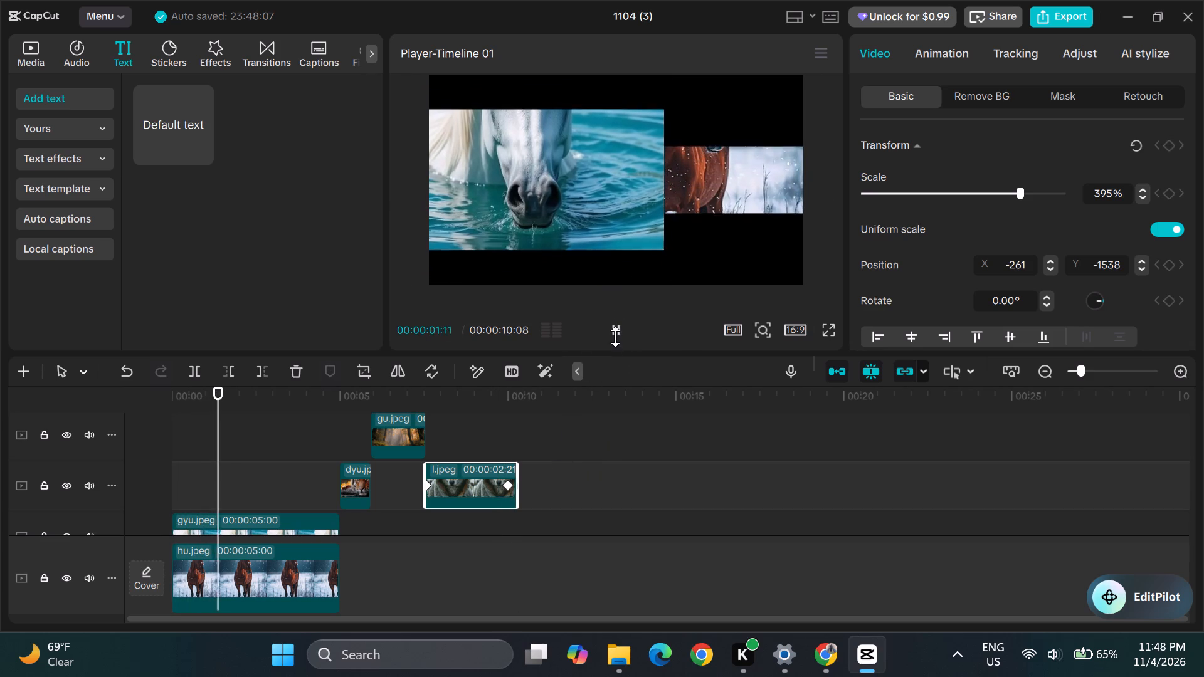
pyautogui.click(619, 326)
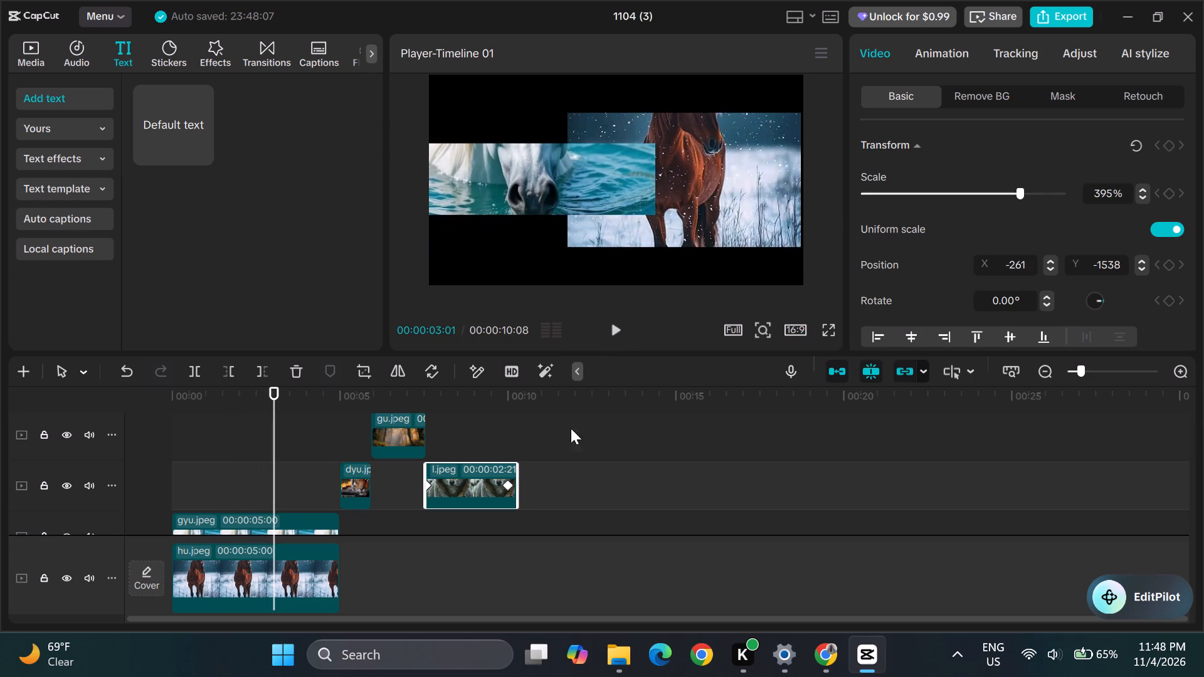
# Trim the end of the wolf clip l.jpeg to a duration of 00:00:02:18.
pyautogui.moveTo(518, 493); pyautogui.dragTo(514, 493)
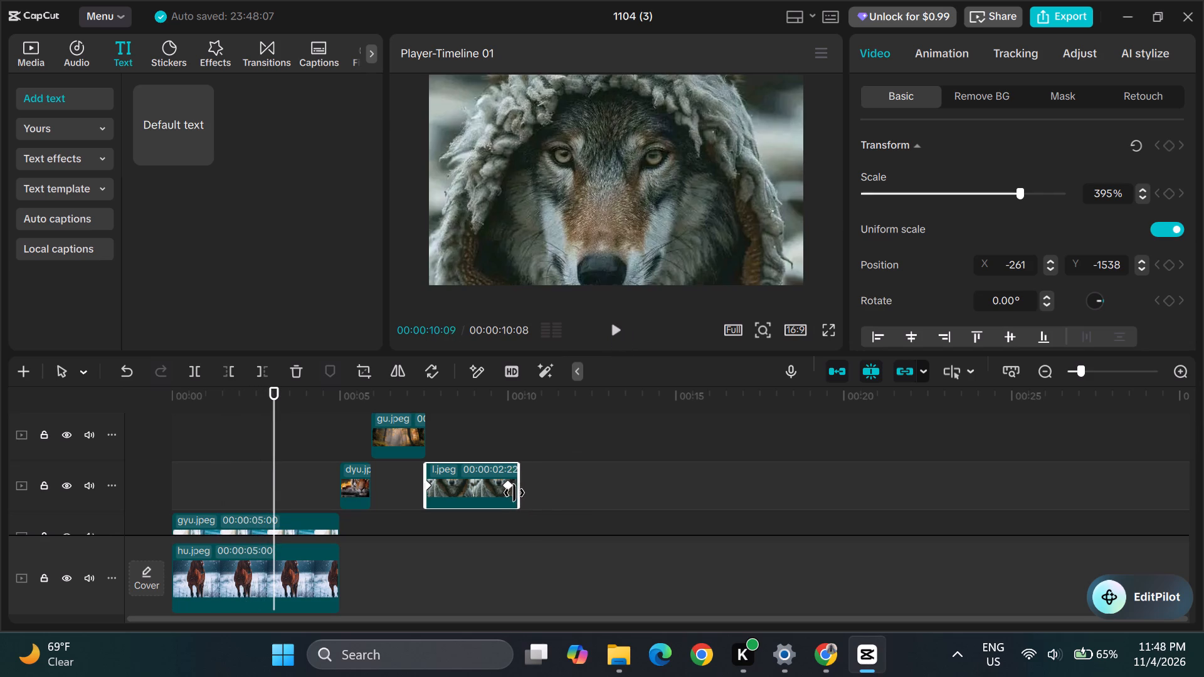
pyautogui.moveTo(514, 493); pyautogui.dragTo(510, 494)
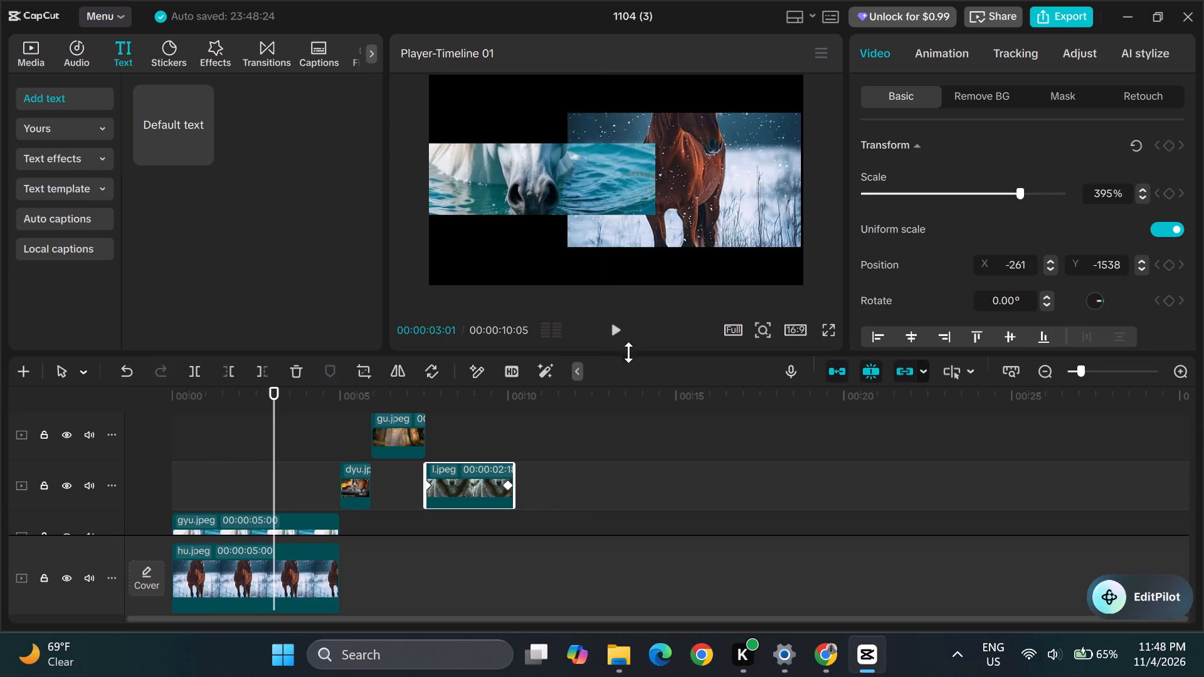
# Play the sequence through the wolf clip's ending and restart it from the beginning to review the timing.
pyautogui.click(616, 323)
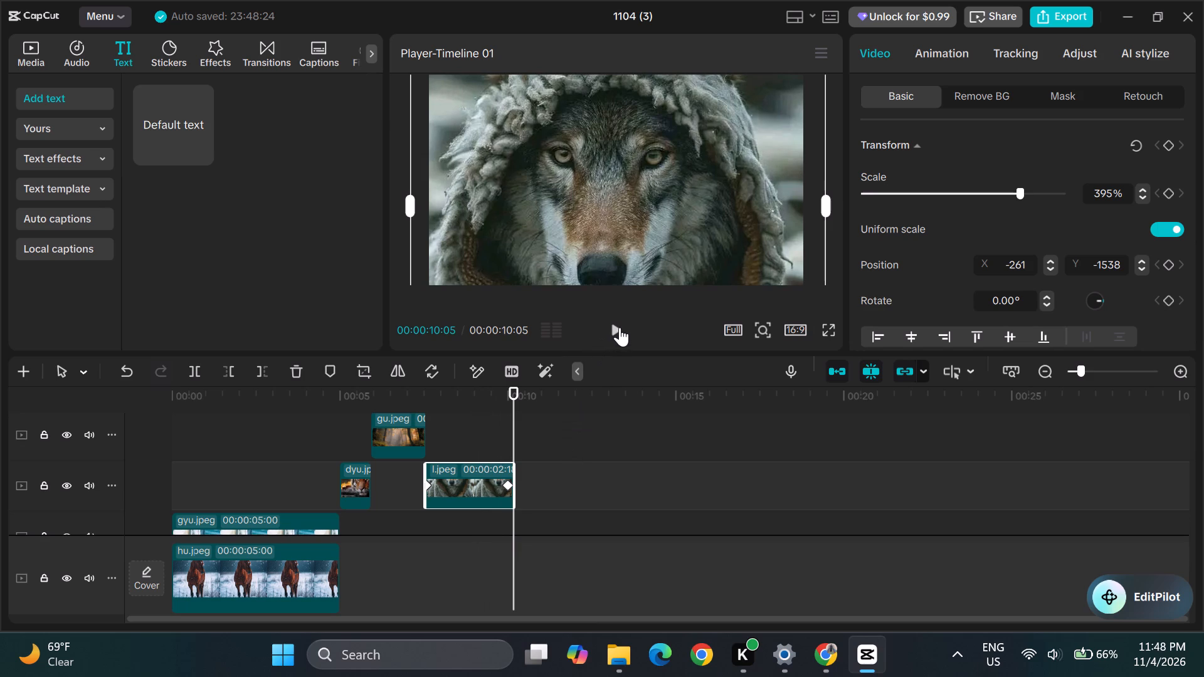
pyautogui.click(620, 327)
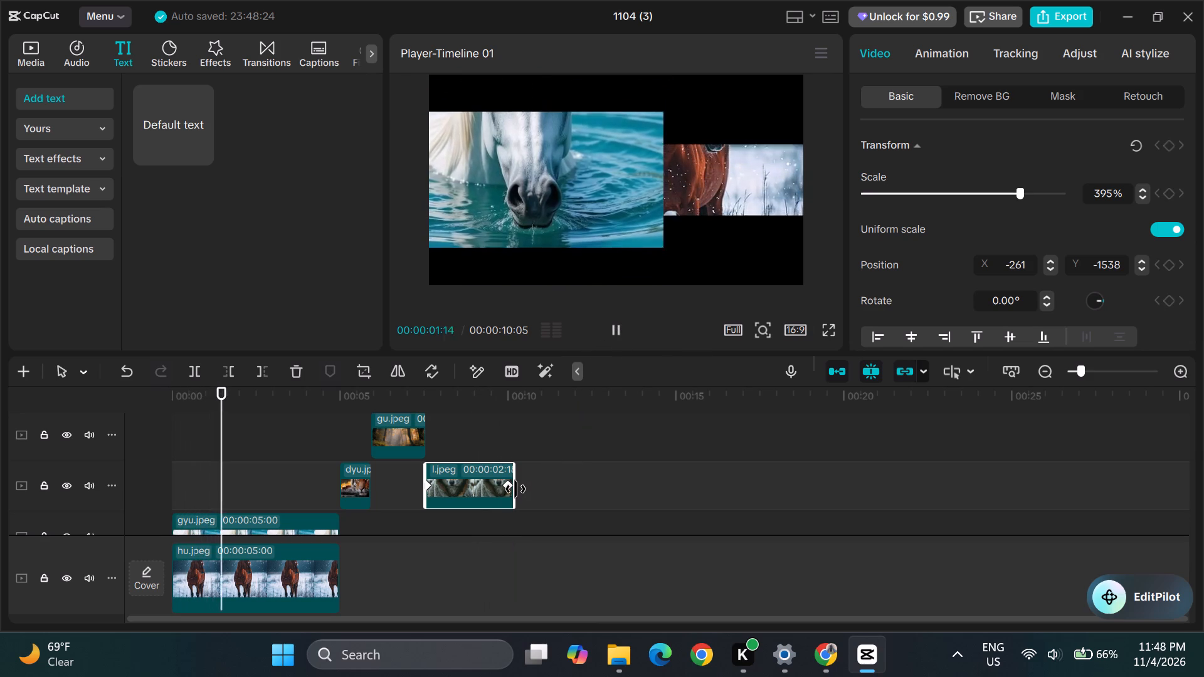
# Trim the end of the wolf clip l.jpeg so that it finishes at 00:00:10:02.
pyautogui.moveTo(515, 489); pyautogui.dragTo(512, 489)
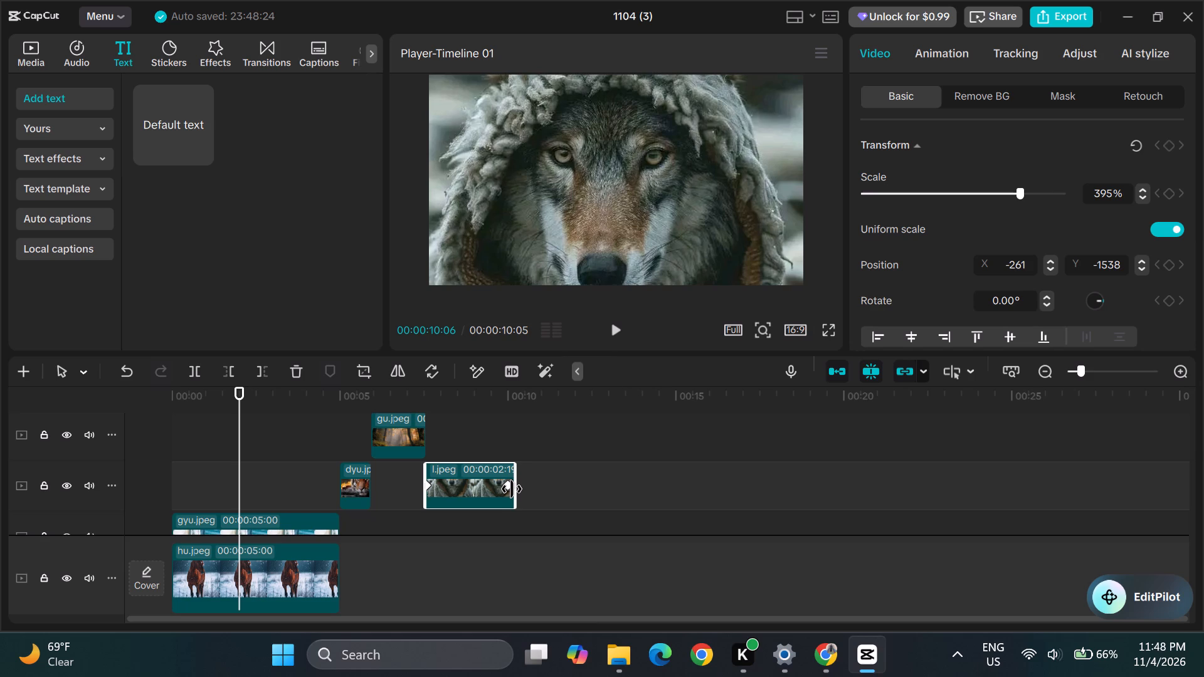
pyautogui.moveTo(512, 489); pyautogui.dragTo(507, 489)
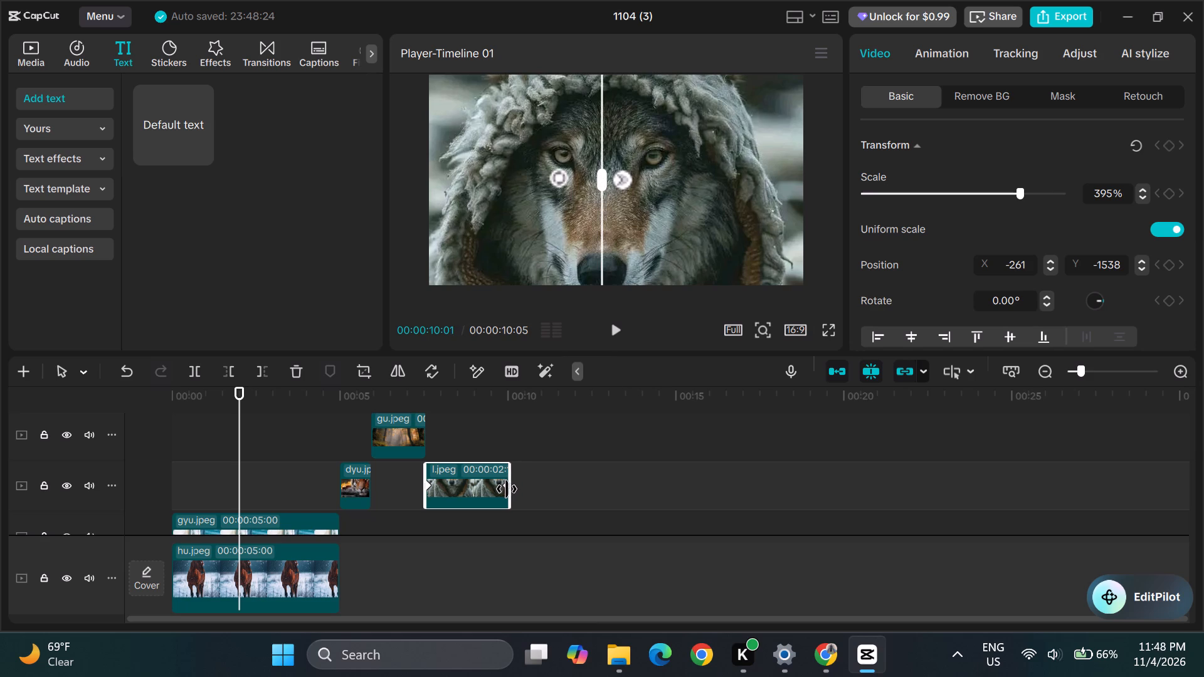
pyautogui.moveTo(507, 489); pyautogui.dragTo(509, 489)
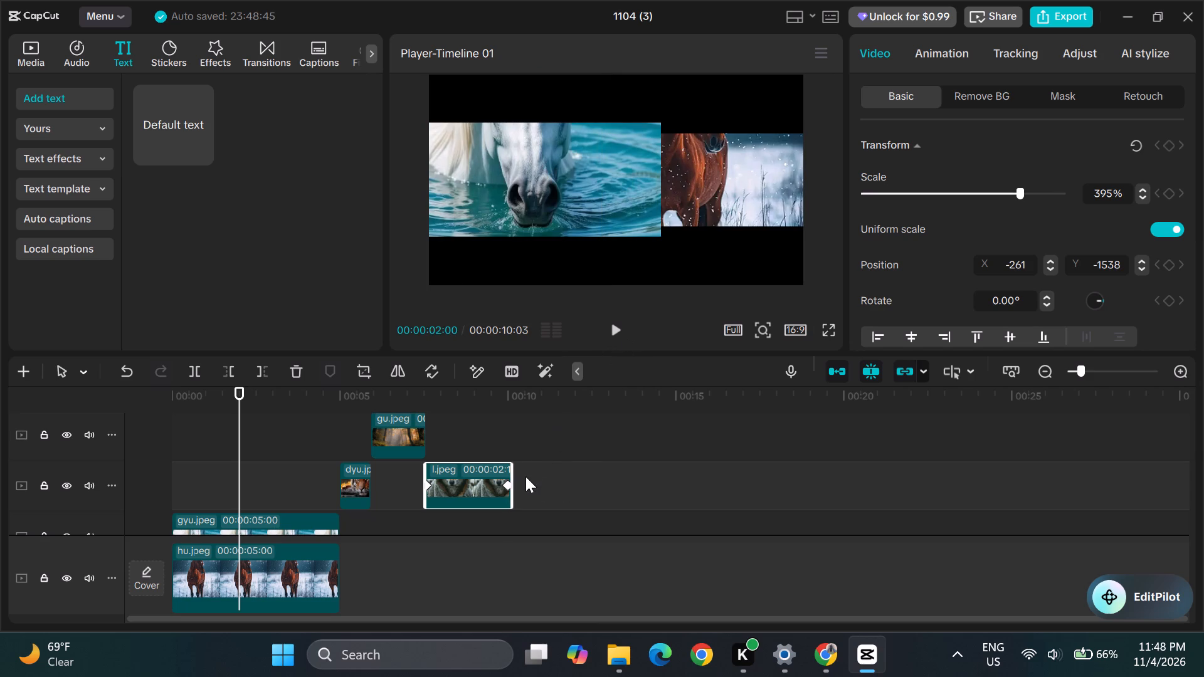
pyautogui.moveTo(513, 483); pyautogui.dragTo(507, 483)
# Play the sequence through the wolf clip's ending and restart it from the beginning to review the trim.
pyautogui.click(613, 326)
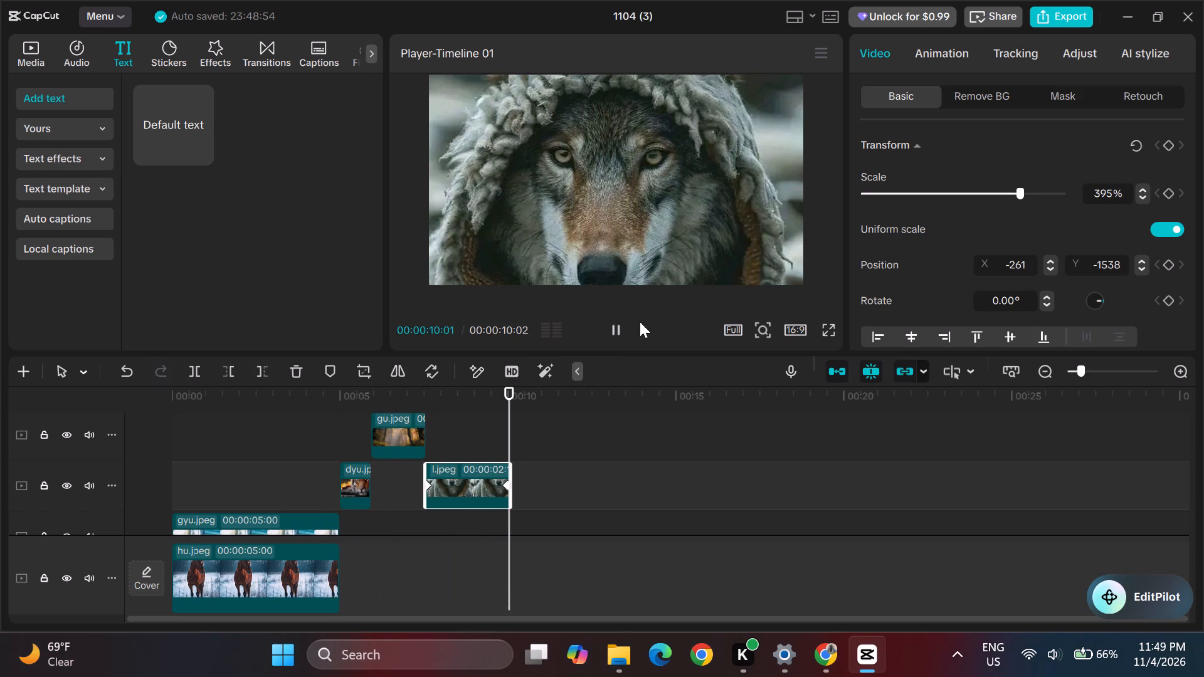
pyautogui.click(513, 488)
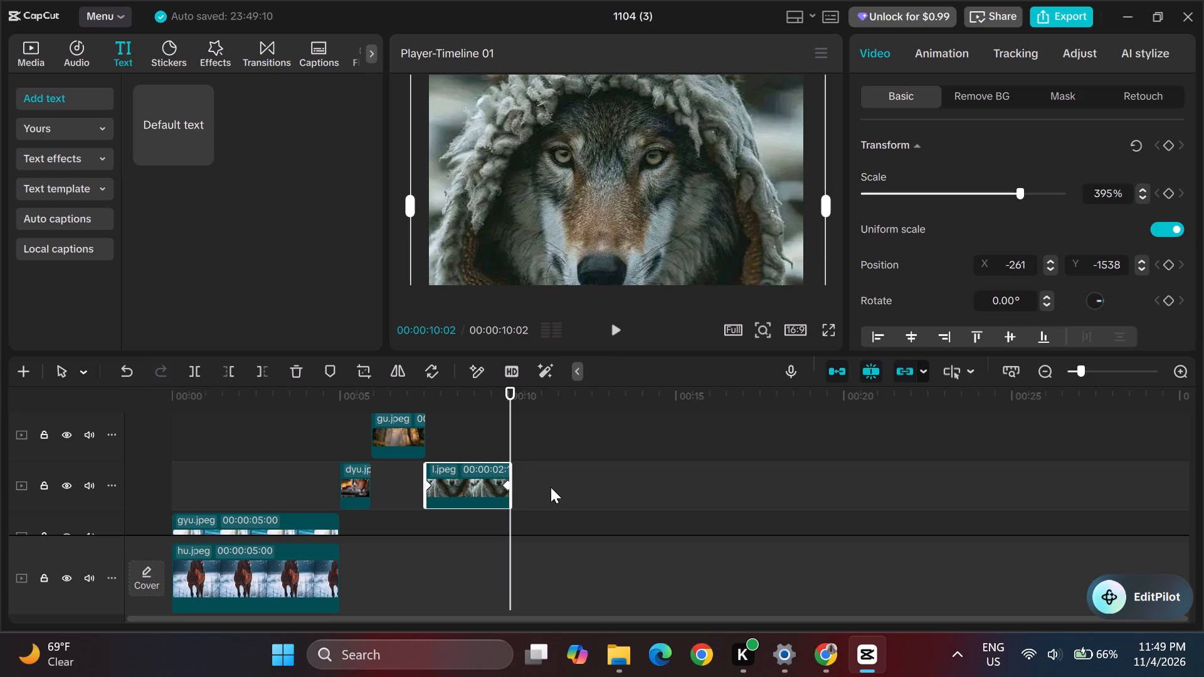
pyautogui.click(562, 487)
pyautogui.click(447, 485)
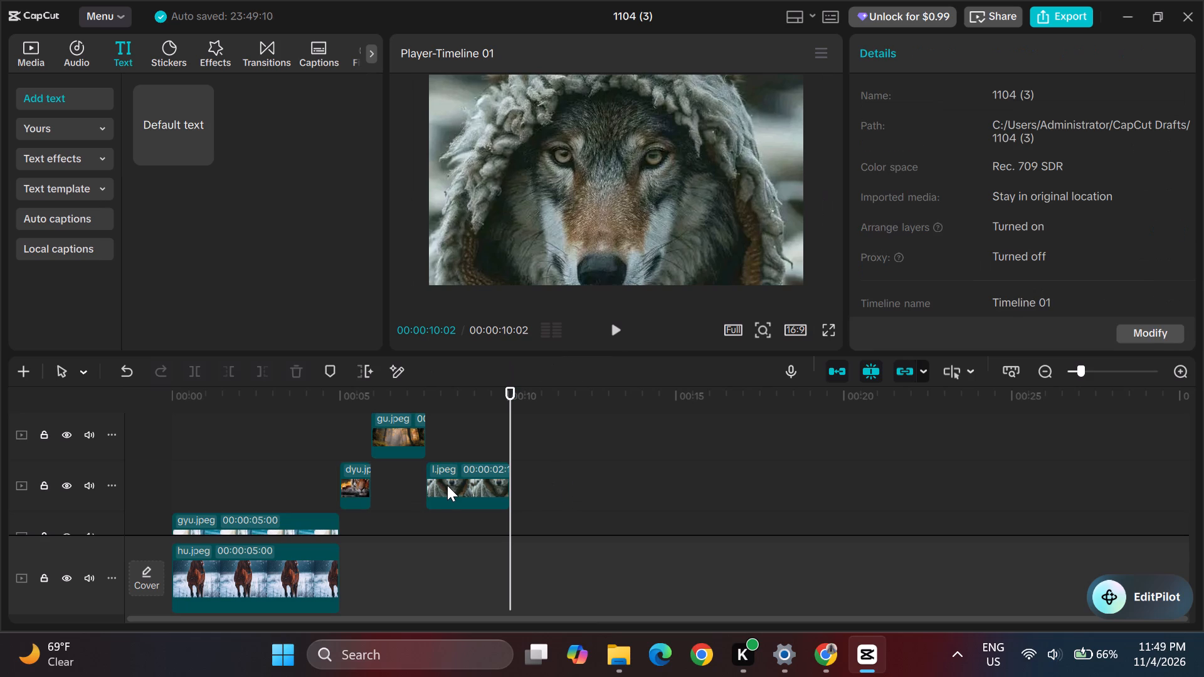
pyautogui.click(616, 332)
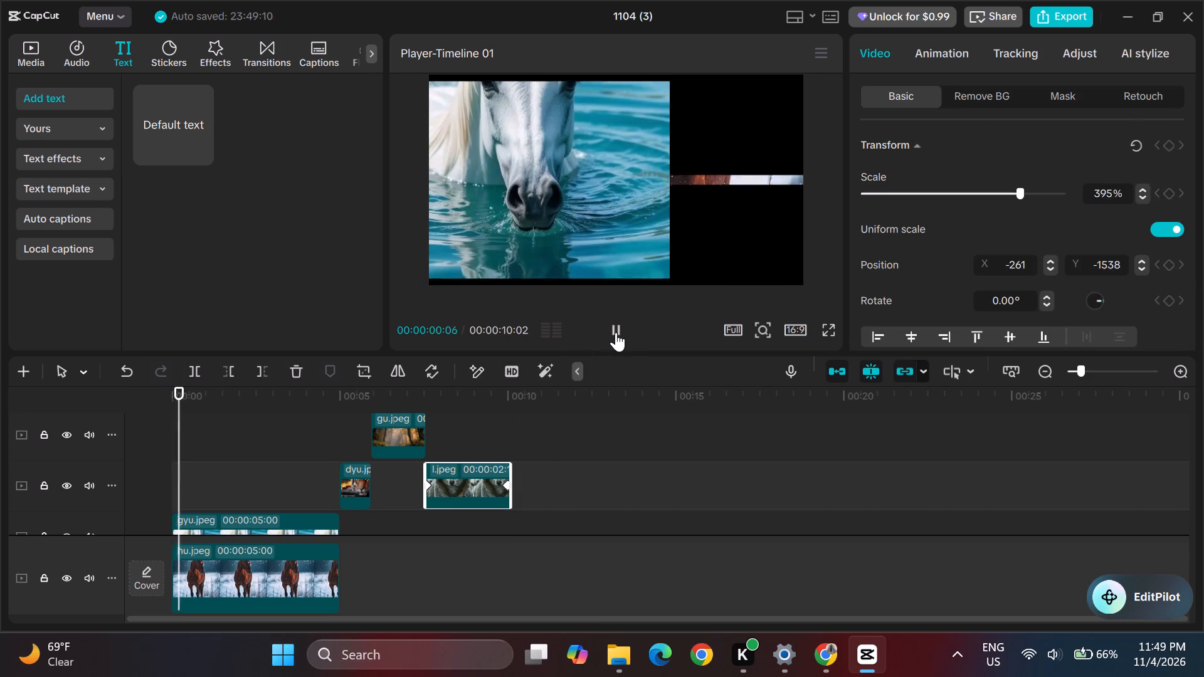
# Trim the end of the wolf clip l.jpeg slightly further so that it finishes at 00:00:10:01.
pyautogui.moveTo(512, 493); pyautogui.dragTo(505, 493)
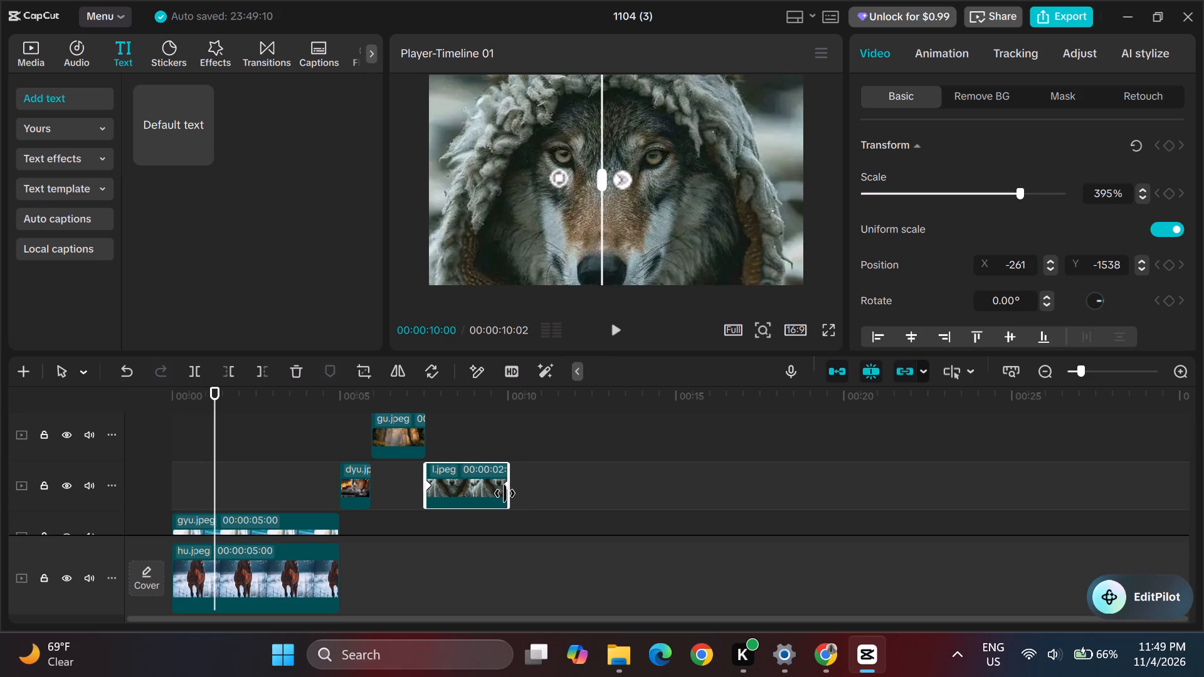
pyautogui.moveTo(505, 493); pyautogui.dragTo(505, 493)
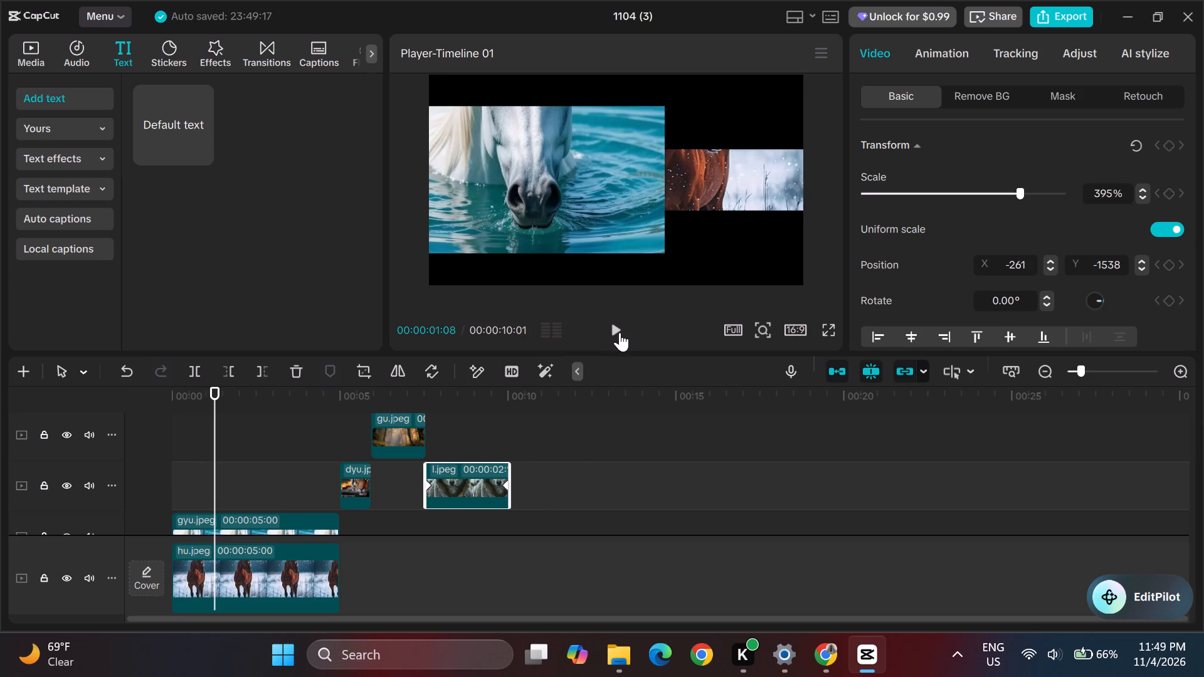
# Play the sequence to the end of the wolf clip to review its ending, and leave the clip deselected.
pyautogui.click(614, 327)
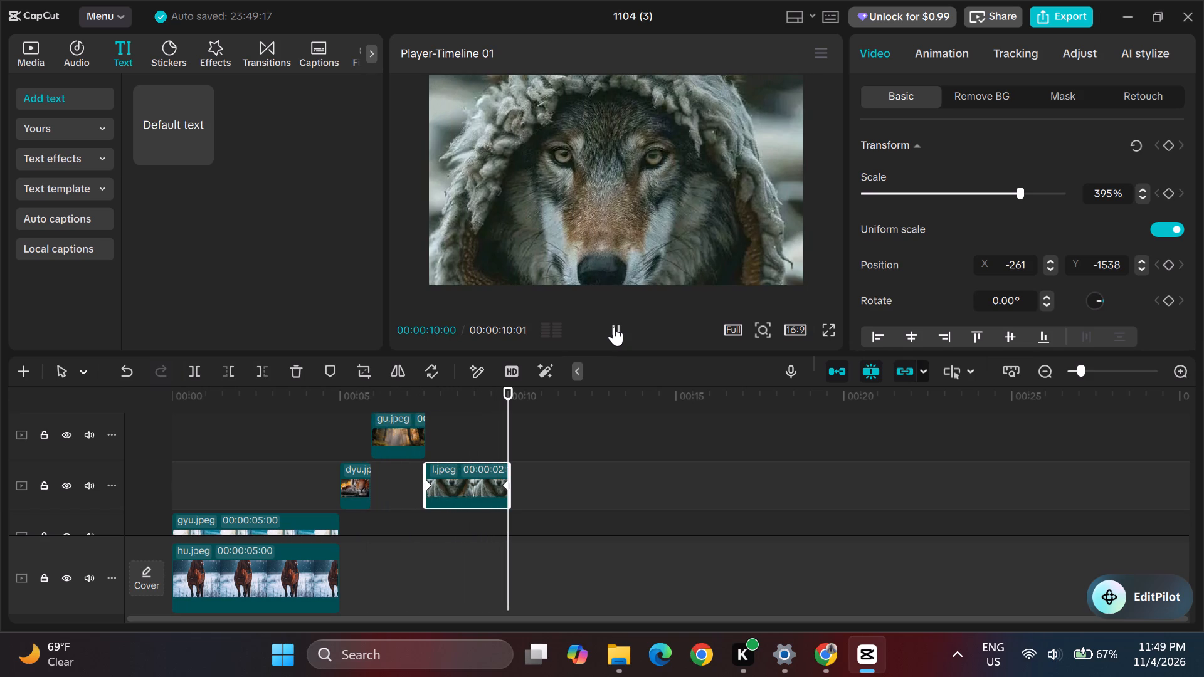
pyautogui.click(639, 424)
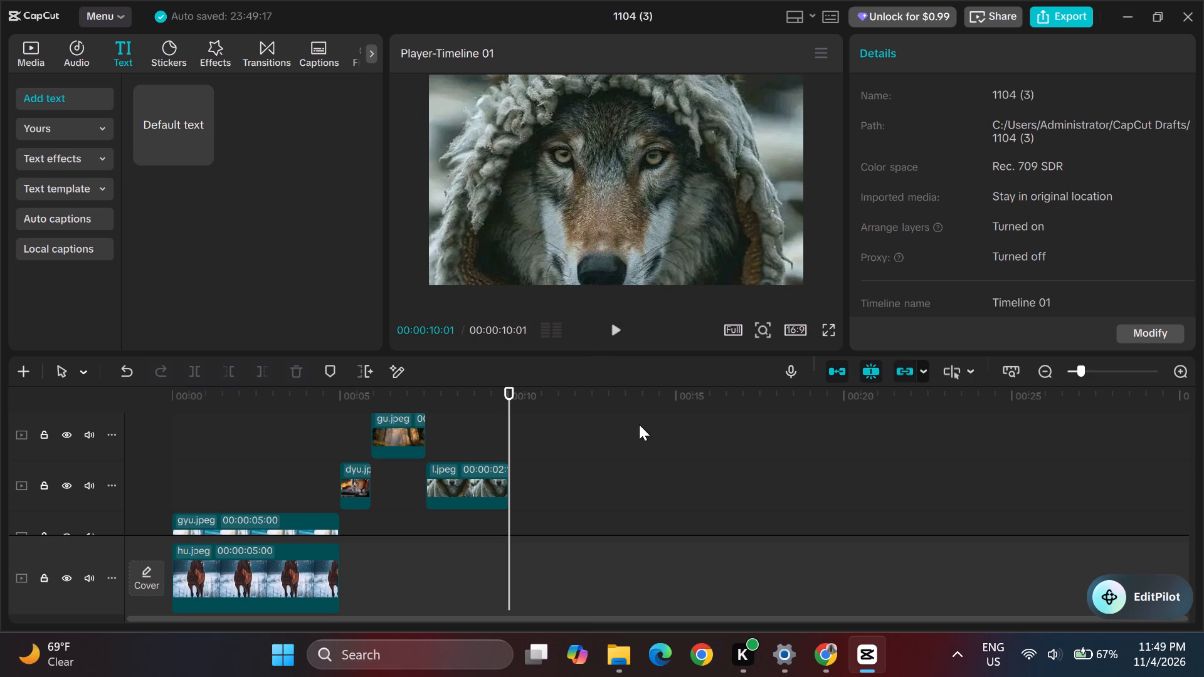
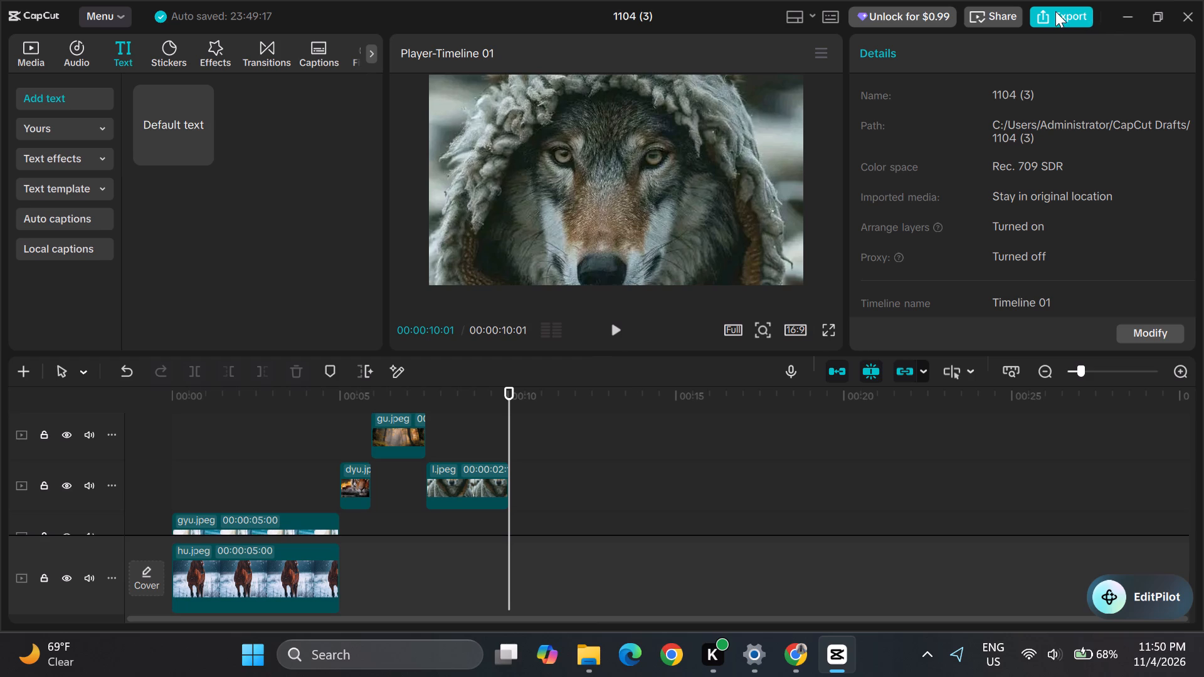
# Export Timeline 01 as an mp4 video at 1080P and 30fps with the H.264 codec and recommended bit rate.
pyautogui.click(1055, 11)
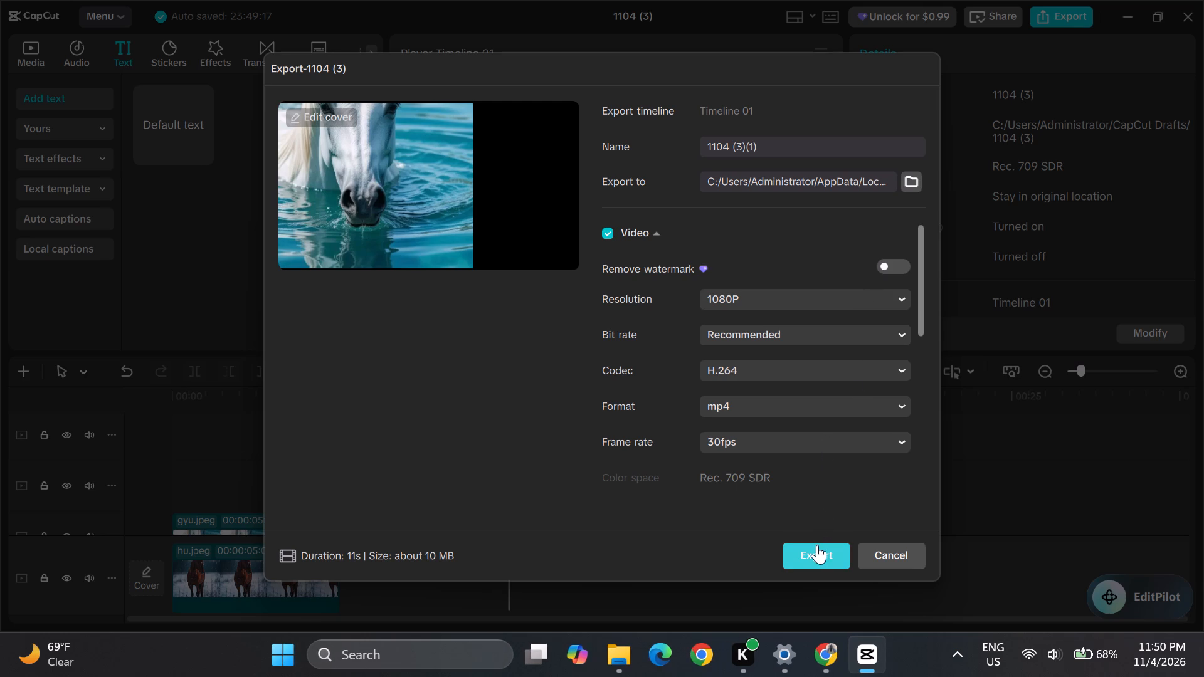
pyautogui.click(804, 557)
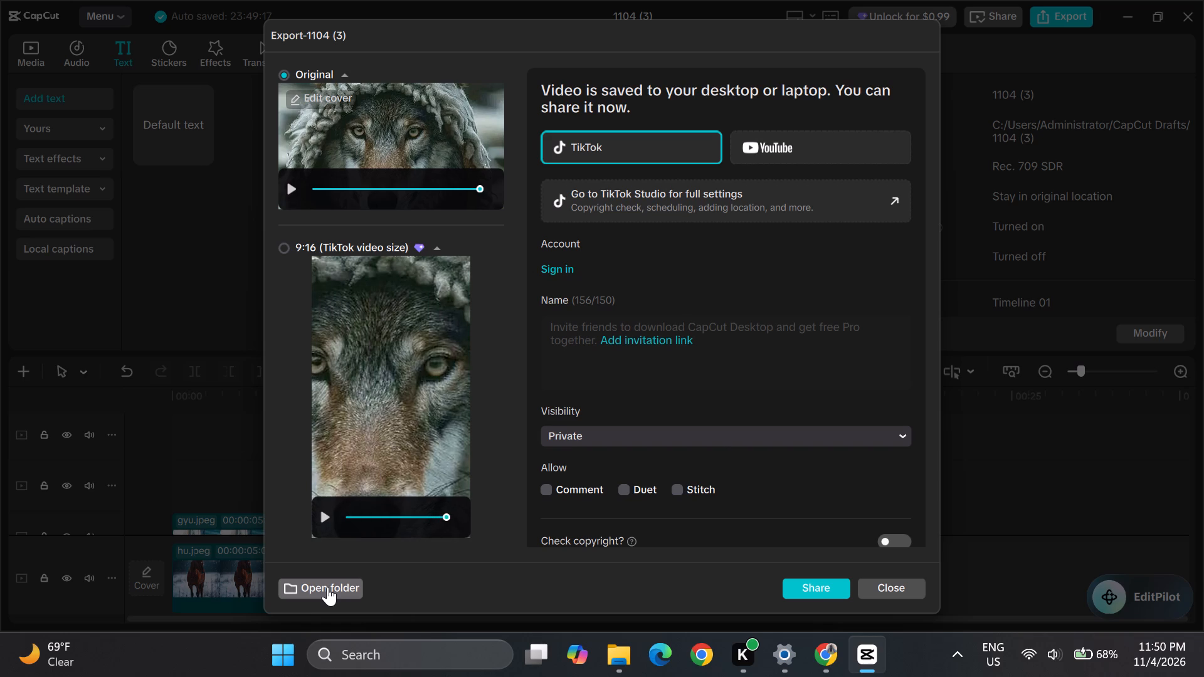
# Open the folder containing the exported video.
pyautogui.click(327, 587)
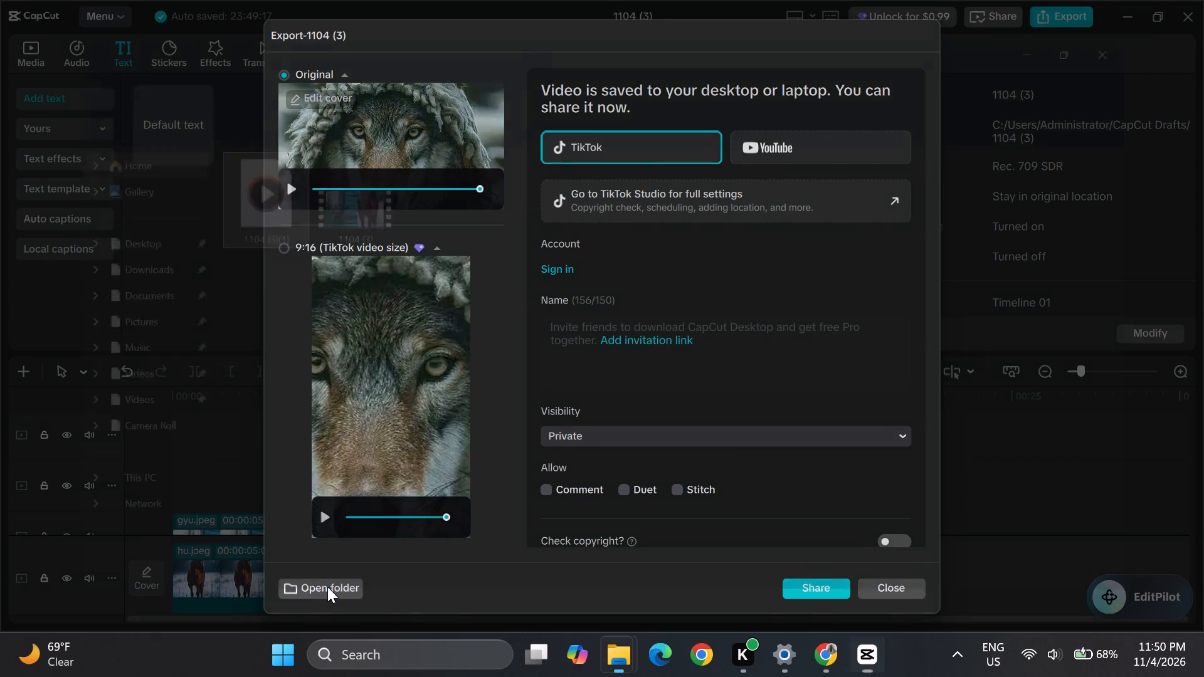
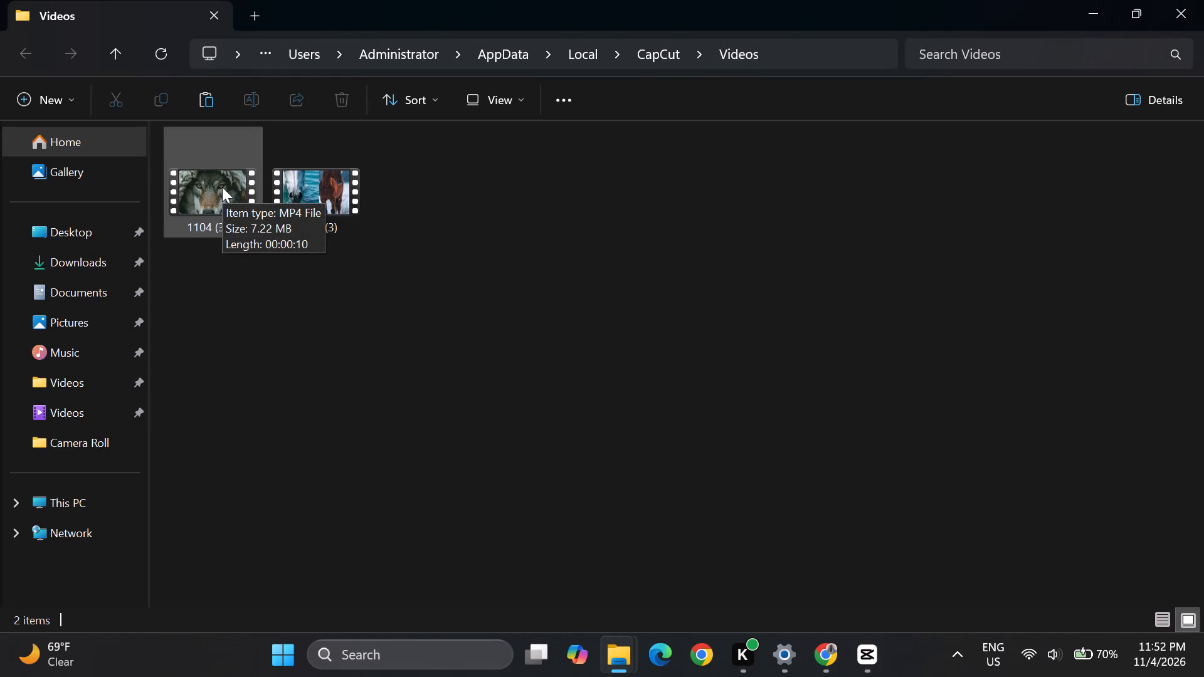
# Copy the exported video 1104 (3)(1) from the CapCut Videos folder into the Camera Roll folder.
pyautogui.click(222, 187)
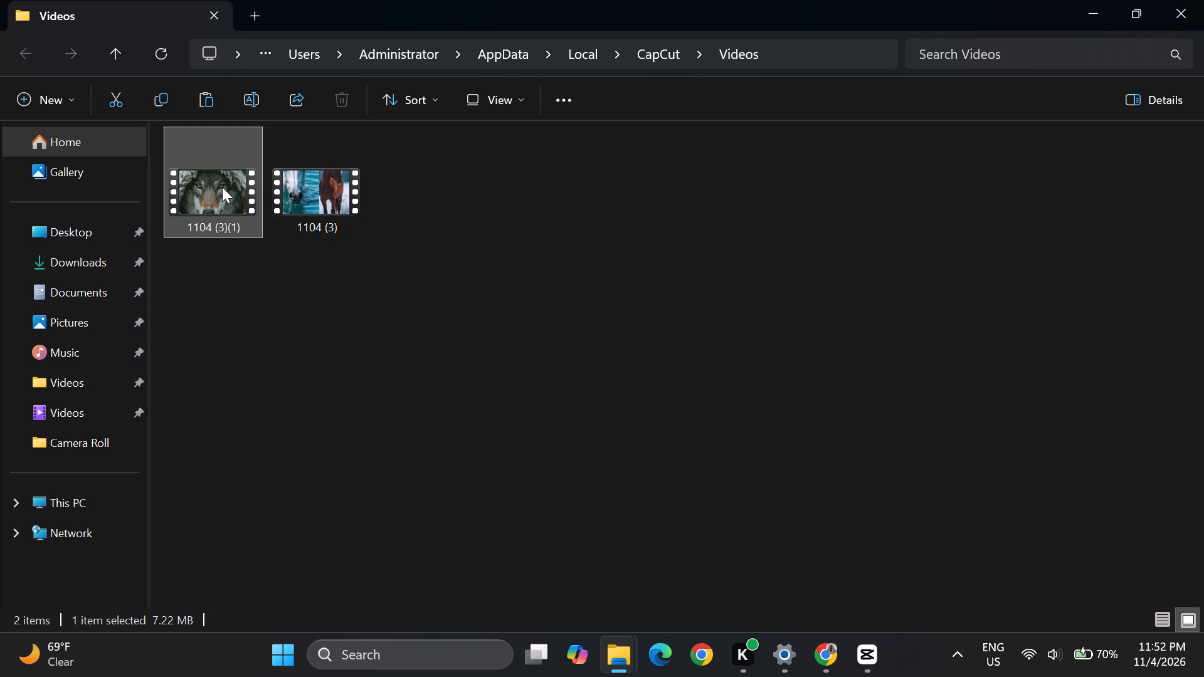
pyautogui.hotkey('ctrl', 'c')
pyautogui.hotkey('ctrl', 'c')
pyautogui.click(93, 440)
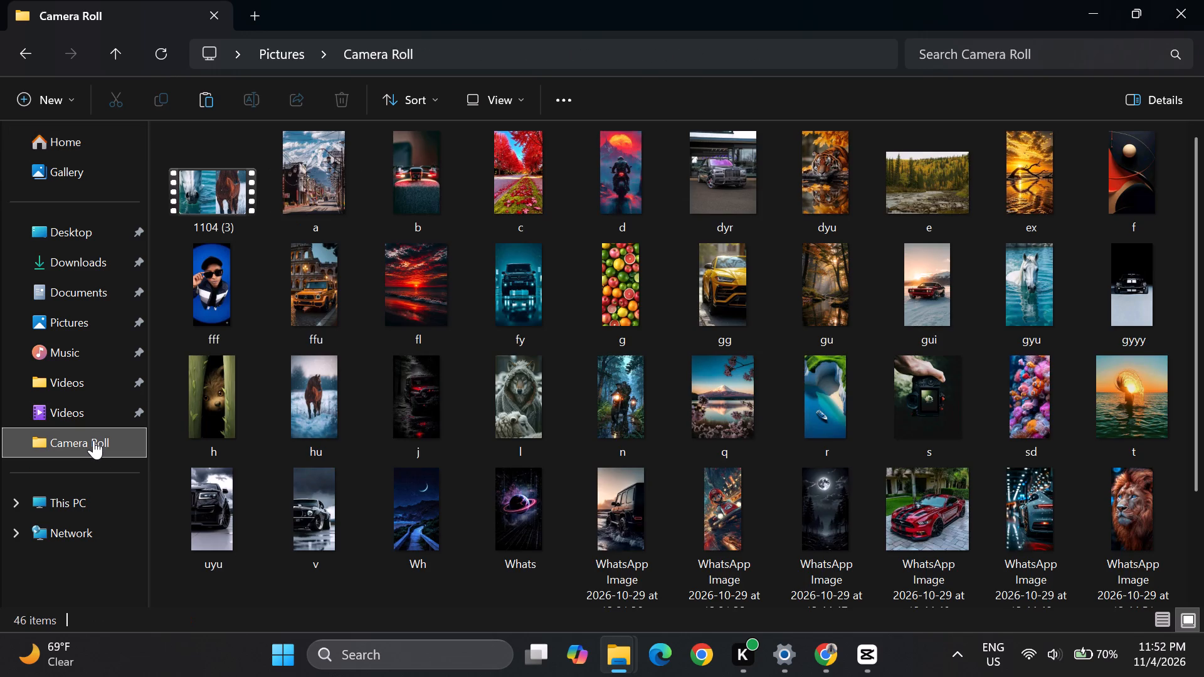
pyautogui.hotkey('ctrl', 'v')
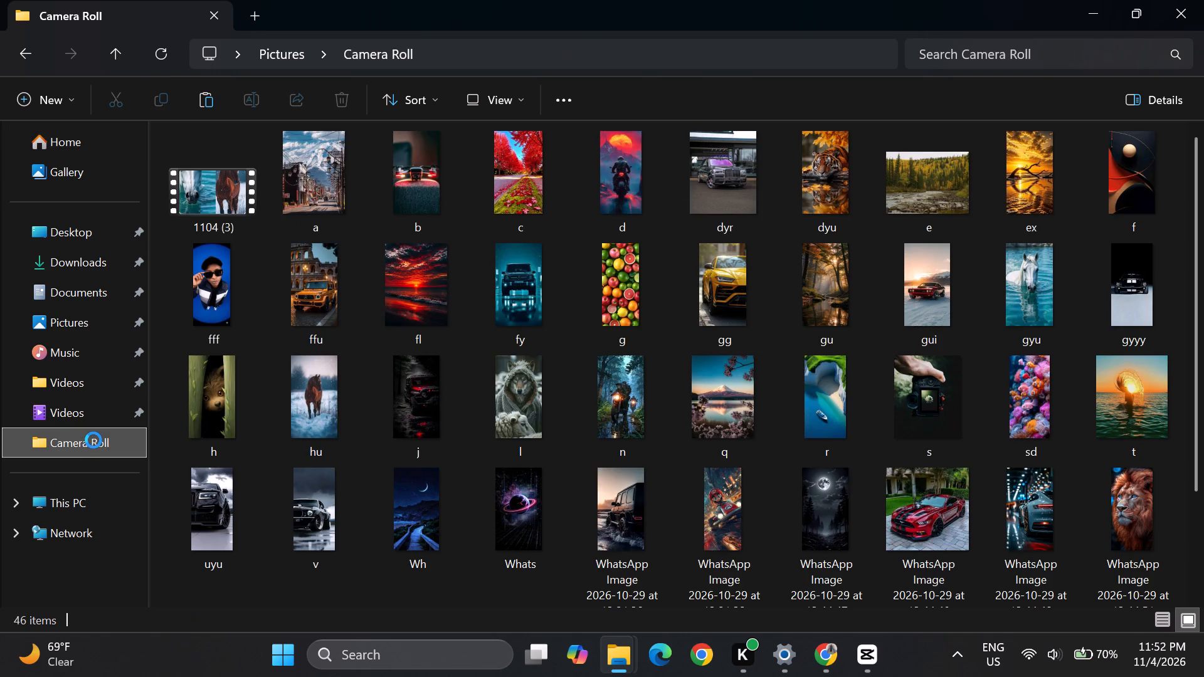
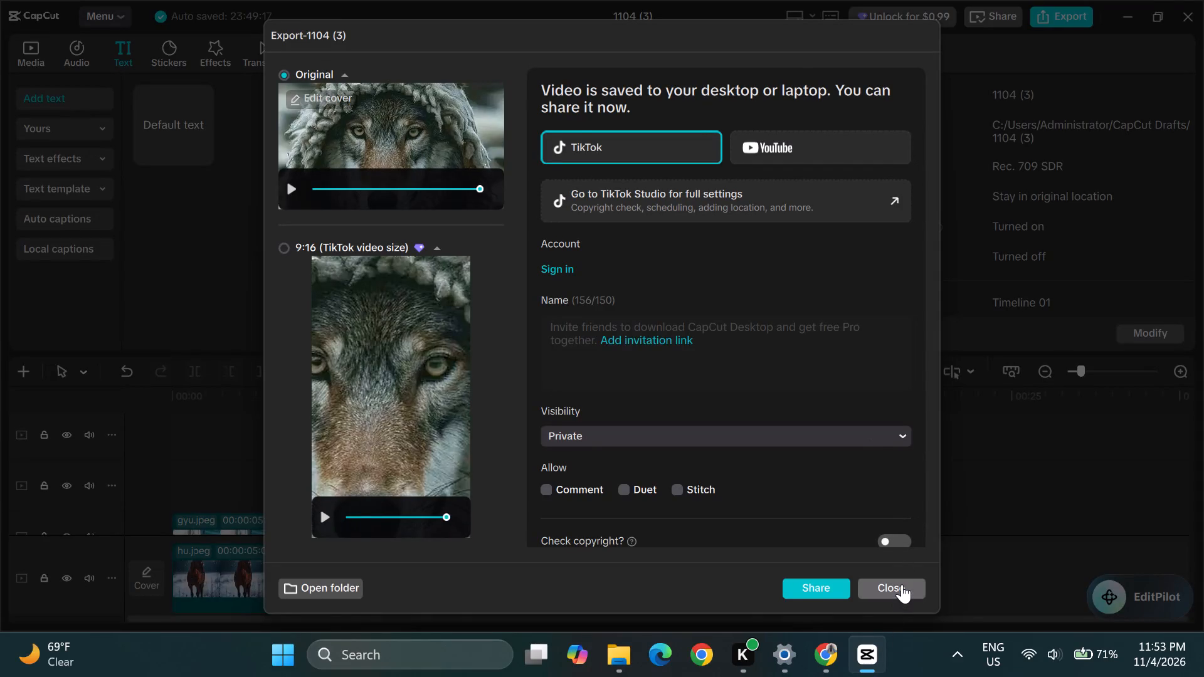
# Close the export window of project 1104 (3) without sharing the video.
pyautogui.click(902, 584)
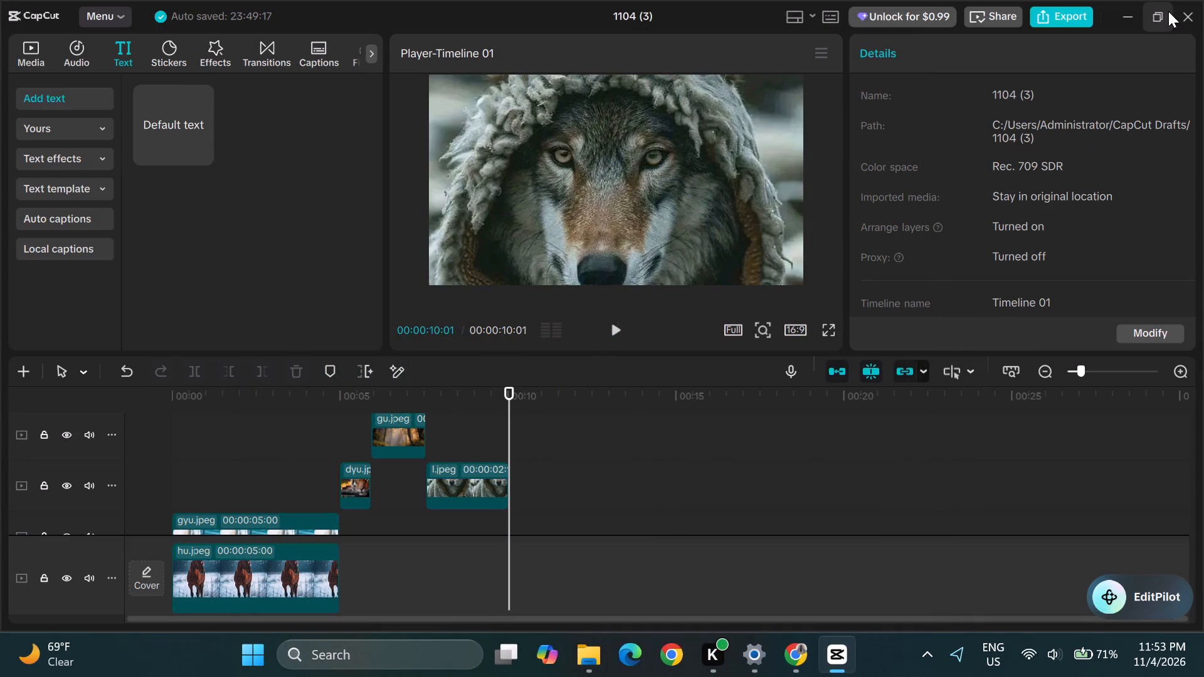